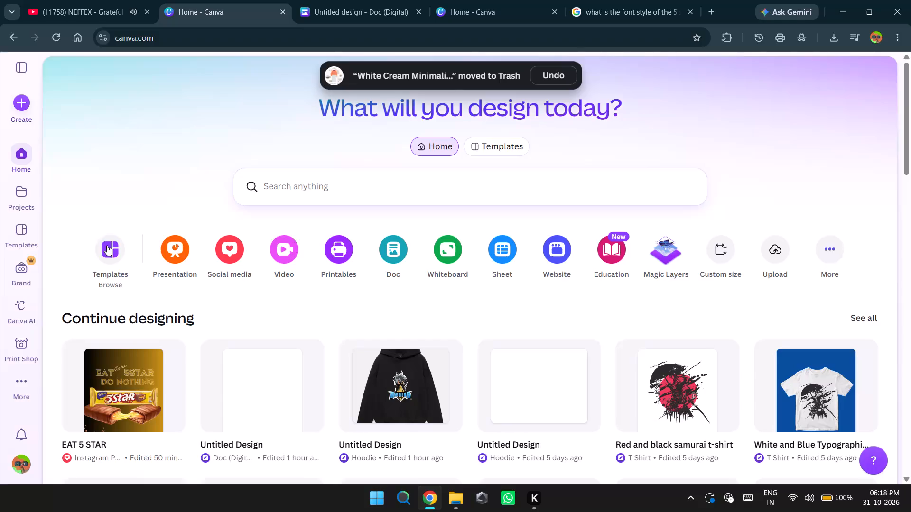
Browse the home page and open the blank untitled Doc (Digital) design among the recent designs.
scroll(243, 288, down, 2)
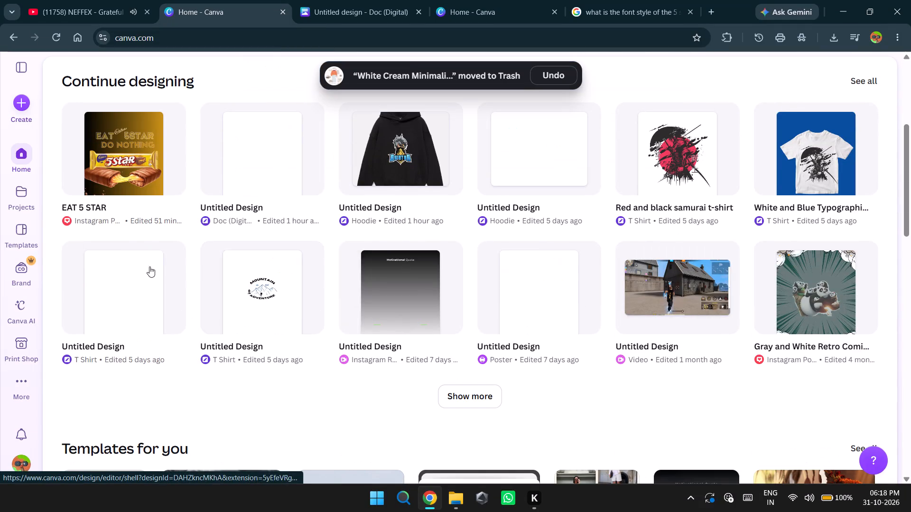
scroll(143, 295, down, 5)
scroll(143, 293, up, 3)
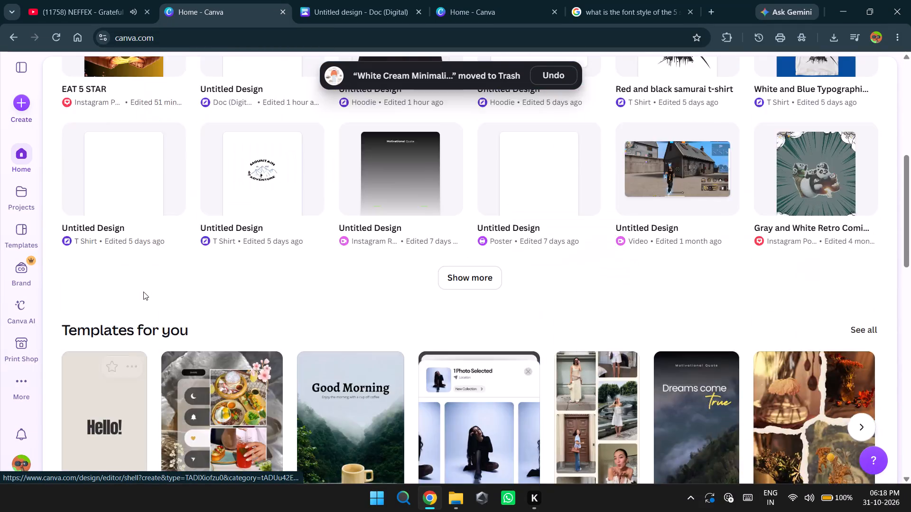
scroll(143, 292, up, 8)
click(299, 389)
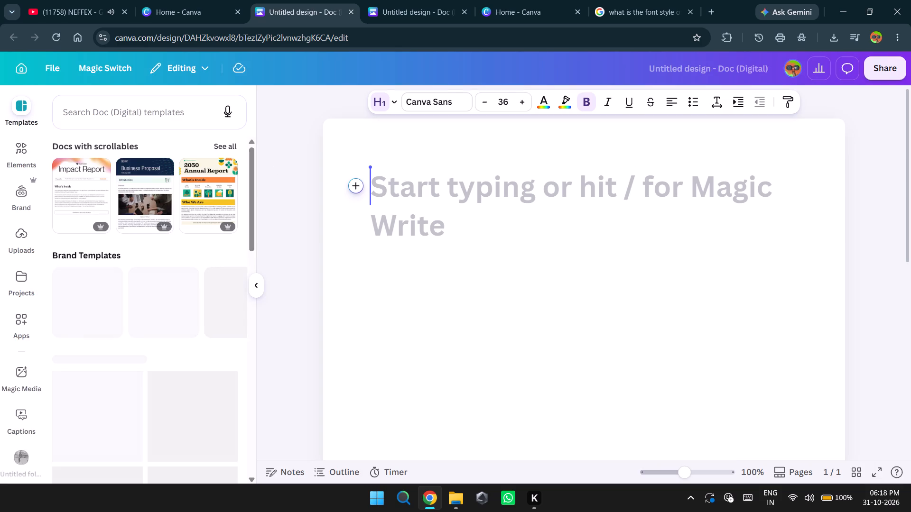
Look over the blank document page, including the grid overview of its pages.
click(465, 186)
scroll(476, 192, down, 2)
scroll(416, 194, up, 2)
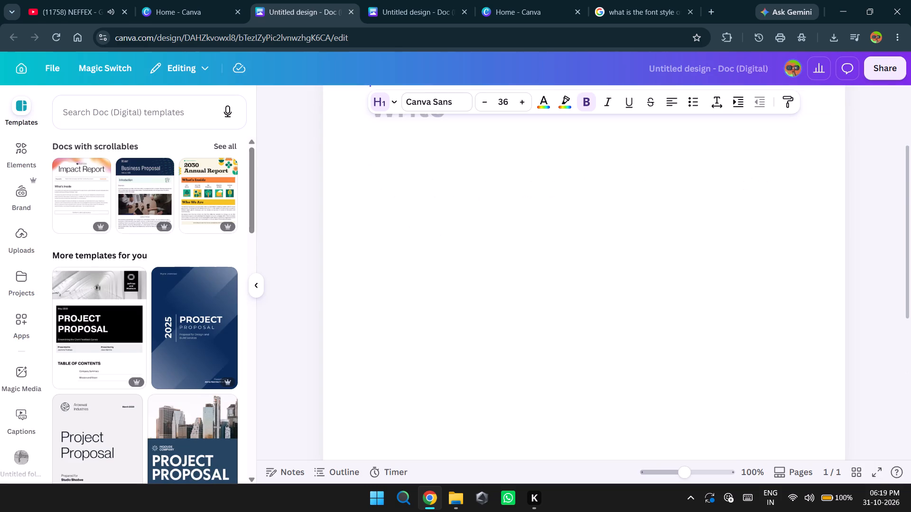
right_click(361, 184)
click(673, 274)
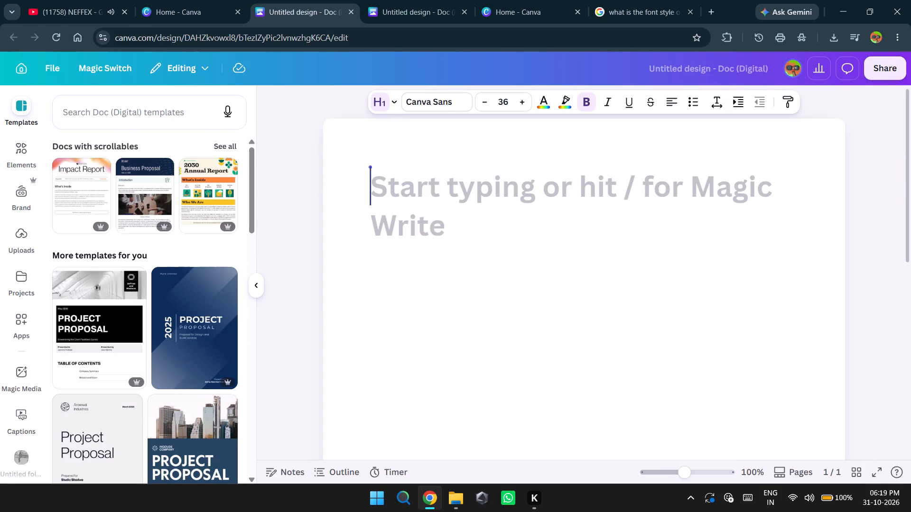
scroll(763, 187, down, 9)
scroll(792, 399, up, 2)
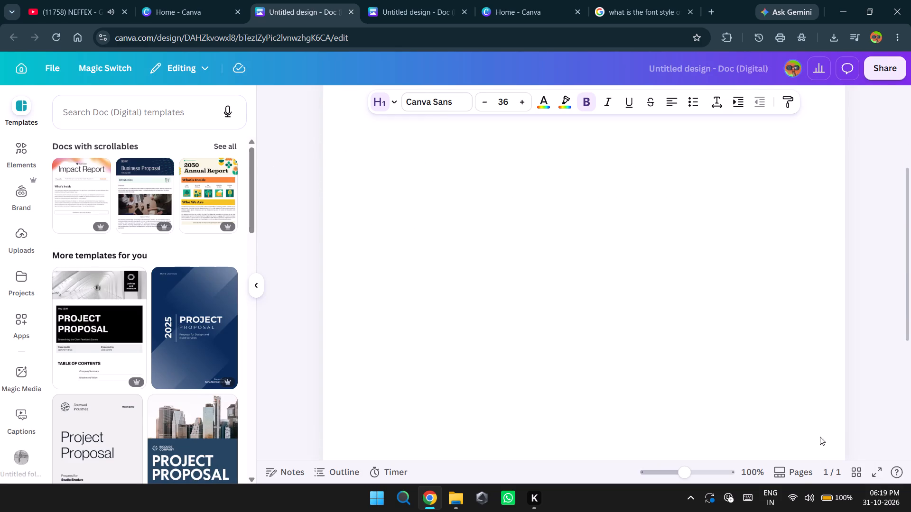
scroll(810, 464, down, 1)
click(853, 470)
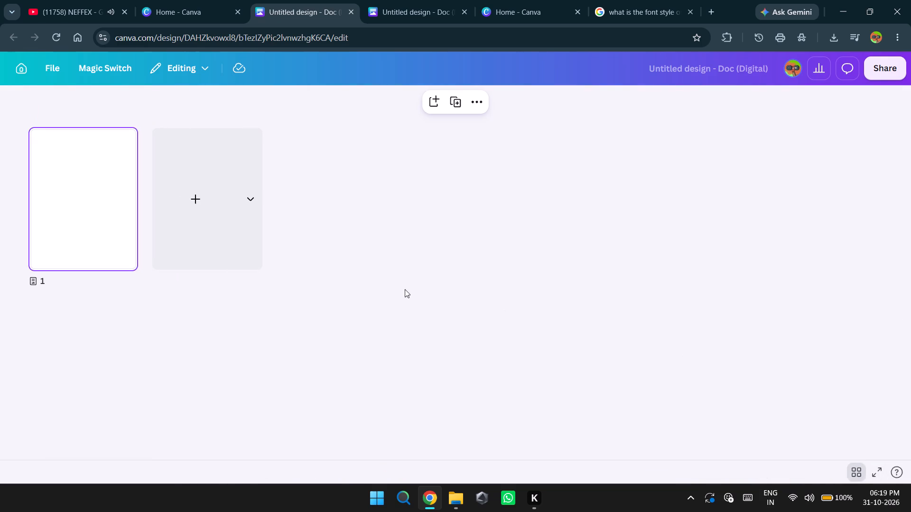
click(91, 236)
click(859, 465)
Set the document page's background to yellow from the default solid colors.
scroll(595, 334, up, 2)
scroll(595, 334, down, 2)
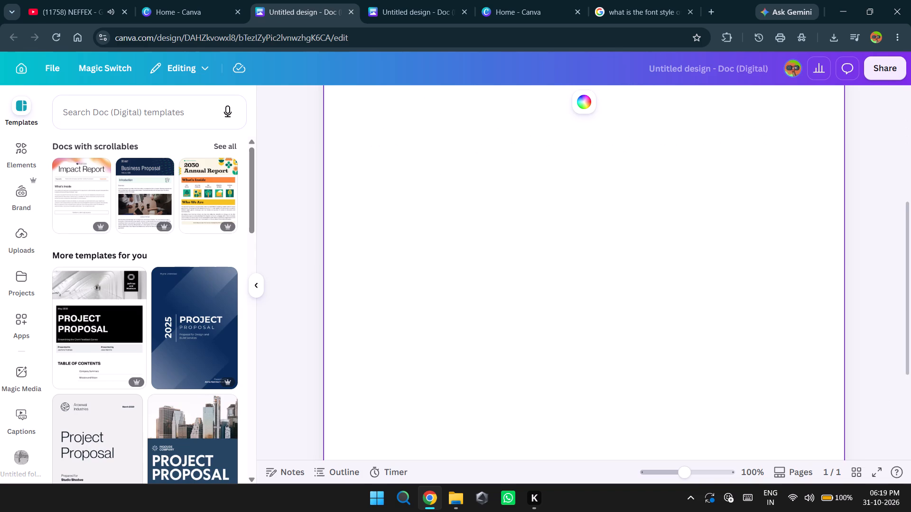
ctrl+scroll(595, 334, down, 4)
scroll(591, 199, up, 1)
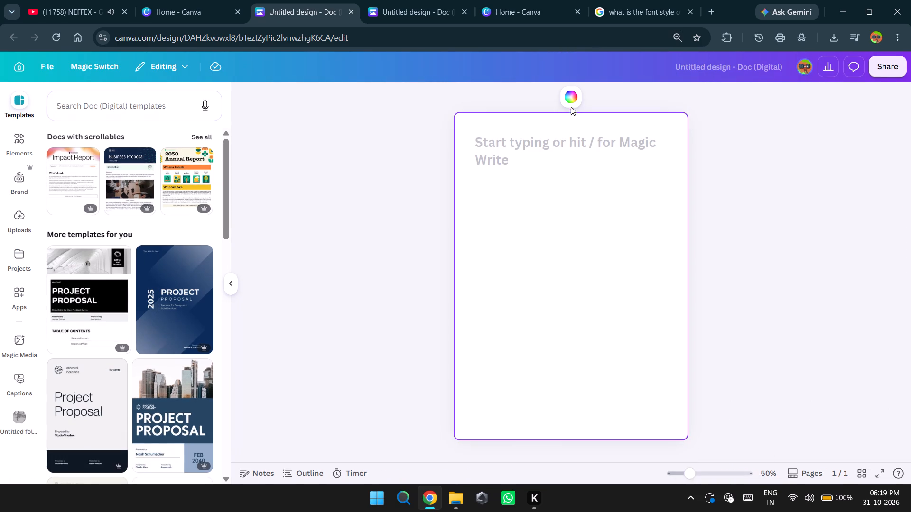
click(568, 94)
click(100, 352)
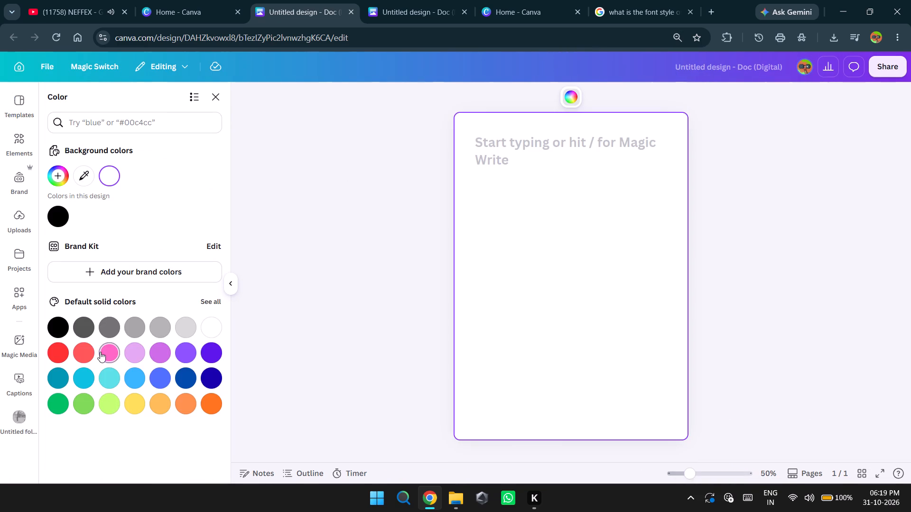
click(92, 353)
click(126, 400)
drag(342, 351, 348, 351)
double_click(577, 229)
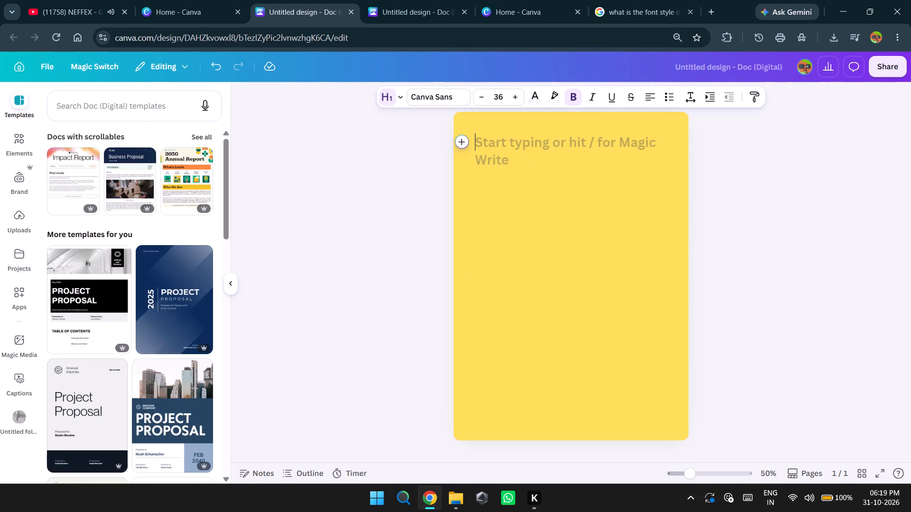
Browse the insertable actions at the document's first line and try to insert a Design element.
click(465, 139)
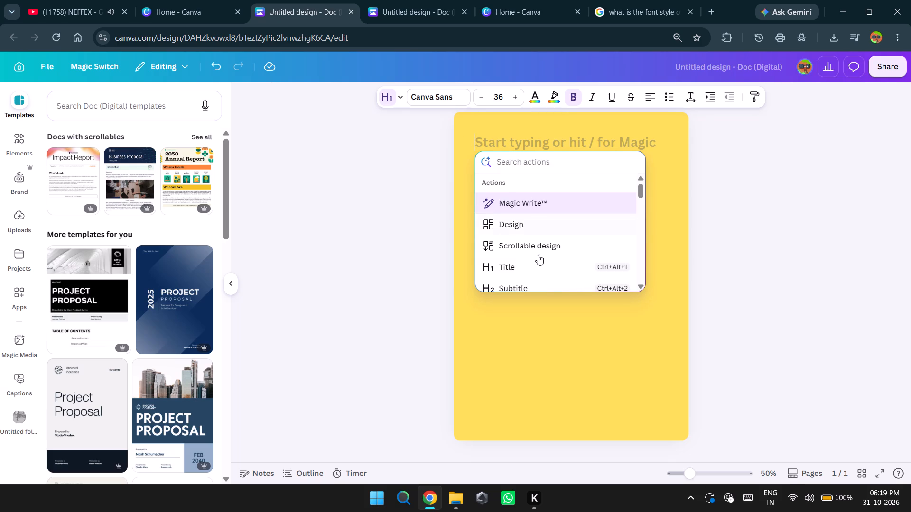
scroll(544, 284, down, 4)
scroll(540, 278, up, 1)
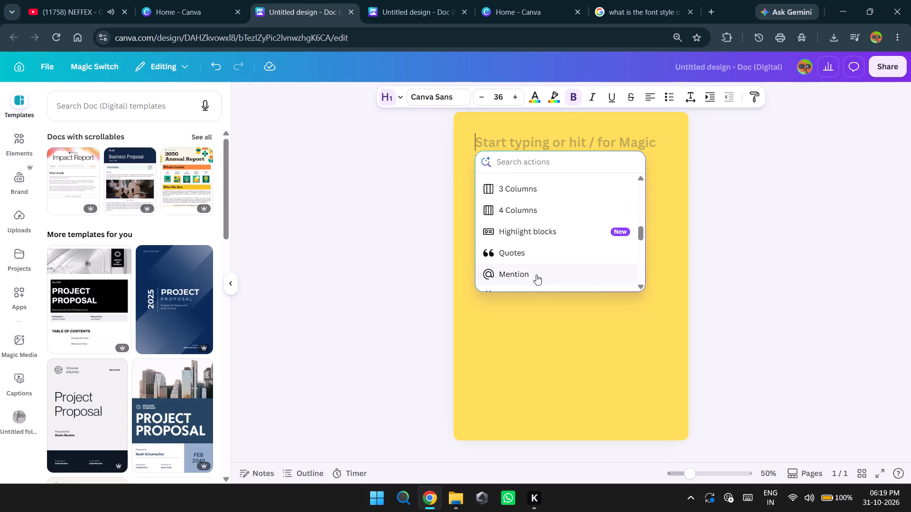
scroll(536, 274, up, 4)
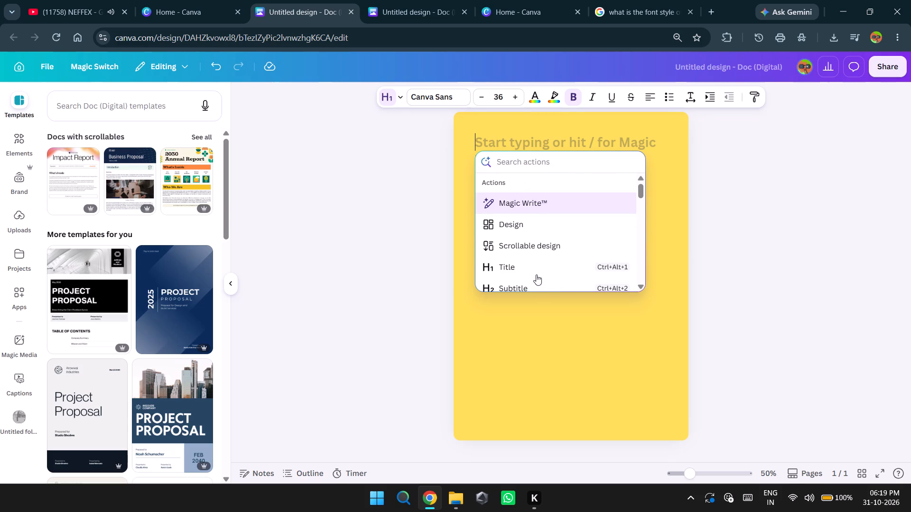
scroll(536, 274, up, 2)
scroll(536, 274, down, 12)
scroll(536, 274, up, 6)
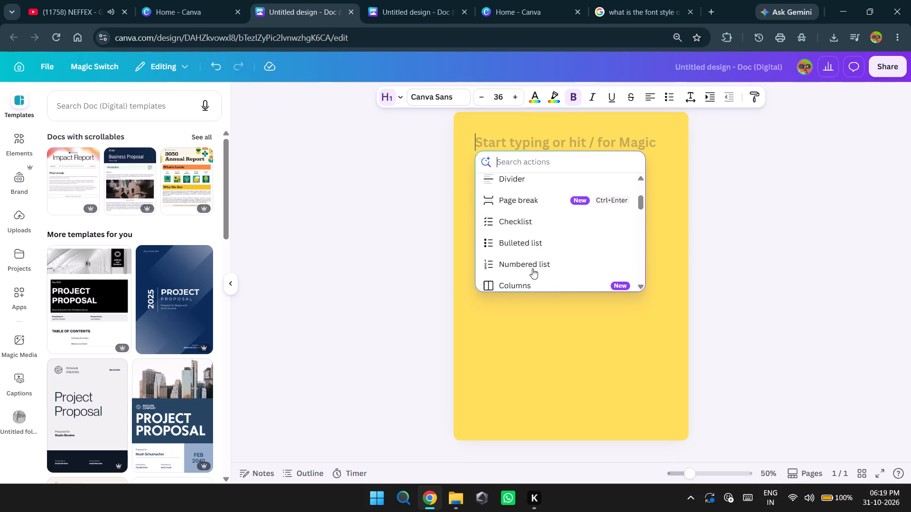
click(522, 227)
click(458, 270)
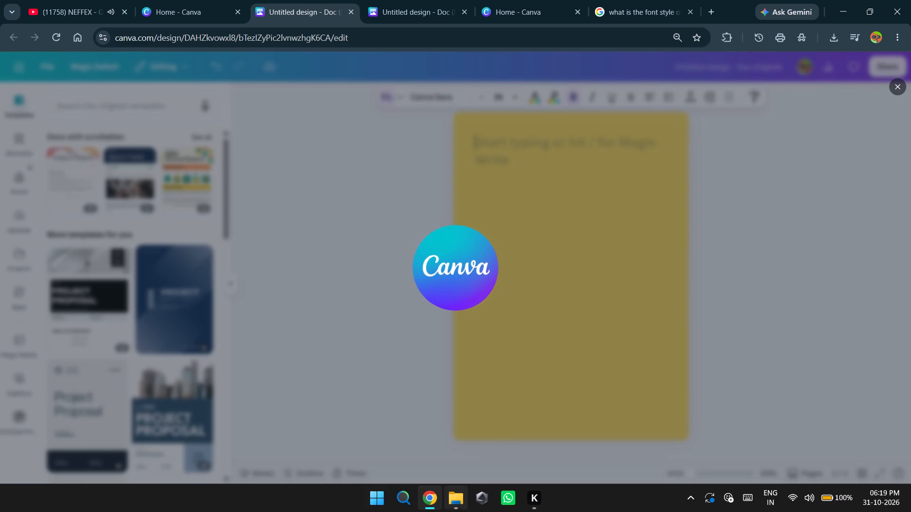
Switch to the YouTube tab and adjust the volume of the playing music video.
click(66, 0)
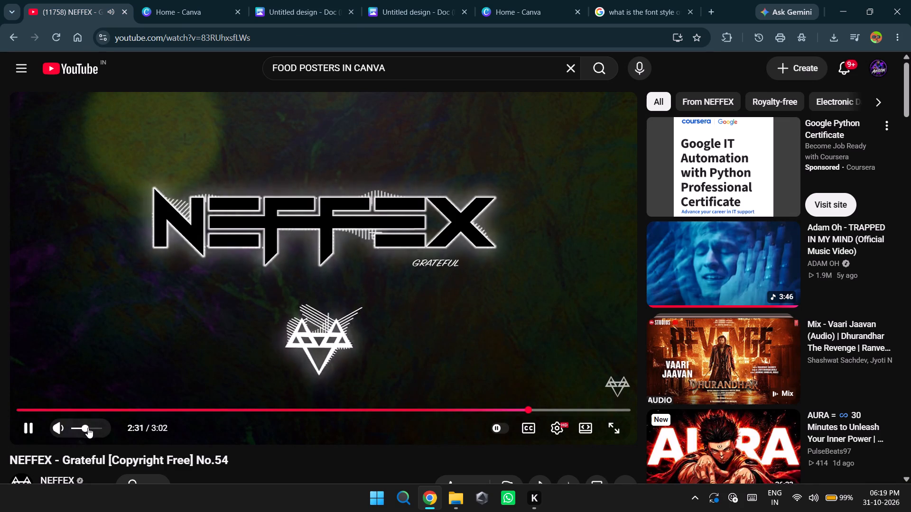
click(85, 427)
click(83, 427)
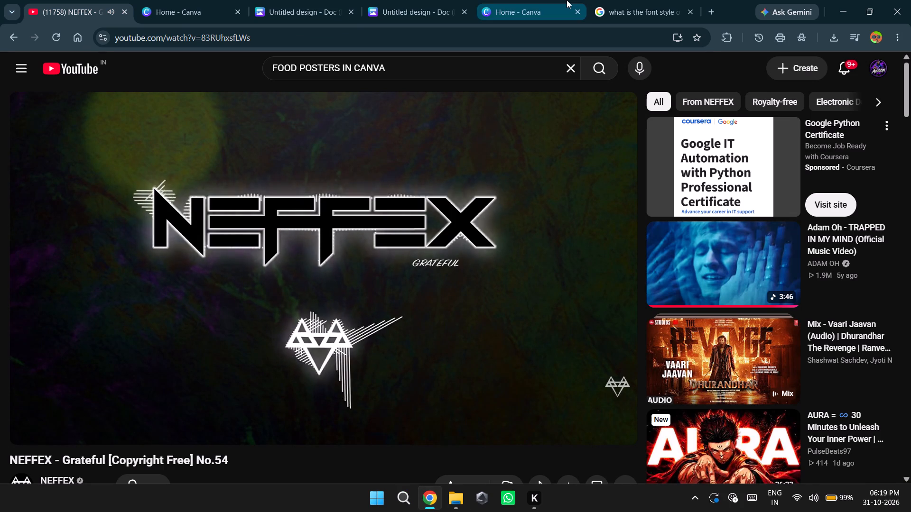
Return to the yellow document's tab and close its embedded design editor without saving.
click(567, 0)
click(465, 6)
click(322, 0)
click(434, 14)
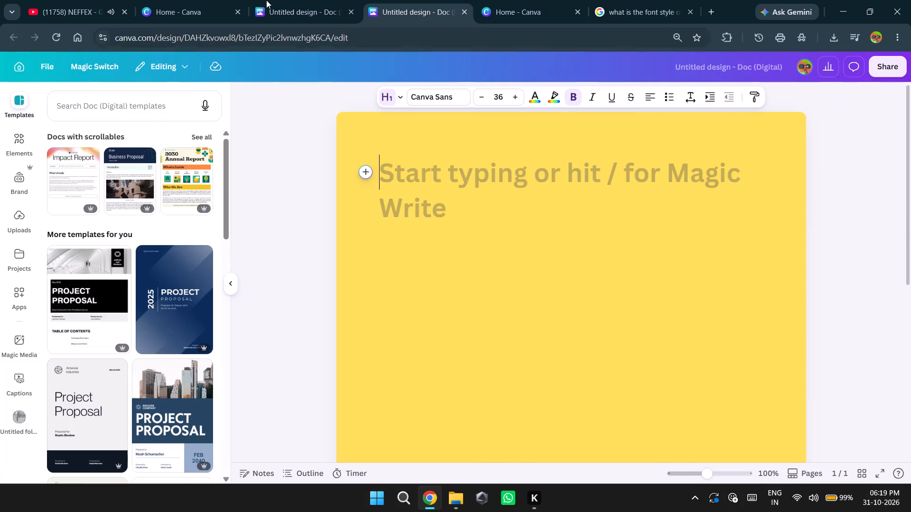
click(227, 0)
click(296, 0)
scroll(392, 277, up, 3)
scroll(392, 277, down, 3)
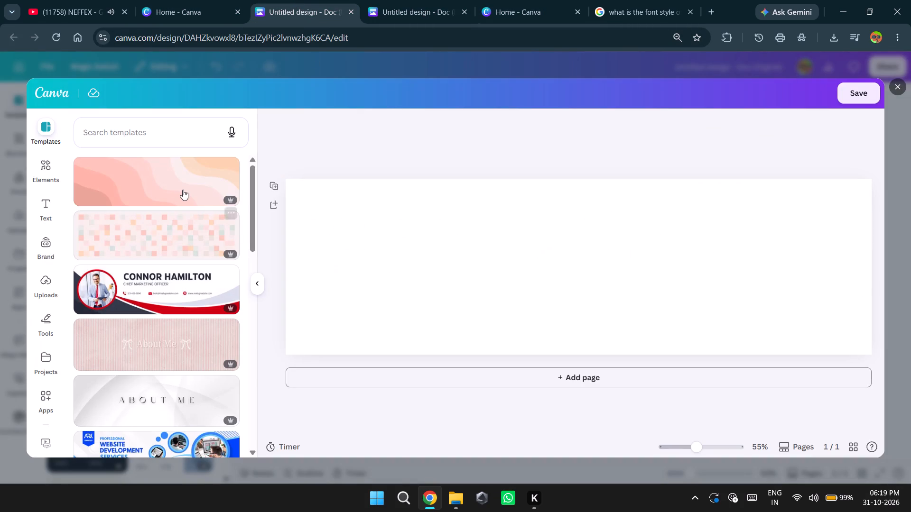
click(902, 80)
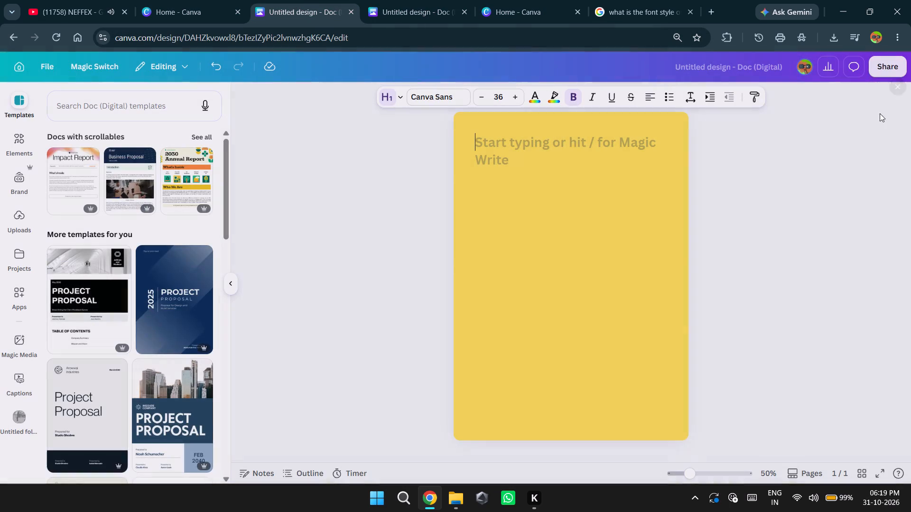
Leave the document for the home page and open the list of all projects.
click(19, 68)
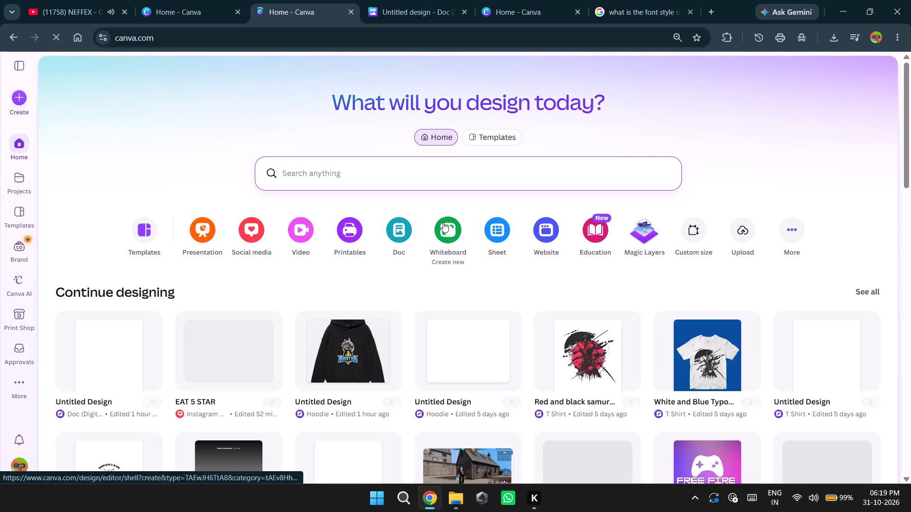
scroll(478, 280, down, 6)
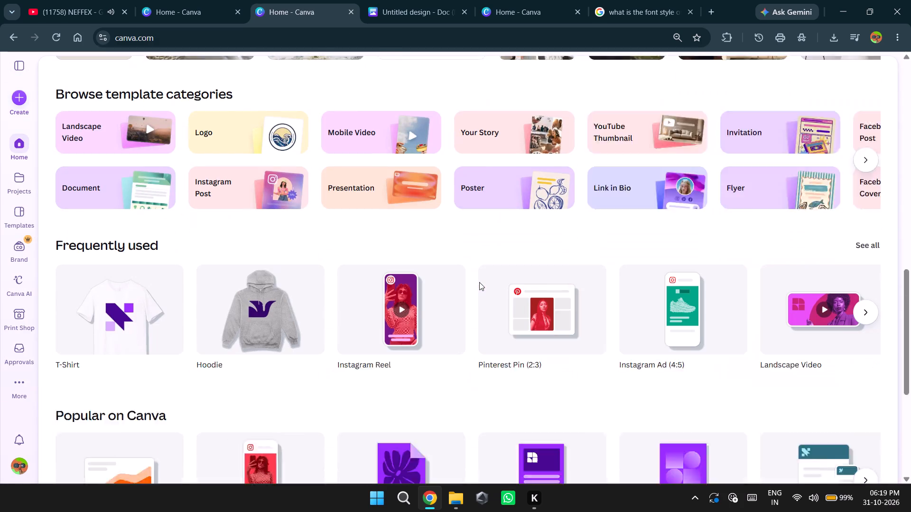
scroll(479, 282, down, 4)
click(19, 181)
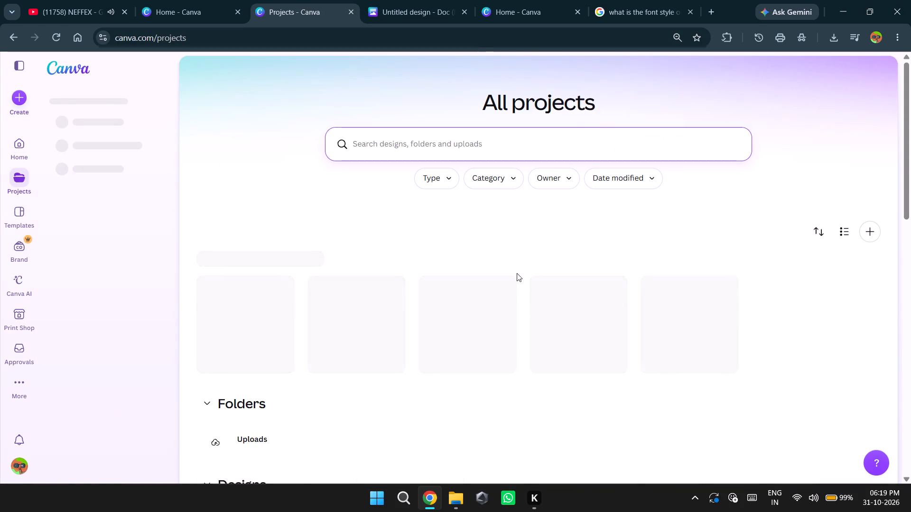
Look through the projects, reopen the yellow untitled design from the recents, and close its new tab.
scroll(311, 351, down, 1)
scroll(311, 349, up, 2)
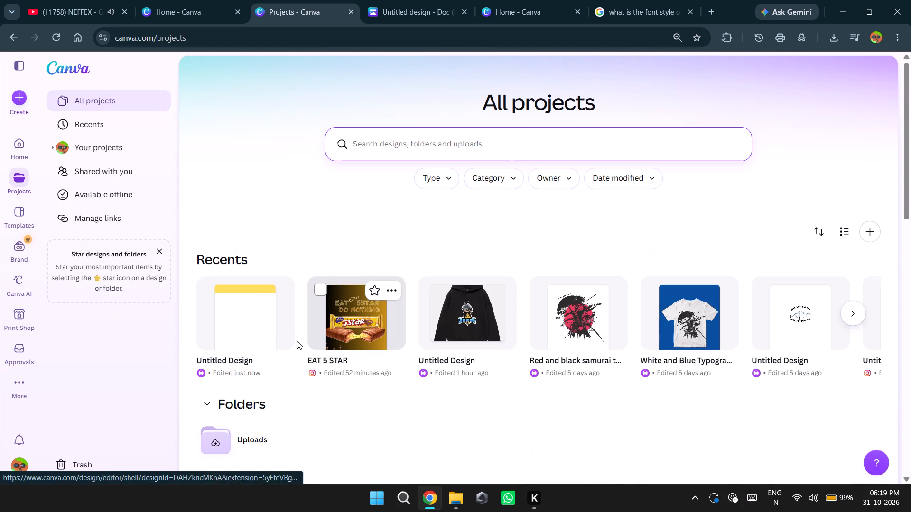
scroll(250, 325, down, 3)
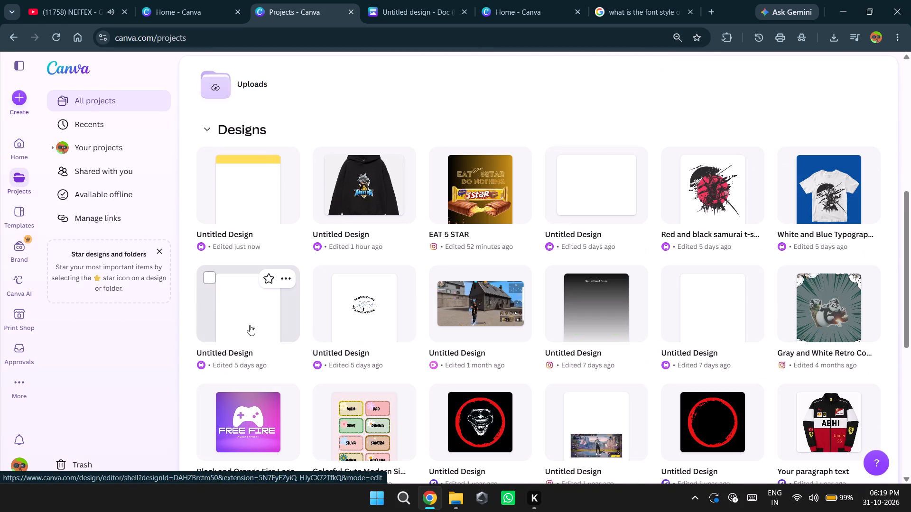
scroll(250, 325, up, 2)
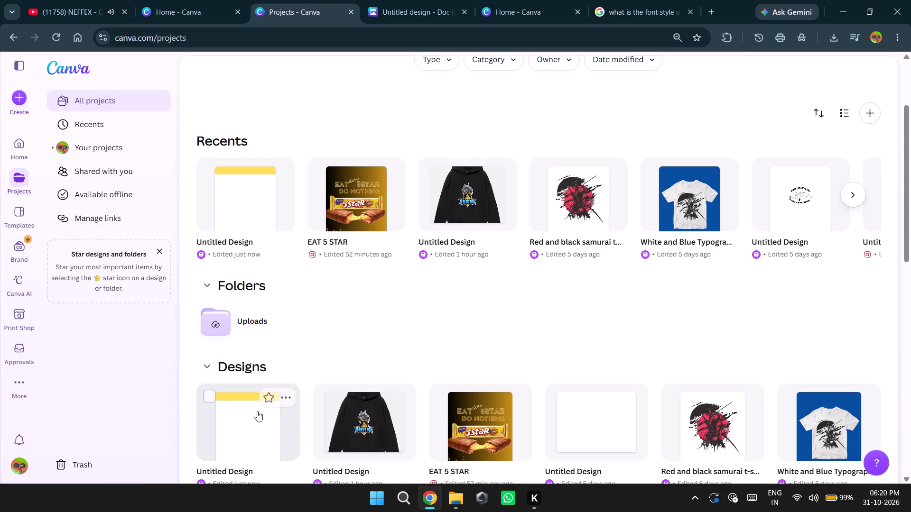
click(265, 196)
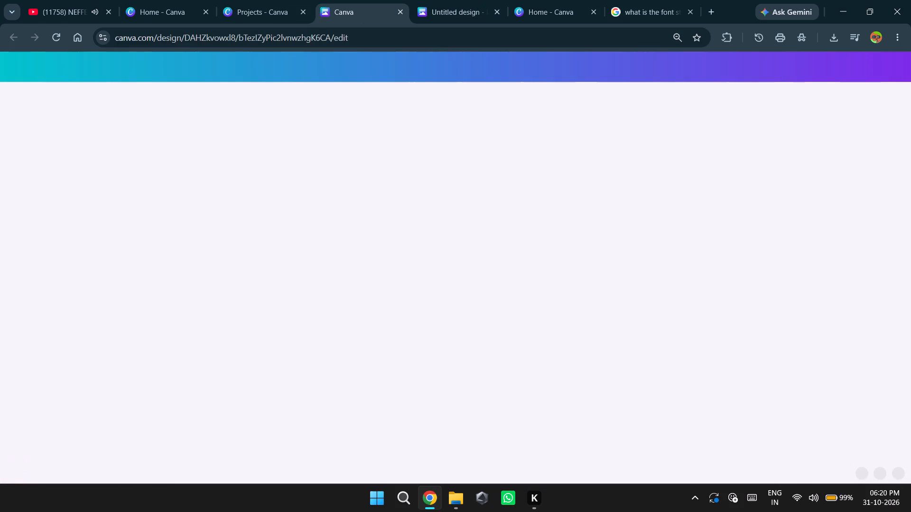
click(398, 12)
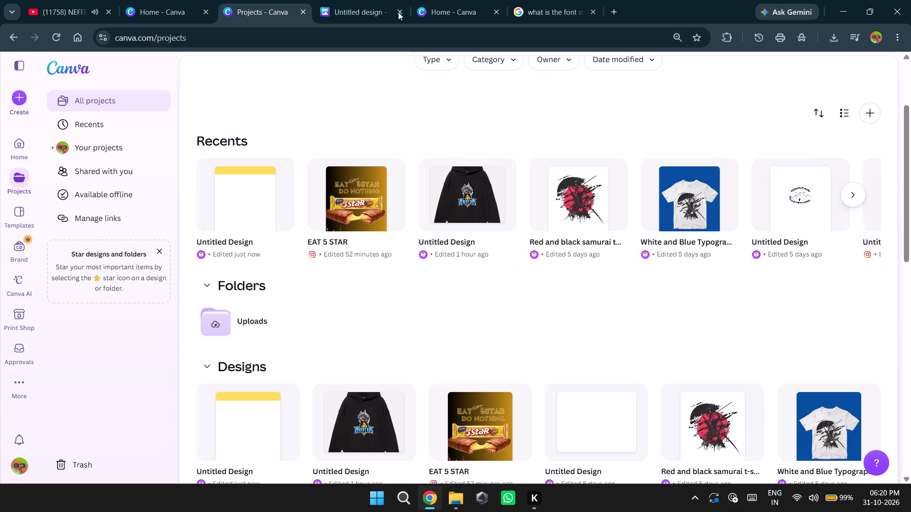
Close the extra Canva Home tab that follows the document's tab.
click(496, 12)
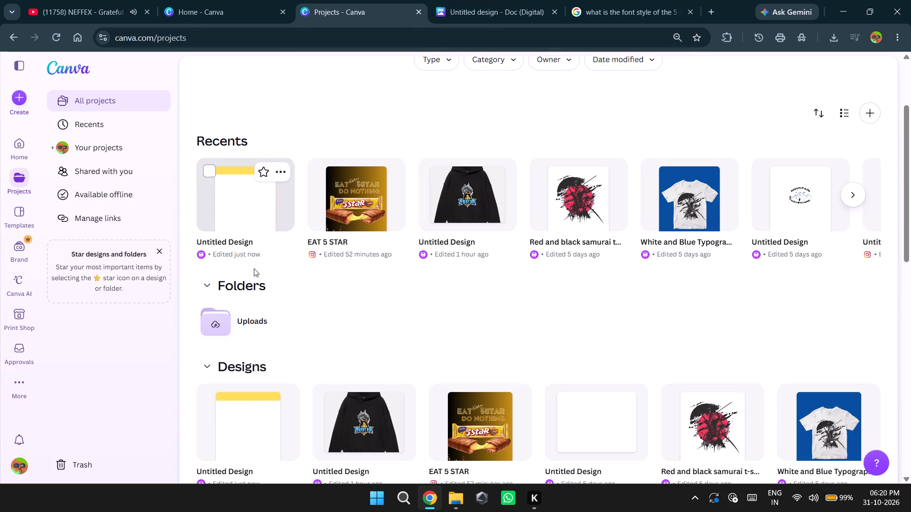
Open the blank untitled T Shirt design from the Designs section and select its page.
scroll(268, 404, down, 1)
click(251, 441)
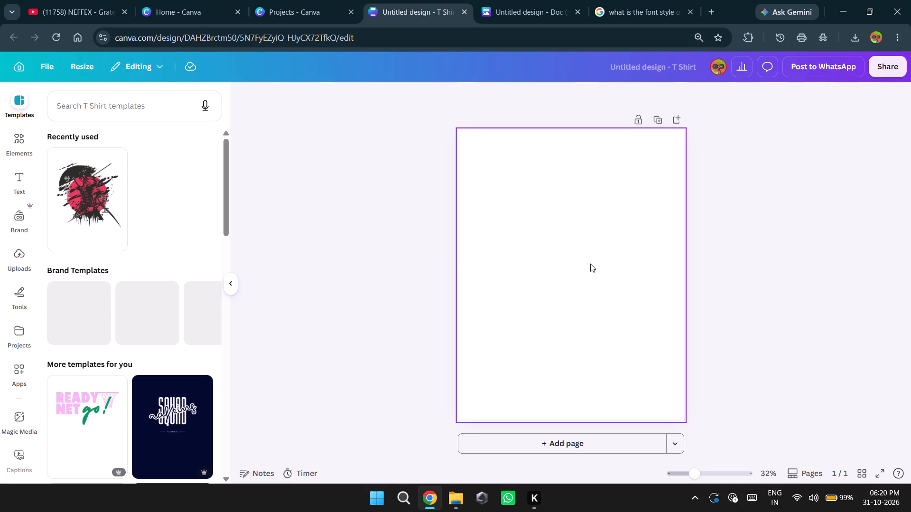
click(594, 264)
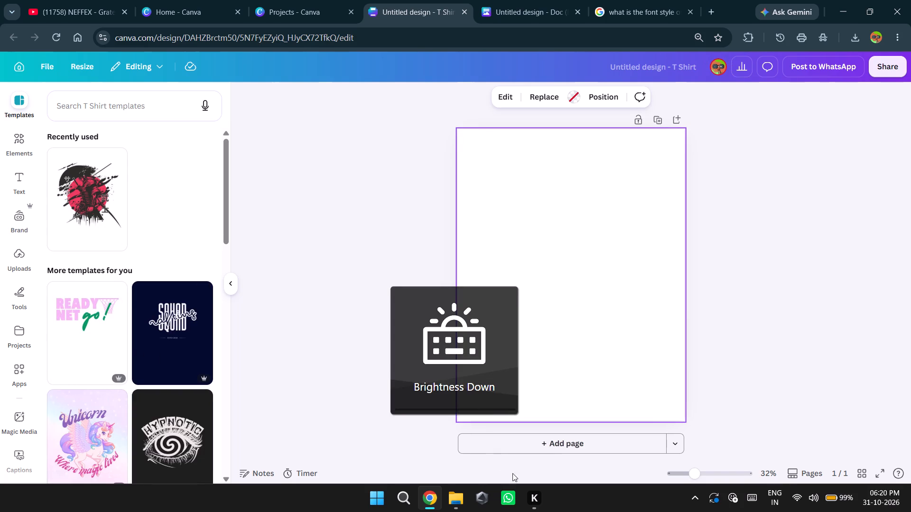
Switch to YouTube and play "NEFFEX - Rumors" from the suggested videos.
click(50, 0)
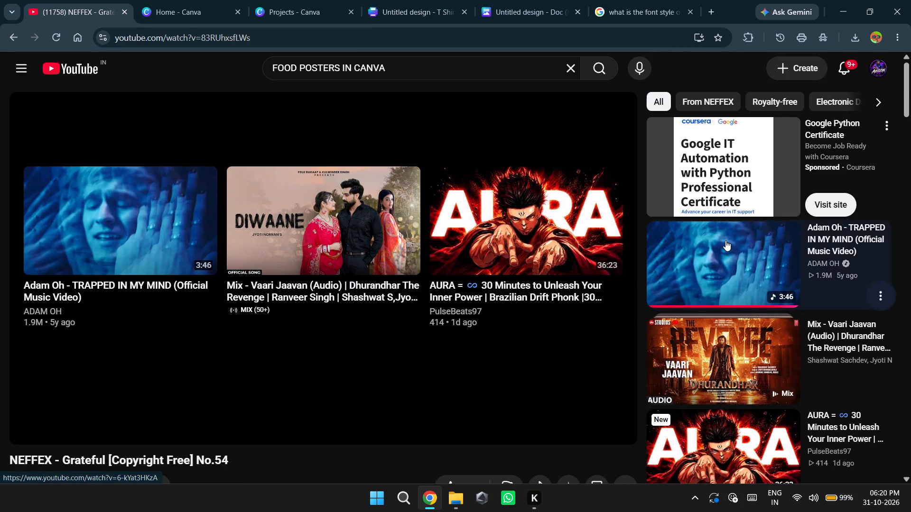
scroll(725, 240, down, 5)
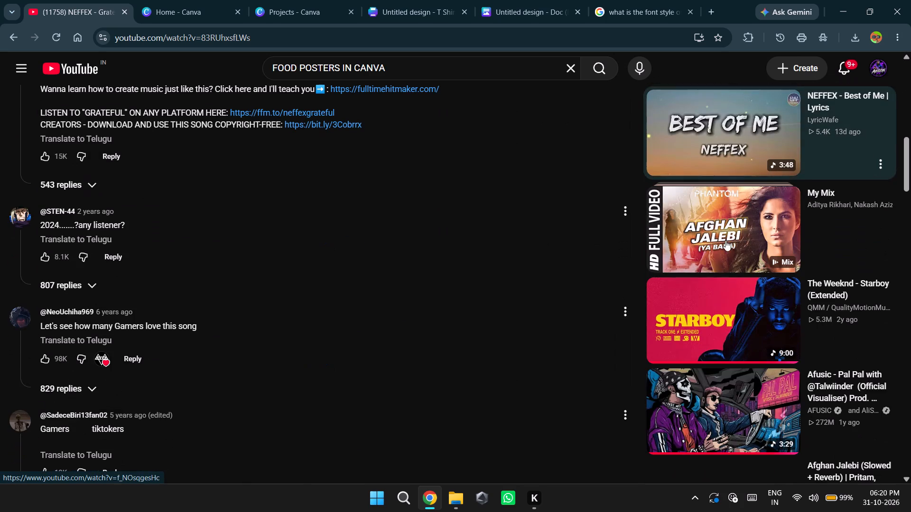
scroll(725, 240, down, 4)
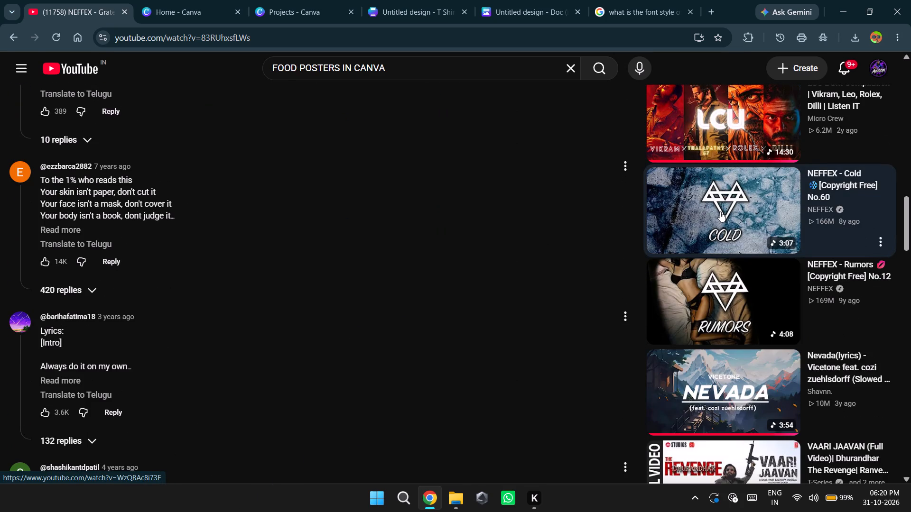
click(737, 293)
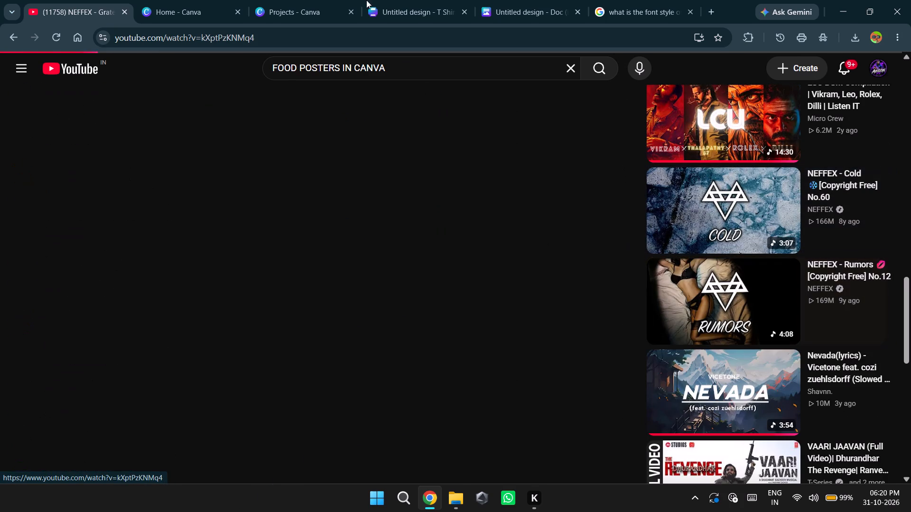
Close the Canva Home, Projects and untitled Doc tabs, and return to the untitled T Shirt design.
click(208, 9)
click(239, 10)
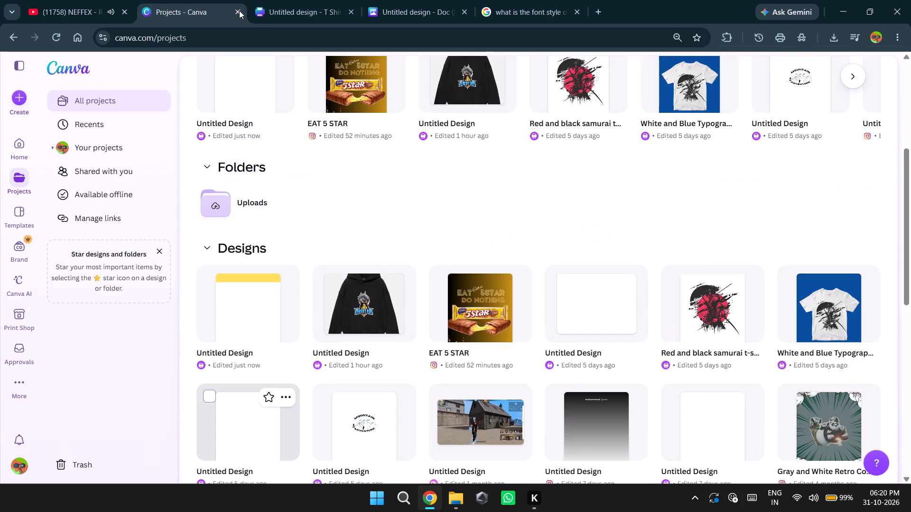
click(237, 10)
click(209, 10)
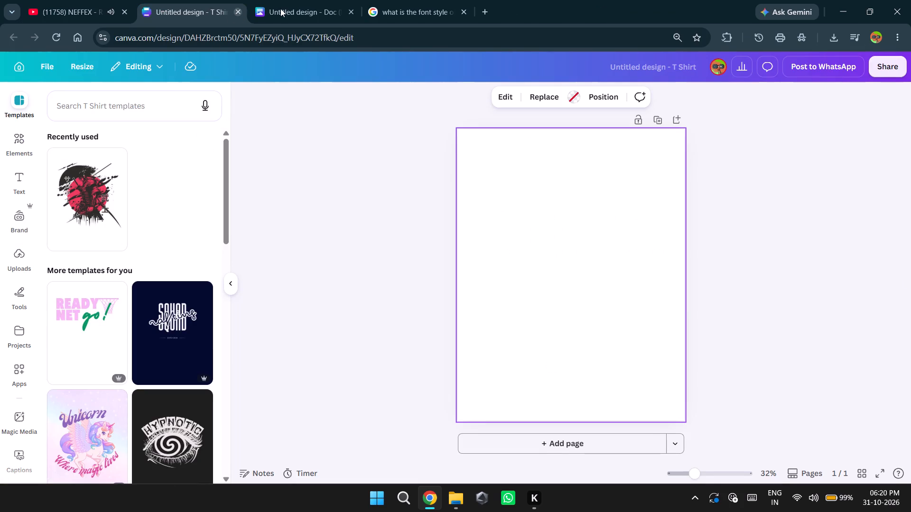
click(280, 9)
click(351, 12)
click(150, 12)
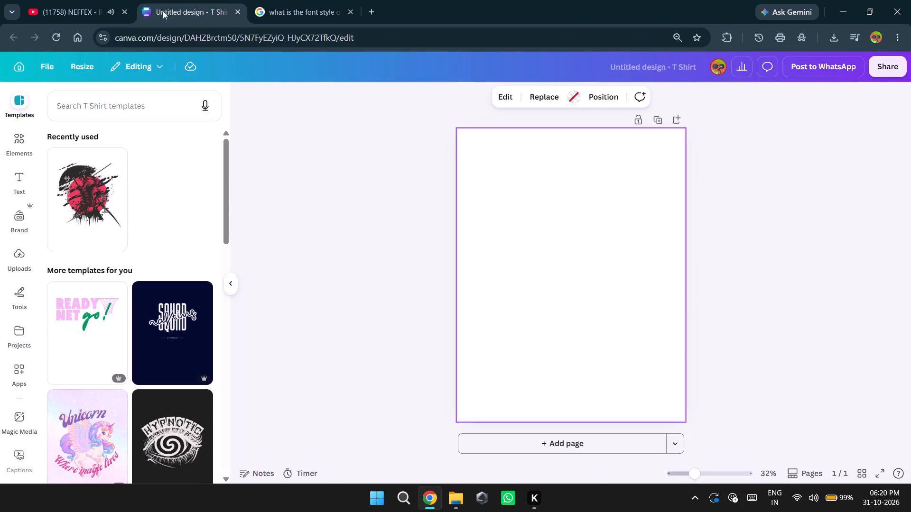
Clear the old query in the Google search tab and go back through its history to the New Tab page.
click(332, 9)
drag(343, 75, 100, 82)
key(BackSpace)
key(Return)
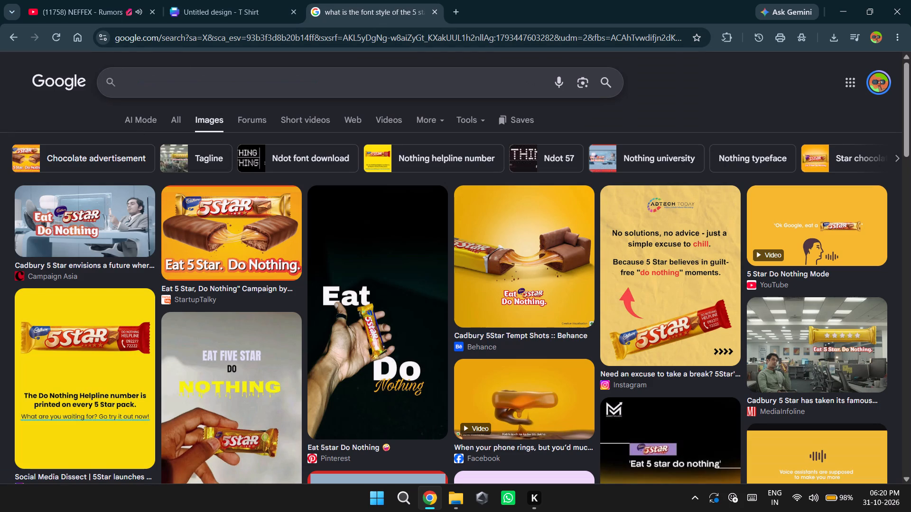
key(Return)
drag(23, 28, 20, 34)
double_click(18, 38)
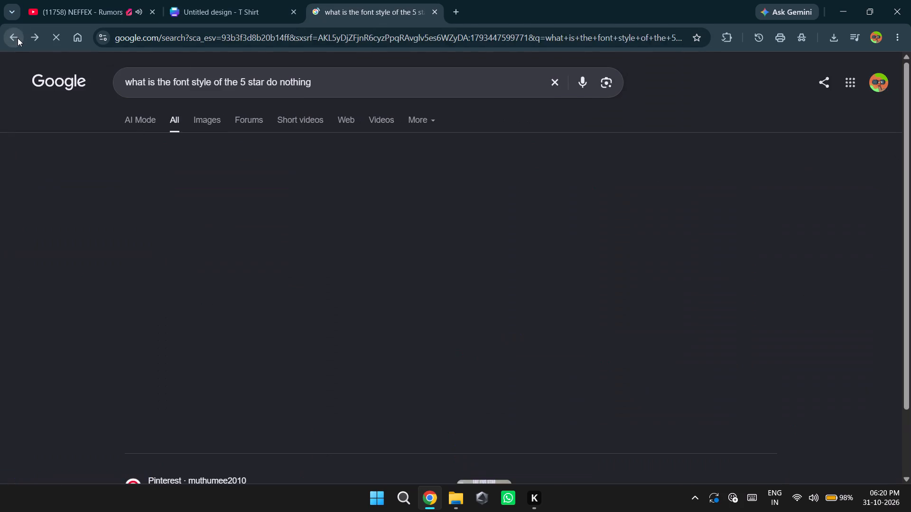
double_click(18, 38)
click(18, 38)
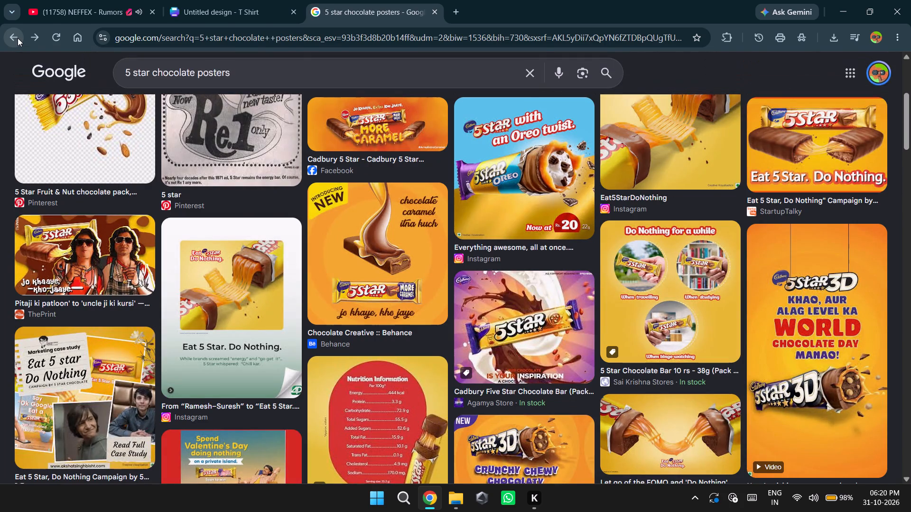
click(18, 38)
click(18, 38)
click(18, 38)
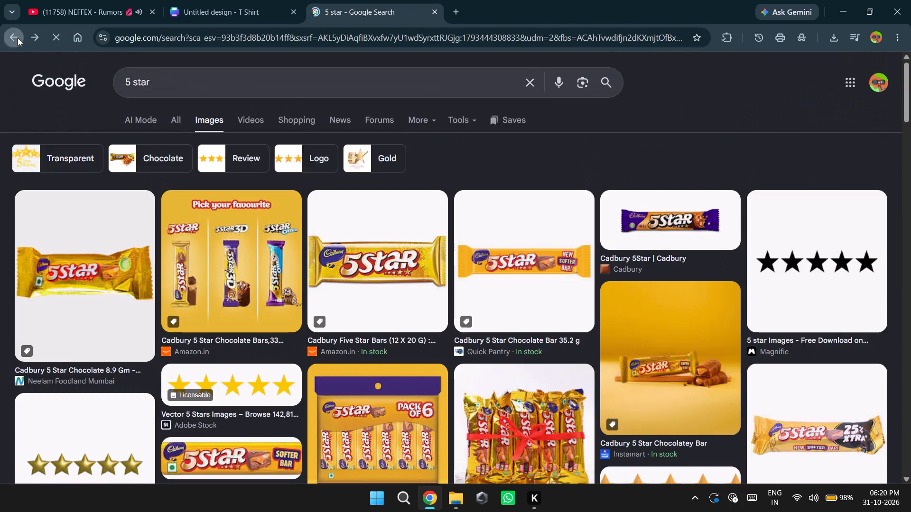
click(18, 38)
click(18, 38)
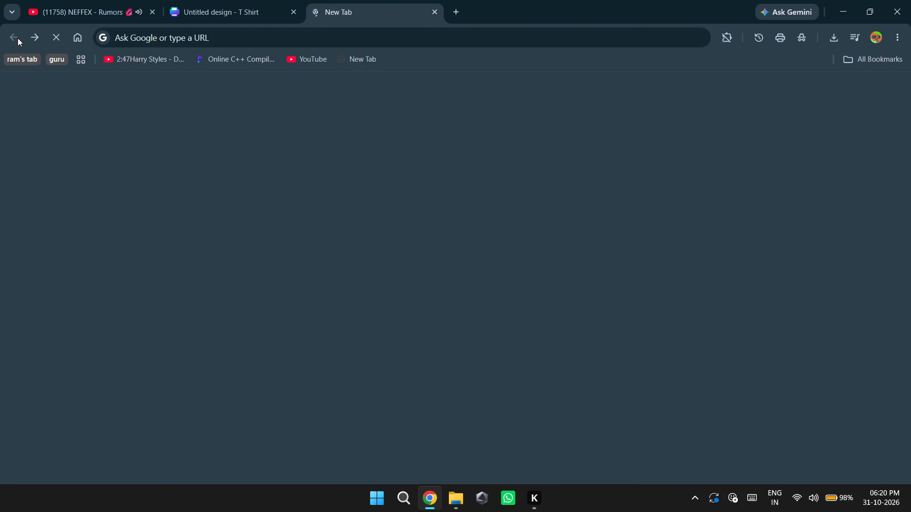
Return to the T Shirt design and search its templates for "black fire".
click(204, 0)
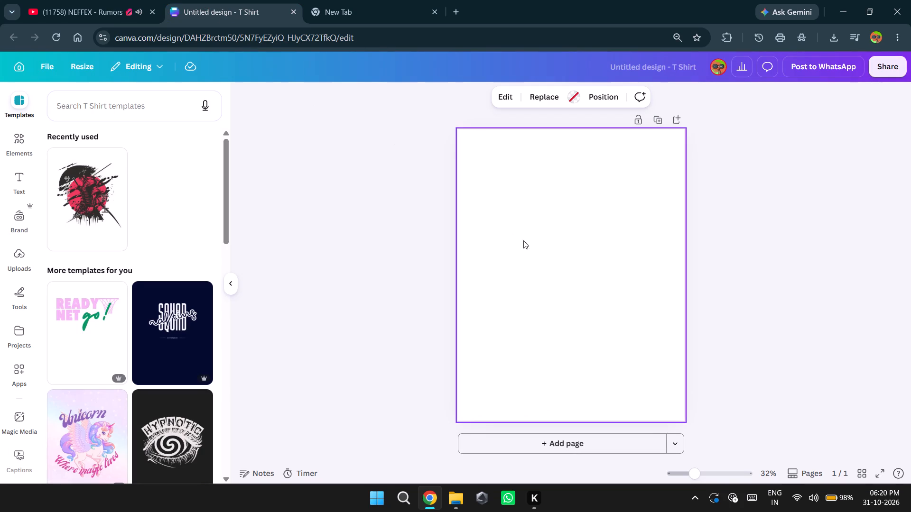
click(528, 242)
click(150, 116)
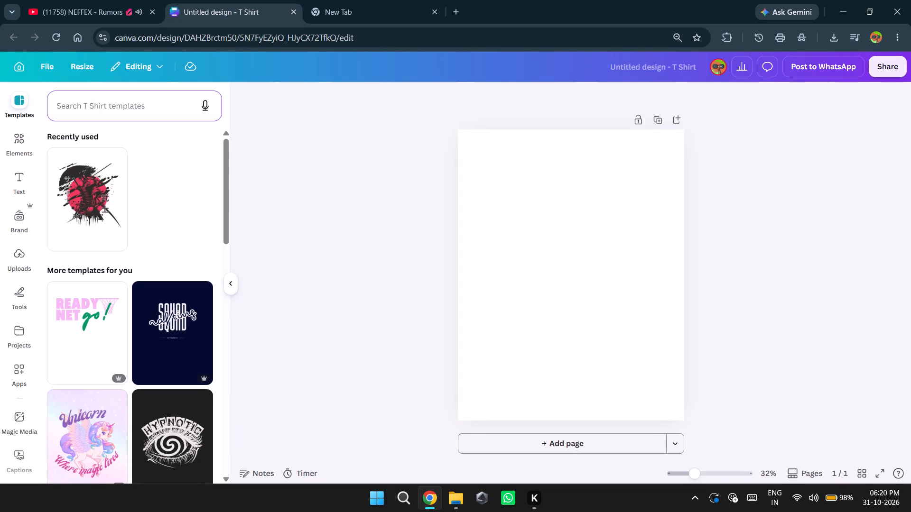
text(bla)
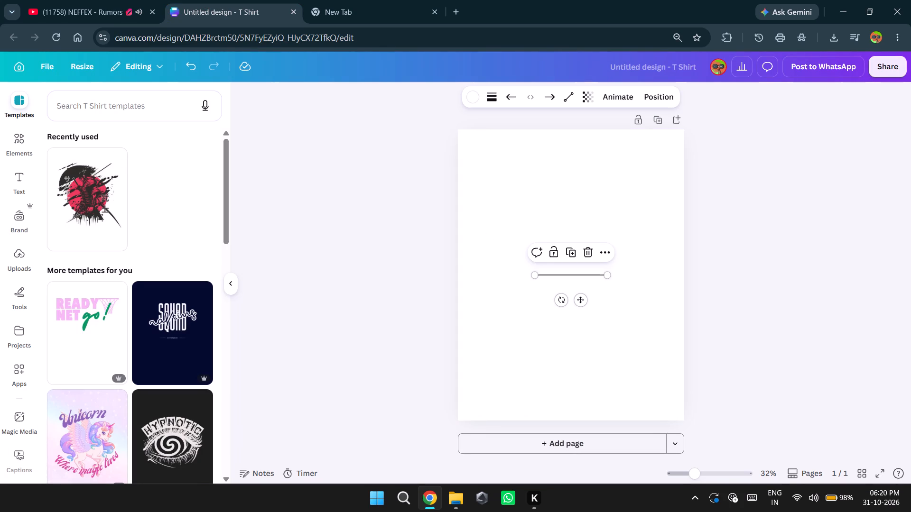
click(116, 92)
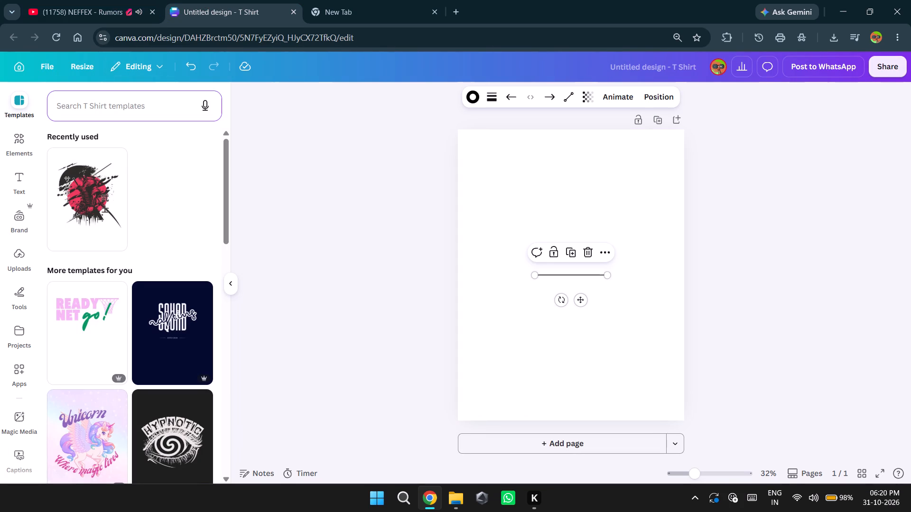
text(bl)
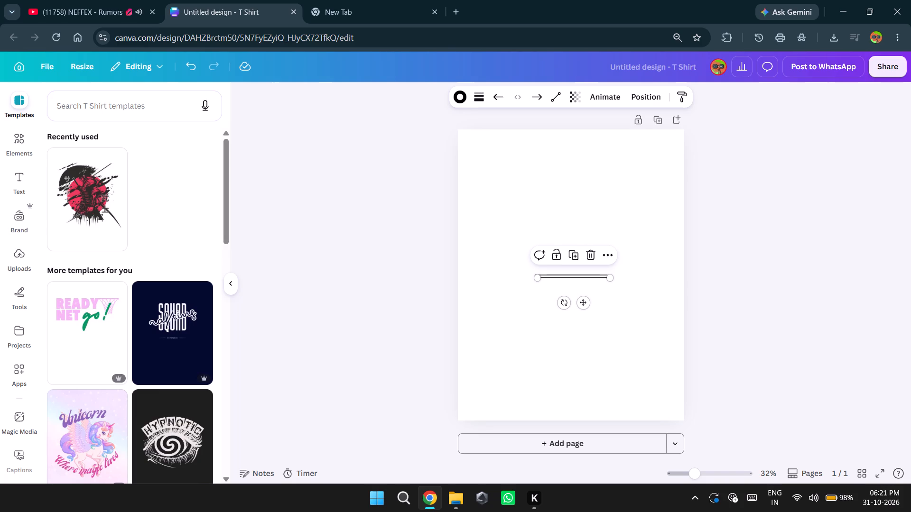
click(121, 105)
text(black fire)
key(Return)
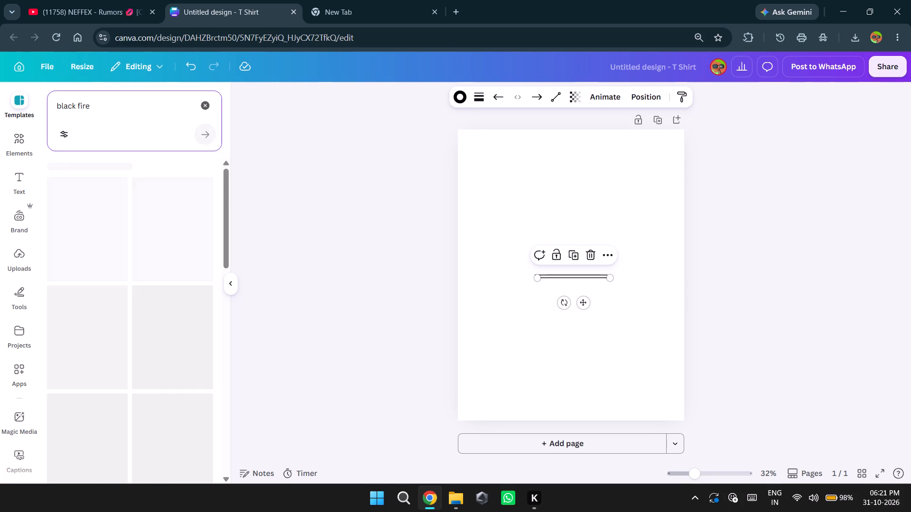
Resume the NEFFEX Rumors video on YouTube and return to the T Shirt design.
click(146, 0)
click(598, 391)
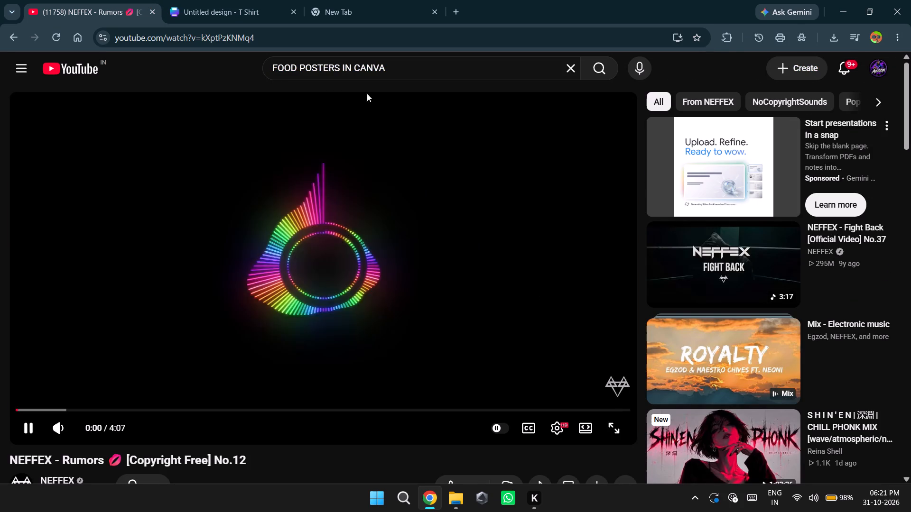
click(205, 16)
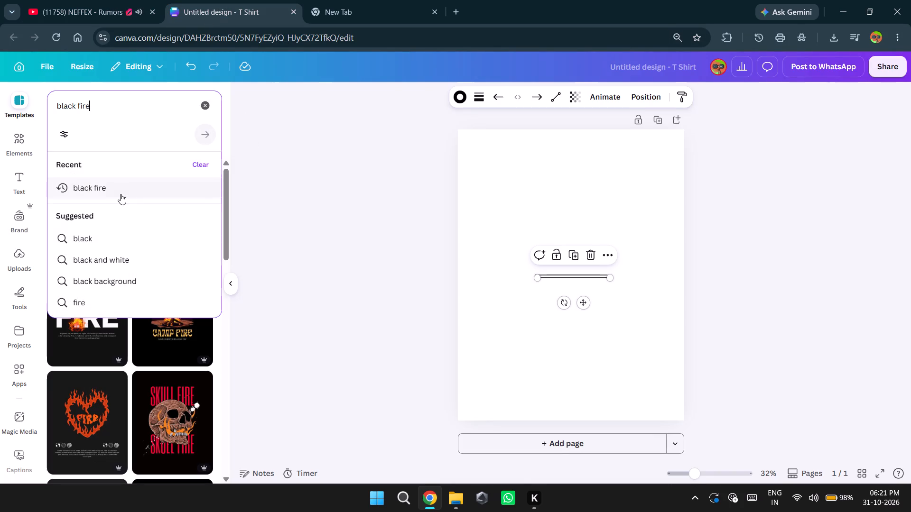
Run the recent "black fire" template search again and browse its results for a suitable design.
key(Return)
click(209, 137)
click(128, 188)
scroll(149, 329, down, 1)
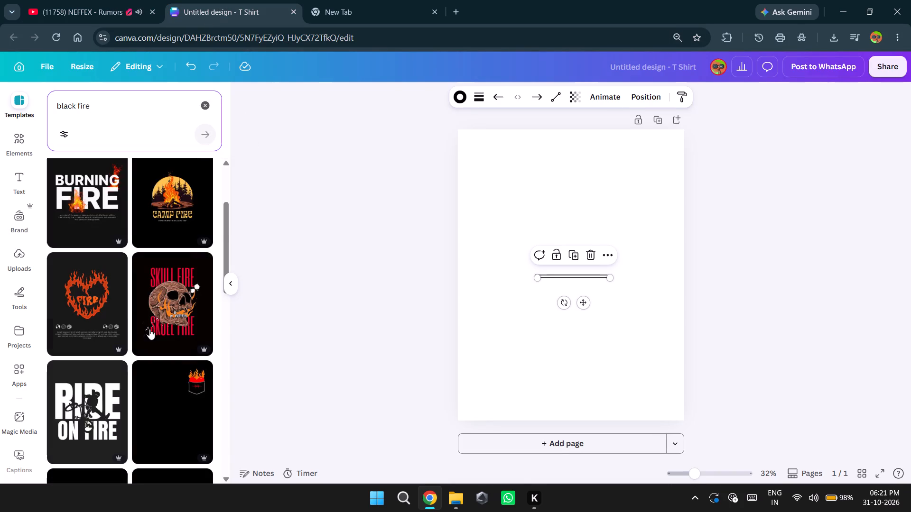
scroll(149, 329, down, 6)
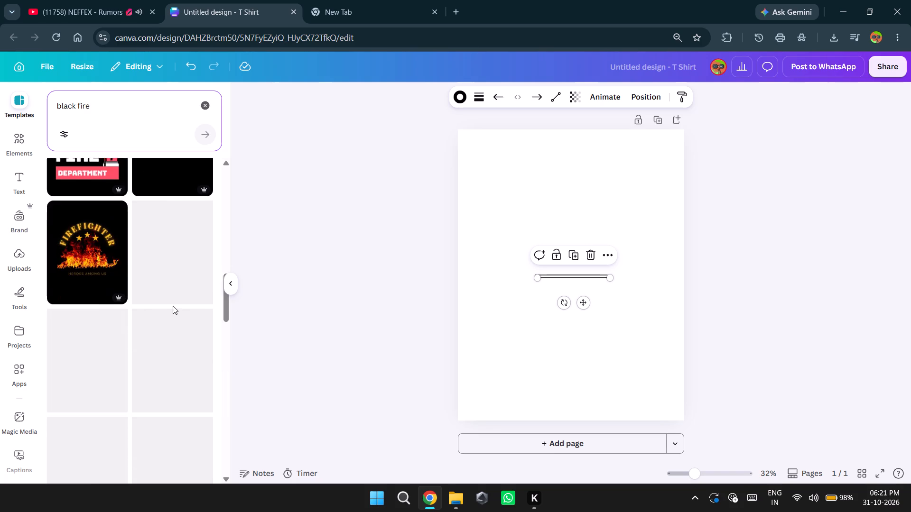
scroll(173, 306, up, 2)
scroll(173, 306, down, 4)
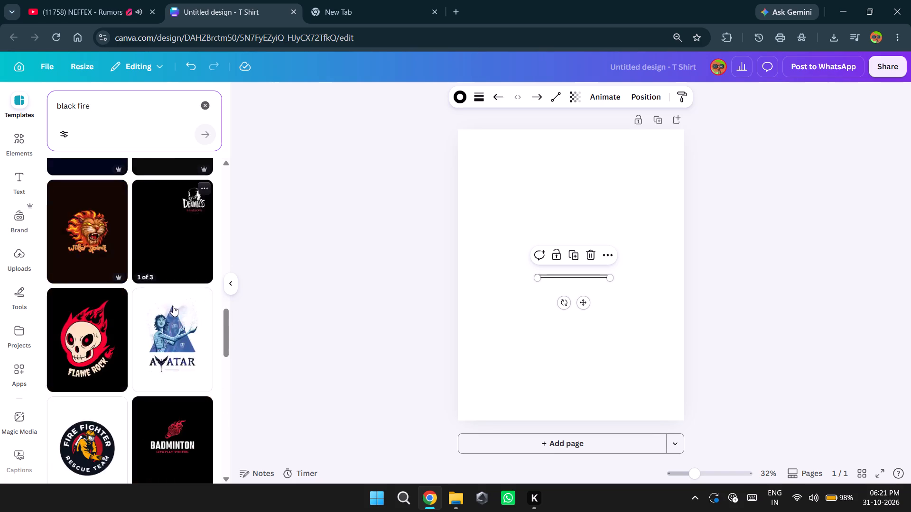
scroll(173, 306, down, 1)
Shorten the template search to "fire" and look over the results and suggested graphics.
drag(137, 108, 49, 112)
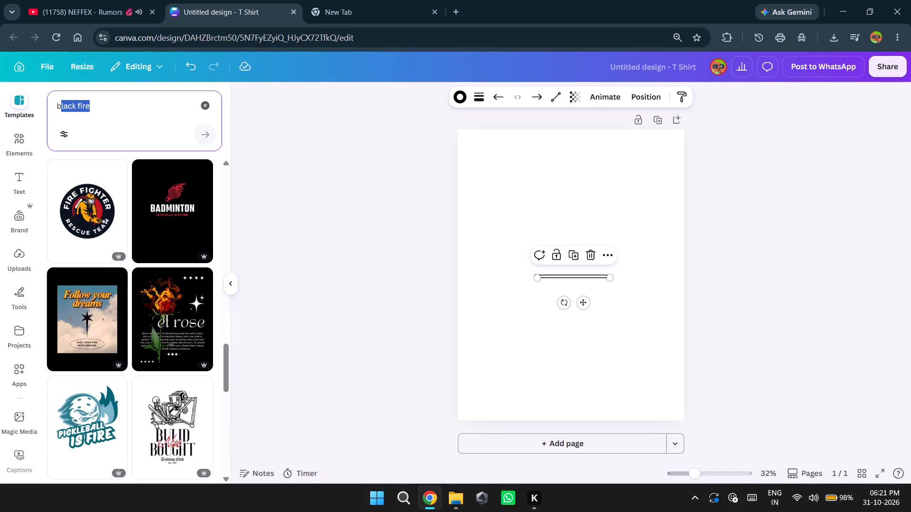
click(76, 107)
key(BackSpace)
key(BackSpace)
key(BackSpace)
key(BackSpace)
key(BackSpace)
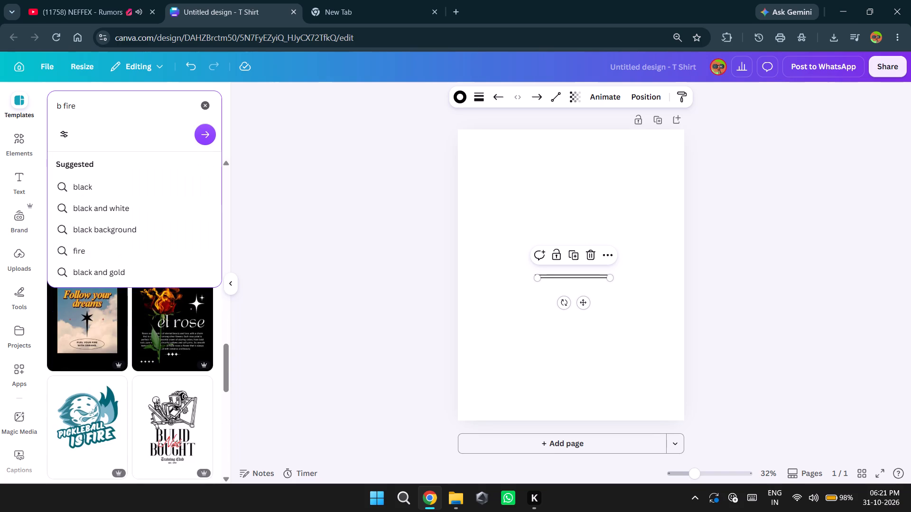
click(209, 136)
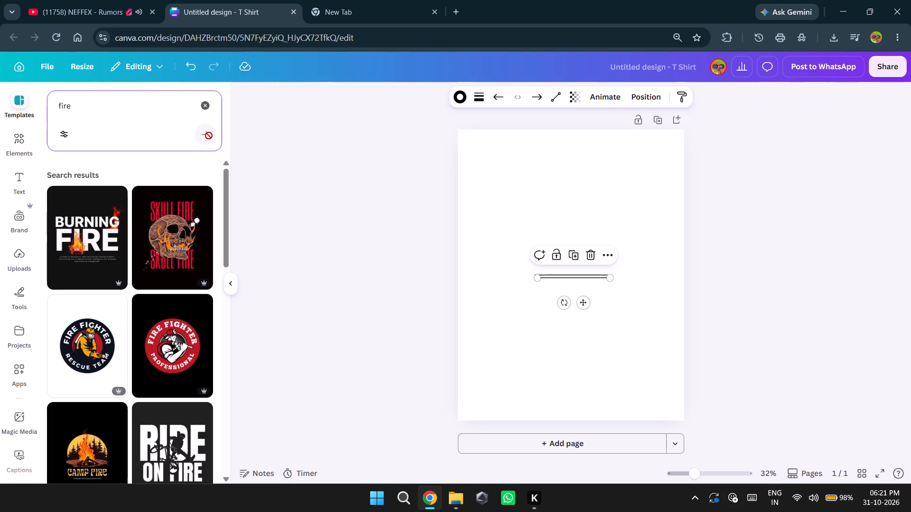
scroll(172, 280, down, 2)
scroll(172, 280, up, 5)
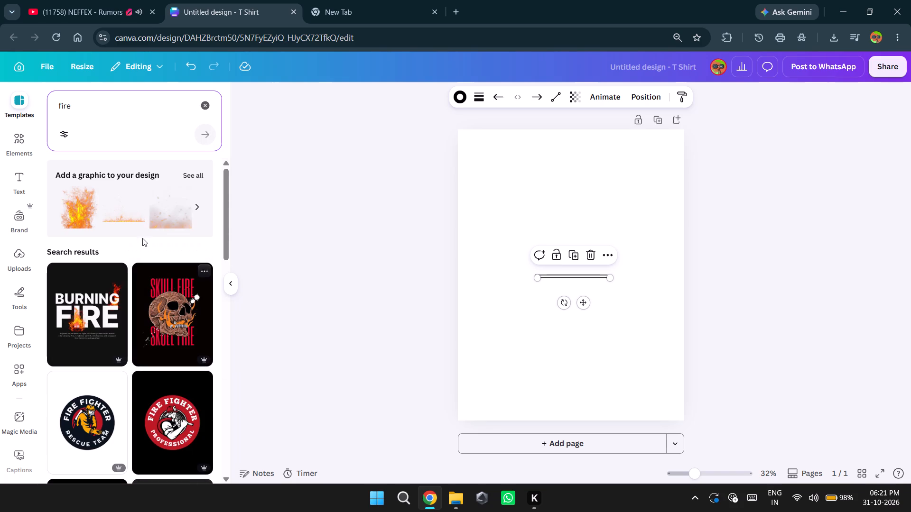
Show all fire elements and browse the graphics, photos and videos.
click(196, 176)
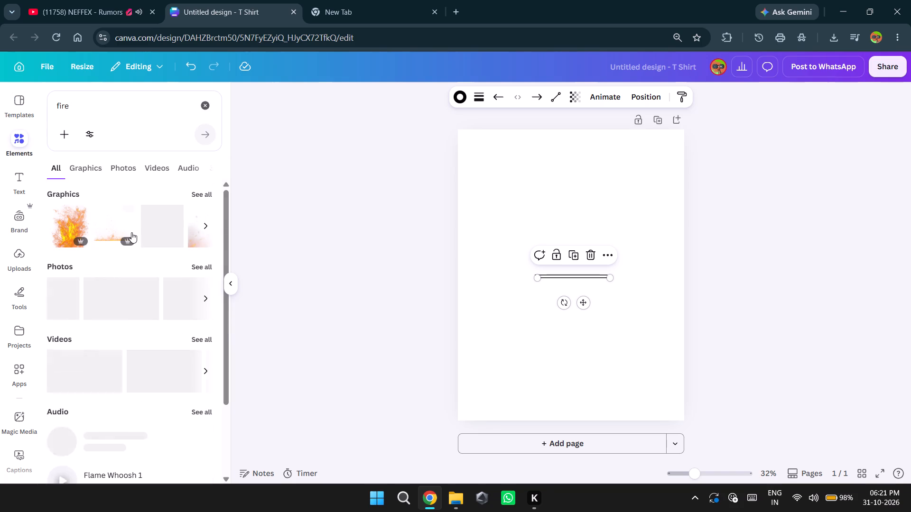
scroll(174, 299, down, 1)
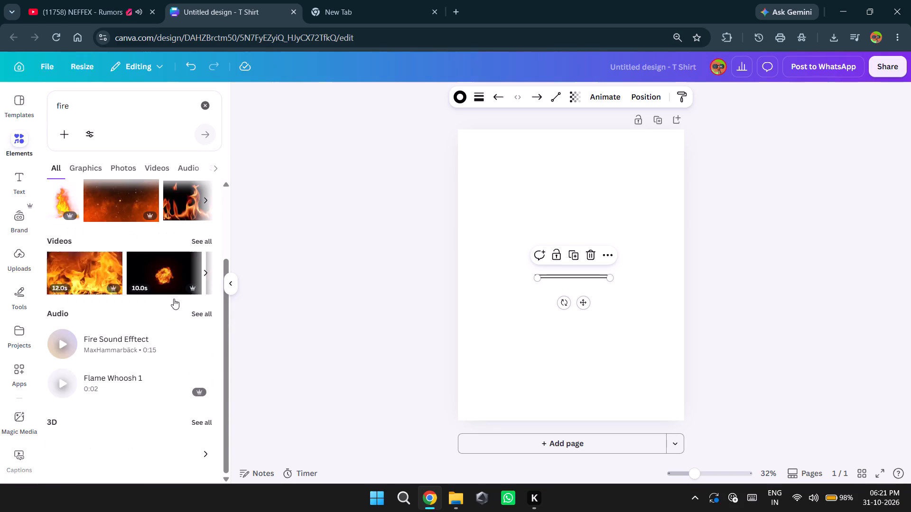
scroll(173, 299, up, 1)
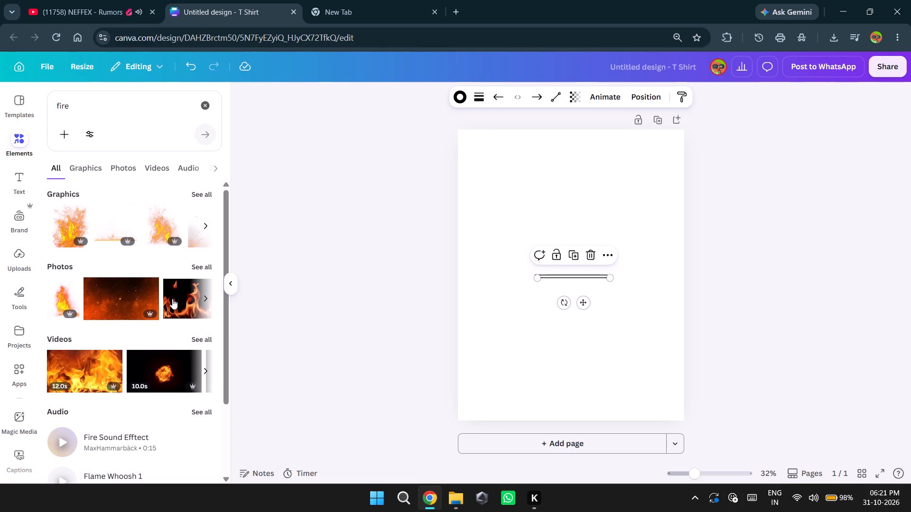
click(213, 301)
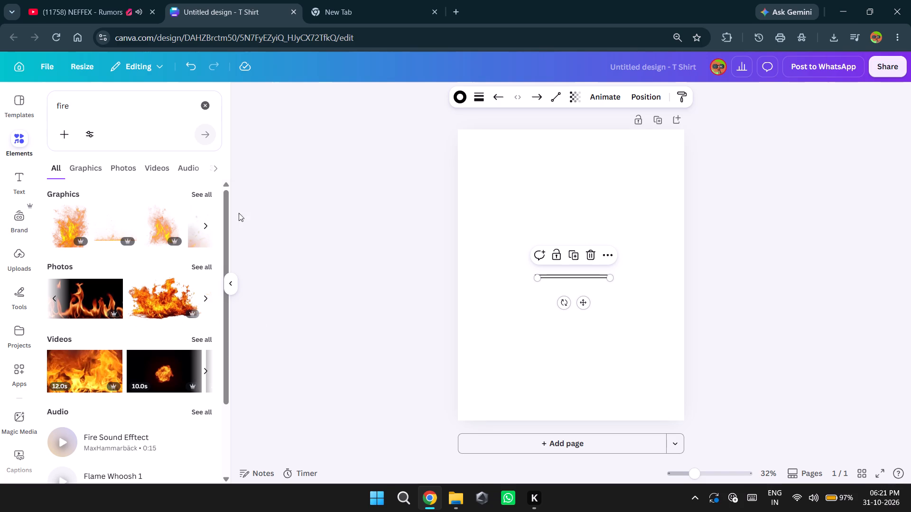
Switch from the T Shirt design to the empty new browser tab.
click(77, 0)
click(228, 0)
click(360, 0)
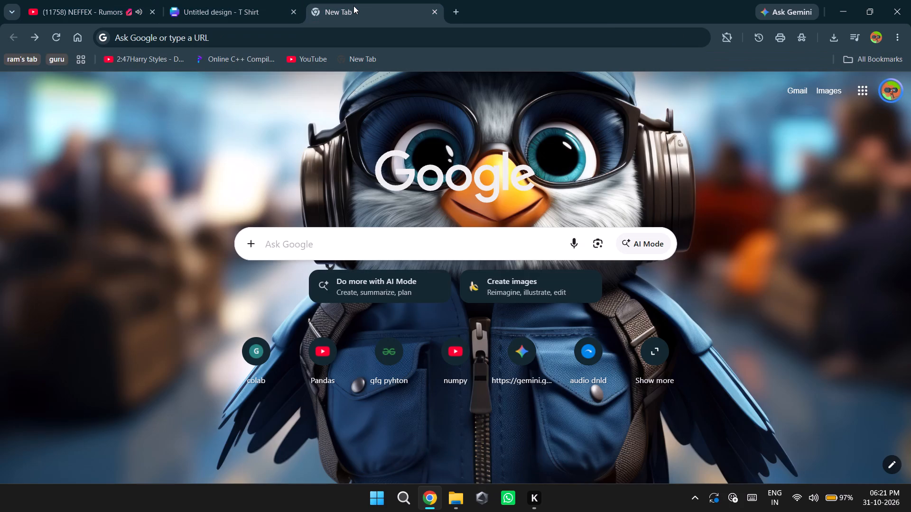
click(353, 6)
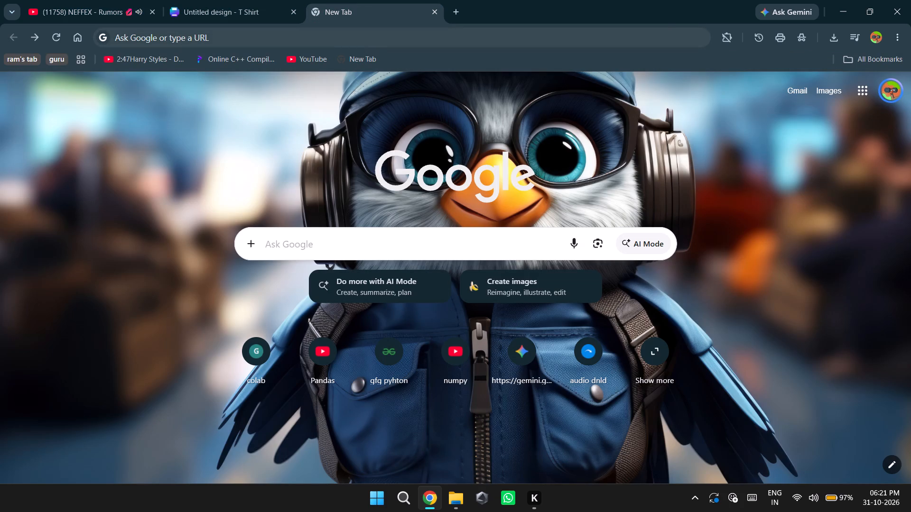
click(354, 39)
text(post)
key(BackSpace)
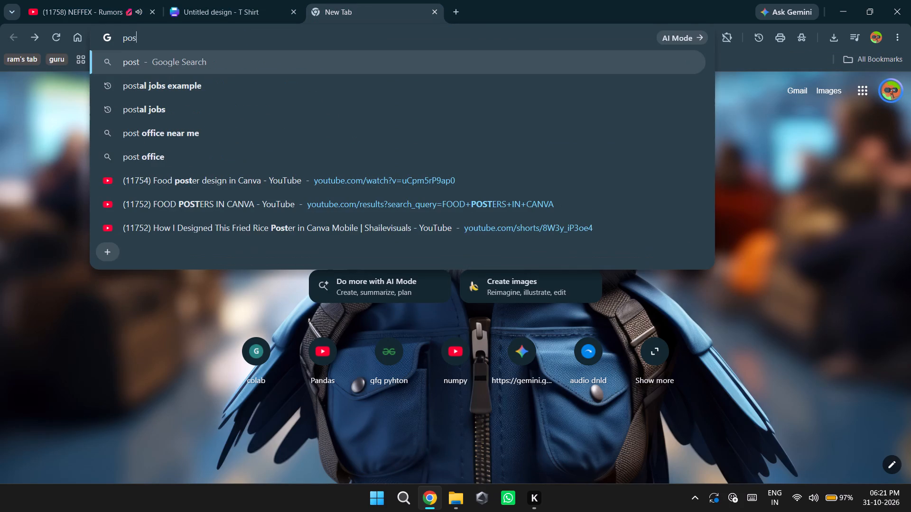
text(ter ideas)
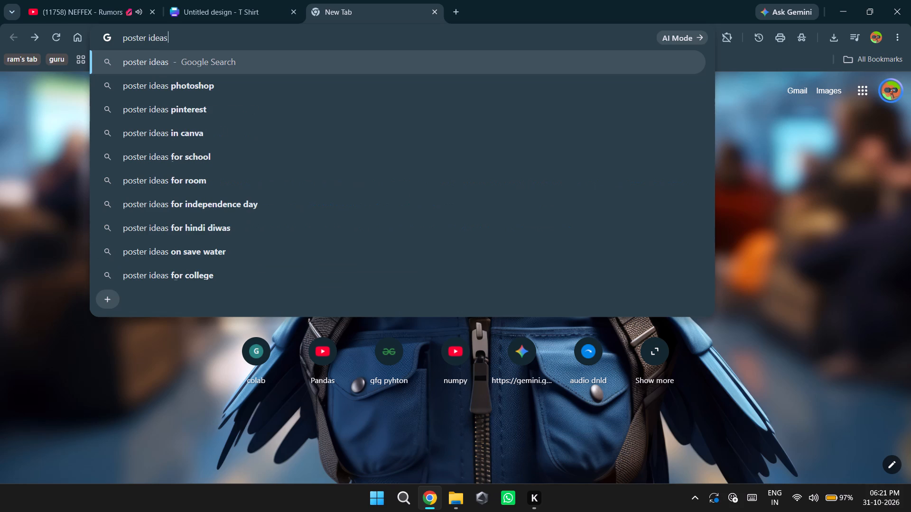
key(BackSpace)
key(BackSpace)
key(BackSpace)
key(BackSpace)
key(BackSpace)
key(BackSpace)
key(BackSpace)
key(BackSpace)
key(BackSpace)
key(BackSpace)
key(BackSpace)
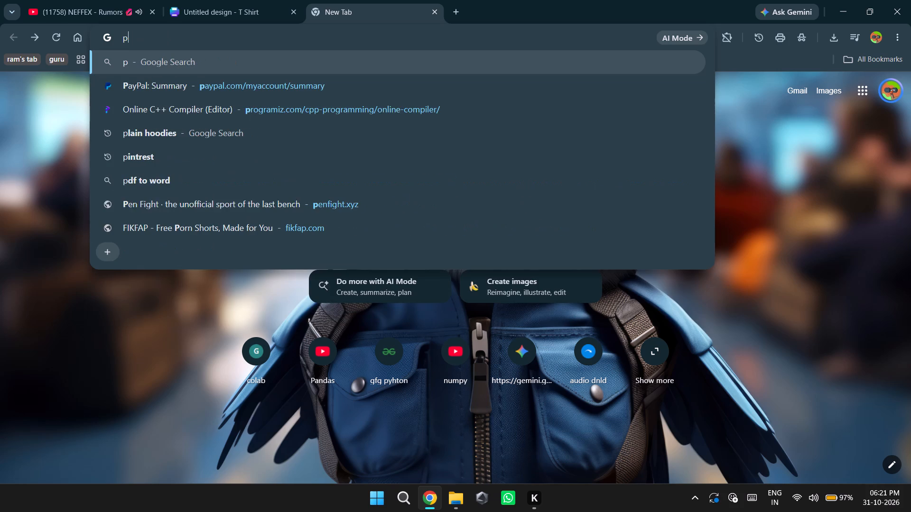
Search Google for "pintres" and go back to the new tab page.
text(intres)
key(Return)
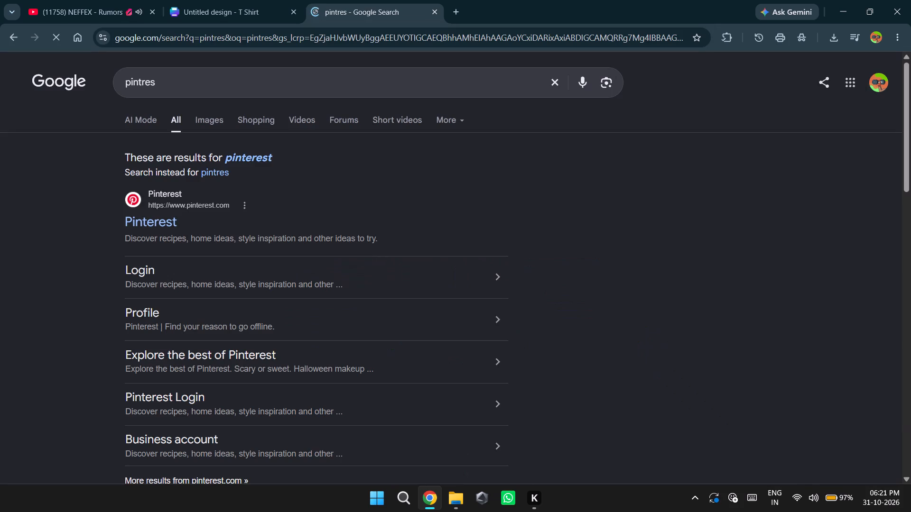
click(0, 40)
Enter "pintrest" as the address and open the suggested Pinterest India site, in.pinterest.com.
click(326, 33)
text(pintrest)
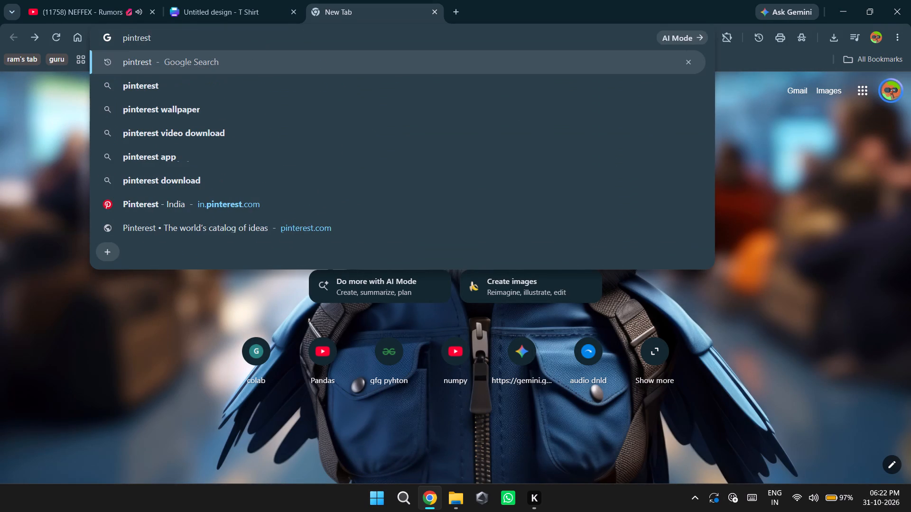
key(Down)
key(Down)
key(Down)
key(Down)
key(Down)
key(Down)
key(Return)
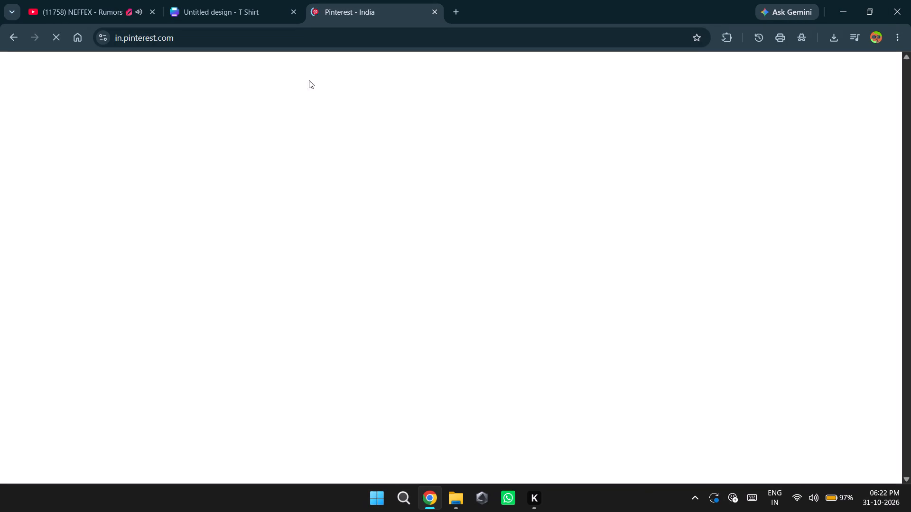
Search Pinterest for "poster ideas".
click(417, 73)
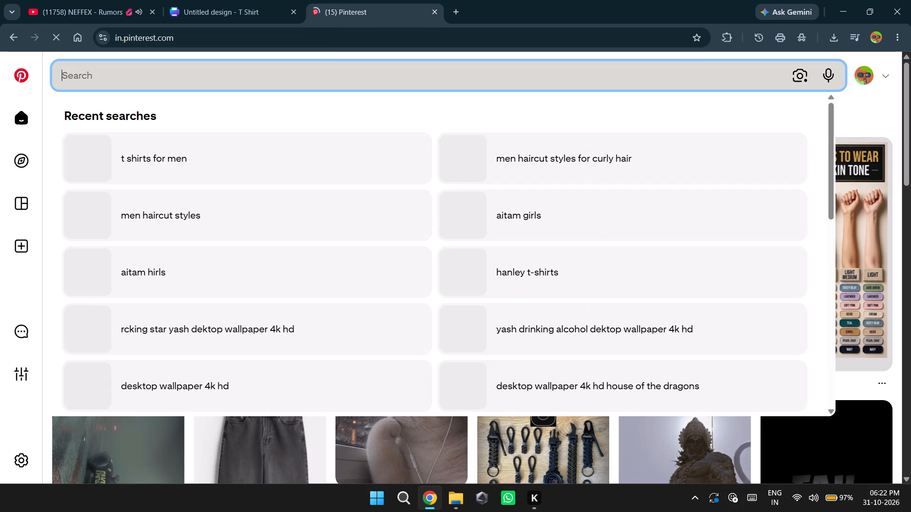
text(postr)
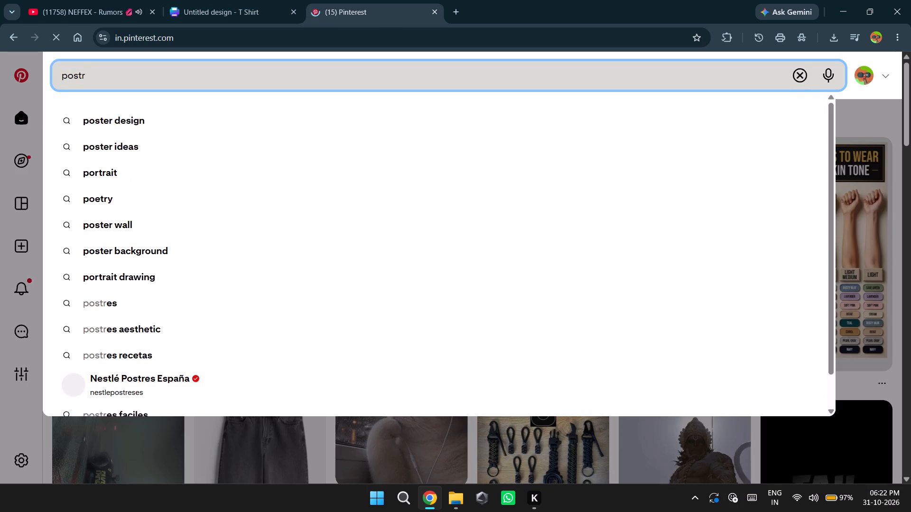
key(BackSpace)
text(er ideas)
key(Return)
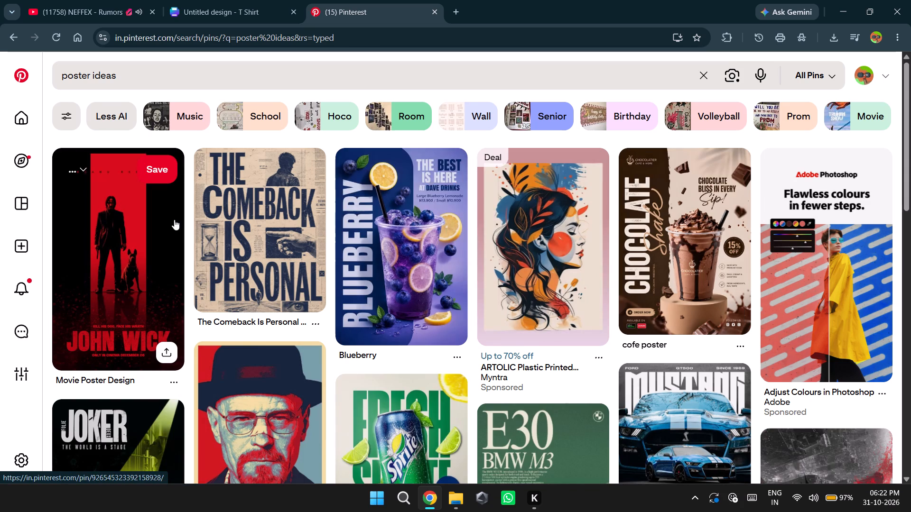
Browse the Pinterest poster ideas, comparing the layouts, subjects and styles for a design to take inspiration from.
scroll(353, 220, down, 1)
scroll(446, 257, down, 2)
scroll(445, 258, up, 1)
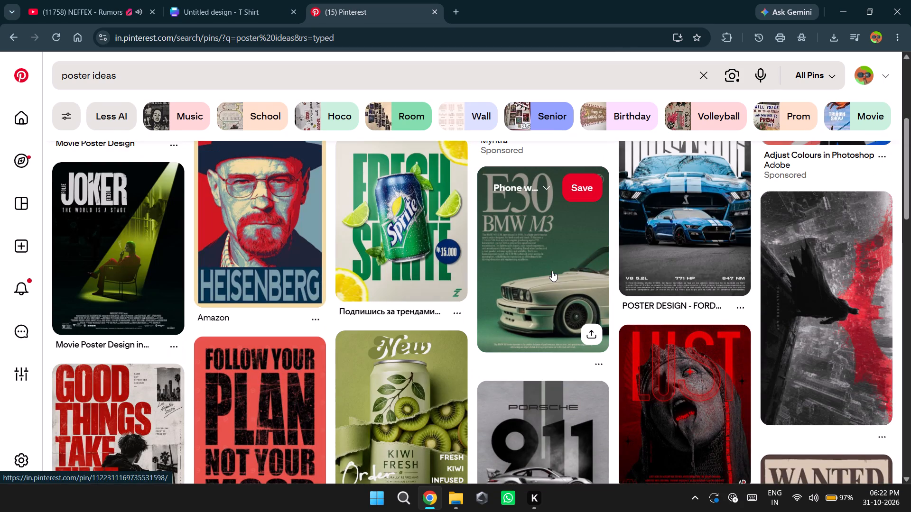
scroll(552, 271, down, 1)
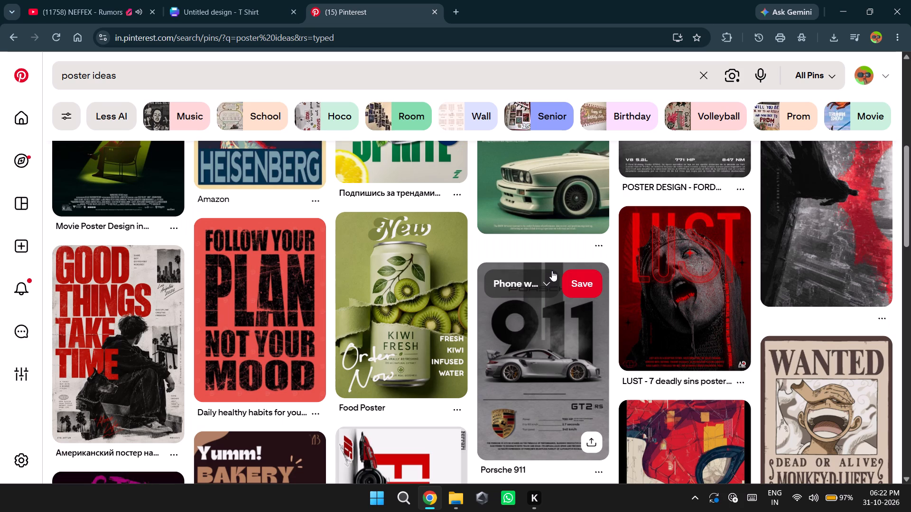
scroll(552, 270, down, 1)
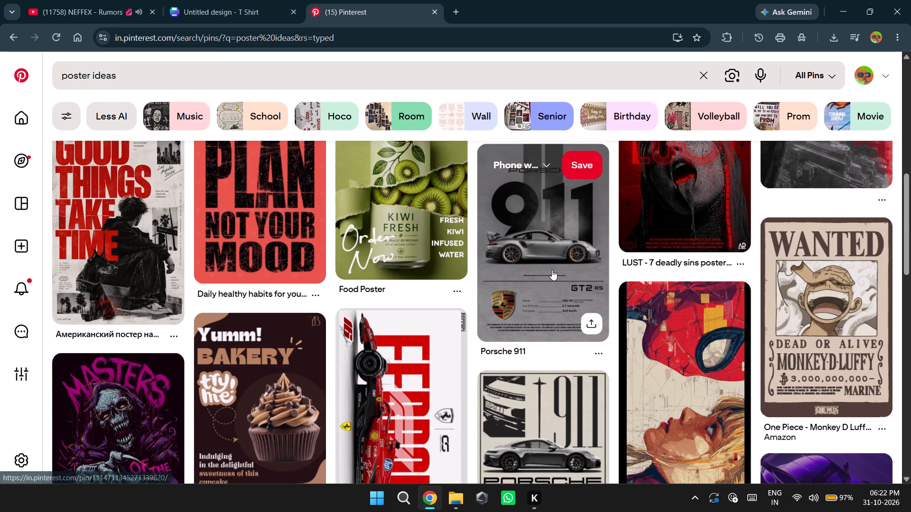
scroll(552, 270, down, 7)
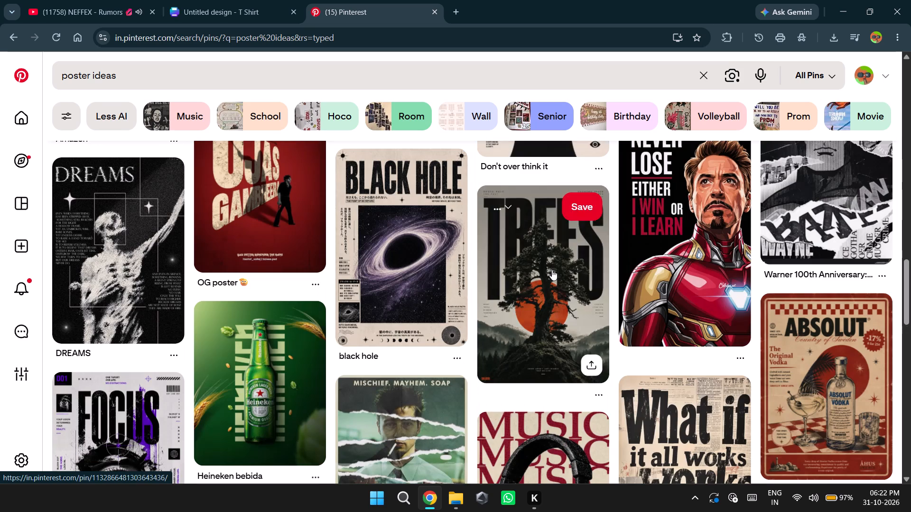
scroll(552, 270, up, 1)
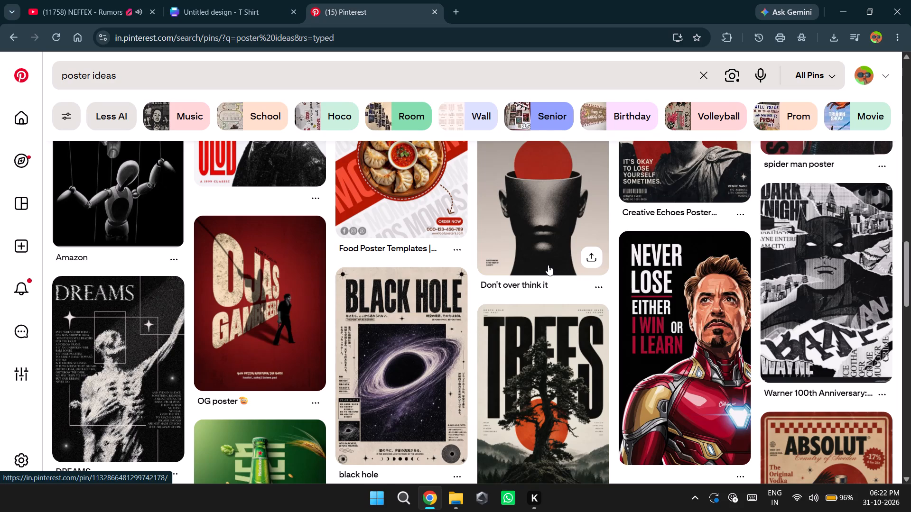
scroll(548, 261, down, 1)
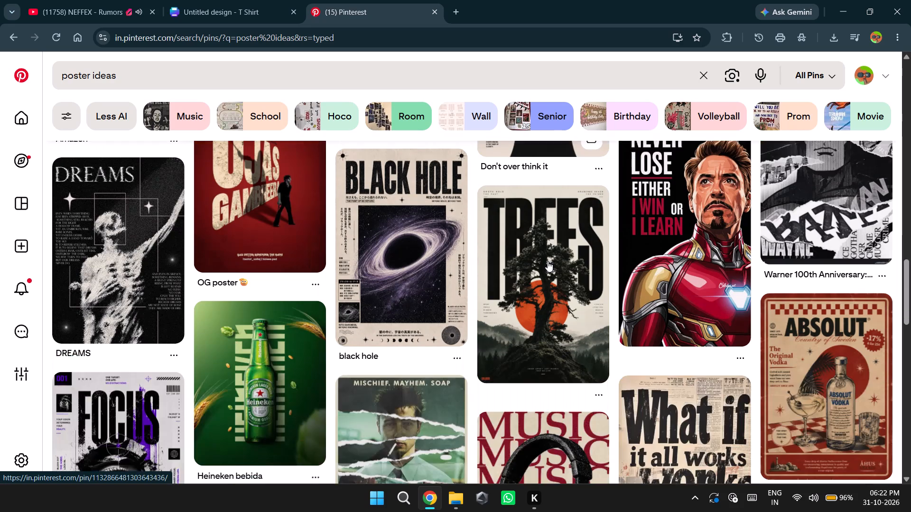
scroll(548, 261, down, 4)
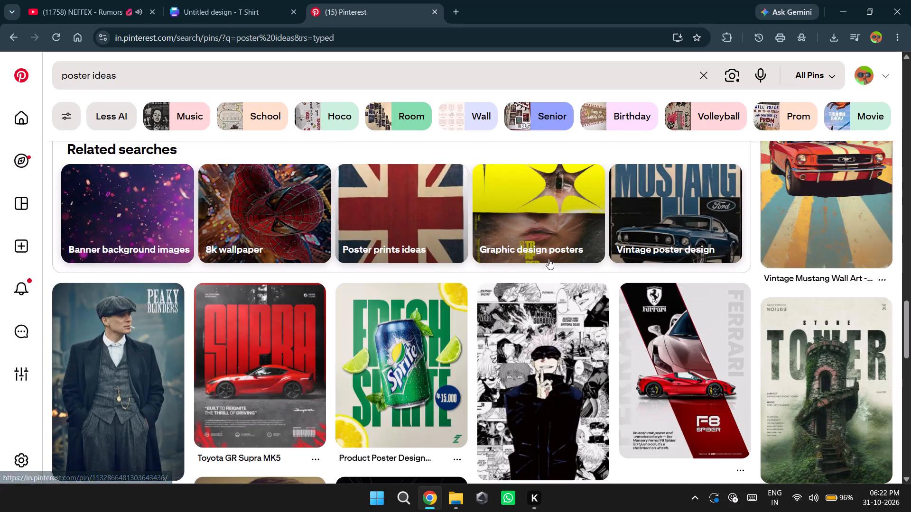
scroll(548, 259, up, 2)
scroll(548, 259, down, 2)
scroll(548, 259, up, 2)
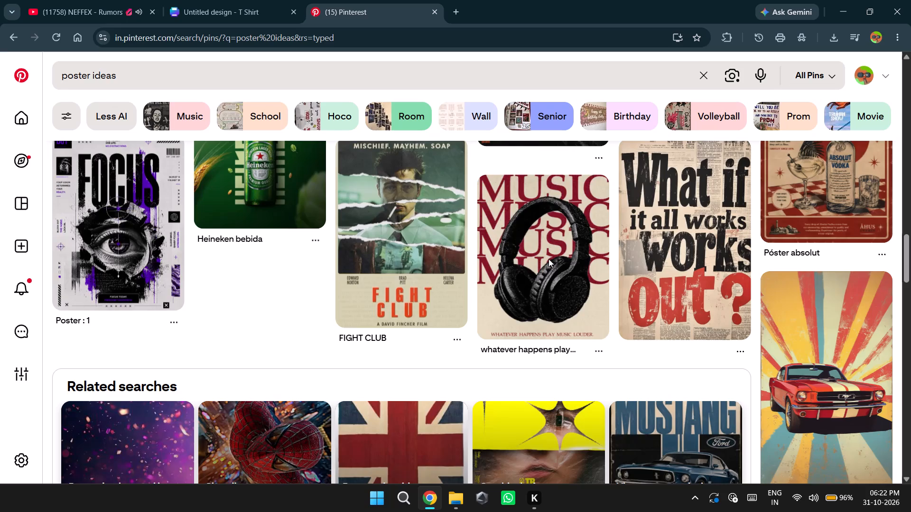
scroll(548, 259, up, 1)
scroll(548, 259, down, 5)
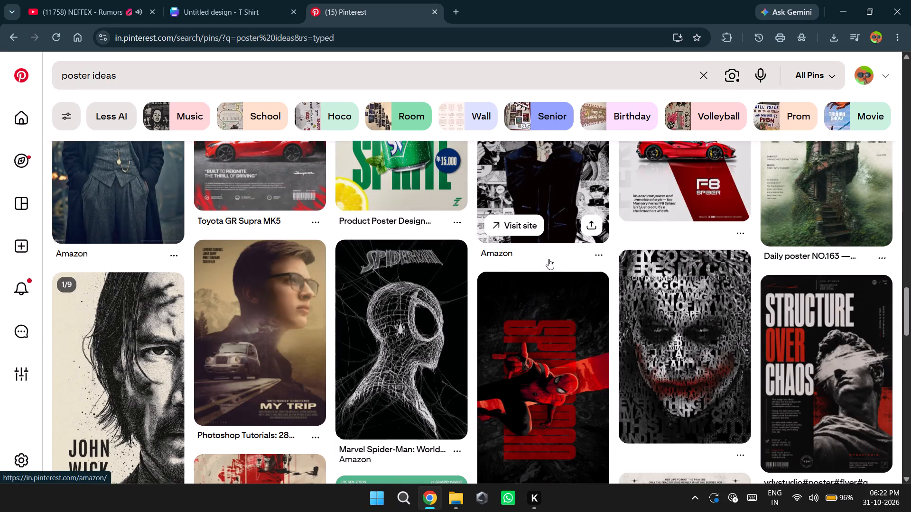
scroll(548, 259, down, 2)
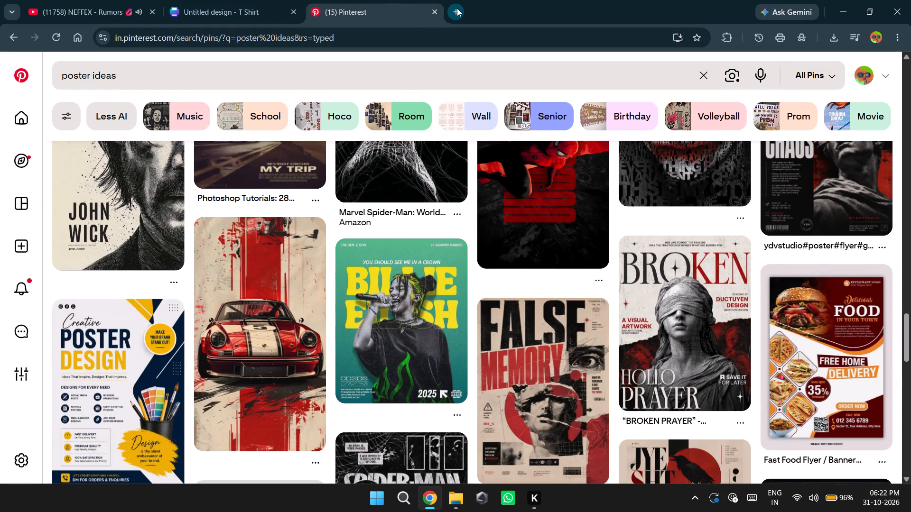
Search Google for "kingfisher ultra" in another new browser tab and show the image results.
click(457, 8)
text(kingfisher ultra)
key(space)
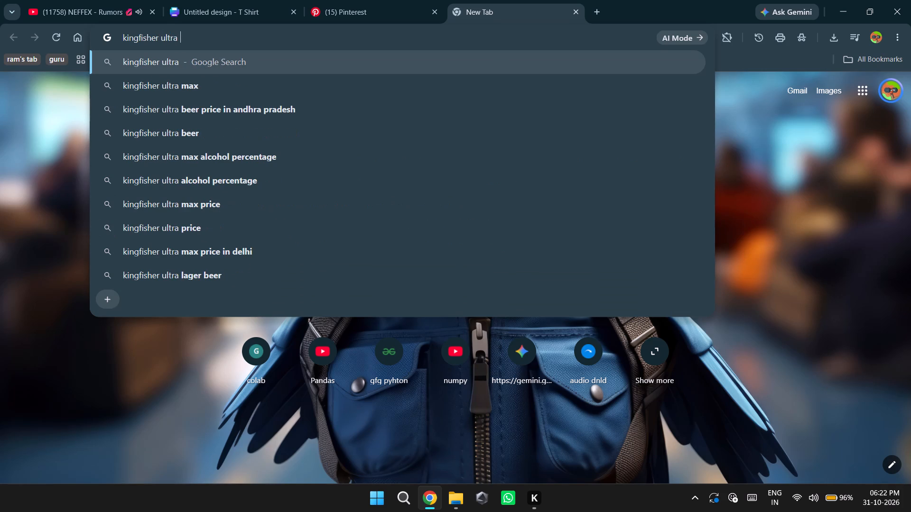
key(Return)
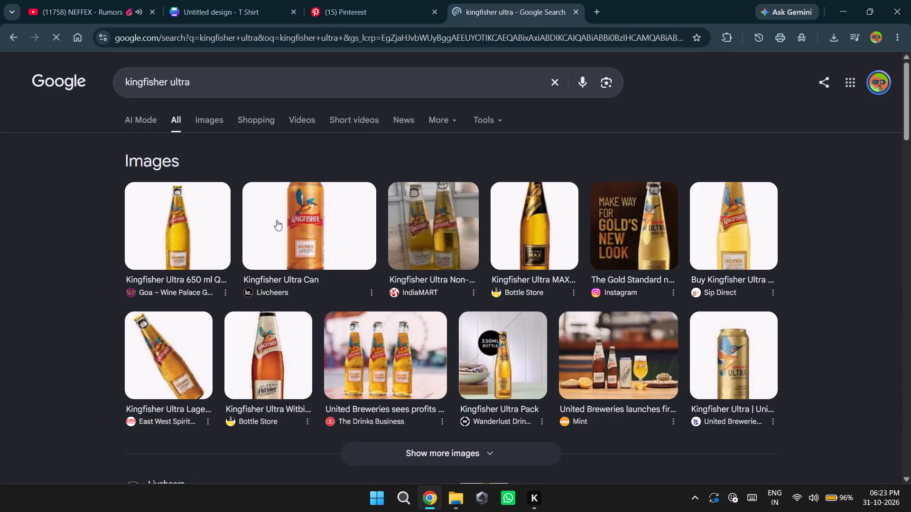
click(207, 117)
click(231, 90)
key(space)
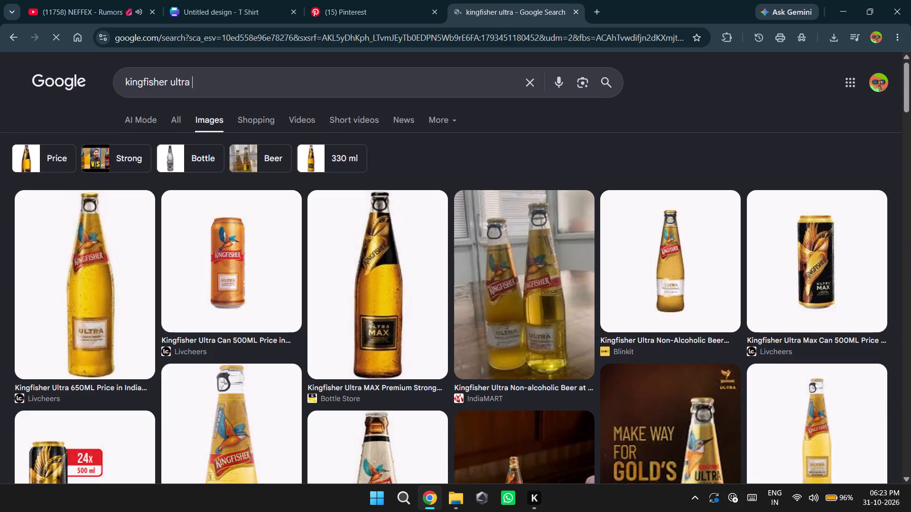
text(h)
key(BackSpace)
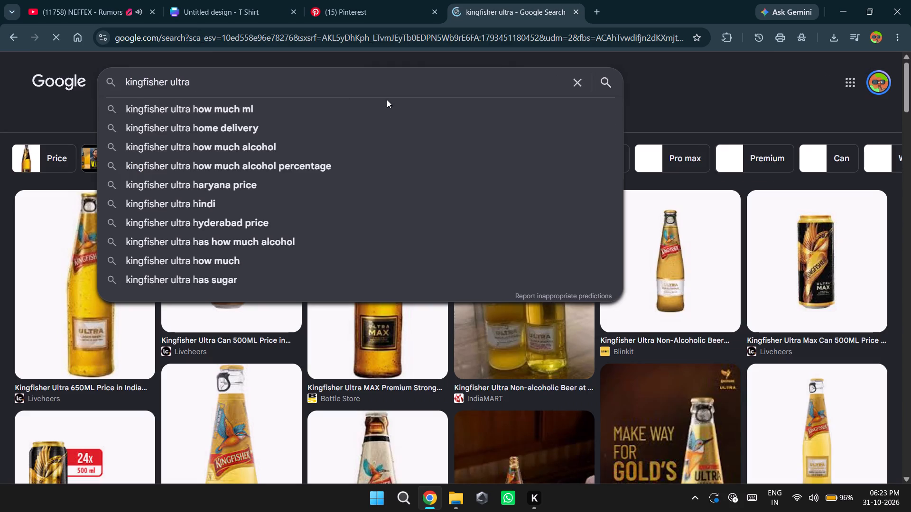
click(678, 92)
Look through the Kingfisher Ultra image results for a bottle or can picture suitable for the design.
scroll(342, 283, down, 1)
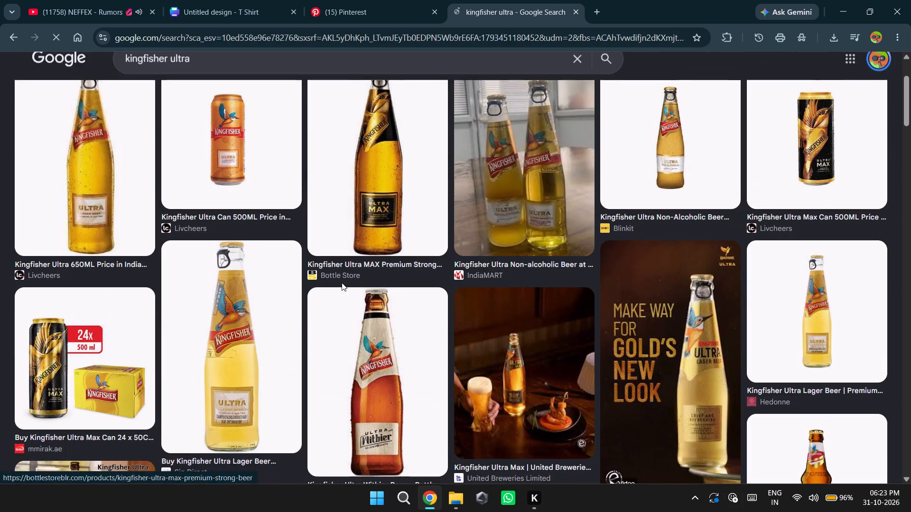
scroll(358, 349, down, 1)
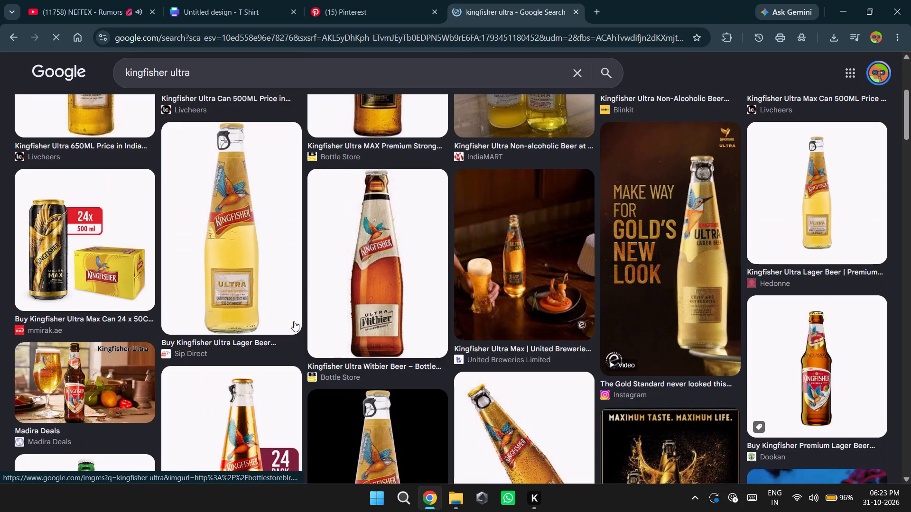
scroll(253, 296, up, 1)
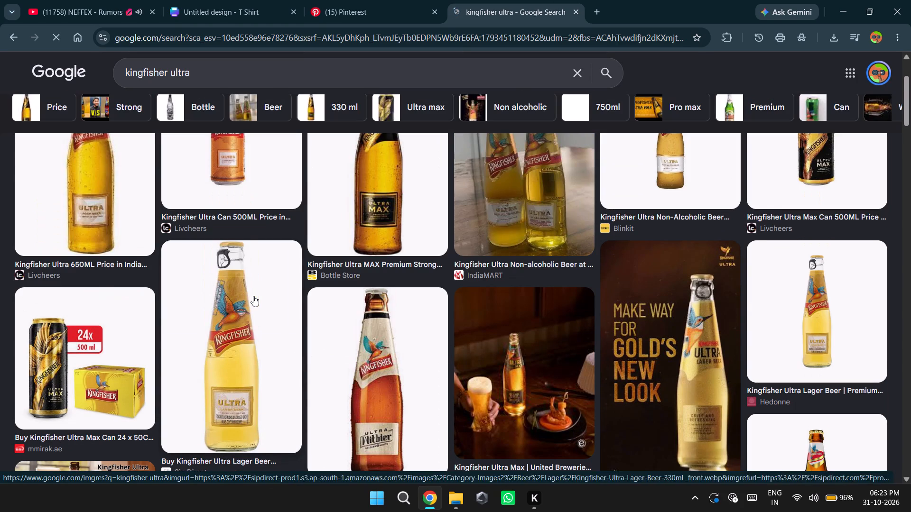
scroll(255, 295, down, 1)
scroll(362, 290, down, 1)
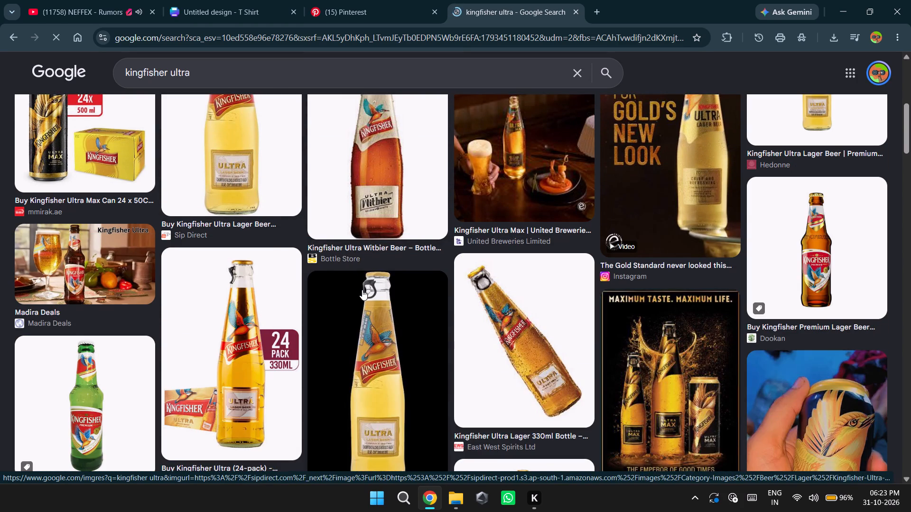
scroll(362, 290, down, 1)
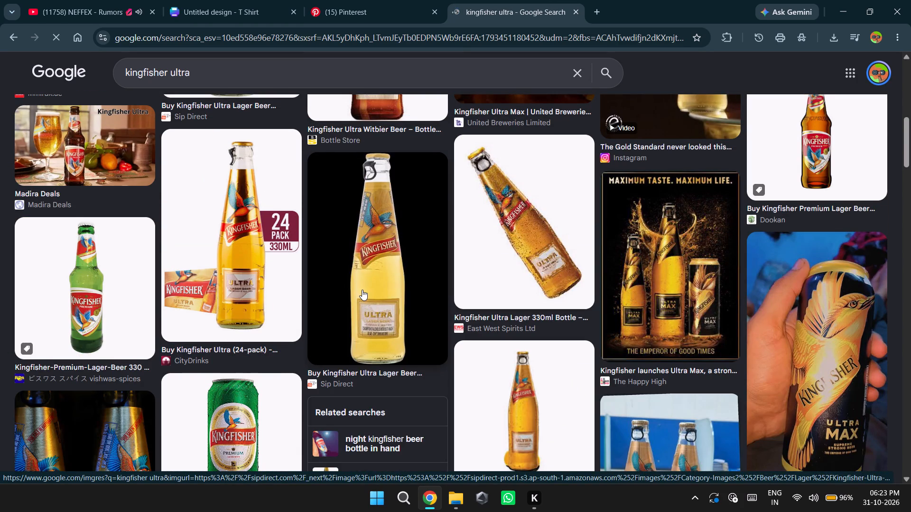
scroll(362, 290, down, 4)
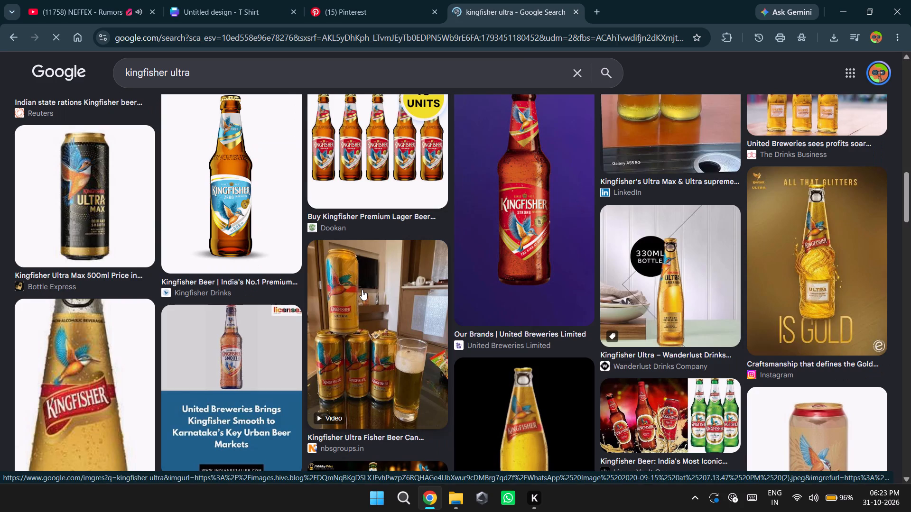
scroll(362, 290, up, 6)
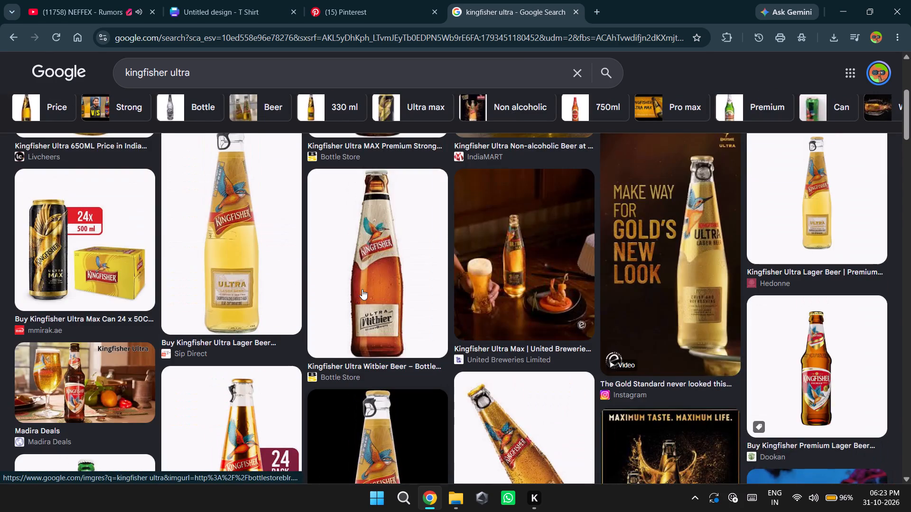
scroll(362, 289, up, 4)
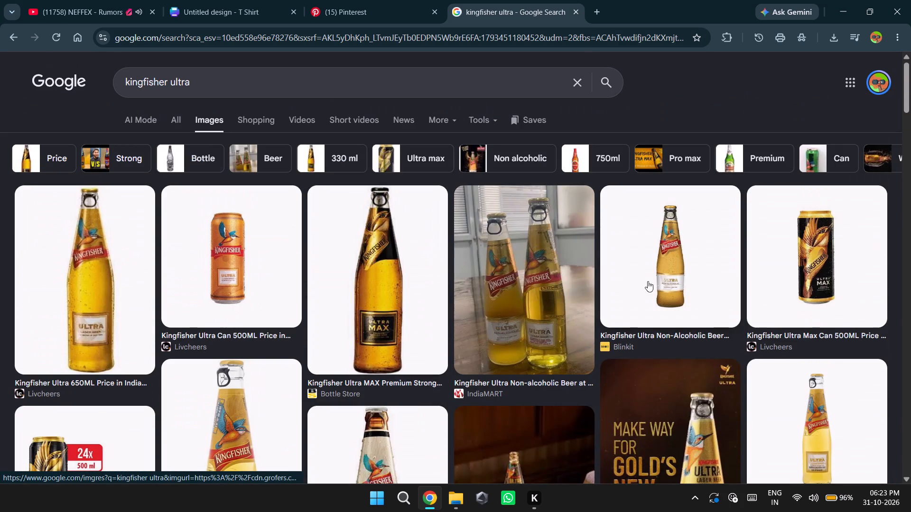
scroll(678, 288, down, 1)
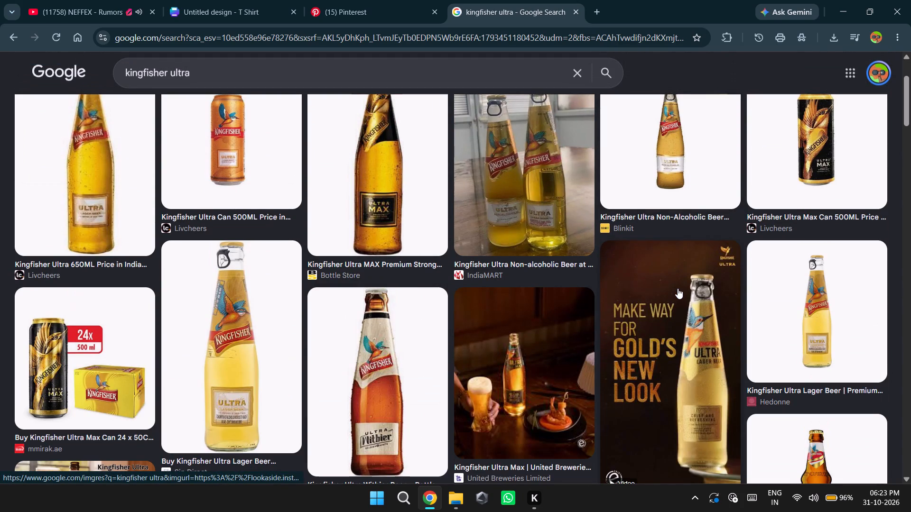
scroll(678, 288, up, 1)
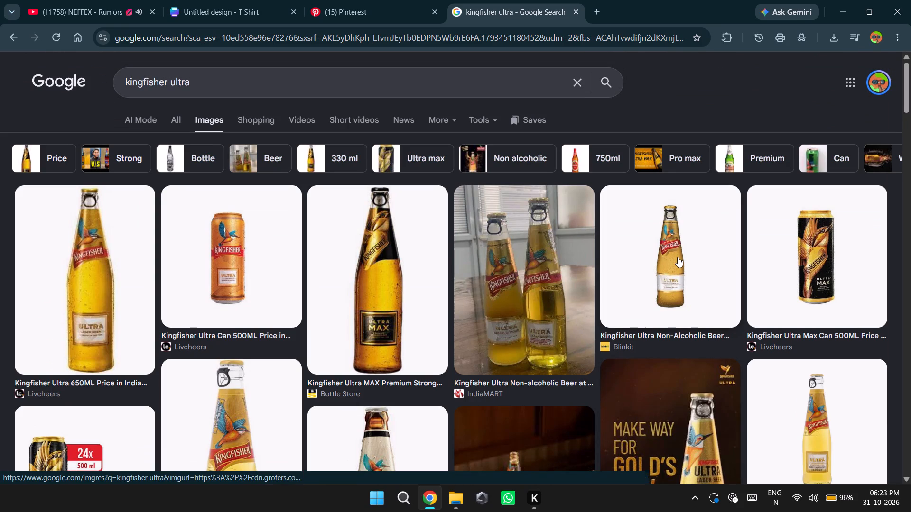
Save the Blinkit picture of the Kingfisher Ultra Non-Alcoholic bottle to Downloads as bottle.jpg.
scroll(867, 408, down, 1)
scroll(695, 347, up, 2)
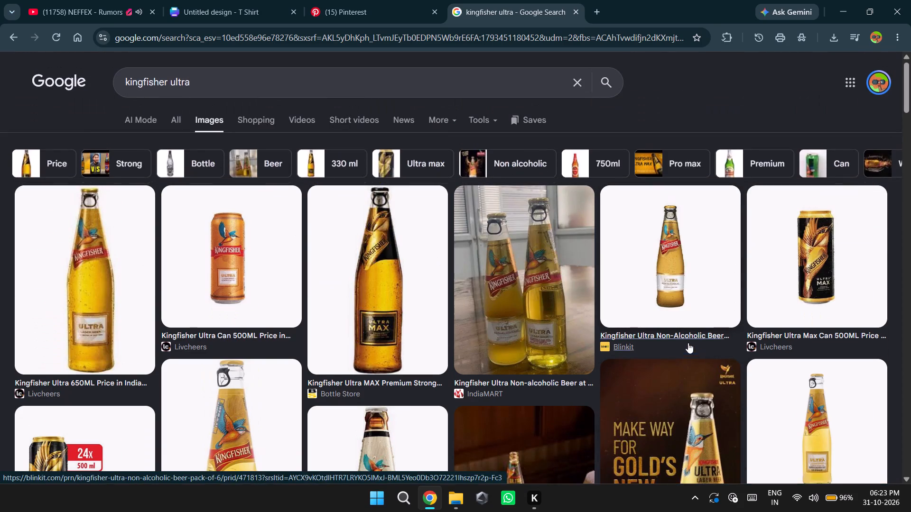
click(678, 264)
right_click(701, 266)
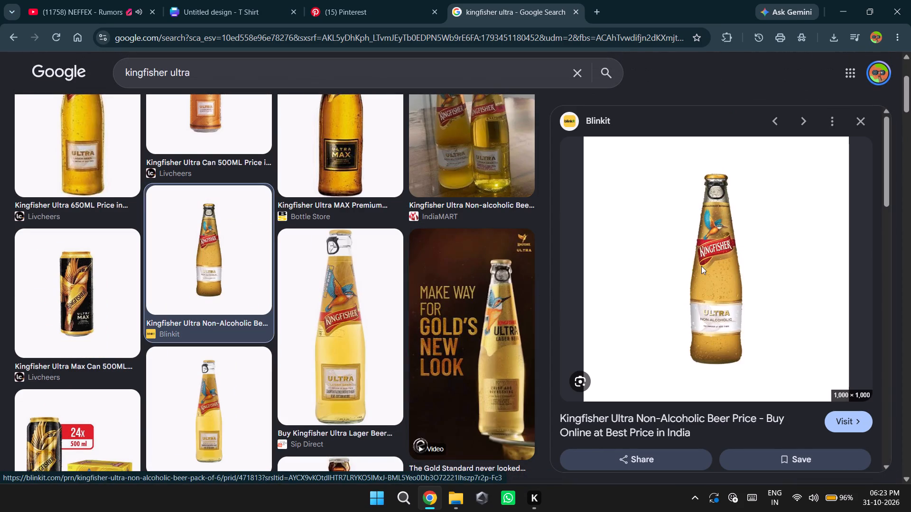
click(743, 389)
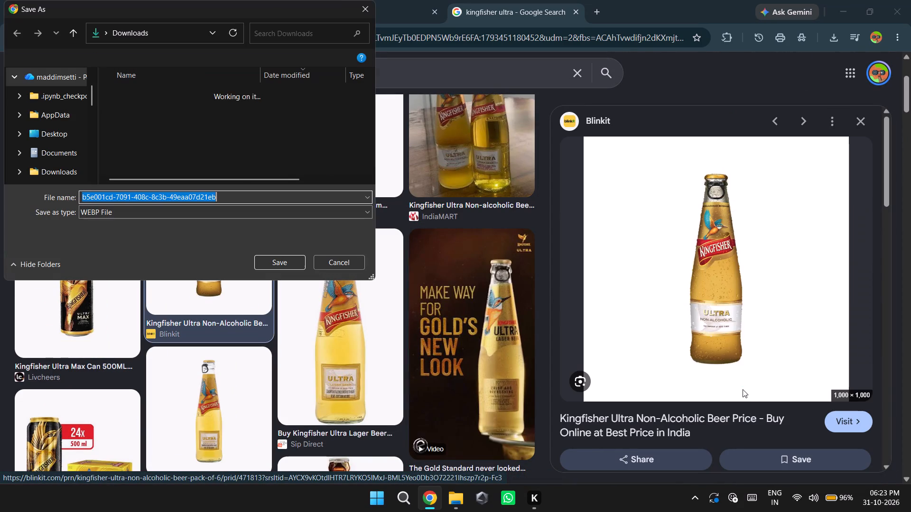
text(bottle)
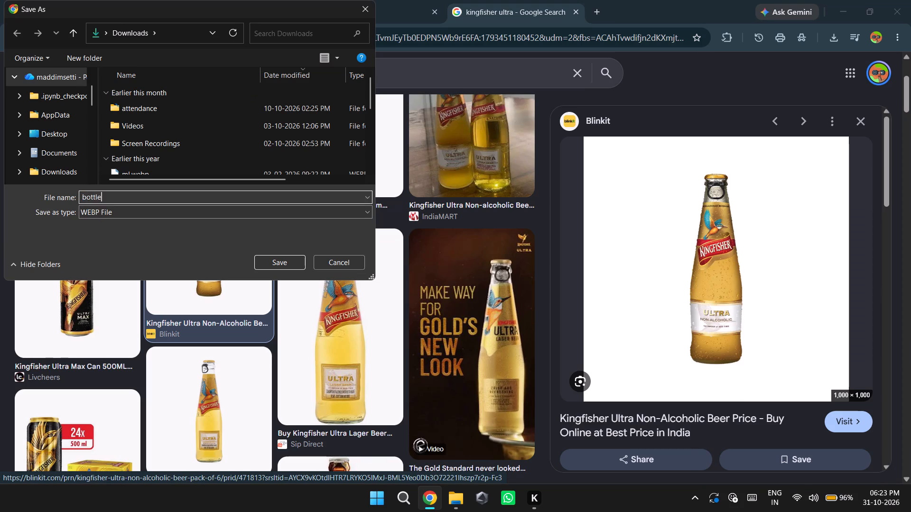
key(Down)
key(Down)
key(comma)
key(BackSpace)
text(.jpg)
key(Return)
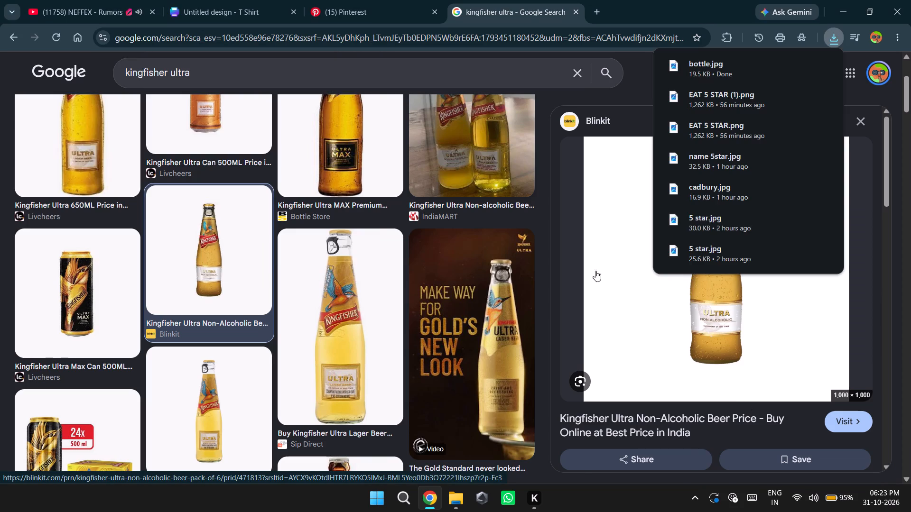
Return to the Canva T Shirt design and delete the two overlapping lines at the page centre.
click(198, 0)
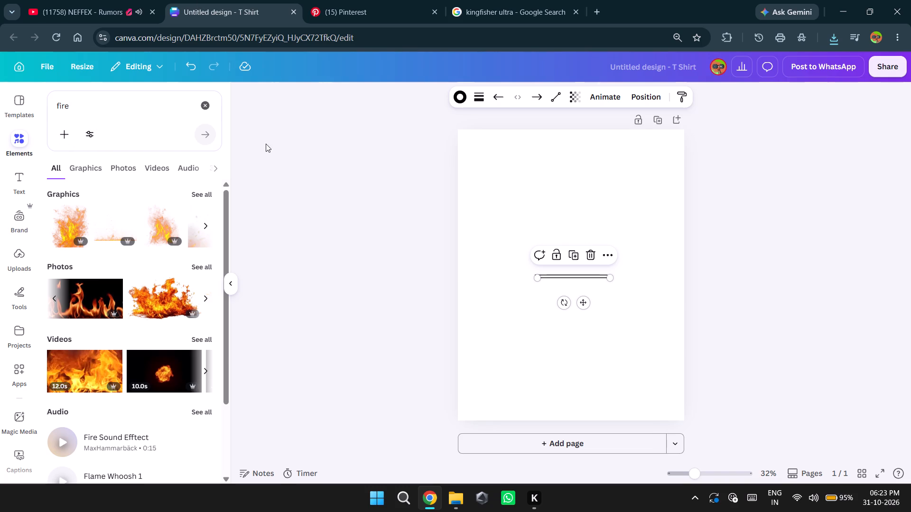
click(520, 187)
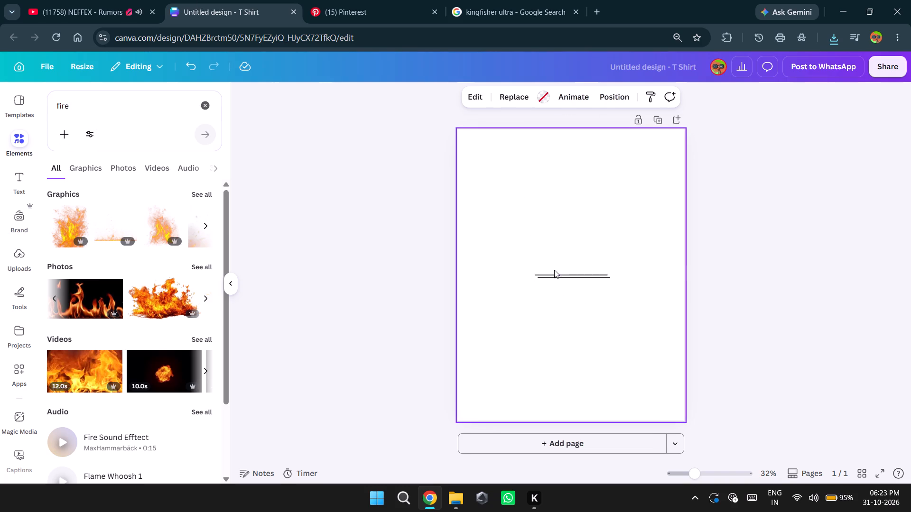
click(555, 274)
click(589, 255)
click(582, 274)
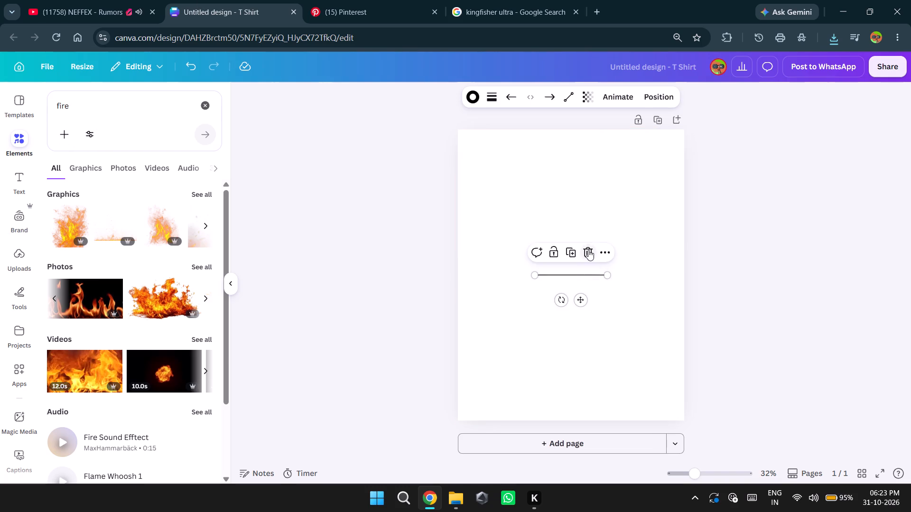
click(588, 250)
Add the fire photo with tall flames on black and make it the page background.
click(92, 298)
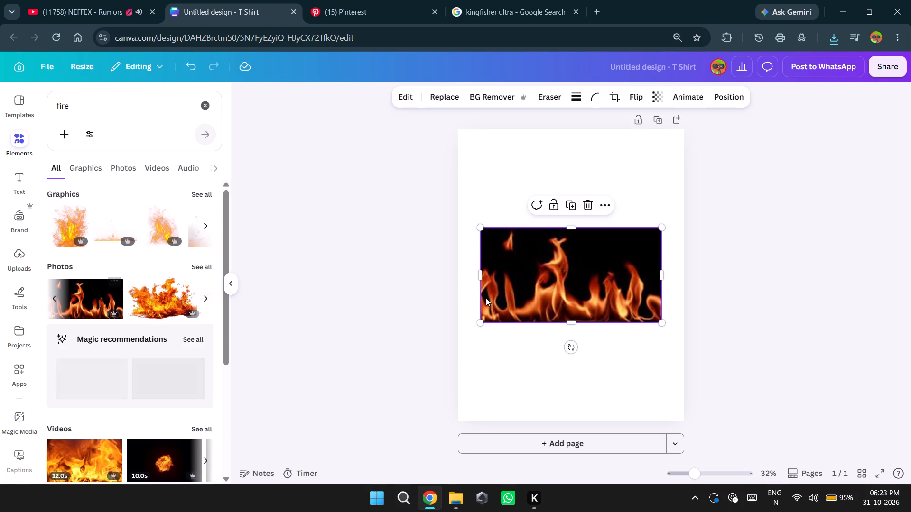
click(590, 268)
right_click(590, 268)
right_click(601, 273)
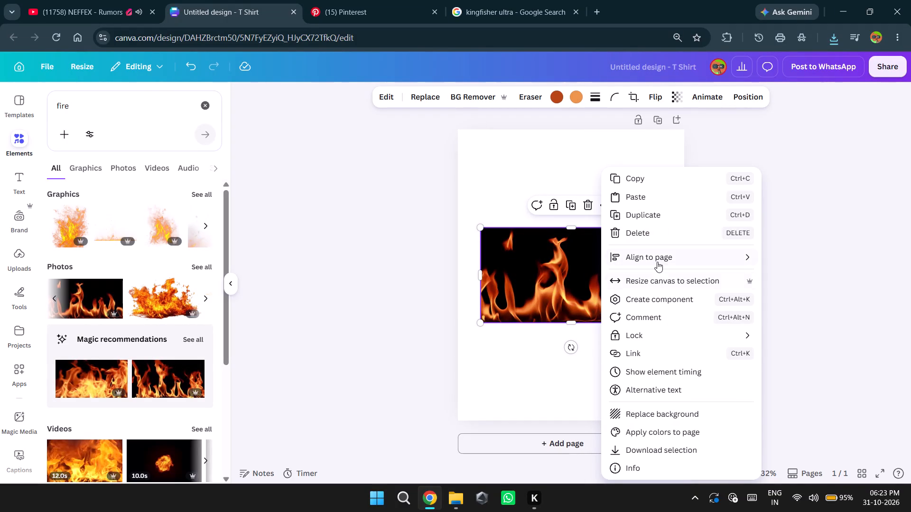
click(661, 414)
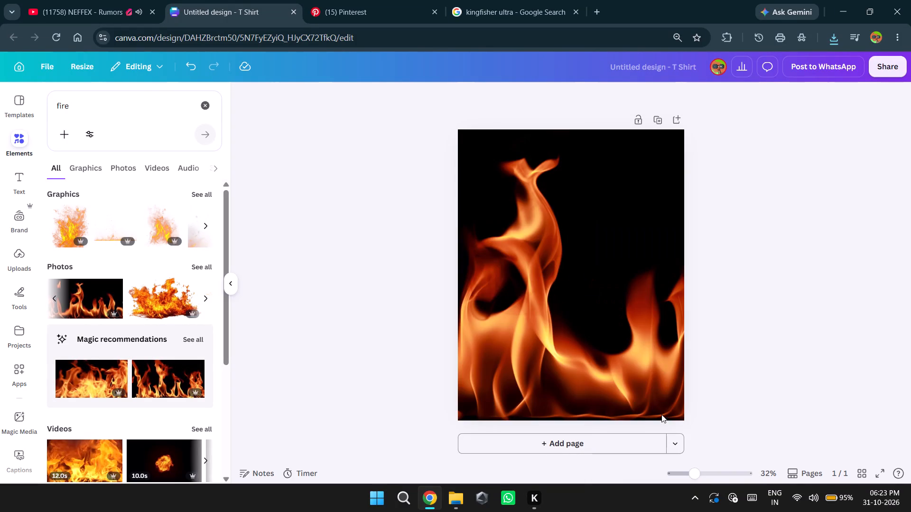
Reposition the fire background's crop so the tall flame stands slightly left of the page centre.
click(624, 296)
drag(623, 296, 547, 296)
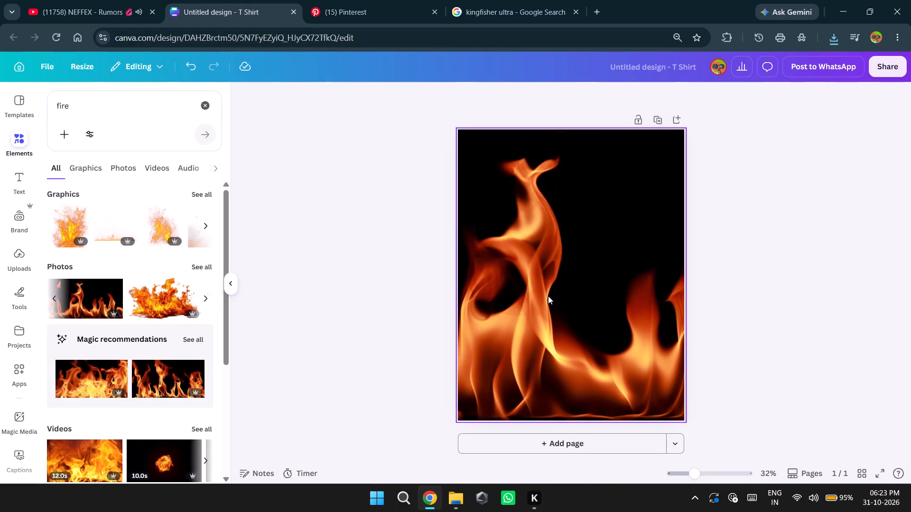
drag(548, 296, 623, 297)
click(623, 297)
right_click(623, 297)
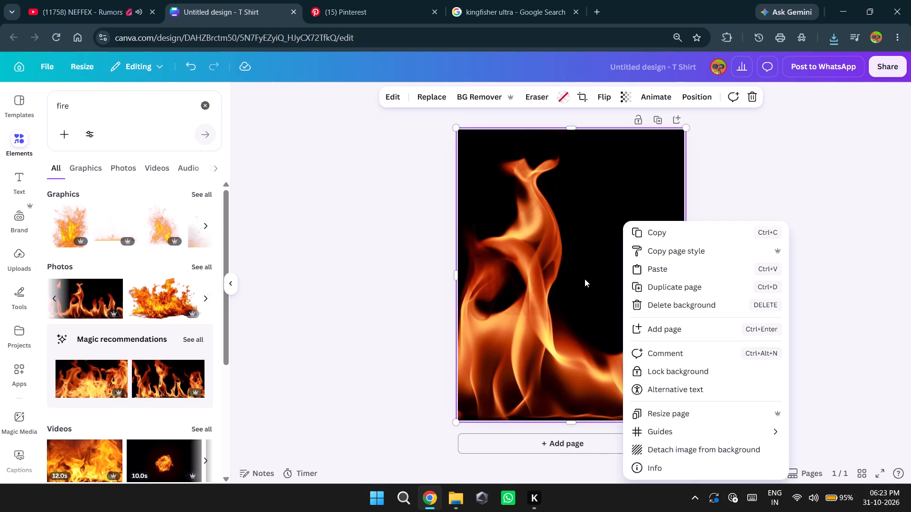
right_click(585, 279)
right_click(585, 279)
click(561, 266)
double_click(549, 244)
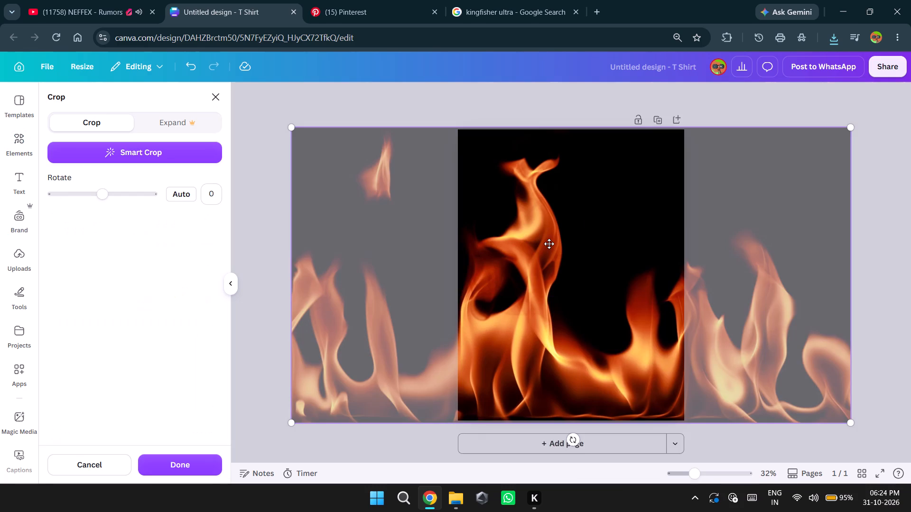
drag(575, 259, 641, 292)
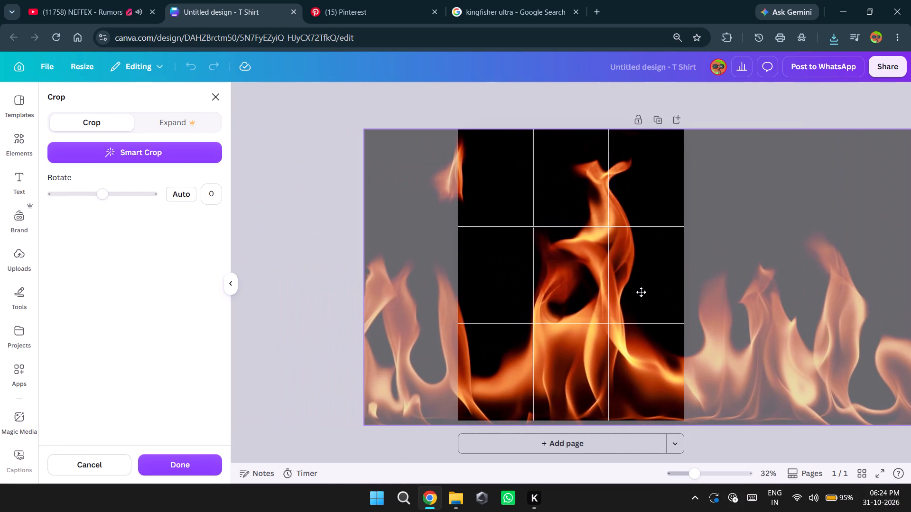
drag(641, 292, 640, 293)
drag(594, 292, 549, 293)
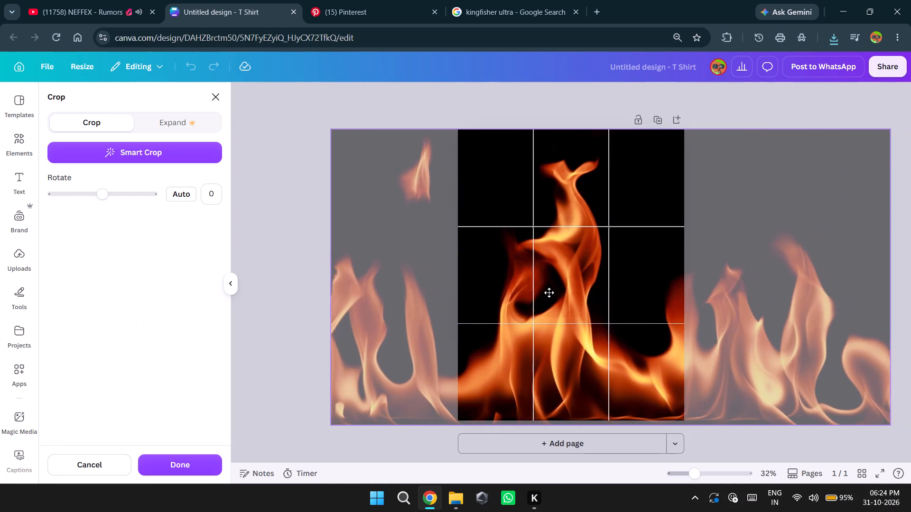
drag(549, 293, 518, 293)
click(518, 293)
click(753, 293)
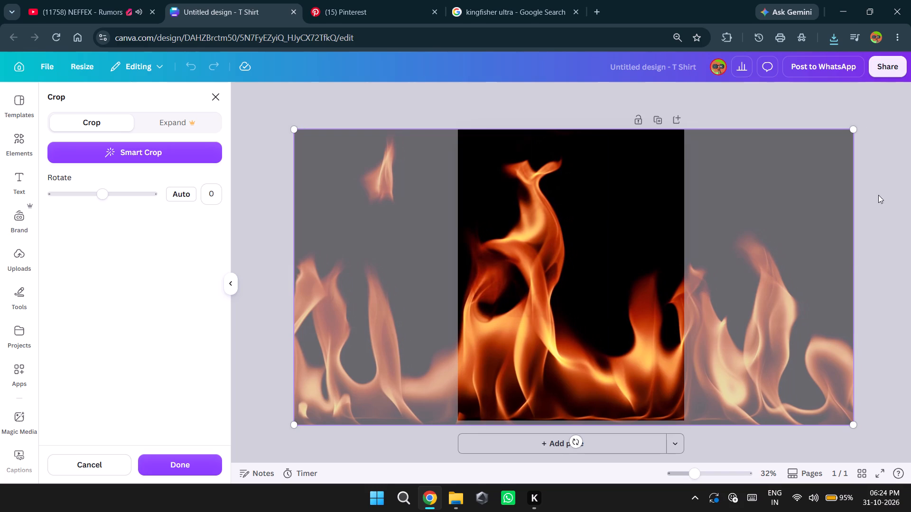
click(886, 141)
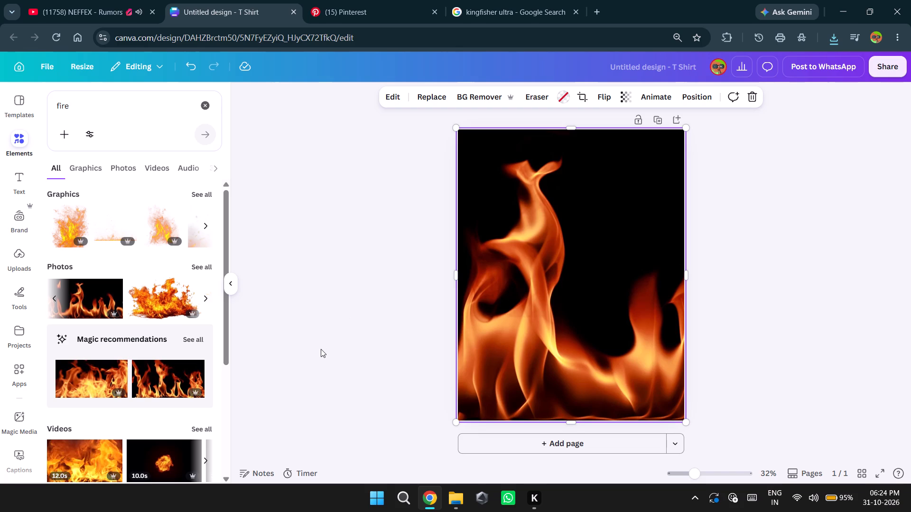
Replace the background with the first recommended fire photo, with bright yellow flames, and delete its extra copy from the page.
scroll(170, 348, down, 2)
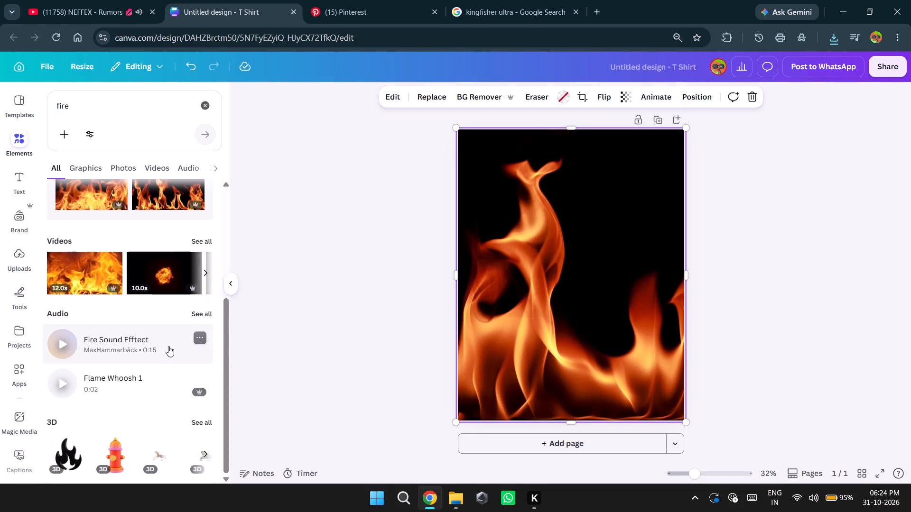
scroll(167, 343, up, 1)
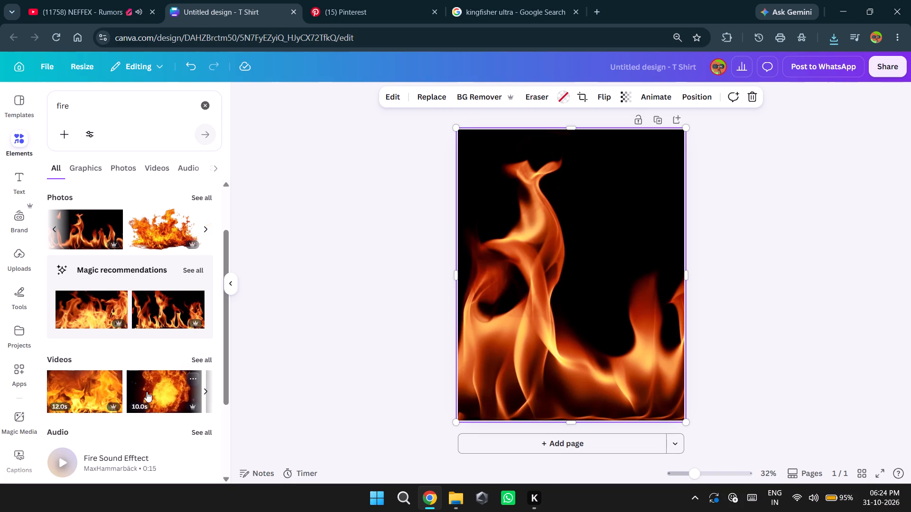
double_click(91, 313)
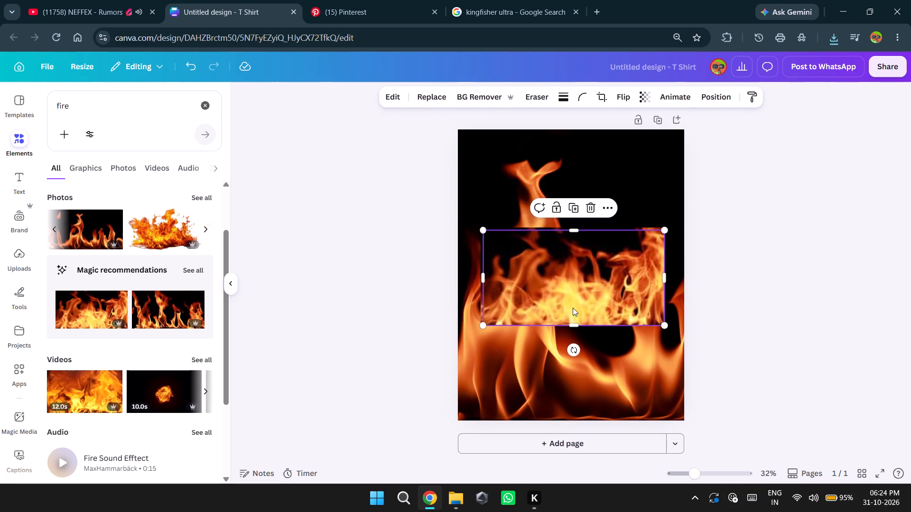
right_click(605, 289)
click(660, 417)
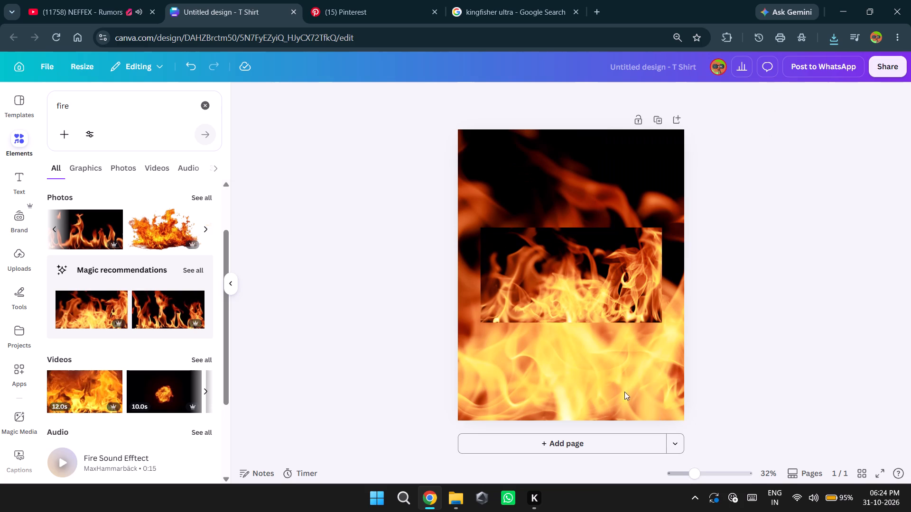
drag(574, 274, 650, 365)
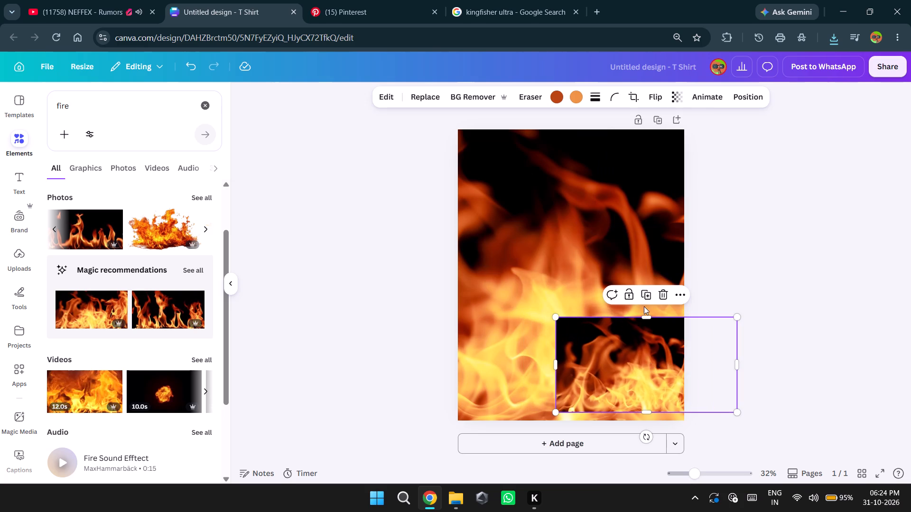
click(661, 291)
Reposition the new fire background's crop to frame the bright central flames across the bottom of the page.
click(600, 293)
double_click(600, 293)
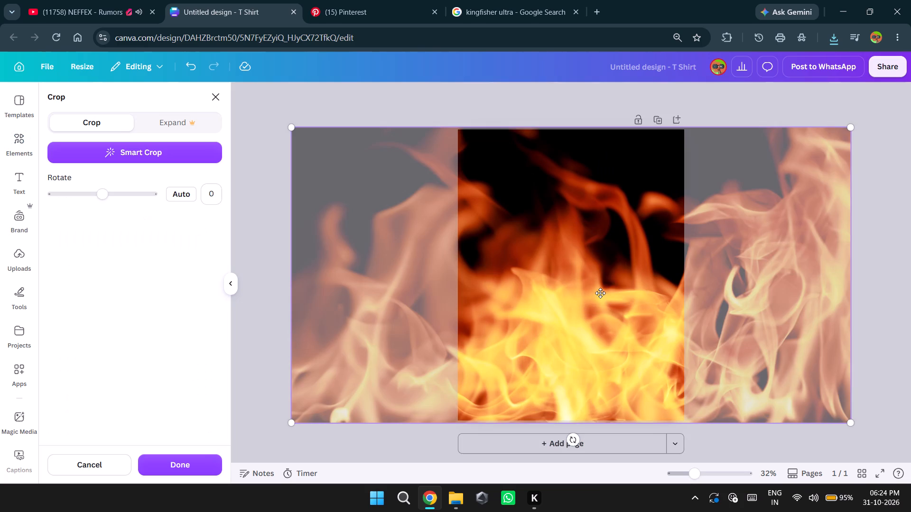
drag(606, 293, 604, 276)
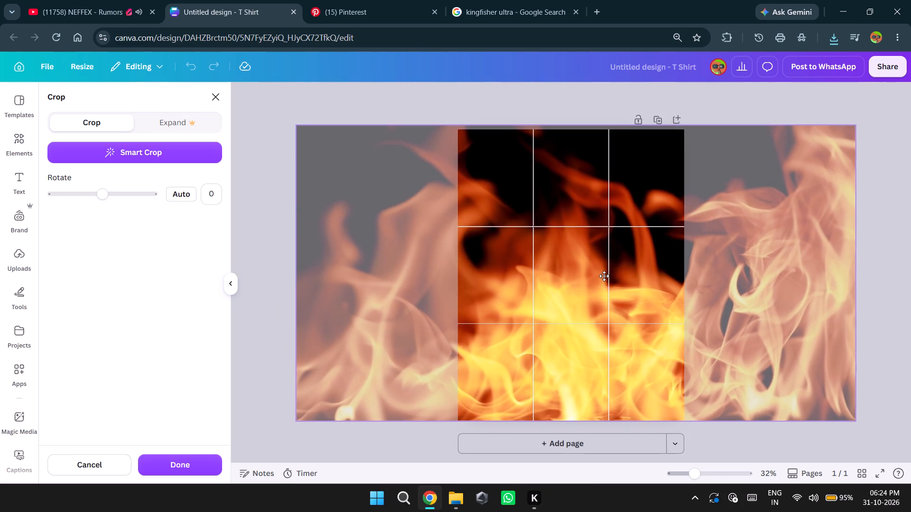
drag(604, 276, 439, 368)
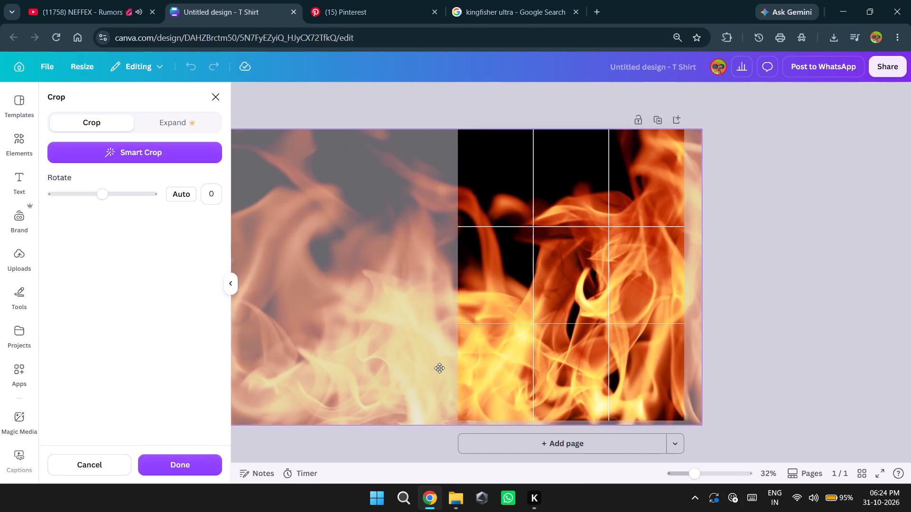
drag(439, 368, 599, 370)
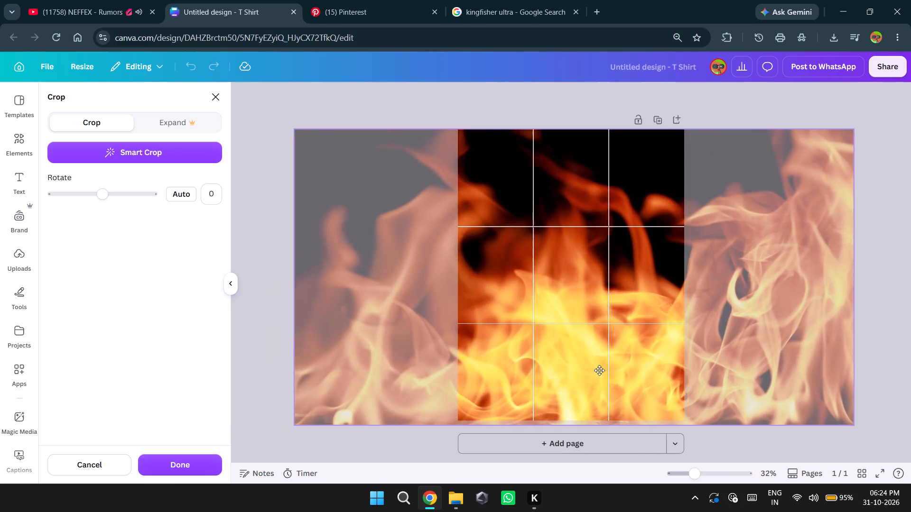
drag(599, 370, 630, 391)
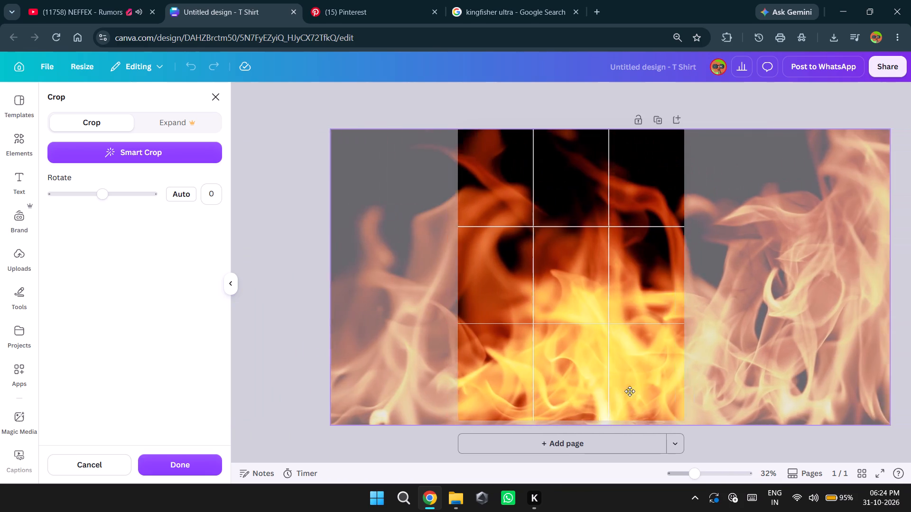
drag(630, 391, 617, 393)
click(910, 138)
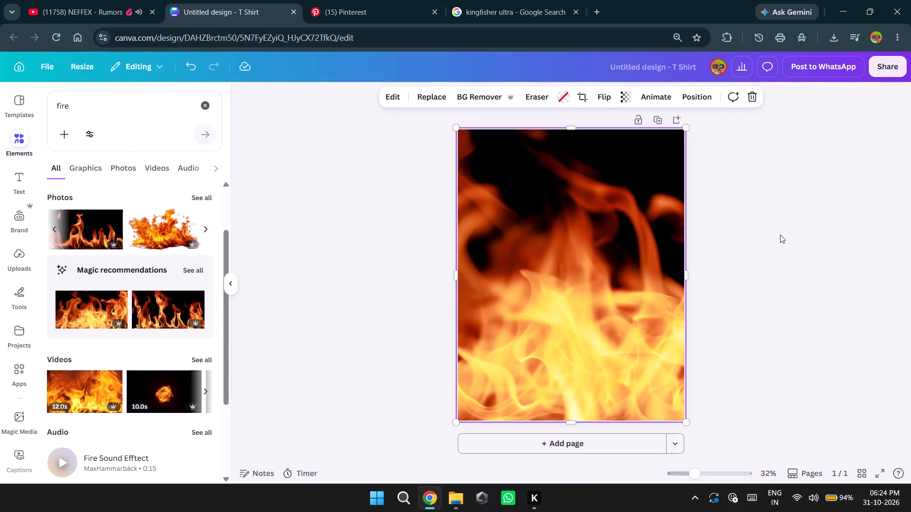
Shift the background crop towards the photo's left part, placing the brightest yellow flames in the page's lower right area.
double_click(567, 286)
drag(568, 288, 892, 361)
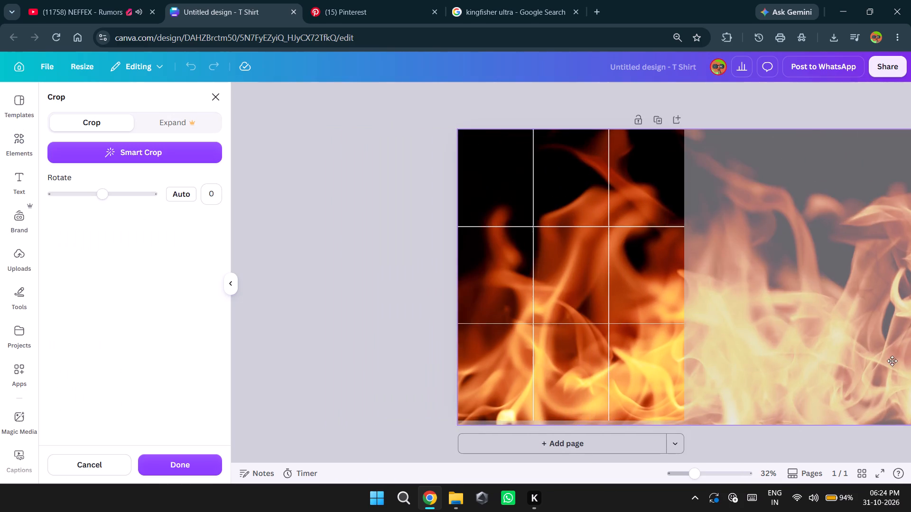
drag(892, 361, 892, 363)
double_click(888, 354)
click(910, 334)
double_click(606, 365)
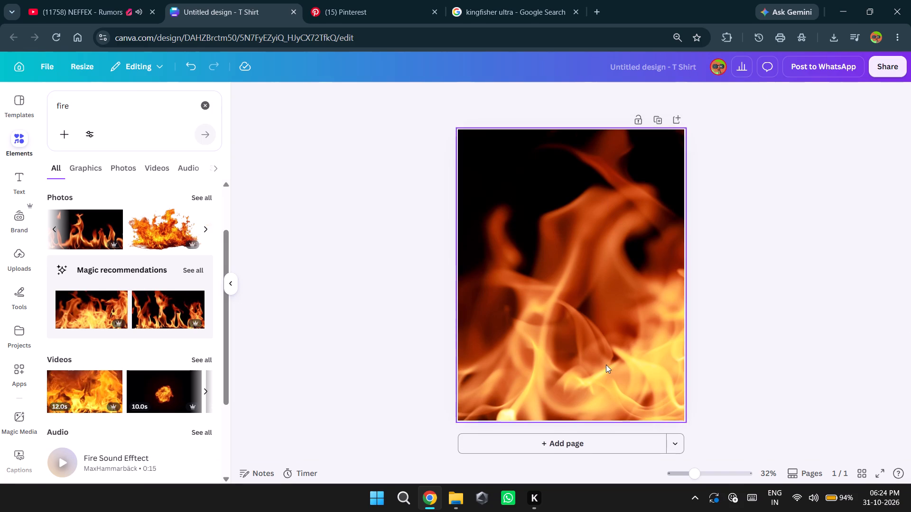
drag(605, 361, 538, 365)
double_click(797, 321)
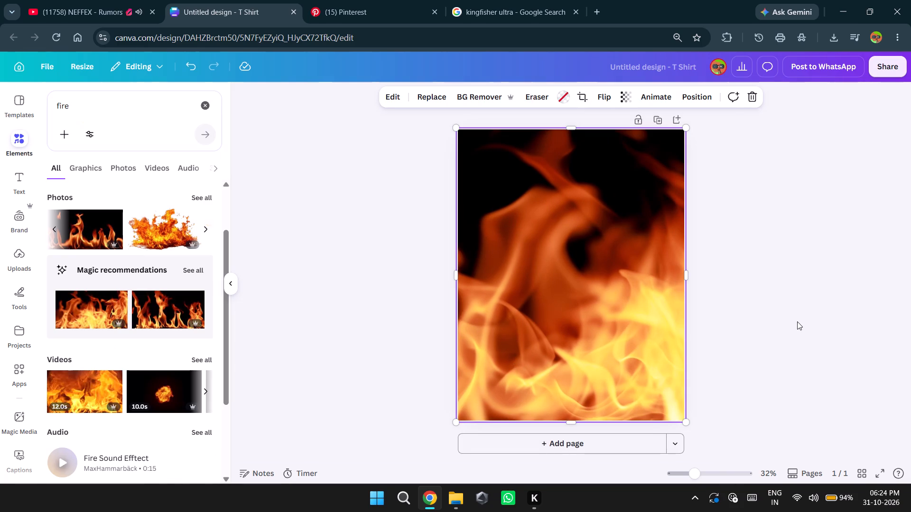
Replace the page background with the dark fire photo that has scattered orange sparks along its lower edge.
scroll(99, 356, down, 2)
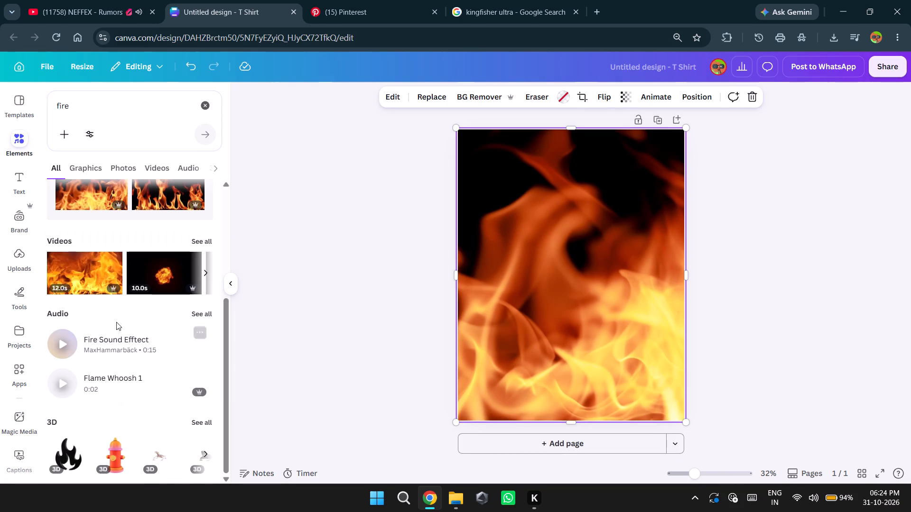
scroll(102, 290, down, 2)
scroll(146, 365, up, 3)
click(205, 293)
click(205, 293)
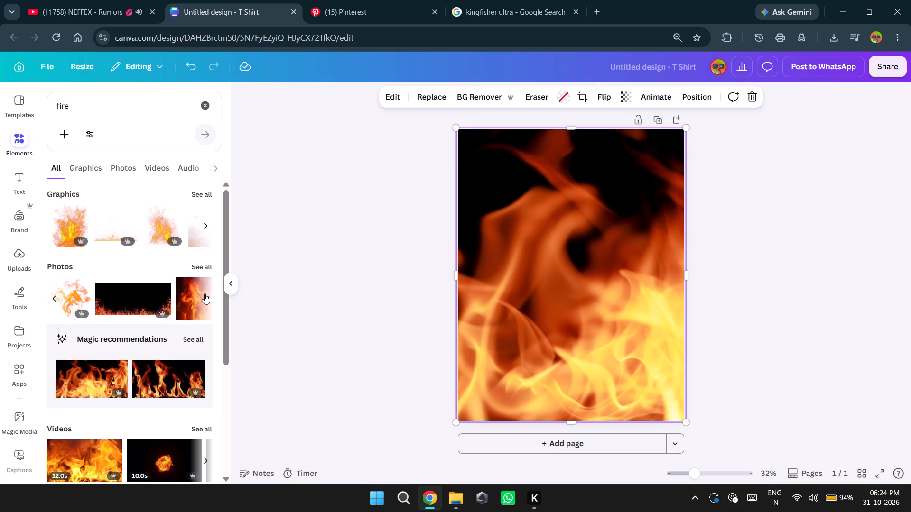
click(205, 293)
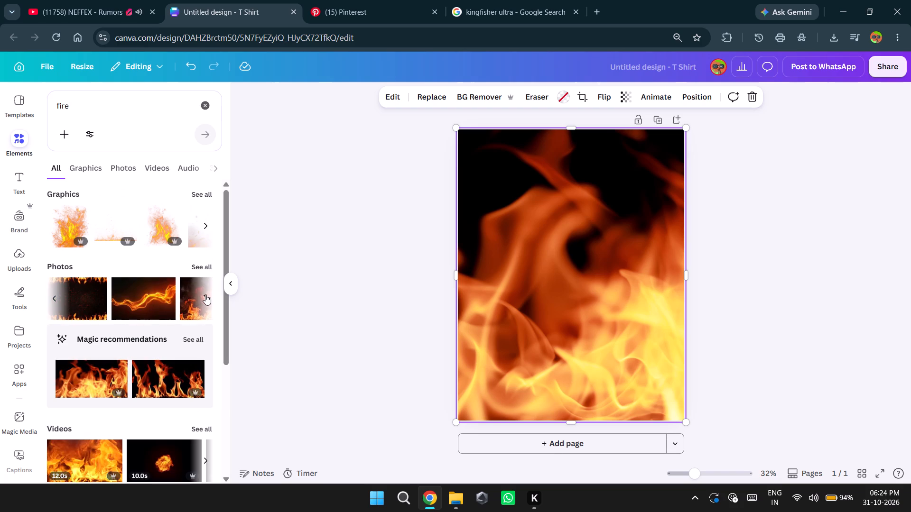
click(205, 294)
click(205, 294)
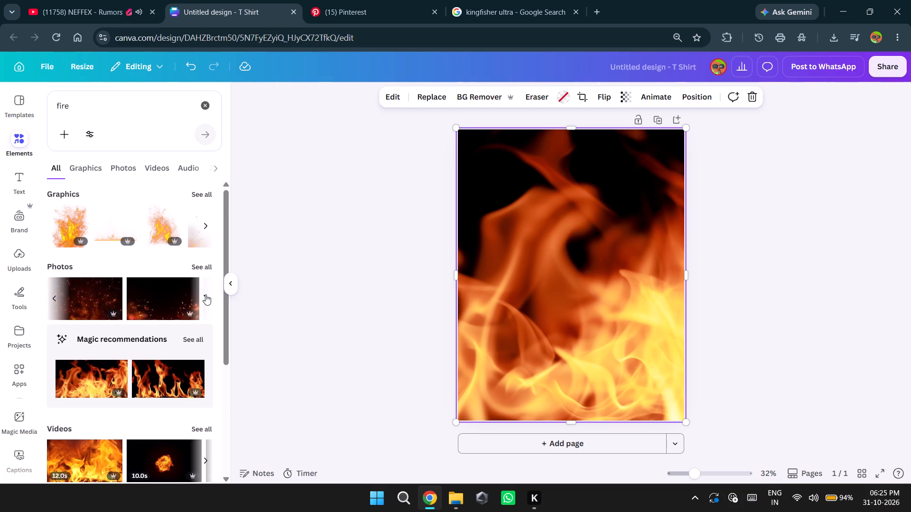
double_click(152, 300)
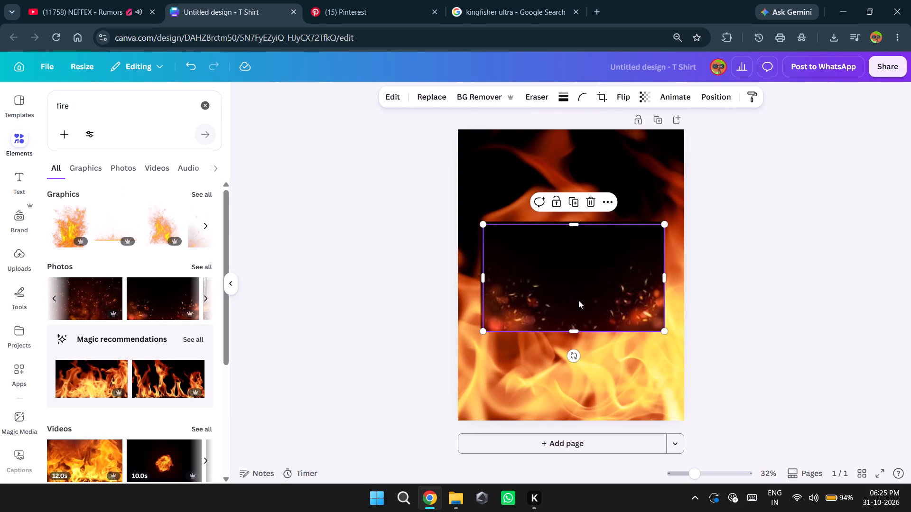
click(590, 299)
right_click(594, 304)
click(647, 421)
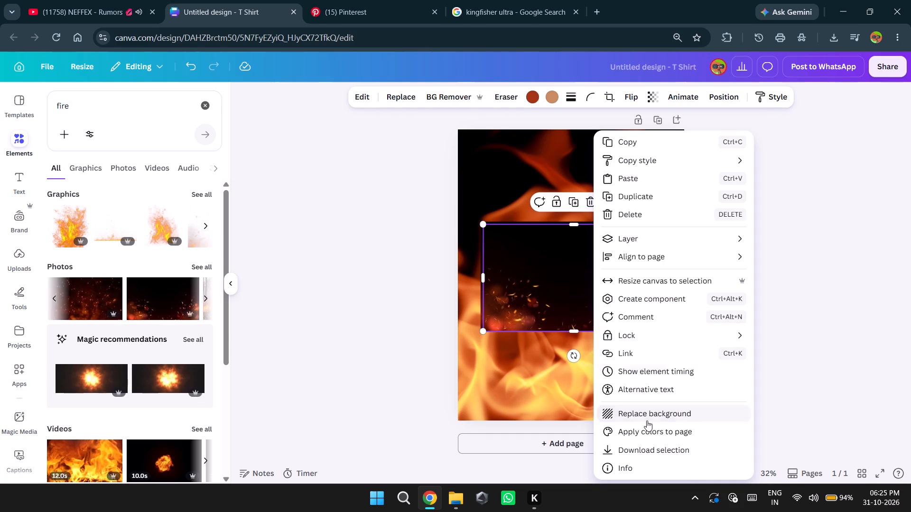
Remove the extra copy of the sparks photo from the page, leaving only the background.
drag(578, 304, 720, 286)
click(721, 242)
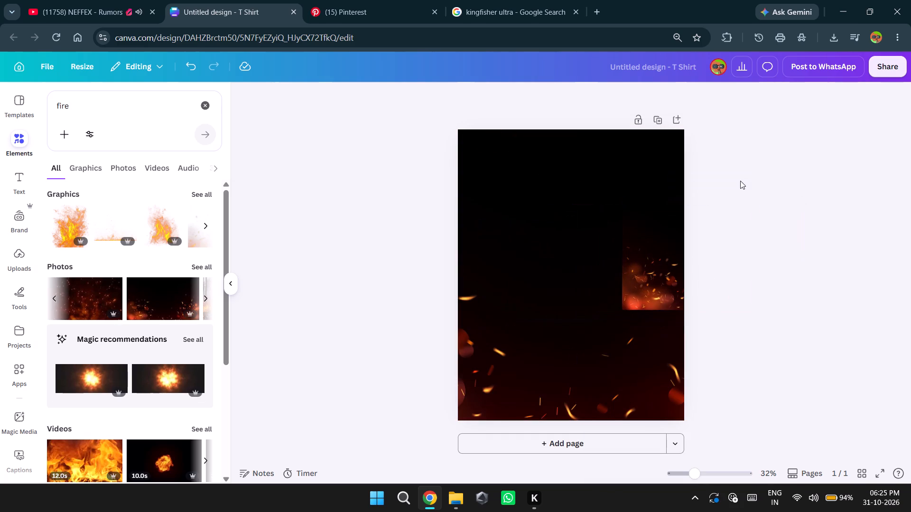
drag(662, 281, 888, 215)
click(582, 294)
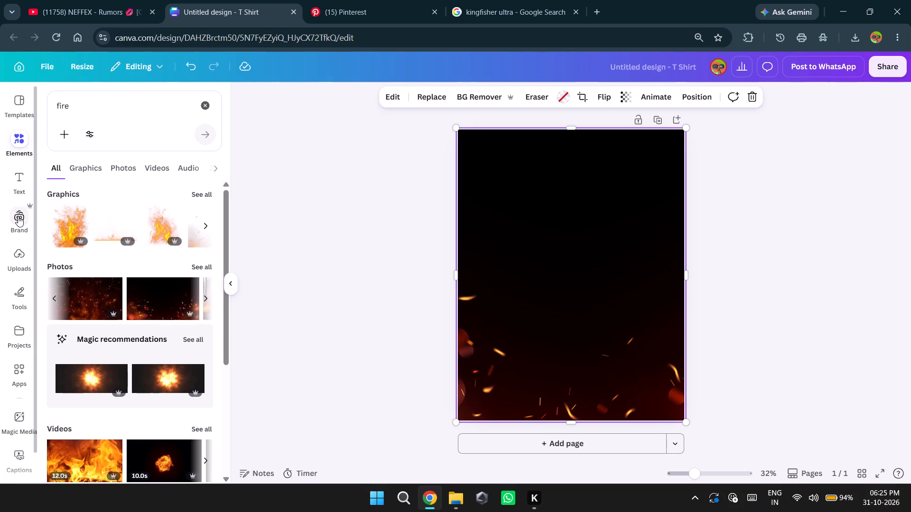
Upload the bottle image from the Downloads folder and add it to the page.
click(17, 253)
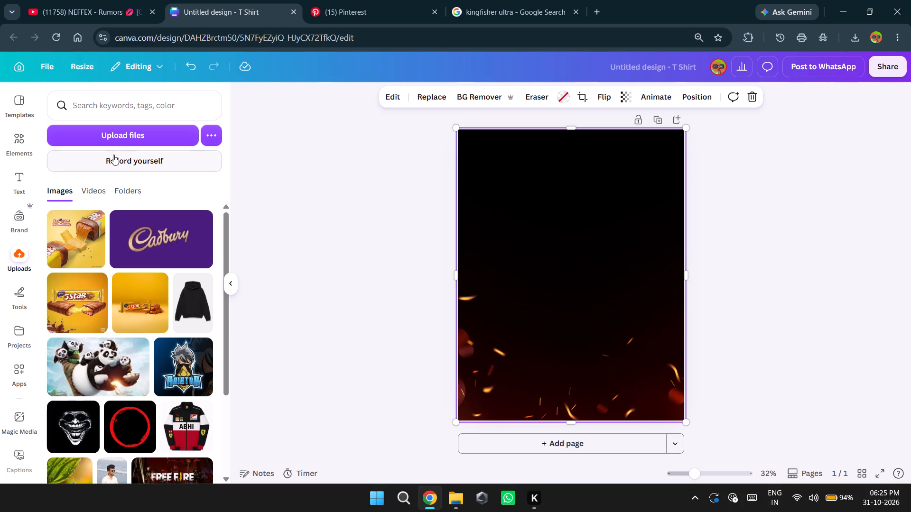
click(119, 130)
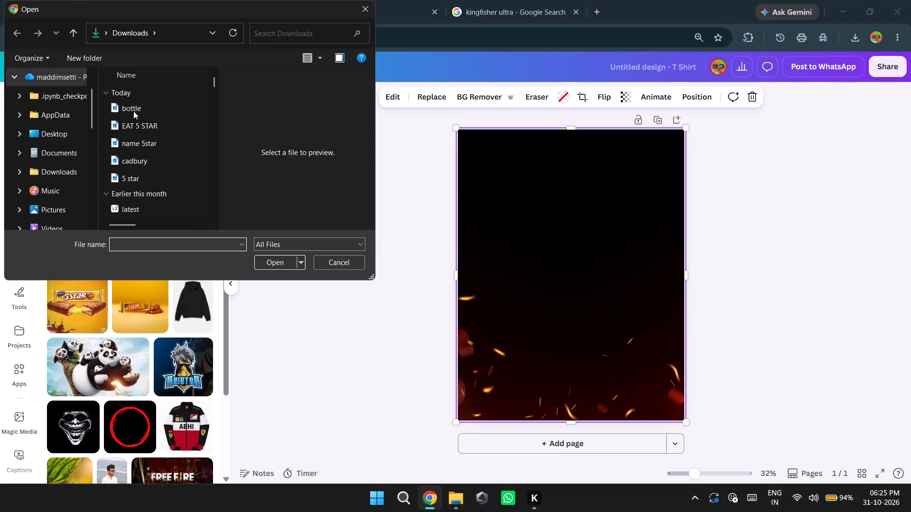
double_click(134, 110)
click(77, 258)
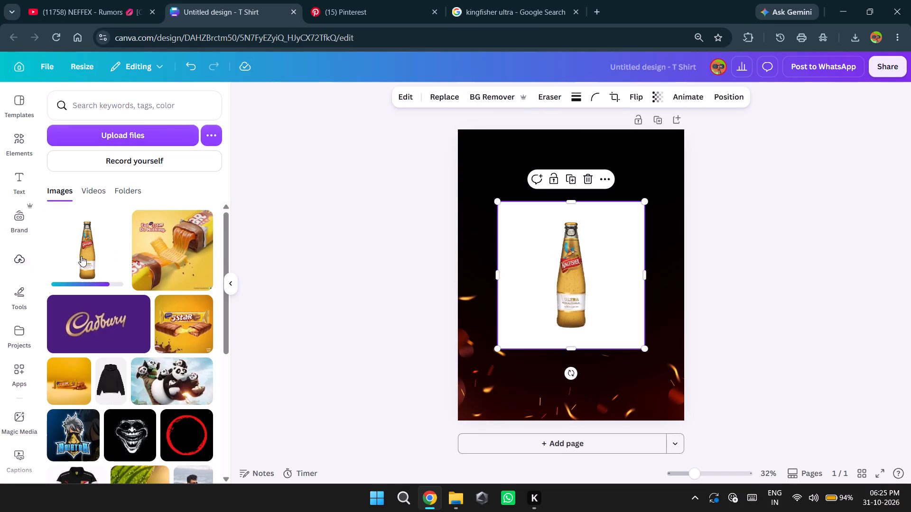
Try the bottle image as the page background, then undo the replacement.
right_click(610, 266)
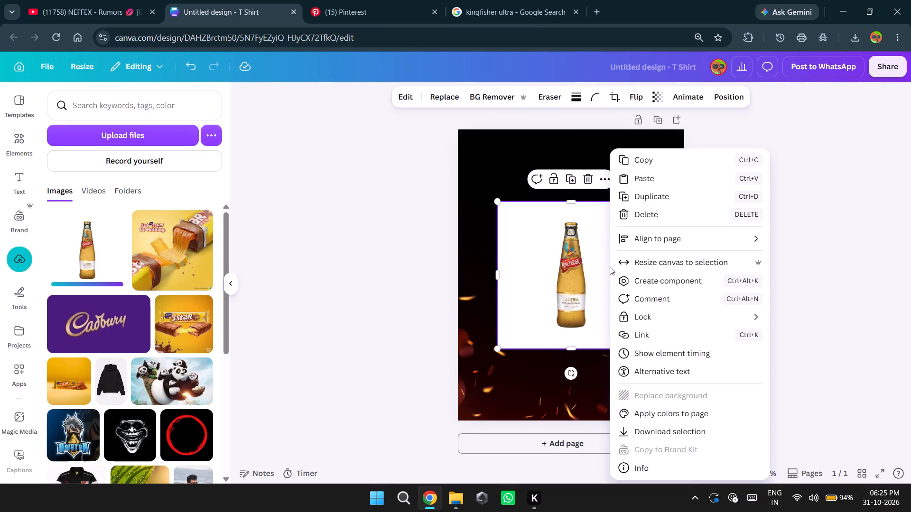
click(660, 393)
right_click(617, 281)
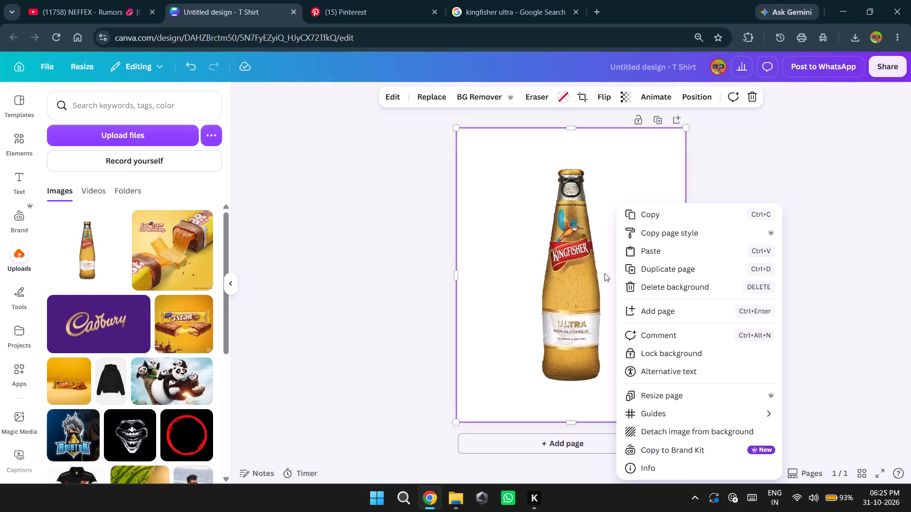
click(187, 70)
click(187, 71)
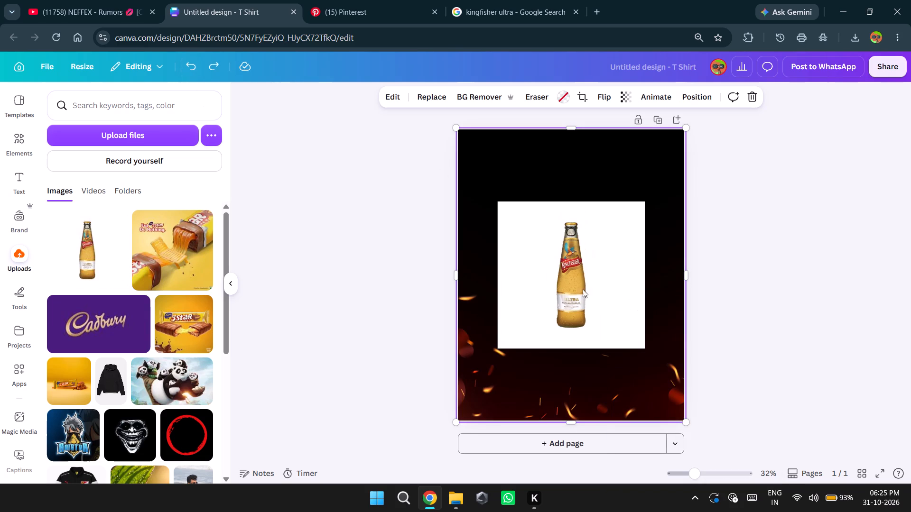
Remove the white background from the bottle image with BG Remover.
drag(590, 284, 587, 280)
click(461, 96)
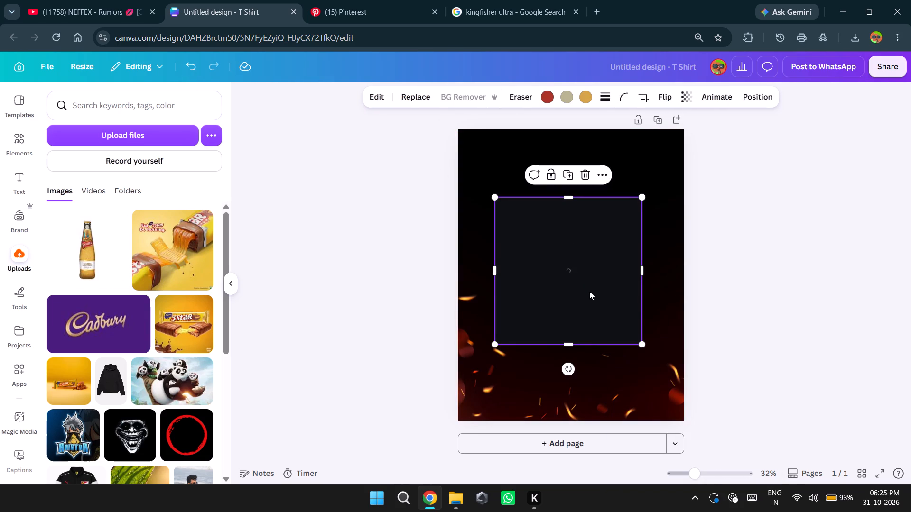
Enlarge the bottle to almost the page width by its frame and centre it horizontally in the lower part of the page.
drag(573, 287, 575, 297)
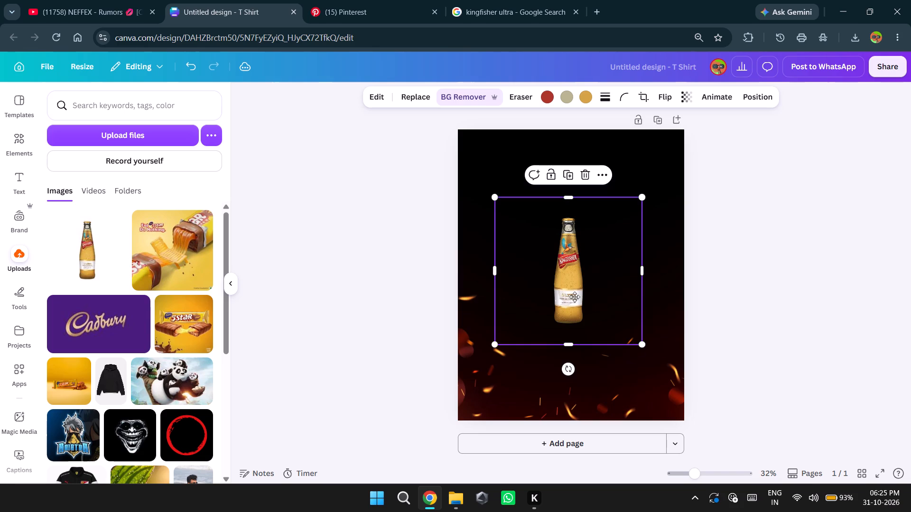
drag(575, 297, 575, 302)
click(571, 281)
click(770, 272)
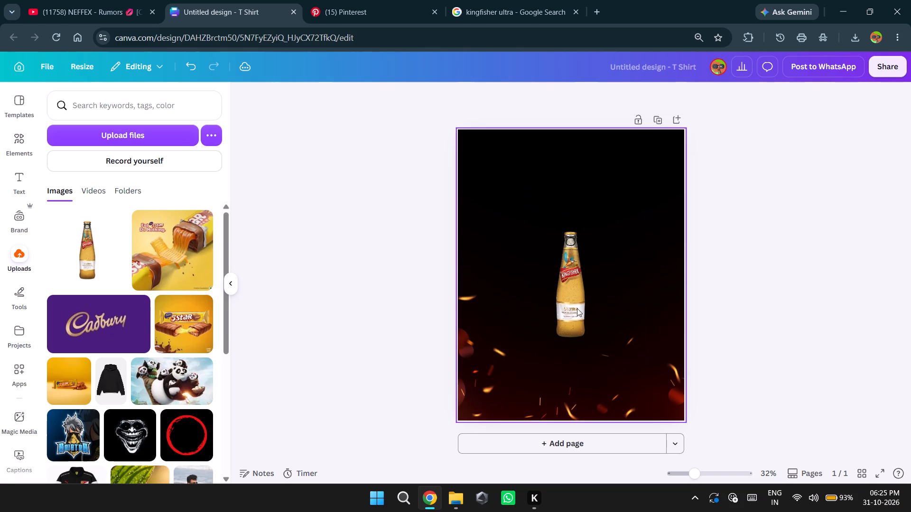
click(574, 305)
drag(647, 360, 652, 370)
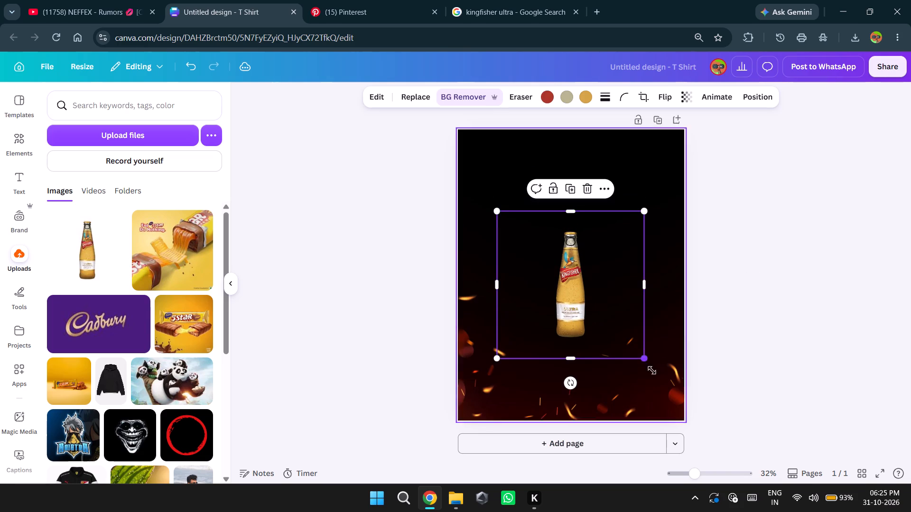
drag(652, 370, 671, 399)
drag(497, 388, 472, 393)
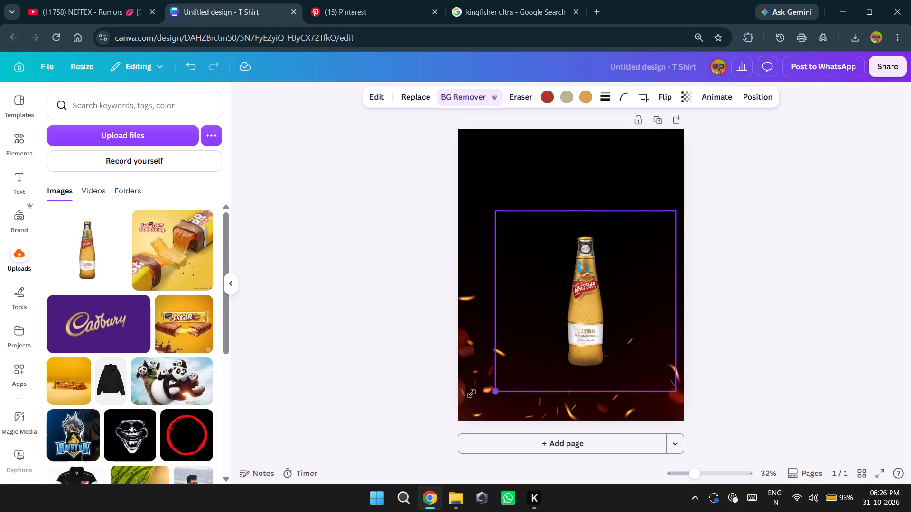
drag(472, 393, 438, 398)
drag(569, 342, 571, 311)
drag(568, 319, 572, 310)
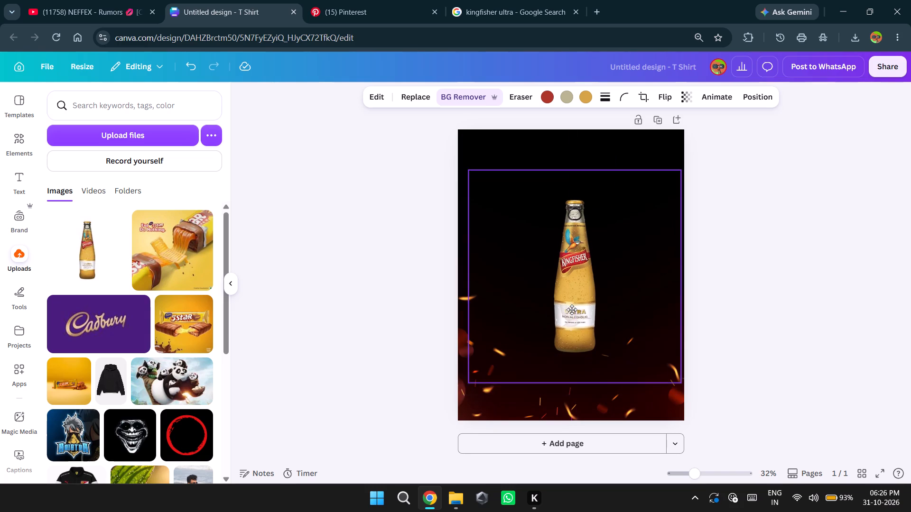
drag(572, 310, 568, 342)
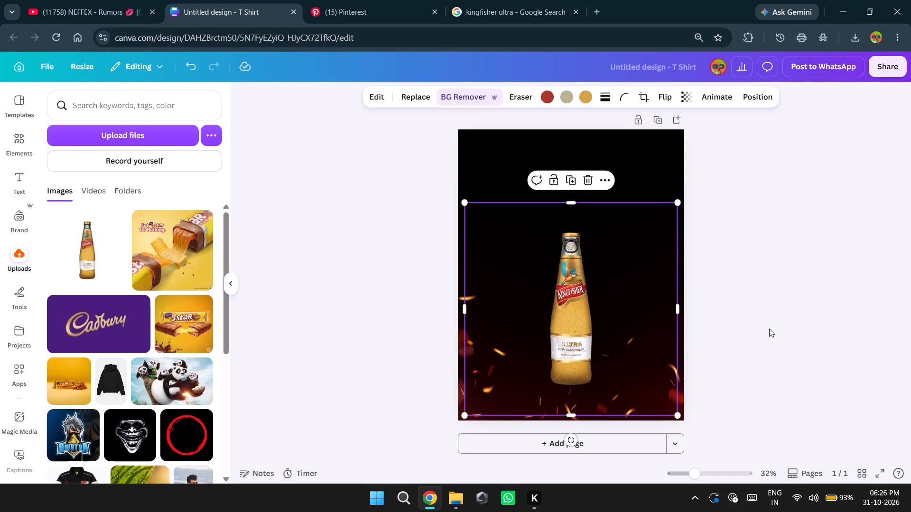
click(798, 323)
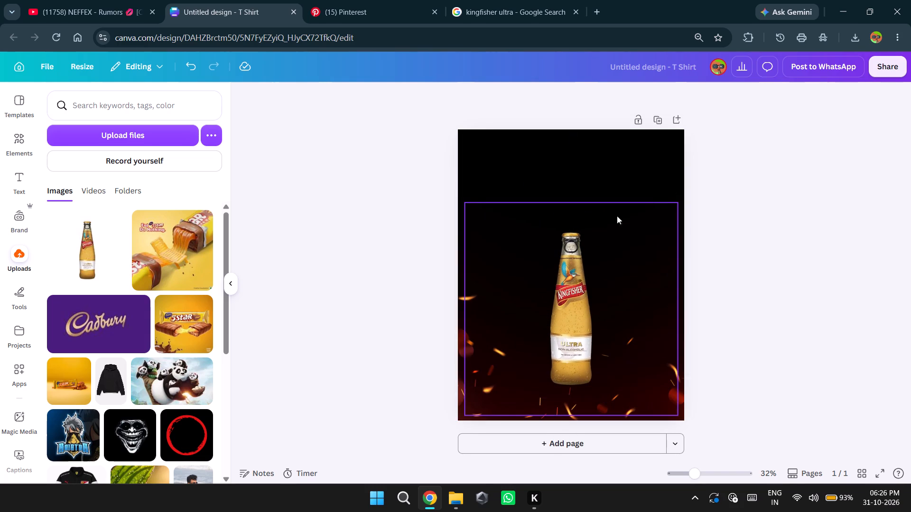
Switch to the Google Images results and search for "kingfisher ultra logo".
click(84, 0)
click(470, 0)
scroll(466, 220, up, 4)
click(358, 89)
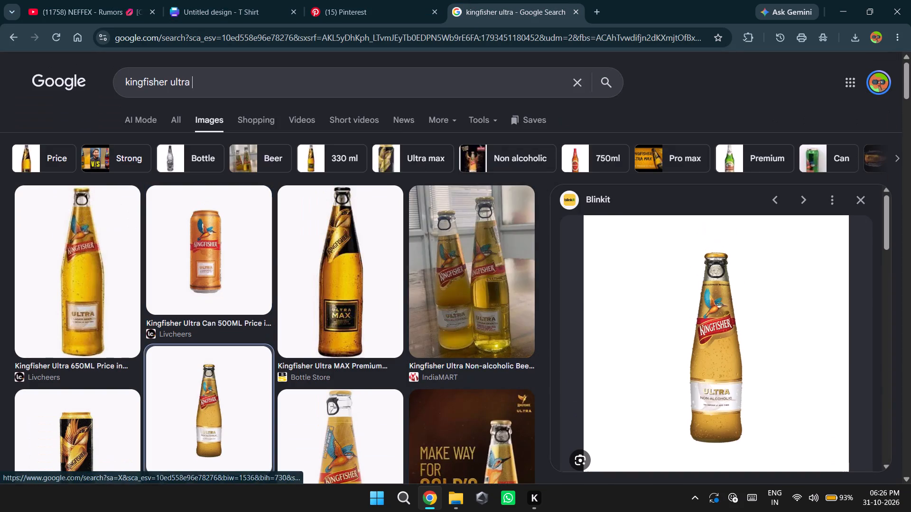
text(logo)
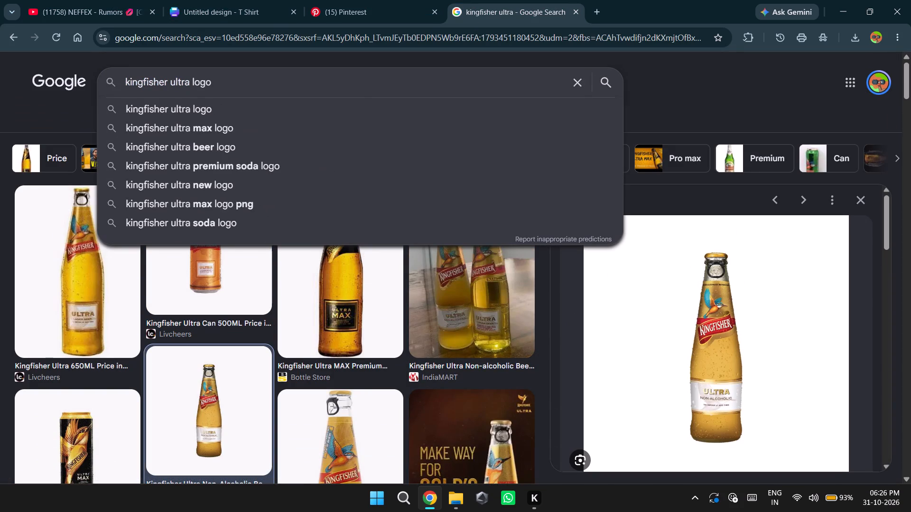
key(Return)
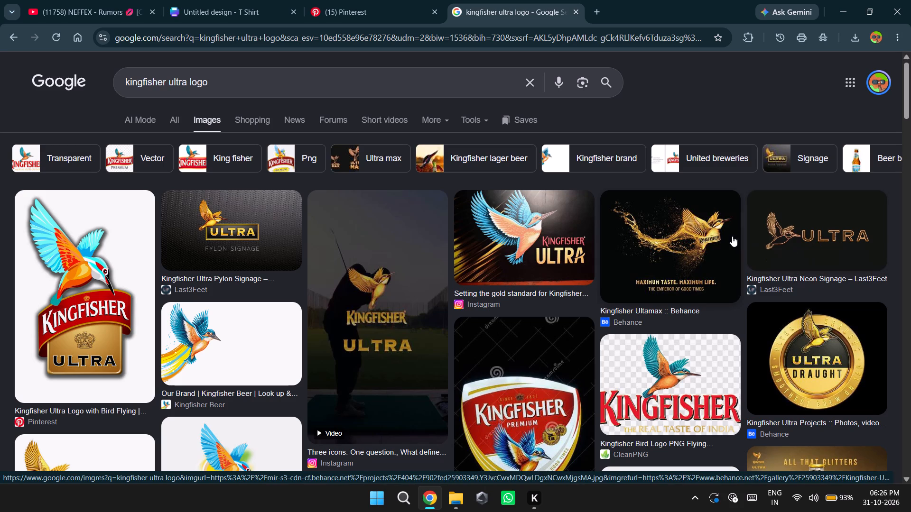
Find the Kingfisher Premium Lager Beer logo among the image results and save it to Downloads as "logo".
scroll(690, 245, down, 1)
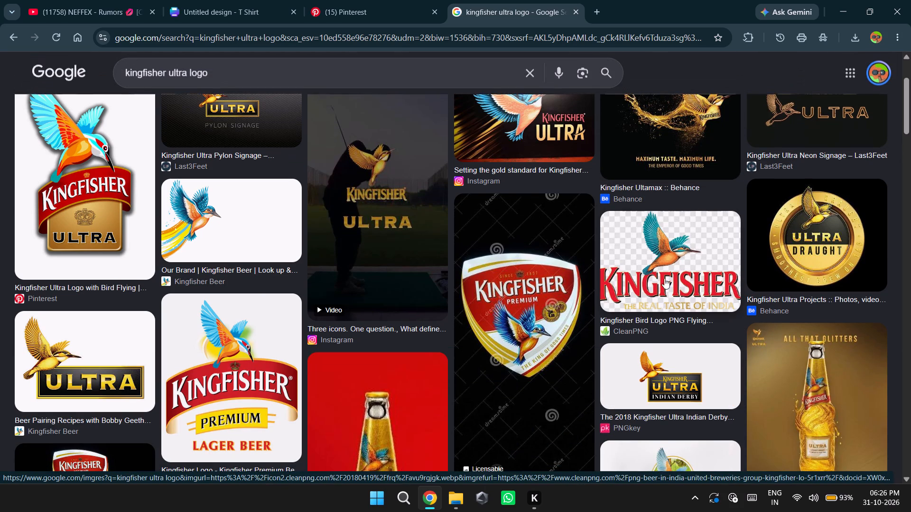
scroll(642, 292, down, 2)
scroll(642, 292, up, 1)
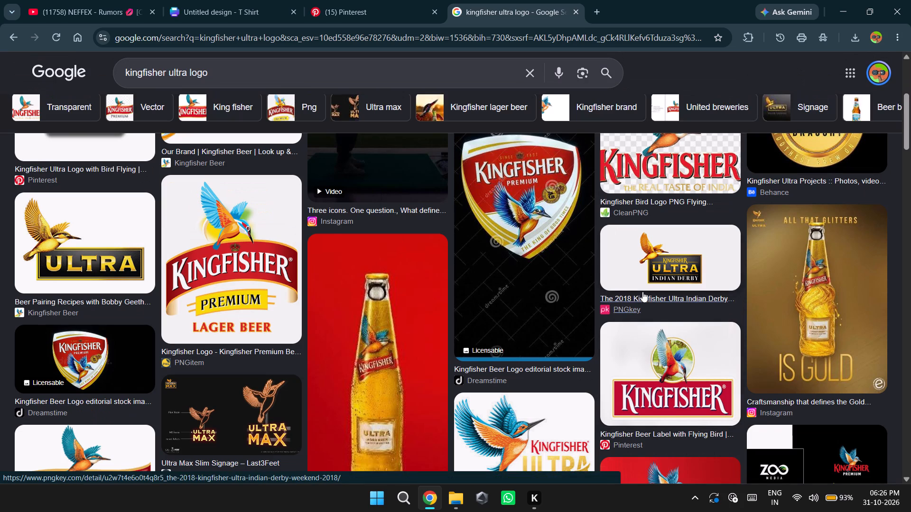
scroll(642, 292, down, 1)
scroll(642, 292, up, 1)
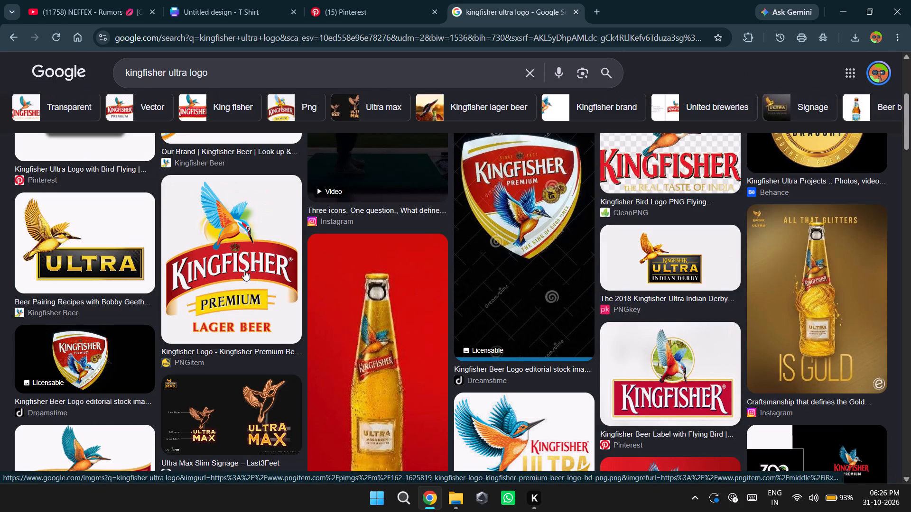
right_click(230, 267)
click(304, 388)
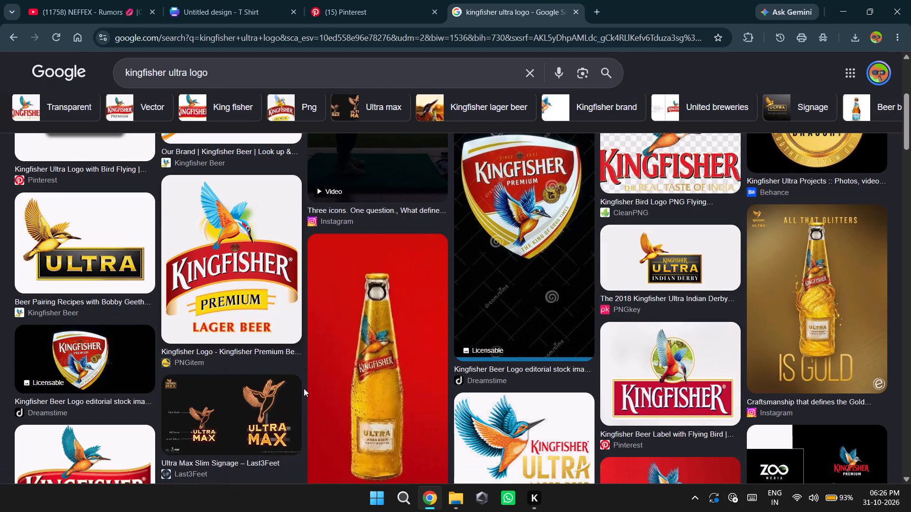
text(lo)
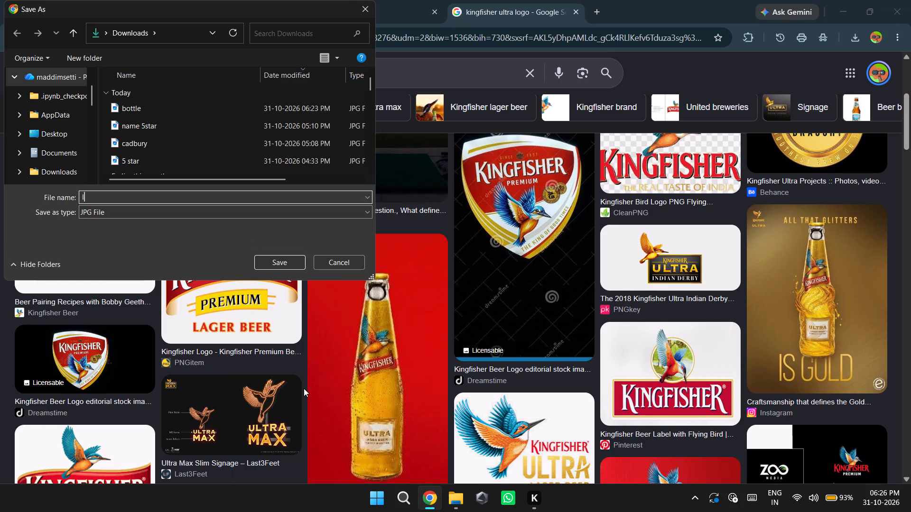
text(go)
key(Return)
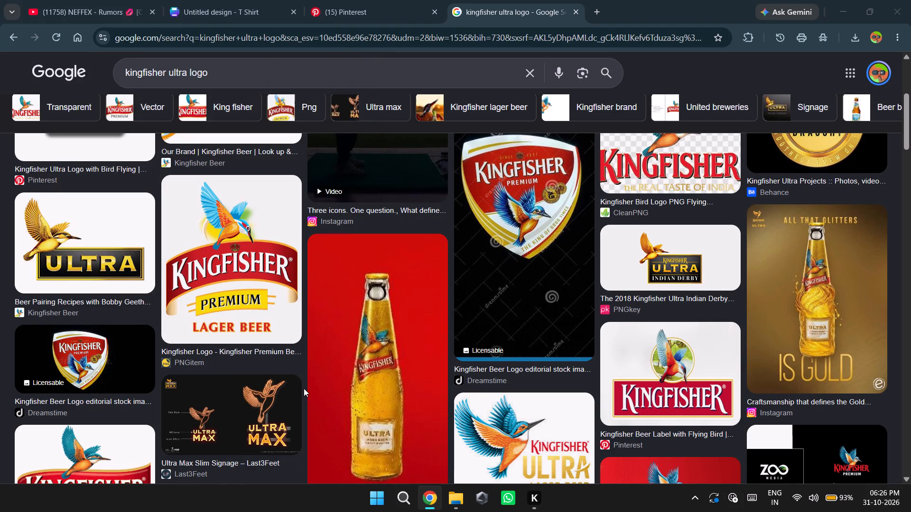
Switch back to the Canva T Shirt design, upload the saved logo image and add it to the page.
click(244, 3)
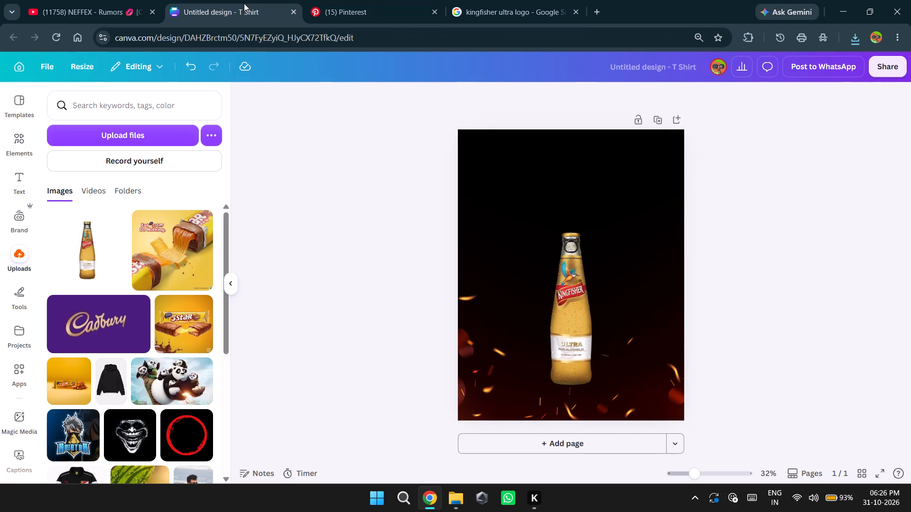
click(133, 139)
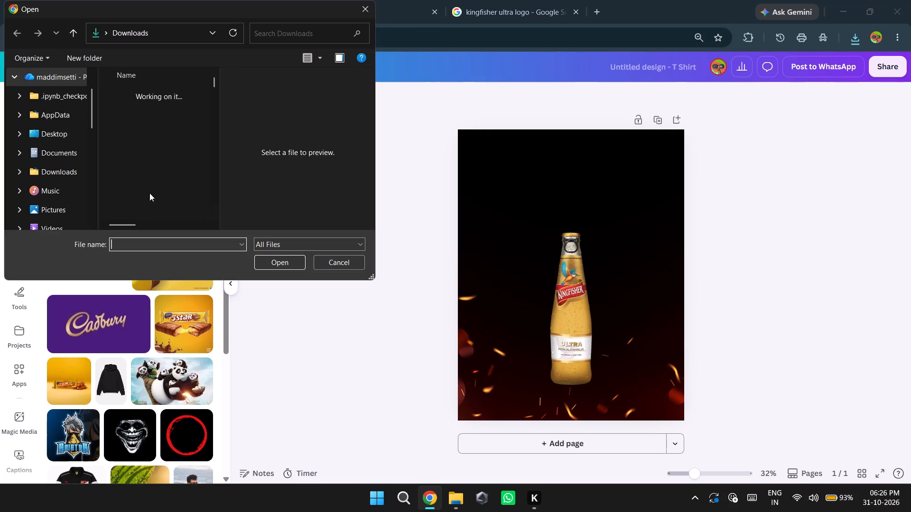
double_click(137, 117)
double_click(141, 113)
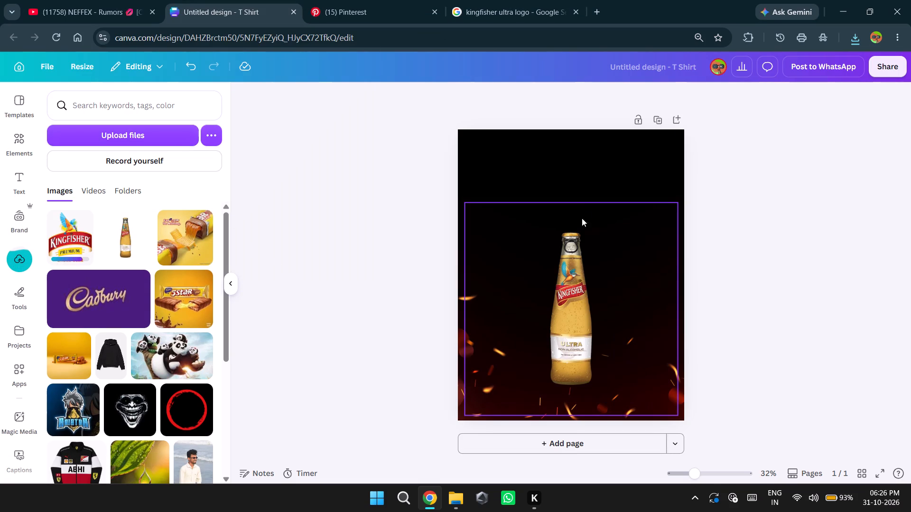
double_click(83, 236)
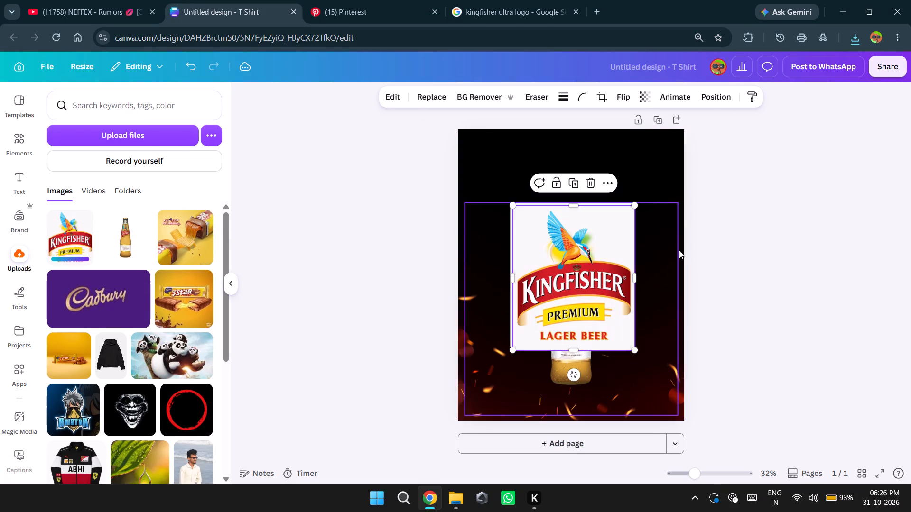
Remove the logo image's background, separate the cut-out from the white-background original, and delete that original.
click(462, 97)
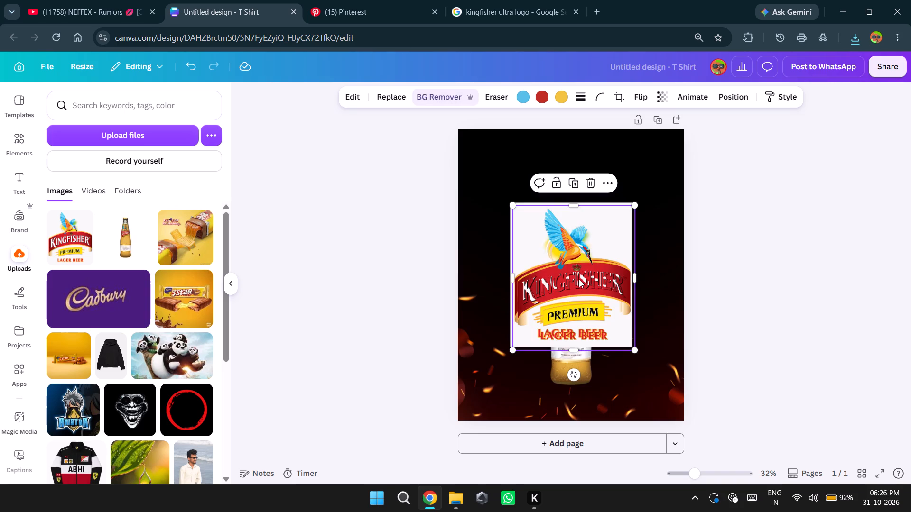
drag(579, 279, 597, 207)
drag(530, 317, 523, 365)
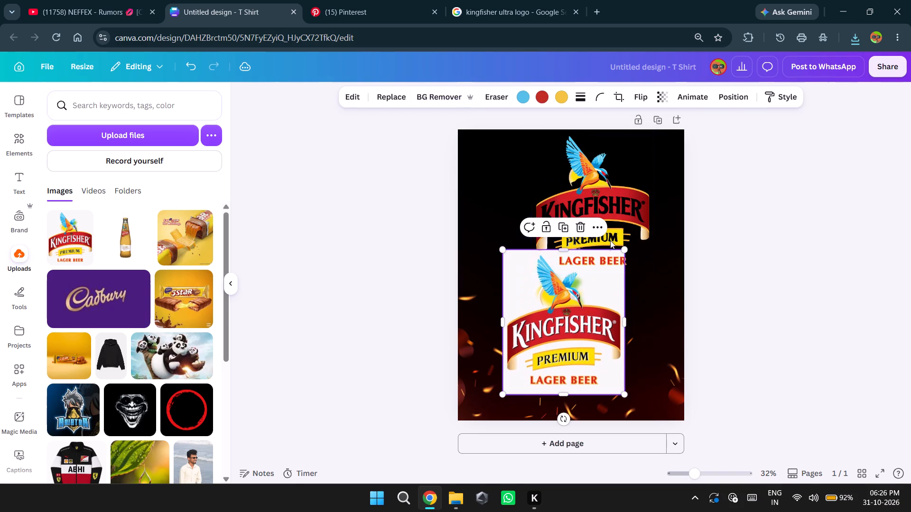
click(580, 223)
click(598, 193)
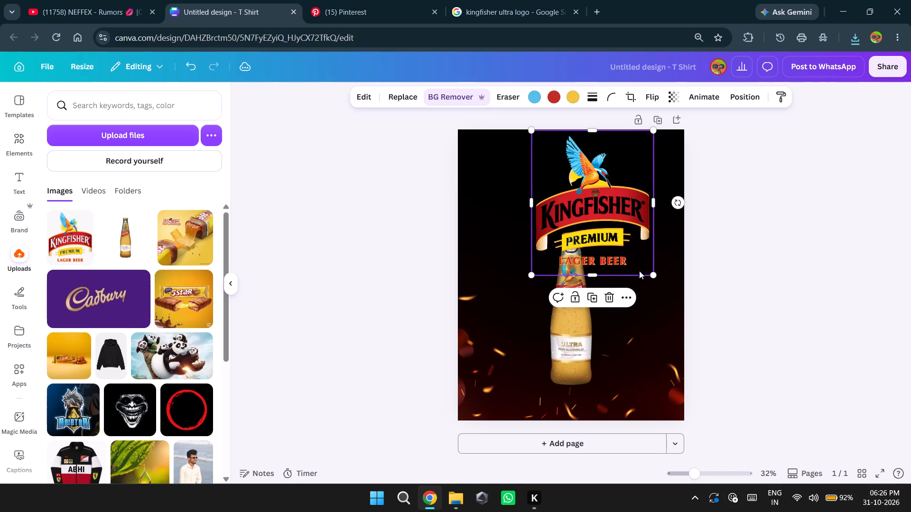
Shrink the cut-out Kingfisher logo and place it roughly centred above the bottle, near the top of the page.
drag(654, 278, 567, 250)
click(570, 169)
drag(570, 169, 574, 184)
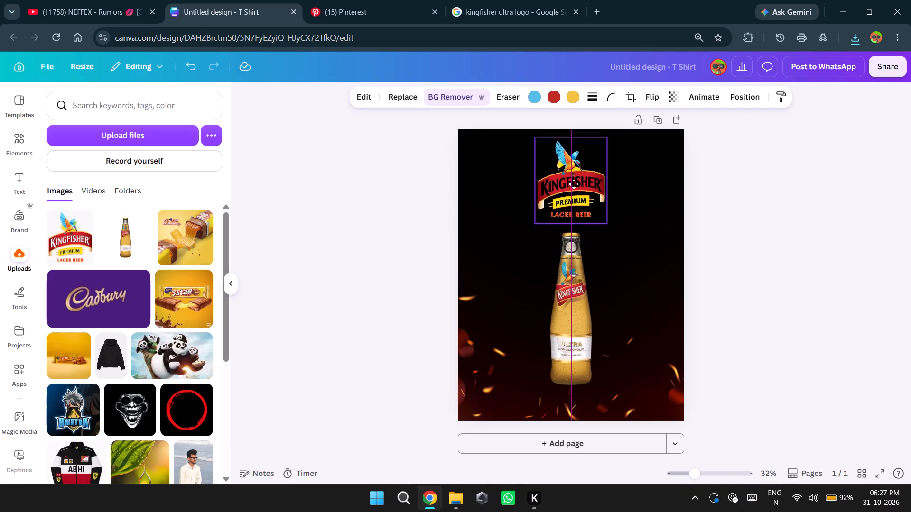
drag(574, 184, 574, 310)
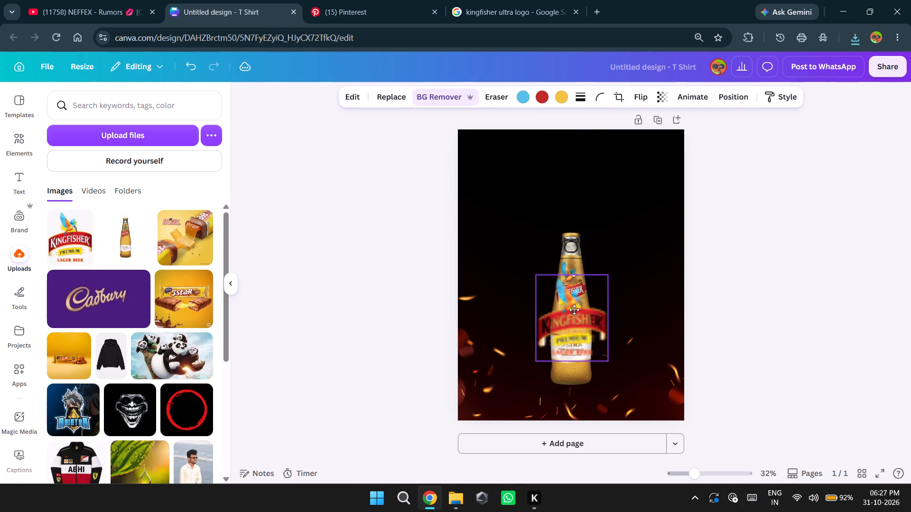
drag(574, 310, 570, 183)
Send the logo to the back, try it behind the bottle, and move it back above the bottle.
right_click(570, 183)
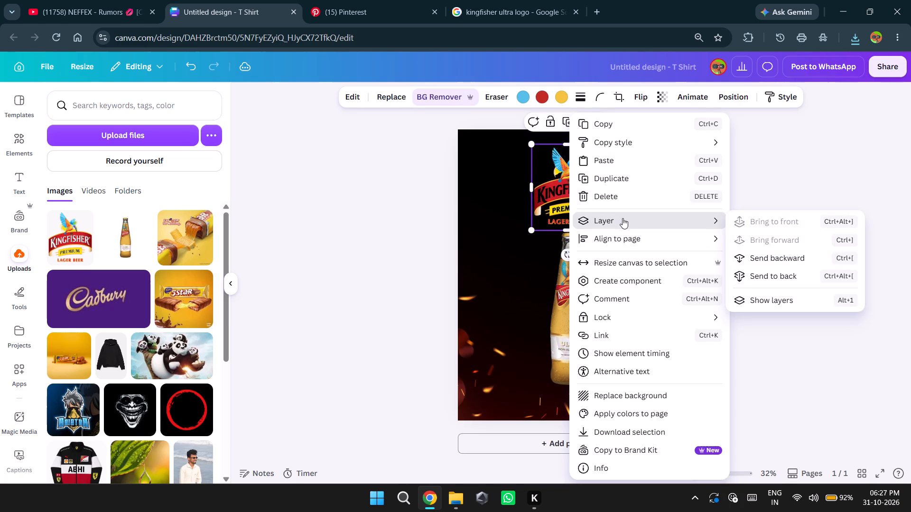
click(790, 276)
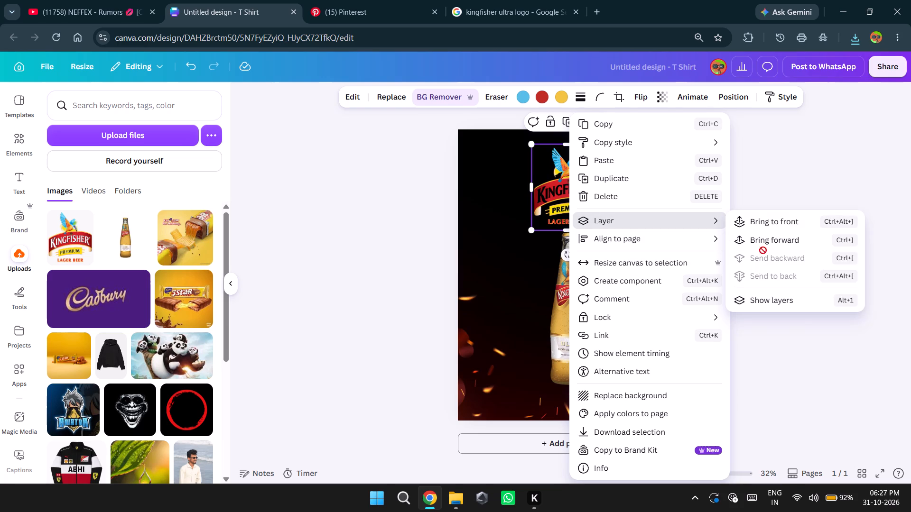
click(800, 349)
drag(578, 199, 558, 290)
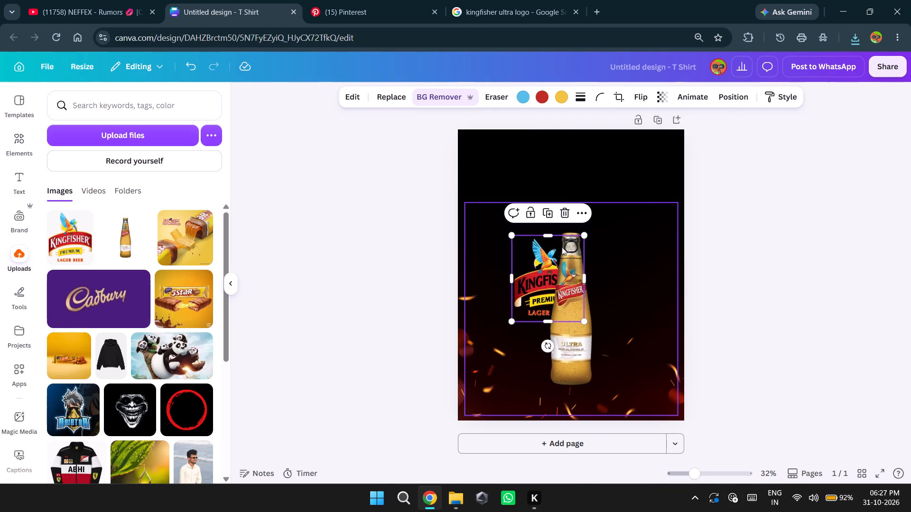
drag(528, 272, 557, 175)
Show the page's layers and examine the stacking order and the options available for the logo layer.
click(557, 175)
right_click(567, 177)
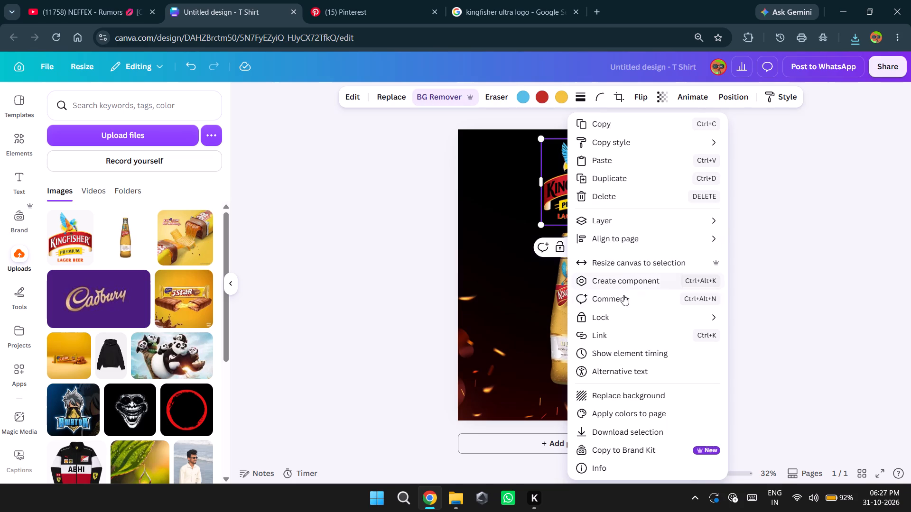
scroll(613, 321, down, 1)
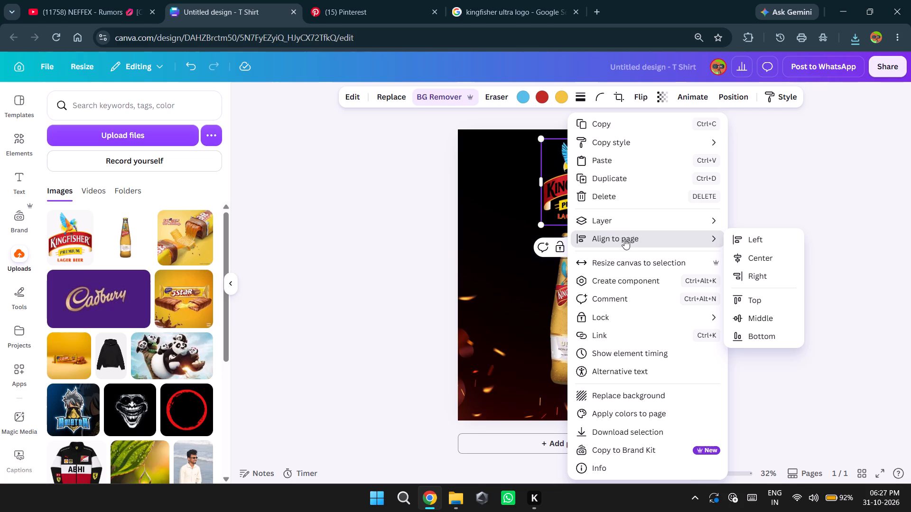
click(624, 221)
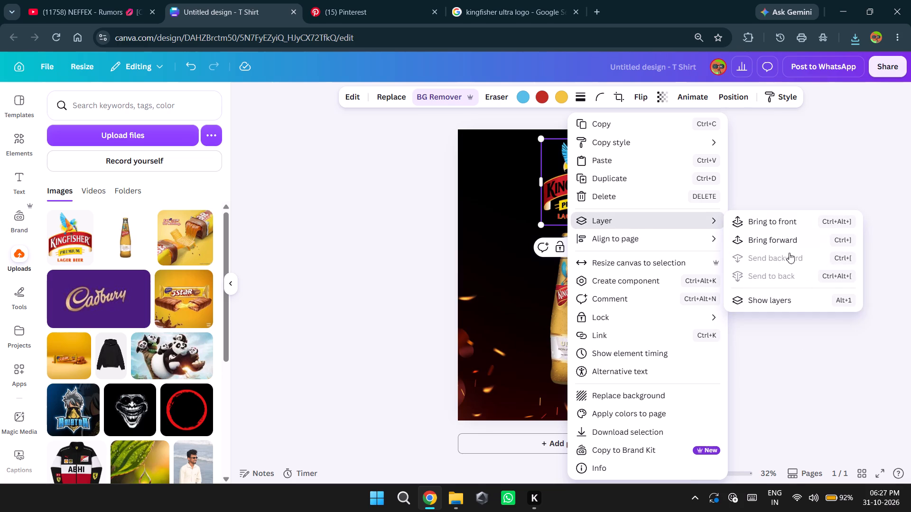
click(794, 303)
click(135, 260)
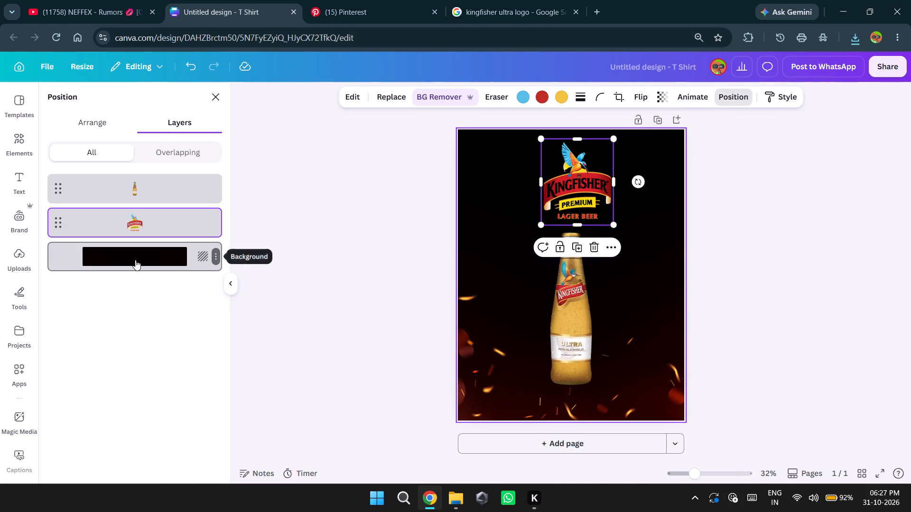
click(141, 222)
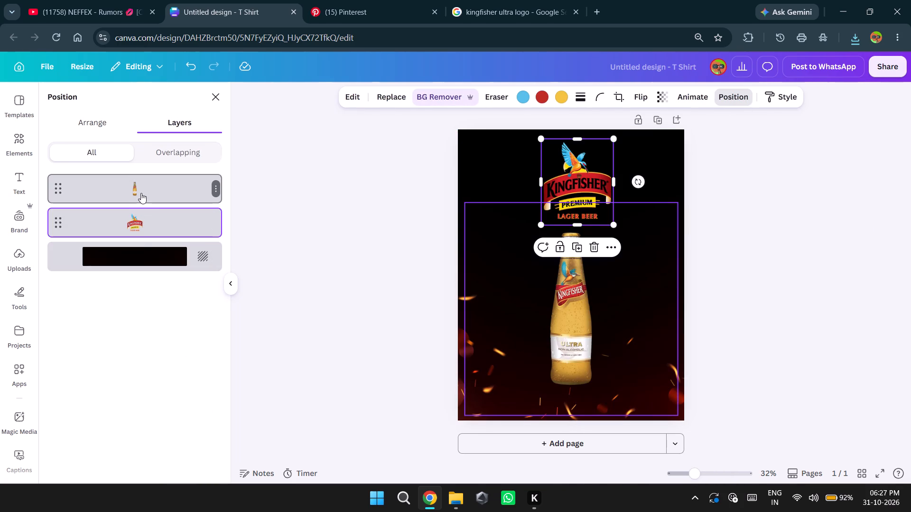
click(140, 210)
click(212, 221)
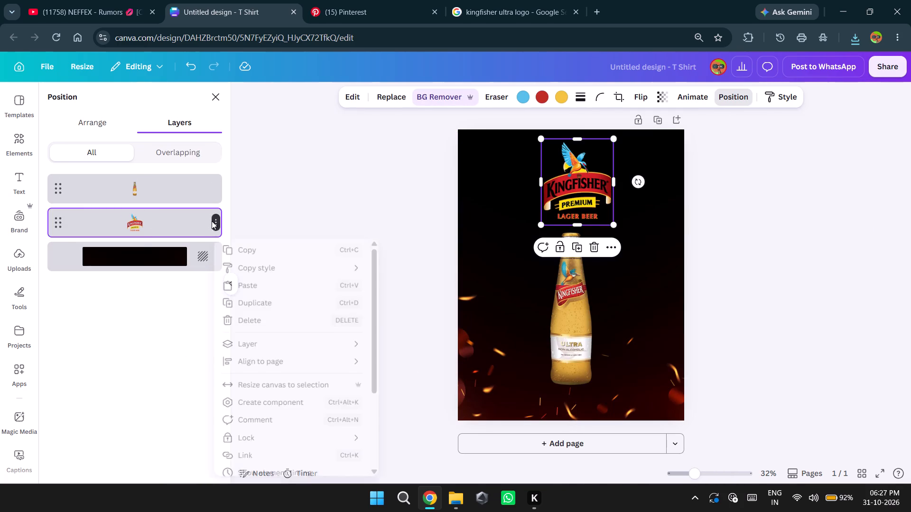
scroll(292, 426, down, 3)
scroll(292, 424, up, 1)
scroll(291, 420, down, 2)
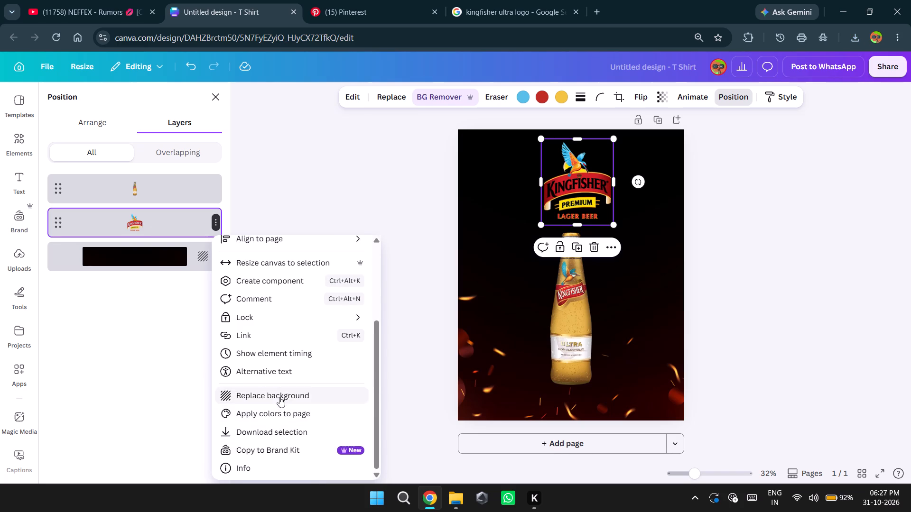
scroll(279, 396, up, 2)
click(316, 210)
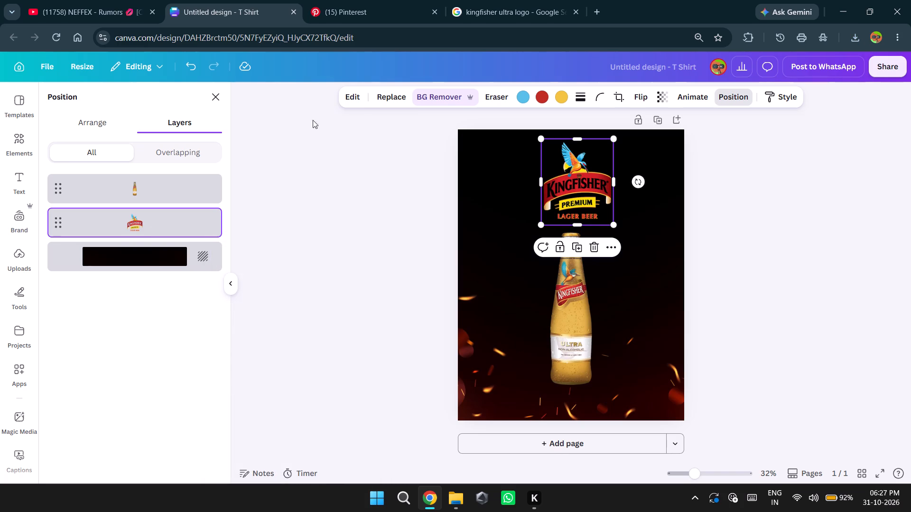
Switch to the Google Images results for "kingfisher ultra logo" and look through them for other logo versions and poster ideas.
click(476, 17)
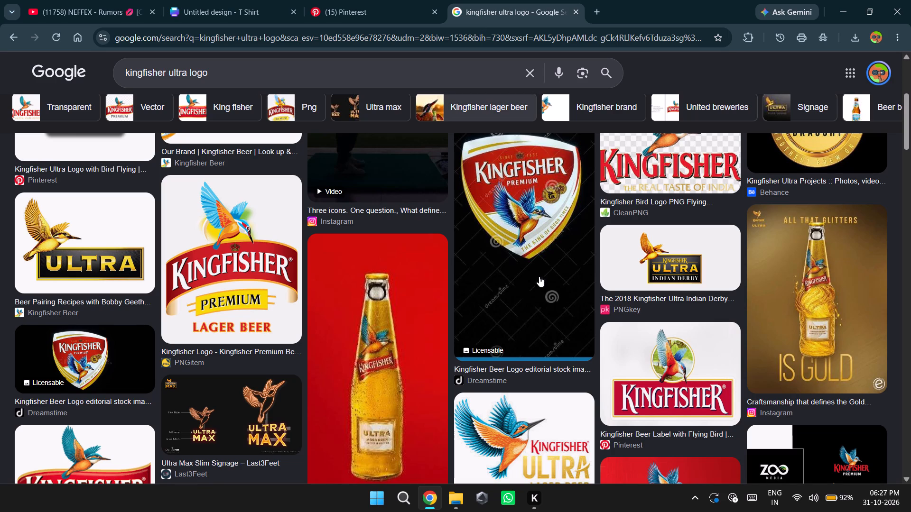
scroll(542, 293, down, 1)
scroll(542, 293, up, 1)
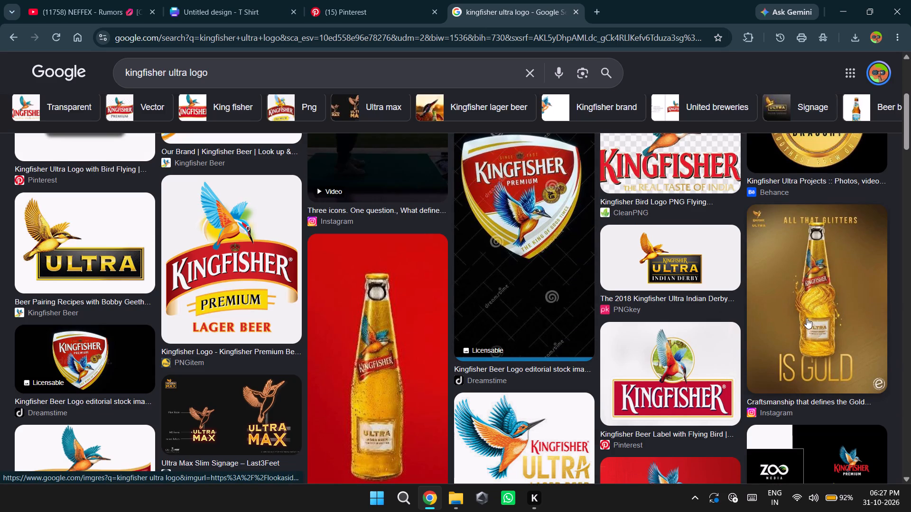
scroll(807, 318, down, 2)
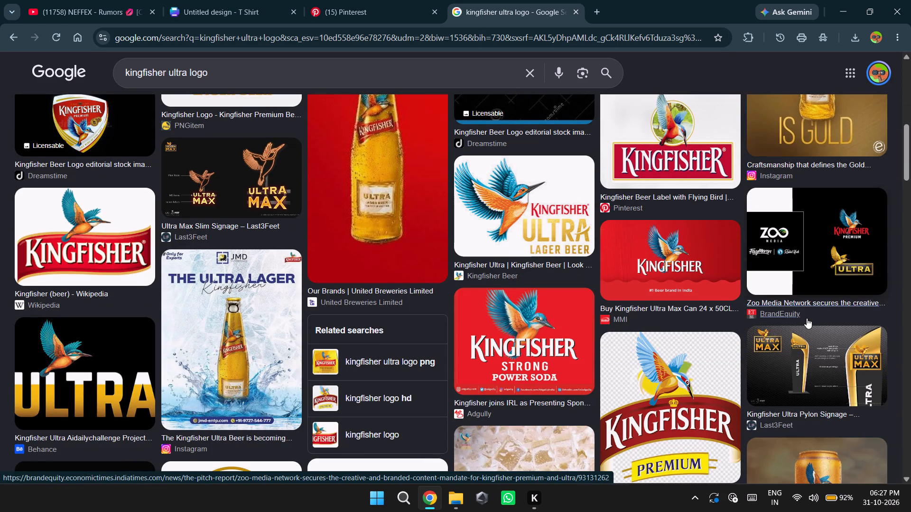
scroll(807, 318, down, 2)
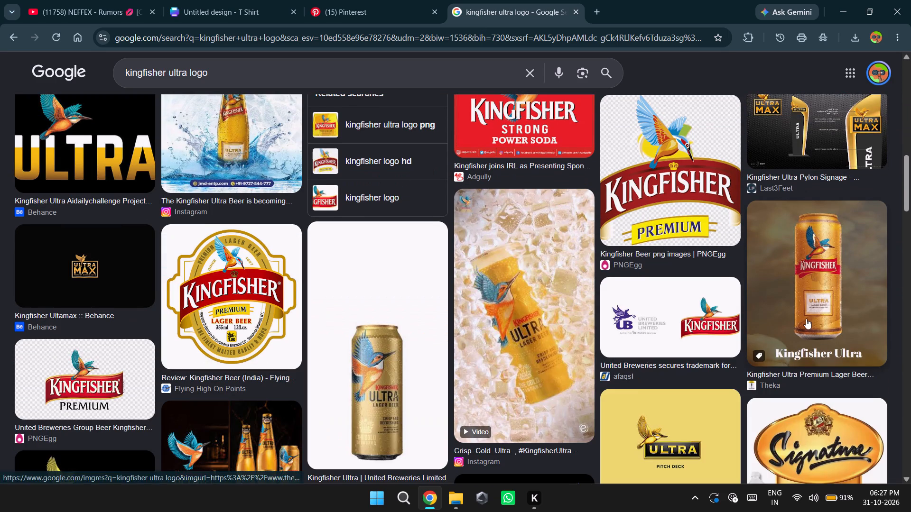
scroll(636, 388, down, 3)
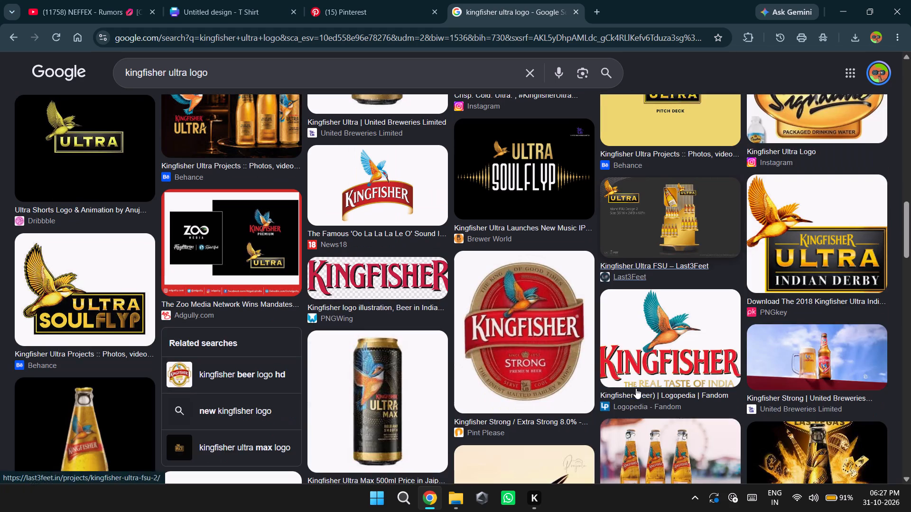
scroll(636, 388, down, 2)
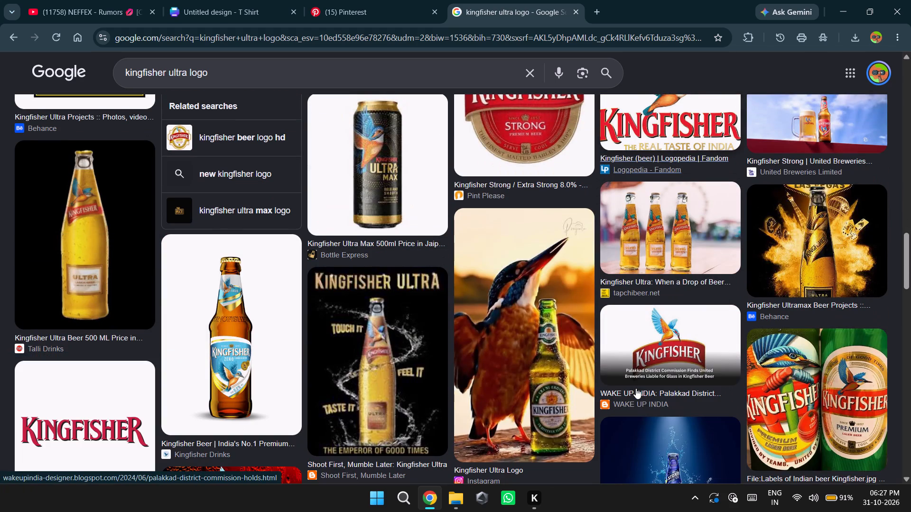
scroll(636, 388, down, 1)
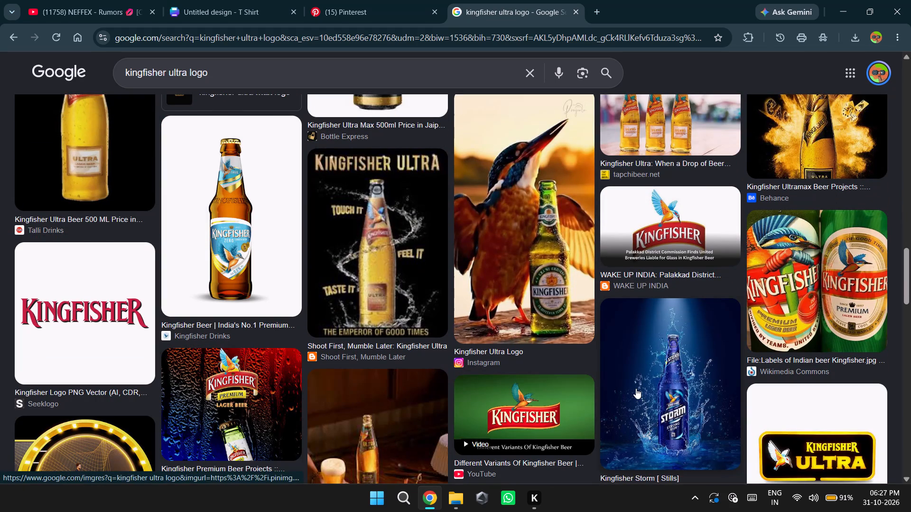
scroll(636, 388, down, 1)
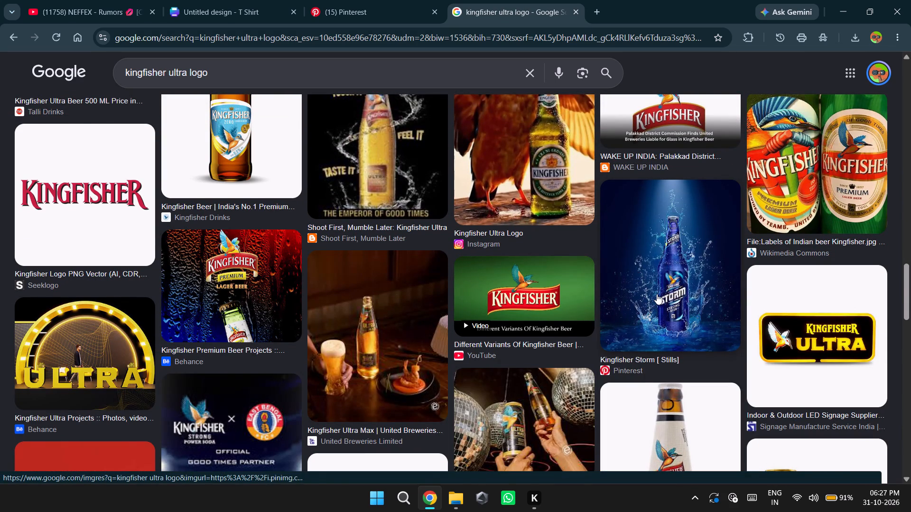
scroll(657, 293, down, 1)
scroll(658, 293, up, 1)
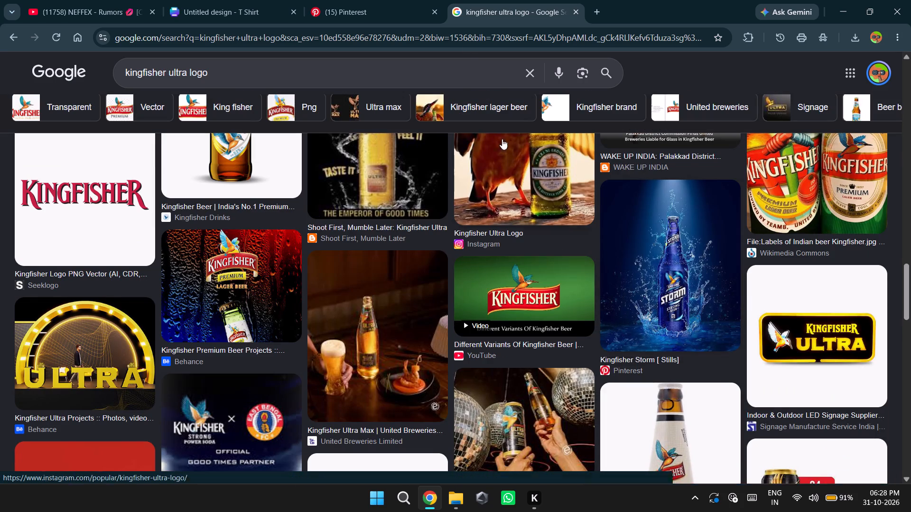
Switch back to the Canva T Shirt design and delete both the bottle and the Kingfisher logo from the page.
click(386, 3)
click(232, 18)
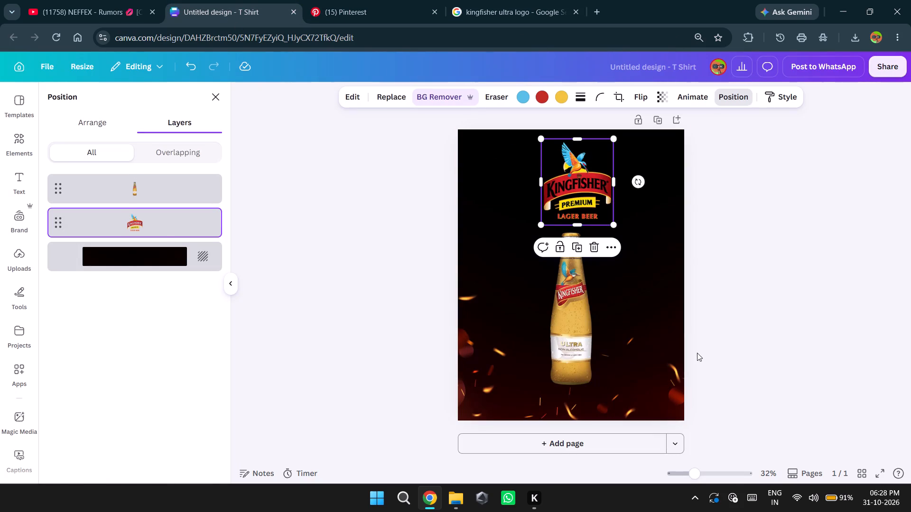
click(734, 361)
click(641, 285)
click(583, 201)
click(586, 183)
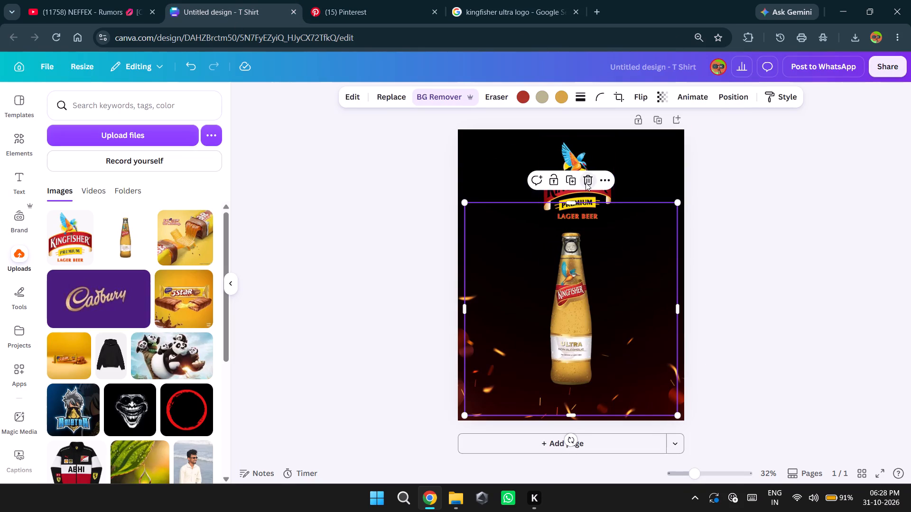
click(587, 188)
click(594, 247)
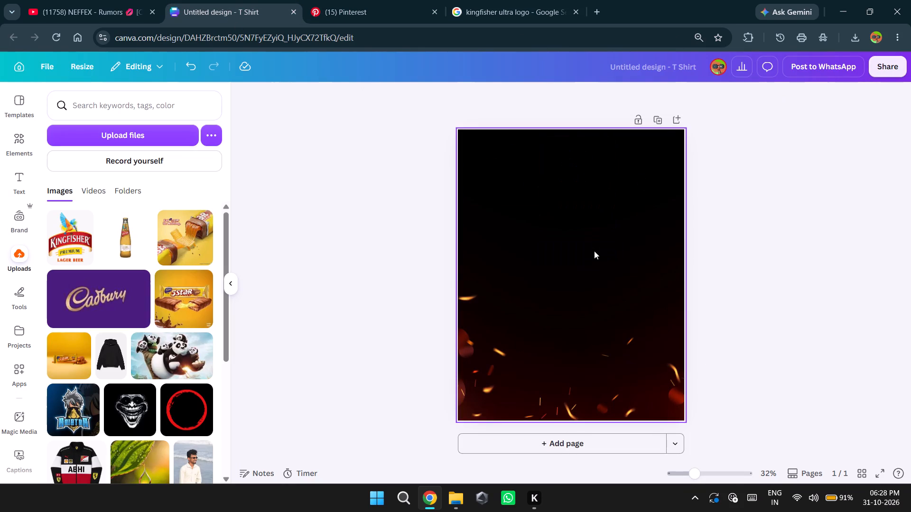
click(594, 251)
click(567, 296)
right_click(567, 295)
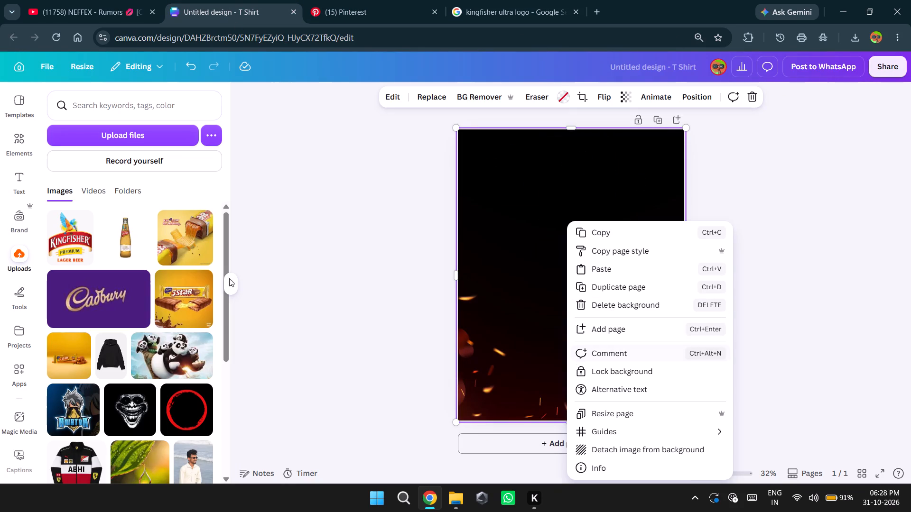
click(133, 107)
Search the uploads for "water".
click(134, 105)
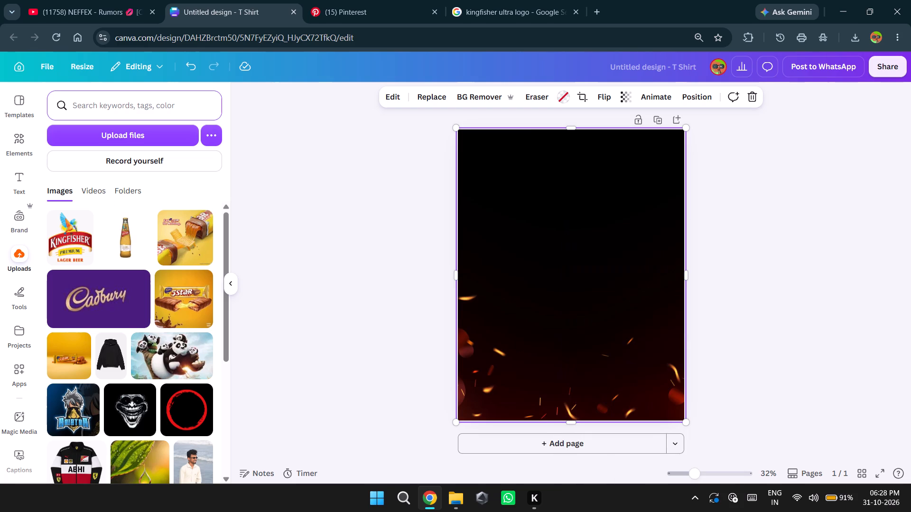
text(water)
key(Return)
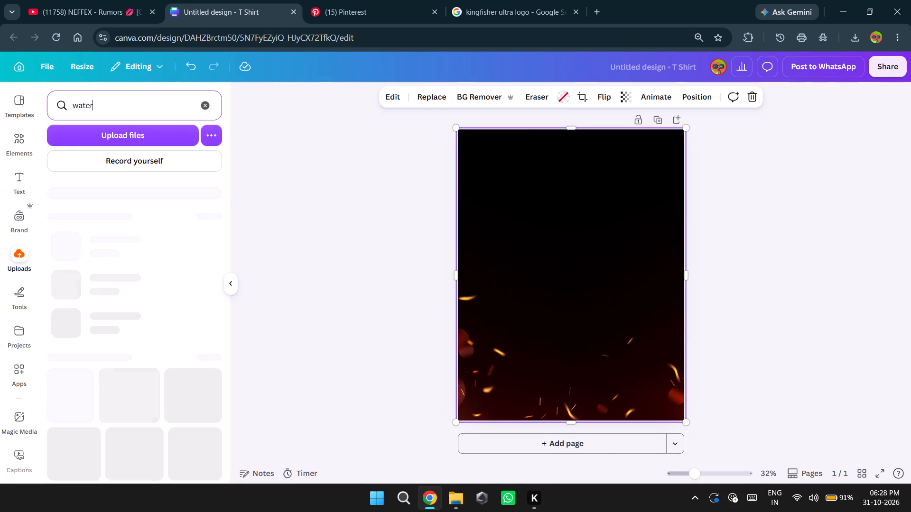
Search the templates for "water", replacing the earlier "fire" search.
click(19, 102)
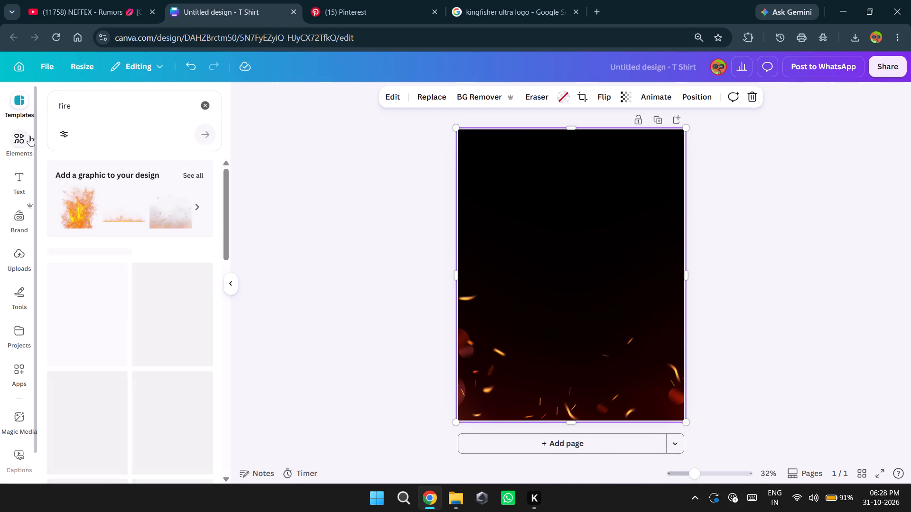
click(95, 107)
key(BackSpace)
key(BackSpace)
key(BackSpace)
text(water)
key(BackSpace)
key(BackSpace)
key(BackSpace)
key(BackSpace)
key(BackSpace)
key(BackSpace)
key(BackSpace)
text(water)
key(Return)
Delete the dark fire-sparks background image from the page.
right_click(415, 95)
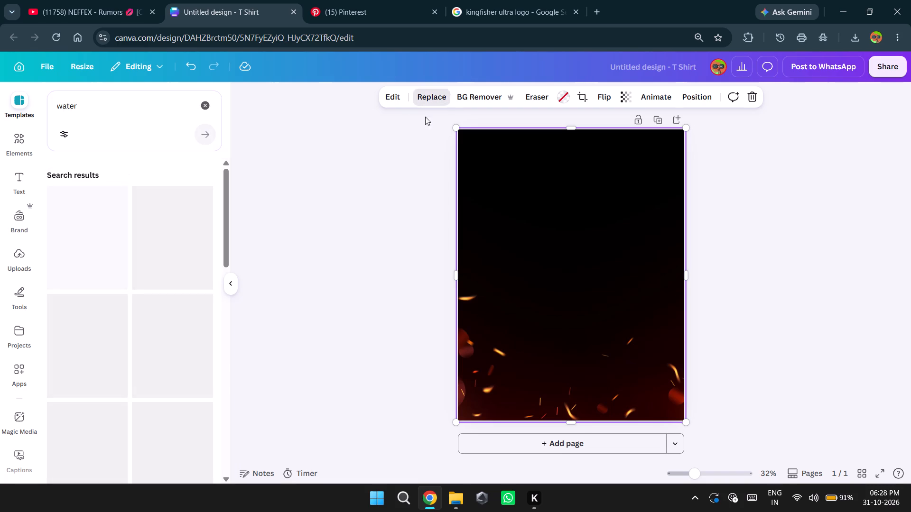
right_click(503, 166)
click(539, 248)
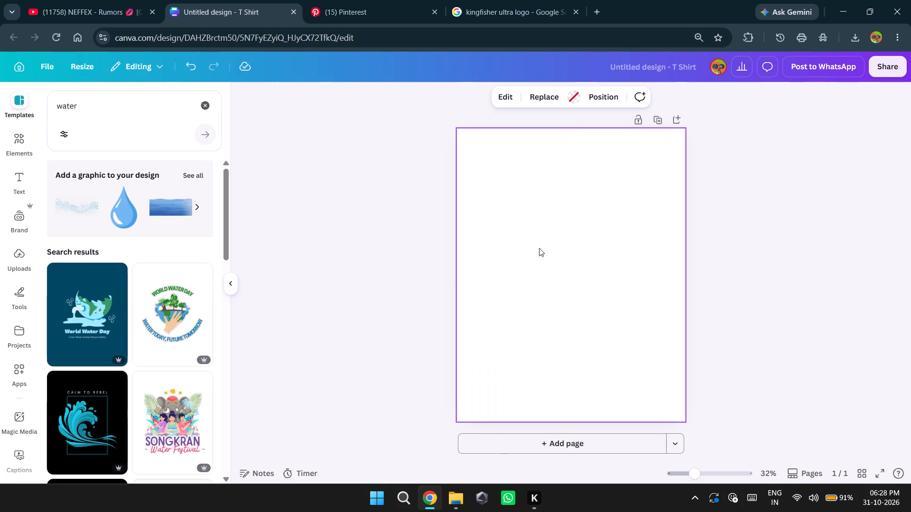
Look through the "water" template results for a suitable water-themed background.
scroll(118, 271, down, 6)
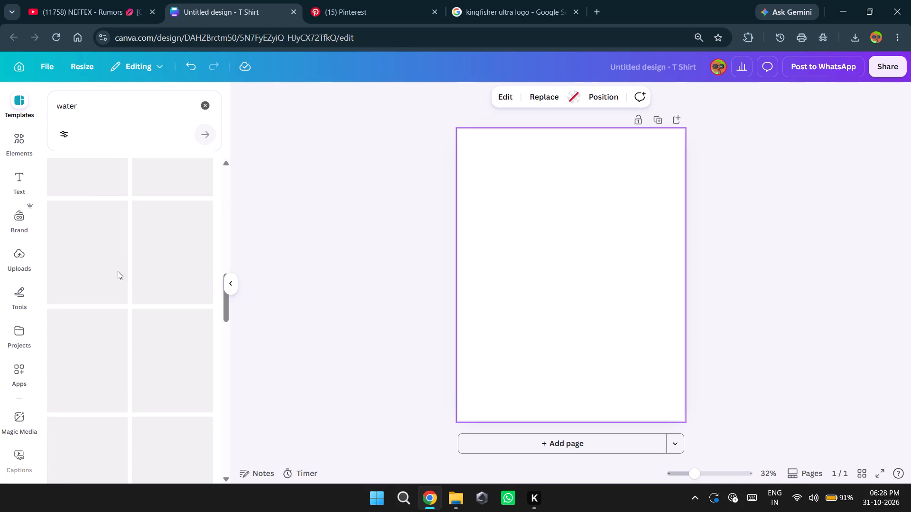
scroll(118, 271, up, 1)
scroll(118, 271, down, 4)
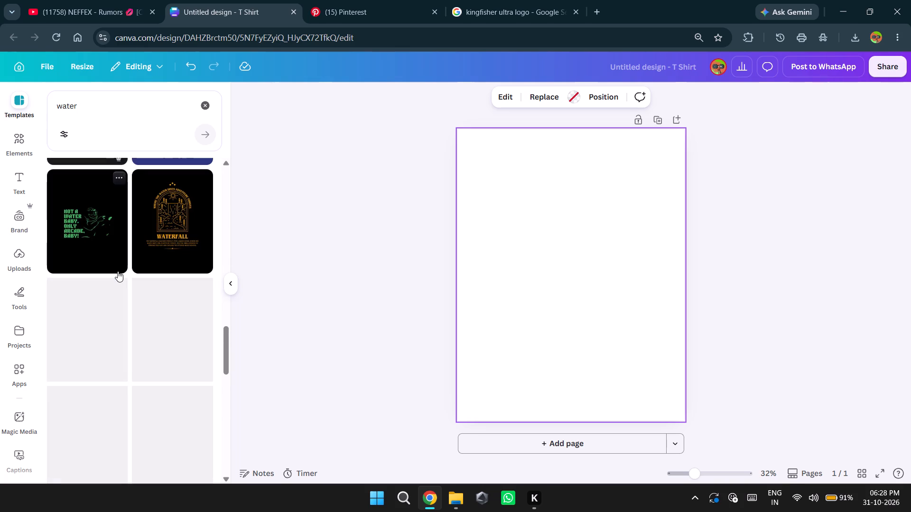
scroll(118, 271, down, 8)
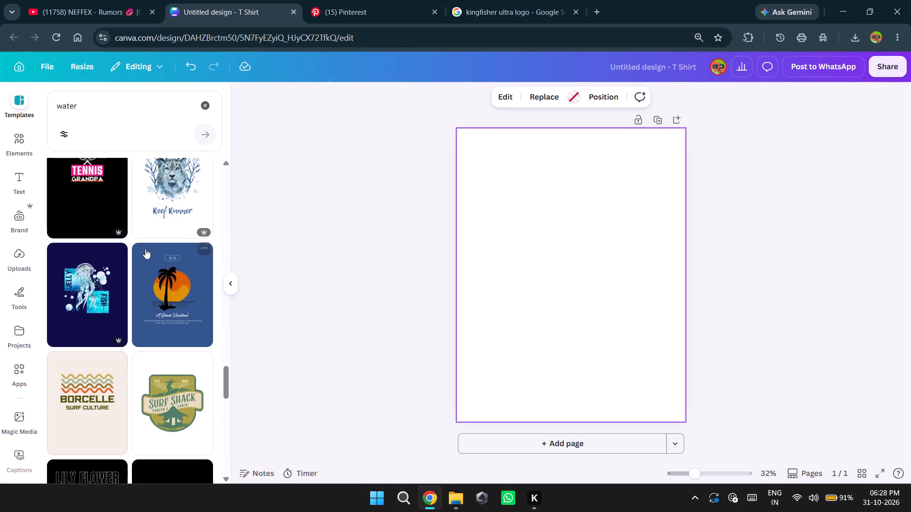
scroll(145, 248, down, 4)
Search the templates for "water under bootle" and look through the results.
click(160, 107)
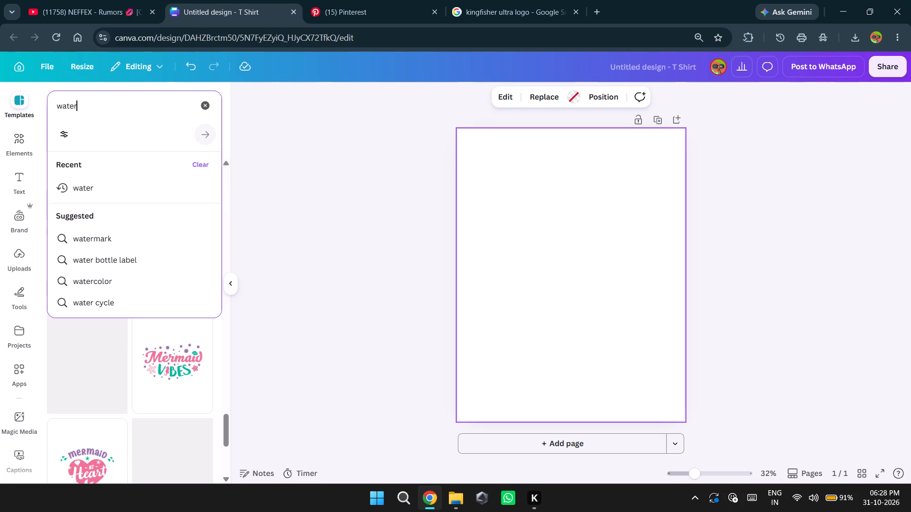
key(space)
text(under bootle)
key(Return)
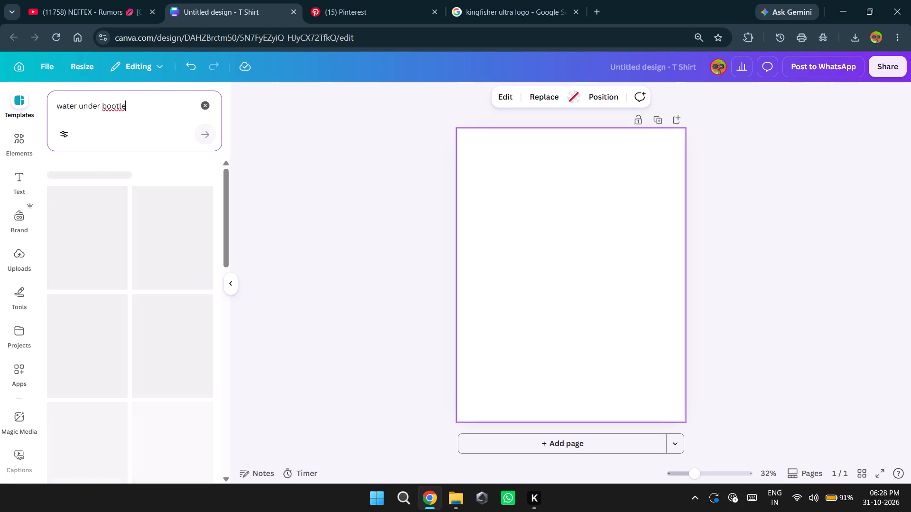
scroll(152, 249, down, 6)
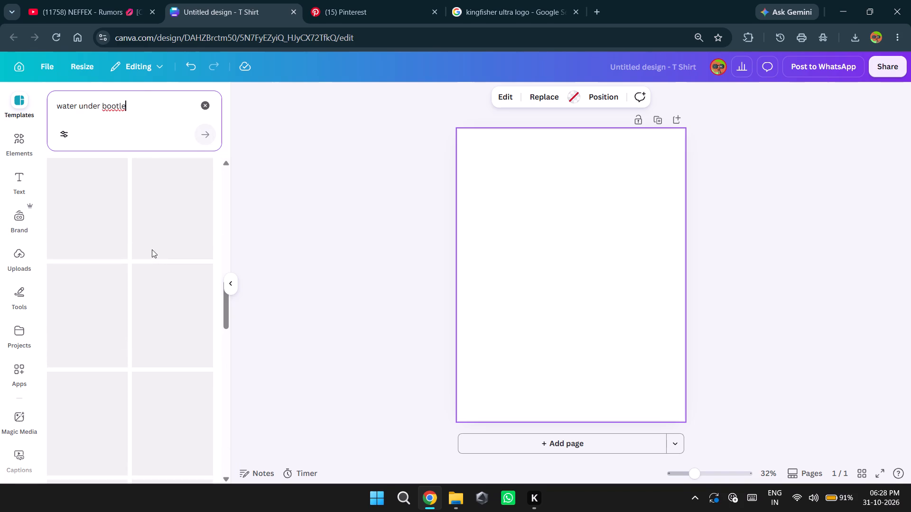
Clear the template search text and deselect the blank page.
drag(145, 107, 44, 110)
key(BackSpace)
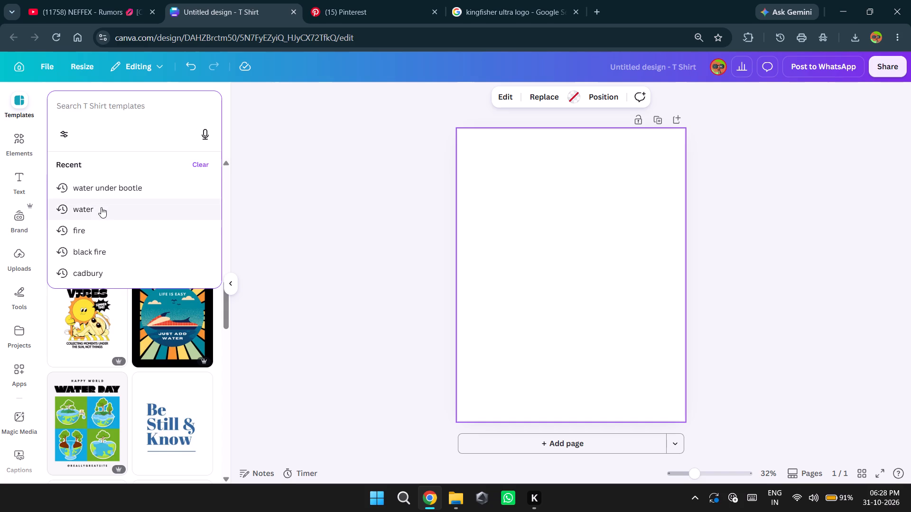
click(312, 155)
scroll(480, 235, down, 3)
scroll(460, 270, up, 3)
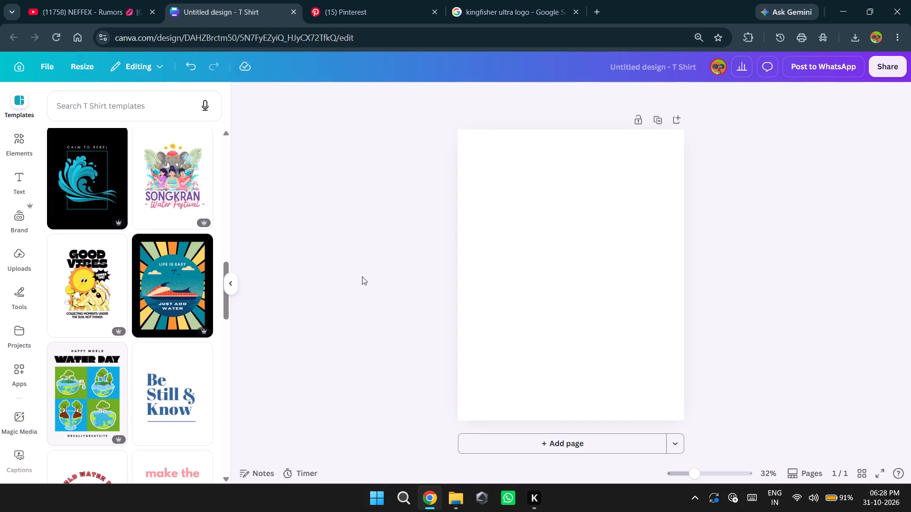
Switch to the Google image results for "kingfisher ultra logo" and look through them for bottle and poster ideas.
click(63, 0)
click(402, 0)
click(474, 0)
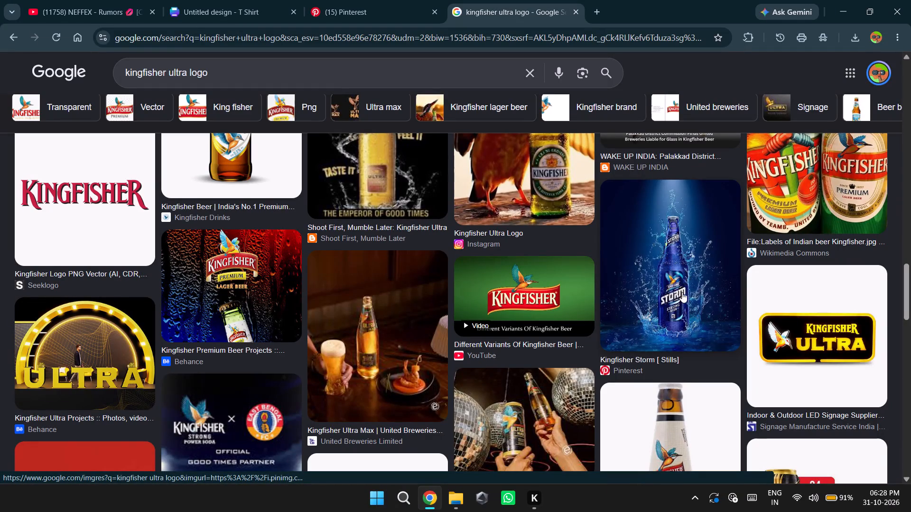
scroll(661, 283, down, 1)
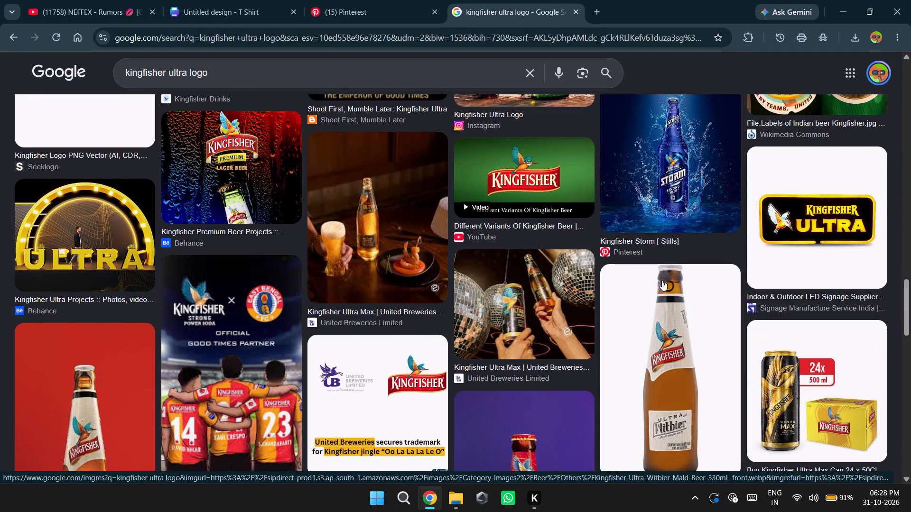
scroll(655, 186, up, 1)
scroll(655, 236, down, 2)
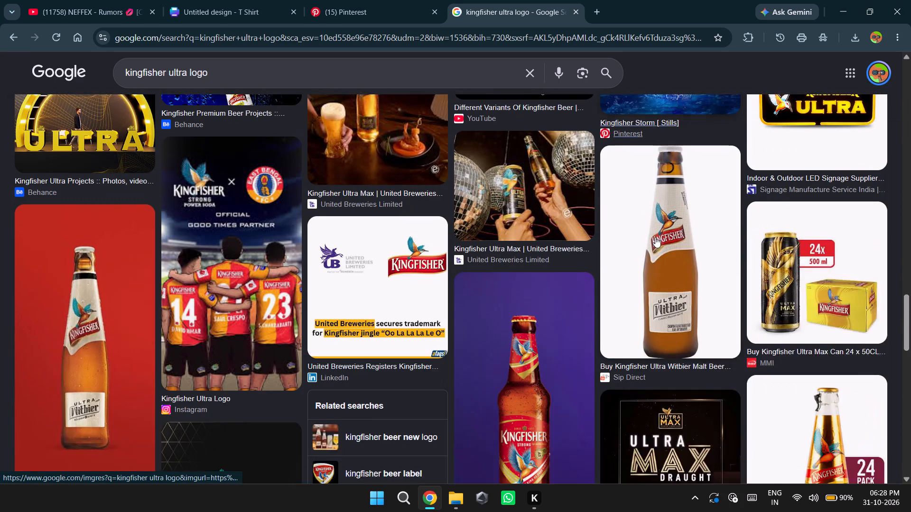
scroll(655, 237, down, 3)
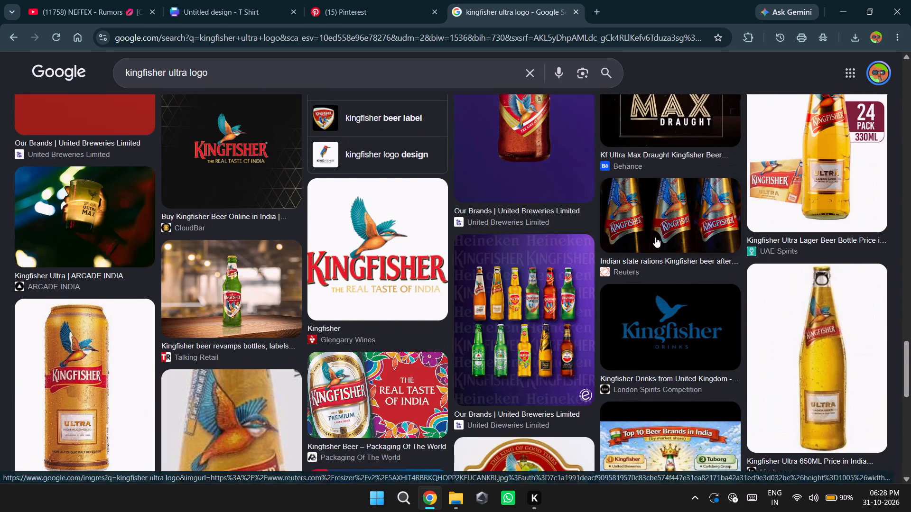
scroll(655, 237, down, 4)
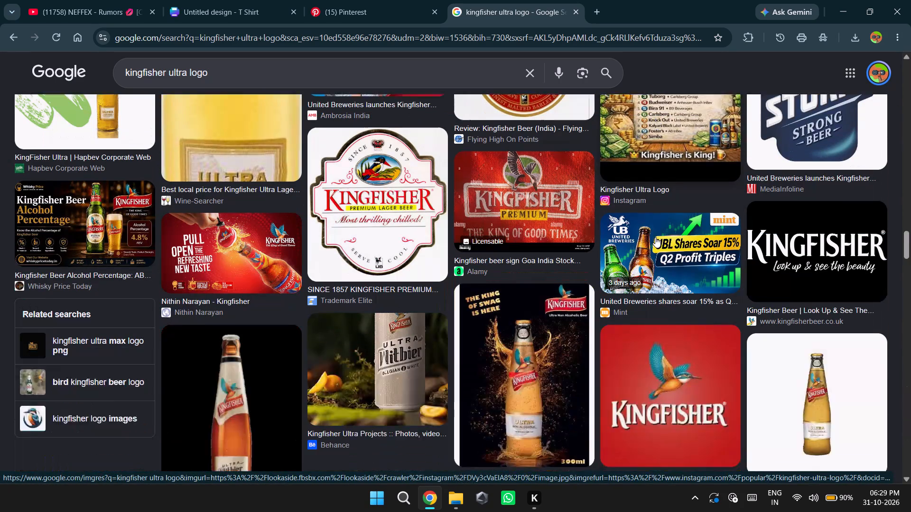
scroll(655, 237, down, 1)
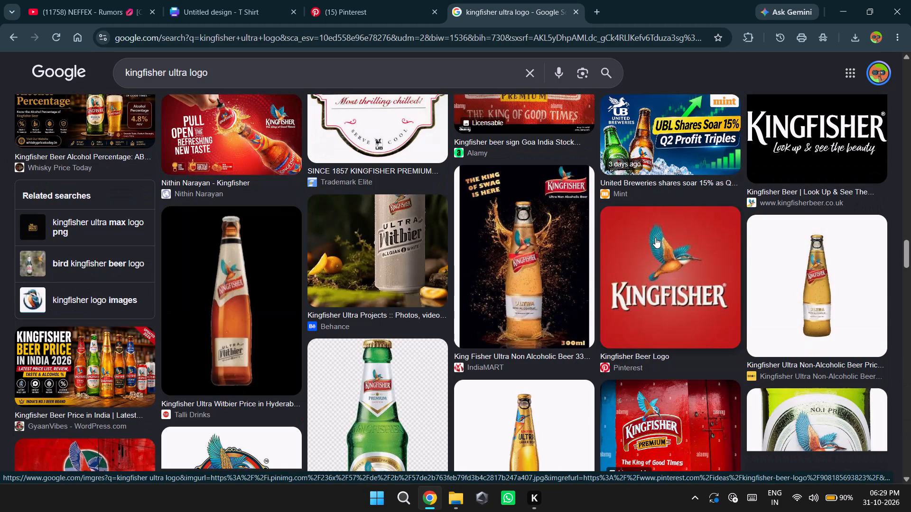
scroll(655, 238, down, 2)
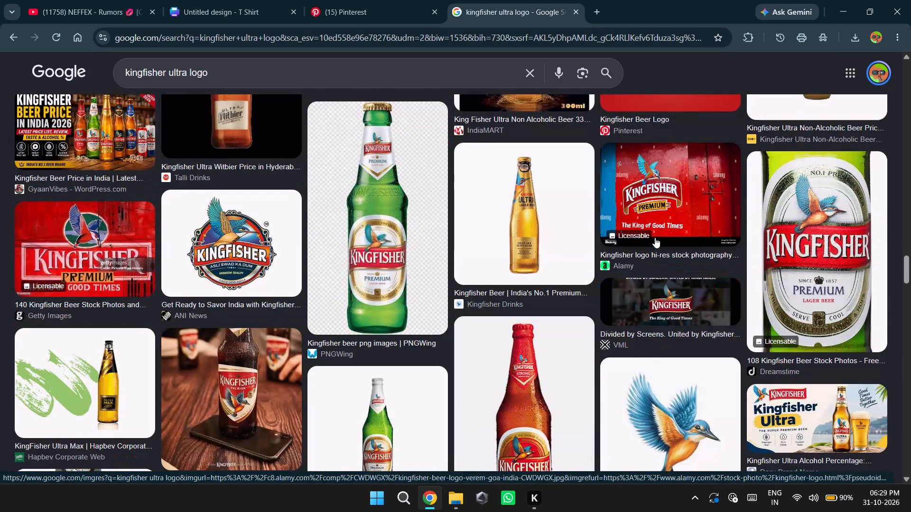
scroll(655, 238, up, 2)
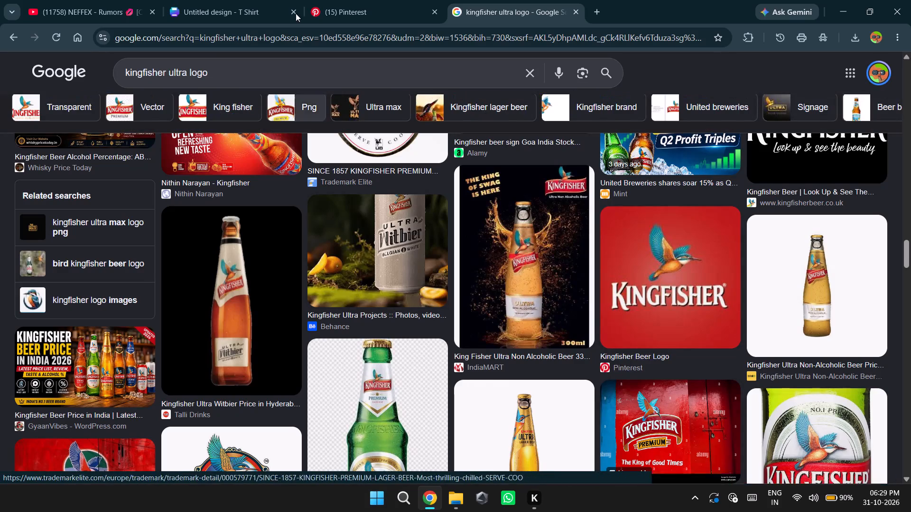
Switch to YouTube, return to its home page and clear the old "FOOD POSTERS IN CANVA" search.
click(102, 0)
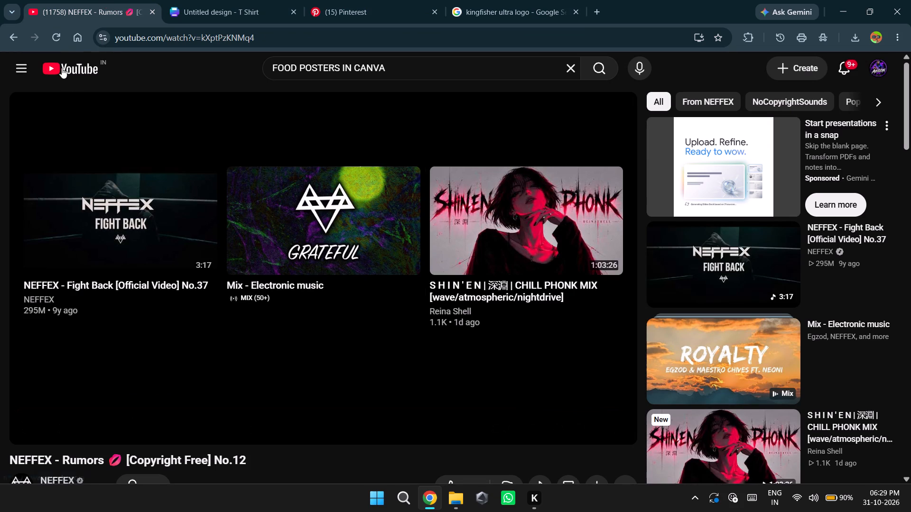
click(58, 72)
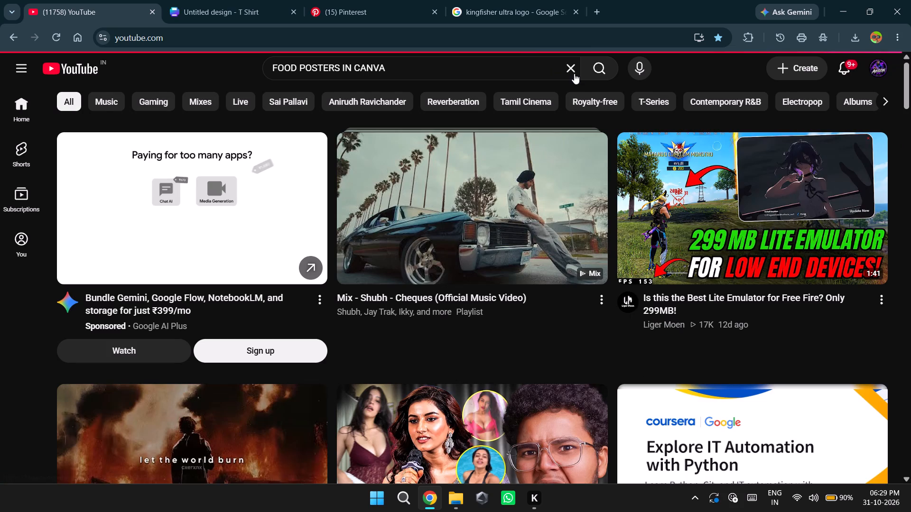
click(574, 73)
click(477, 69)
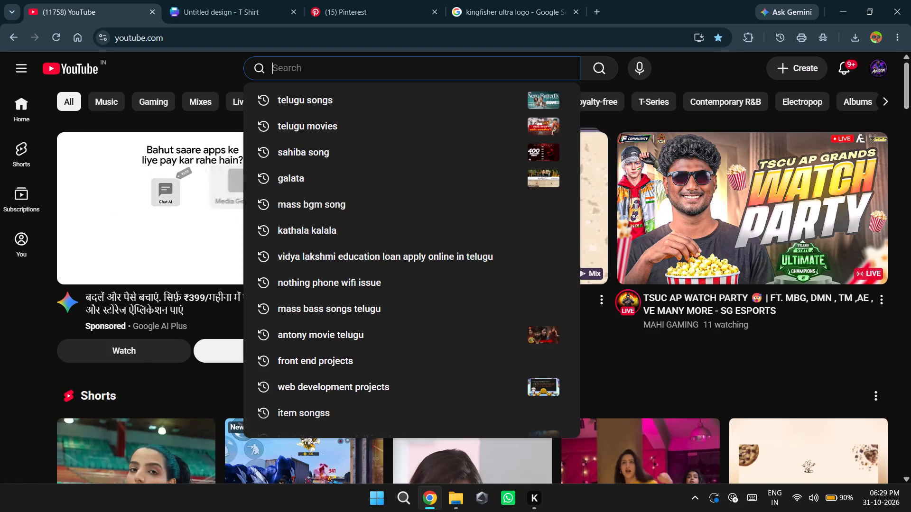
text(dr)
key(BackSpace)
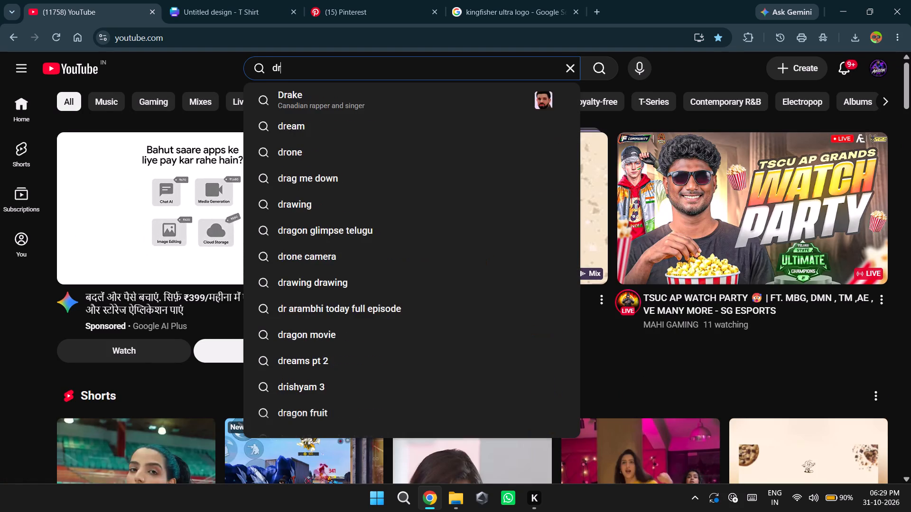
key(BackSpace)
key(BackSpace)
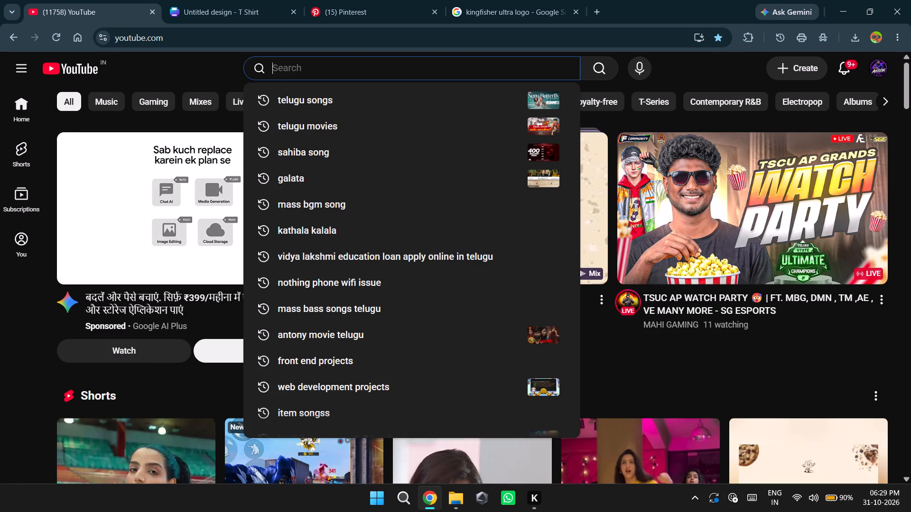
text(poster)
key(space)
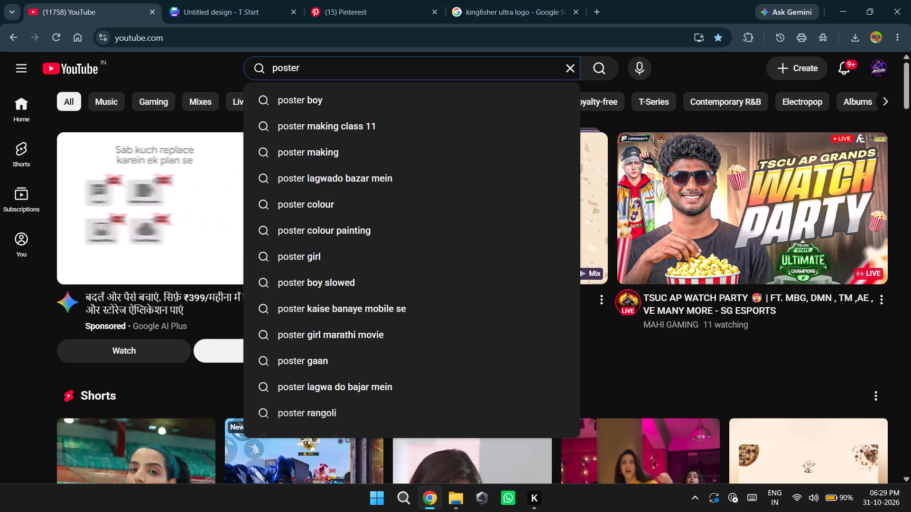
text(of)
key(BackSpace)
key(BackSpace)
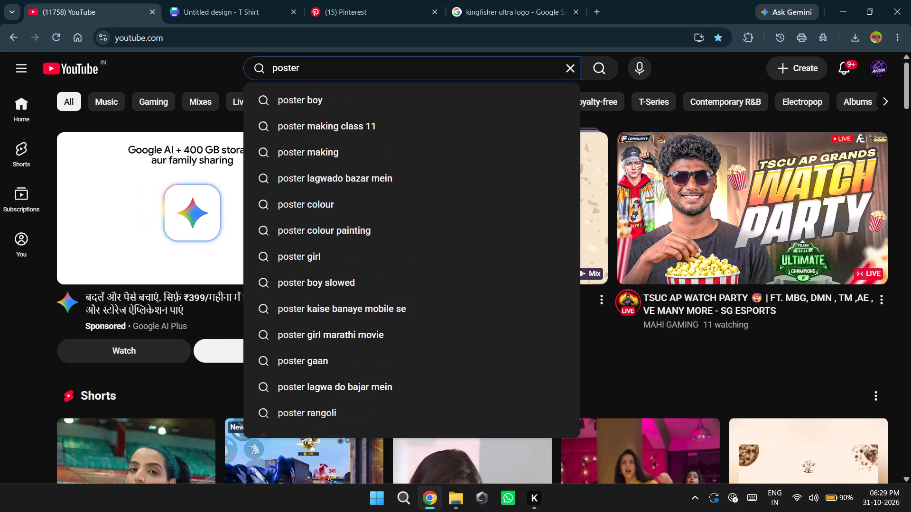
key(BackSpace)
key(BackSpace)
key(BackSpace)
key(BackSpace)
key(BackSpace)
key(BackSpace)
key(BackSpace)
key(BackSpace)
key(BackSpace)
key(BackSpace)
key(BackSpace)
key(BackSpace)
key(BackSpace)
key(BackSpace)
Search YouTube for "cold drink poster design", picking that suggestion for "drink posters".
text(drink)
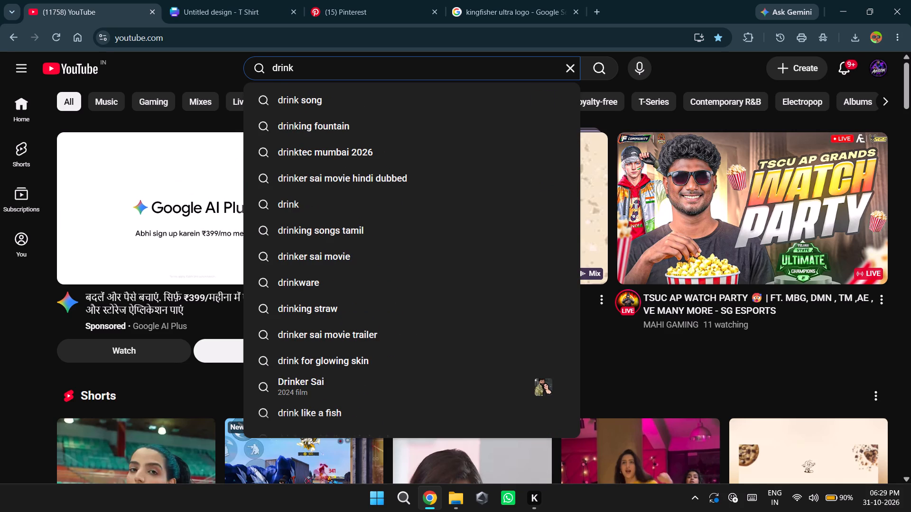
key(space)
text(posters)
key(space)
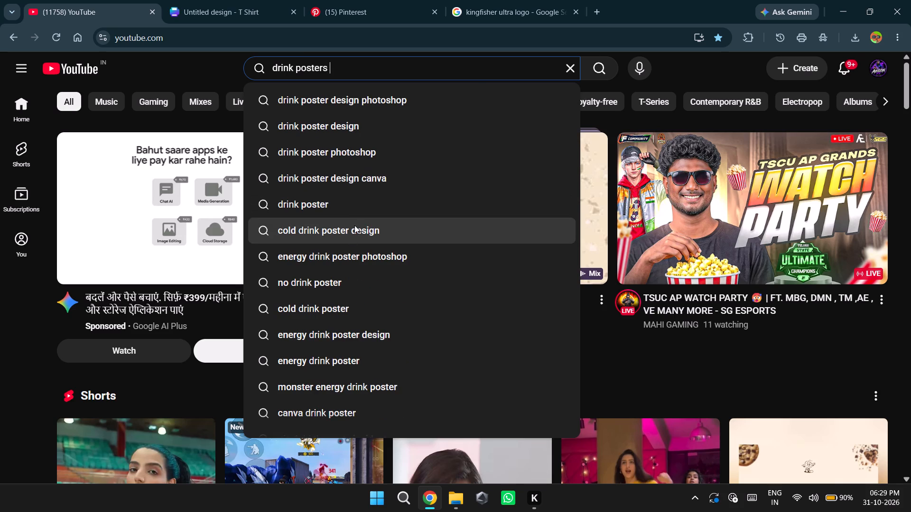
click(348, 238)
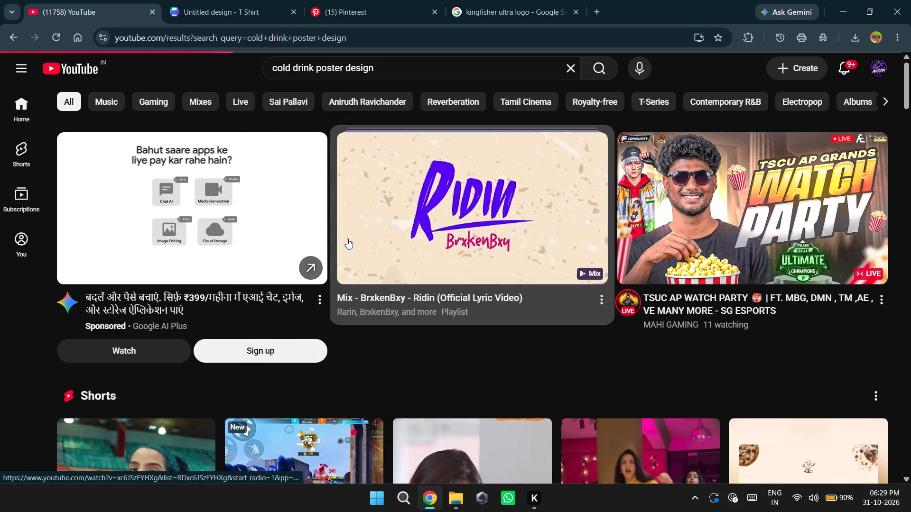
Open the Photoshop tutorial video "Energy Drink Poster Design Without AI" from the results and like it.
scroll(271, 293, down, 2)
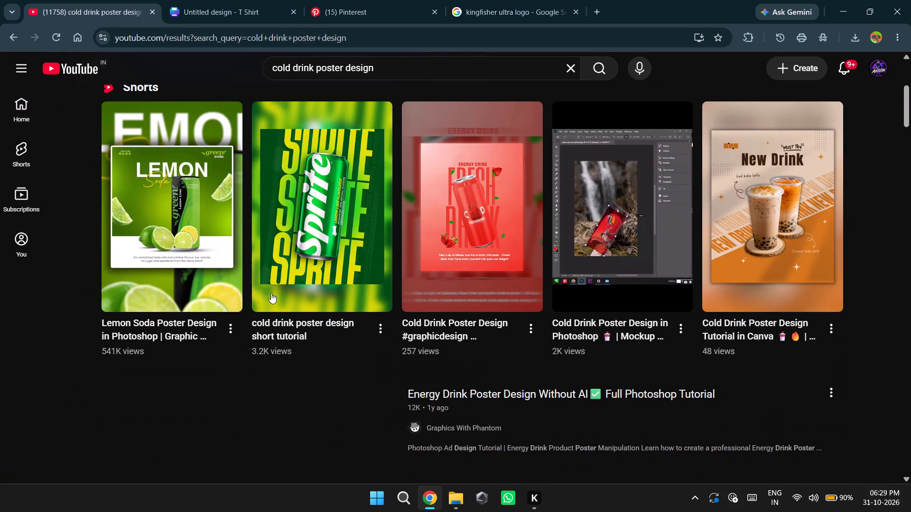
scroll(294, 267, down, 2)
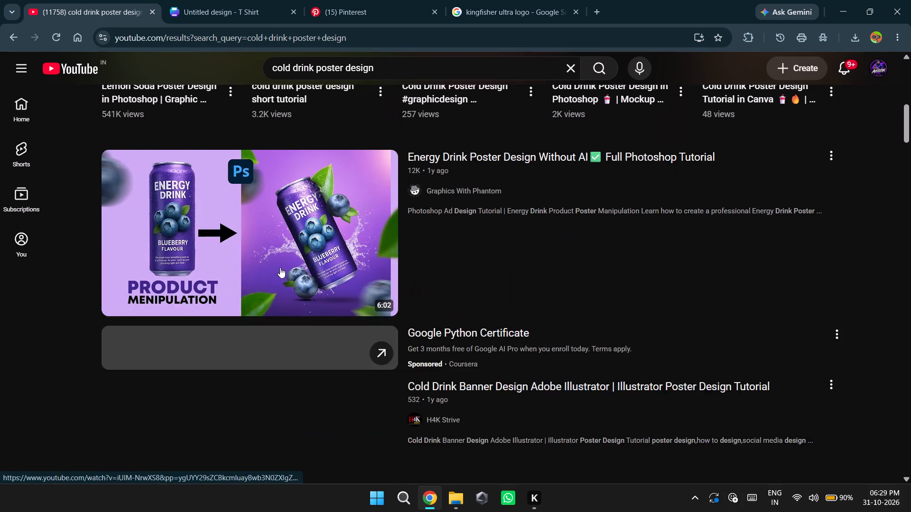
scroll(280, 267, down, 1)
scroll(280, 267, up, 1)
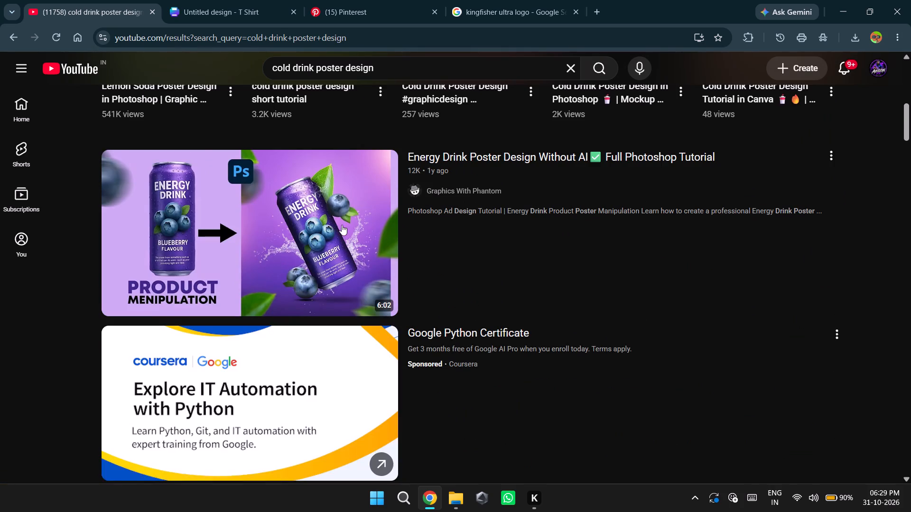
click(342, 225)
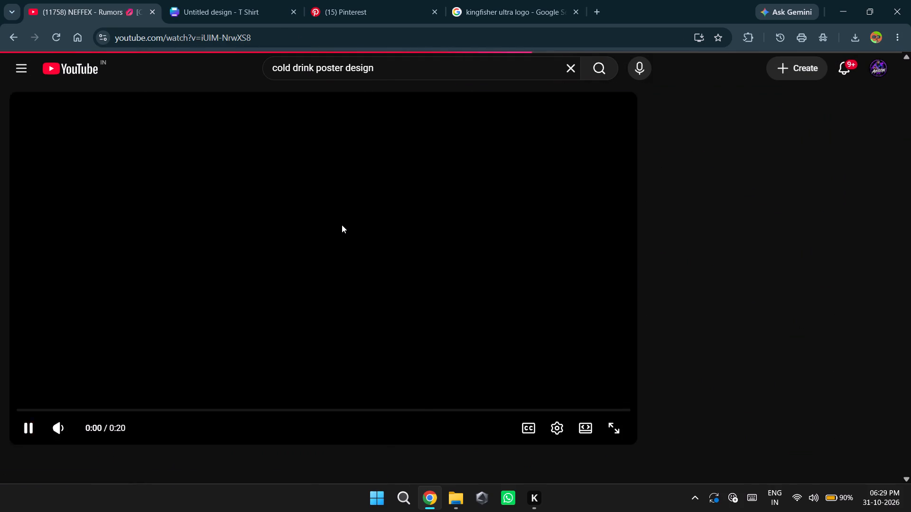
scroll(352, 243, down, 2)
scroll(399, 422, down, 2)
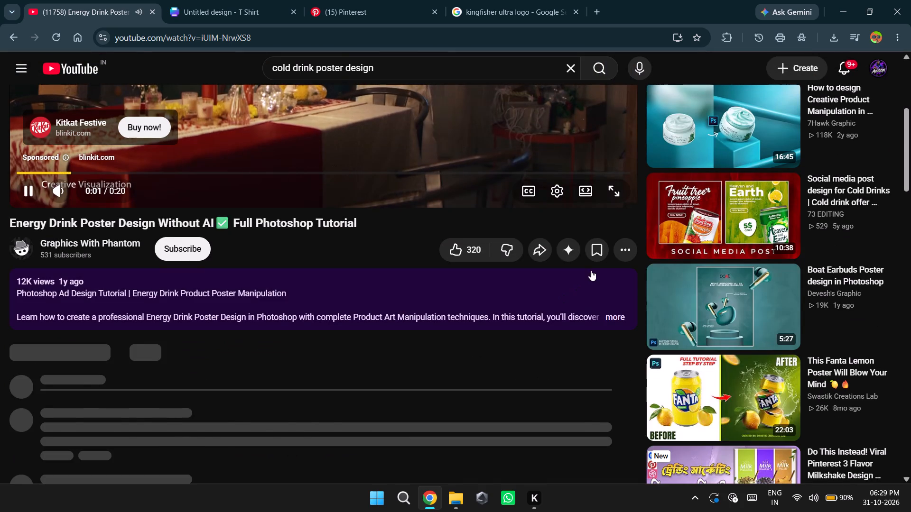
click(459, 255)
scroll(259, 292, up, 2)
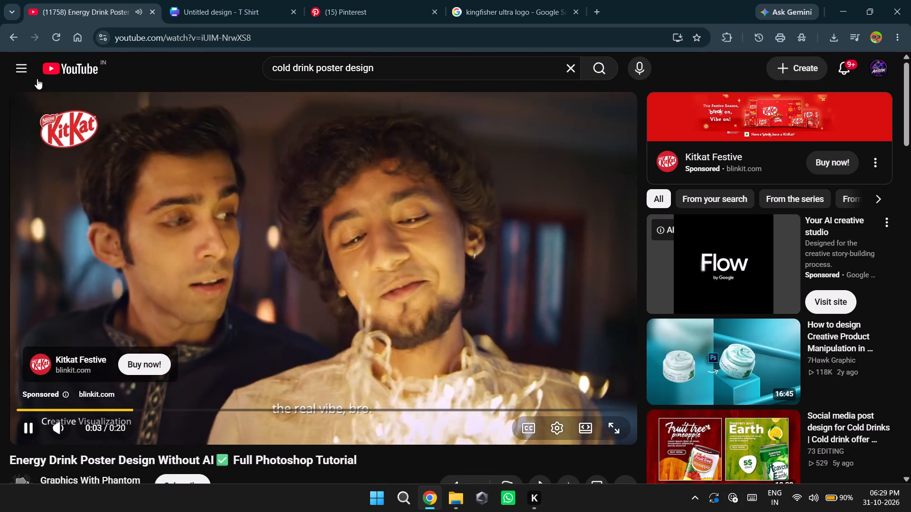
Return to the "cold drink poster design" results, look through them and open the video "Coca Cola Advertisement Poster Design | Photoshop".
click(17, 38)
scroll(310, 253, down, 4)
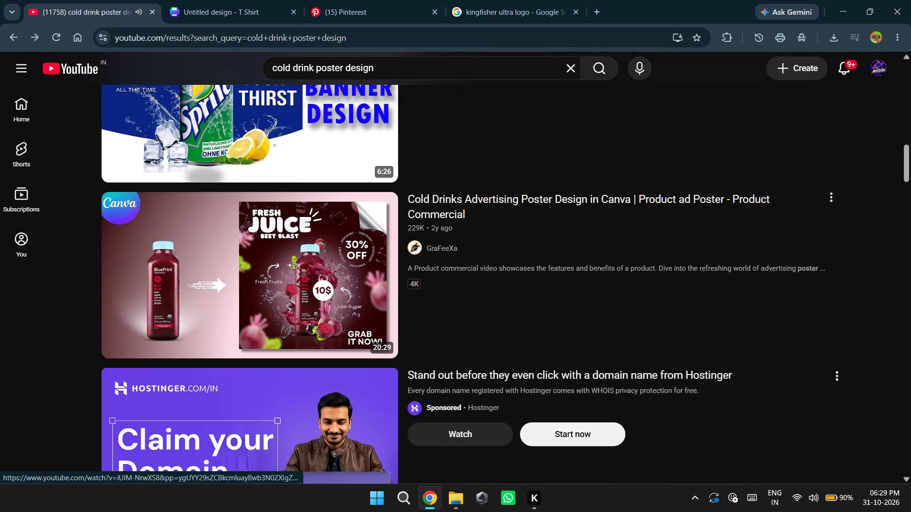
scroll(310, 253, down, 6)
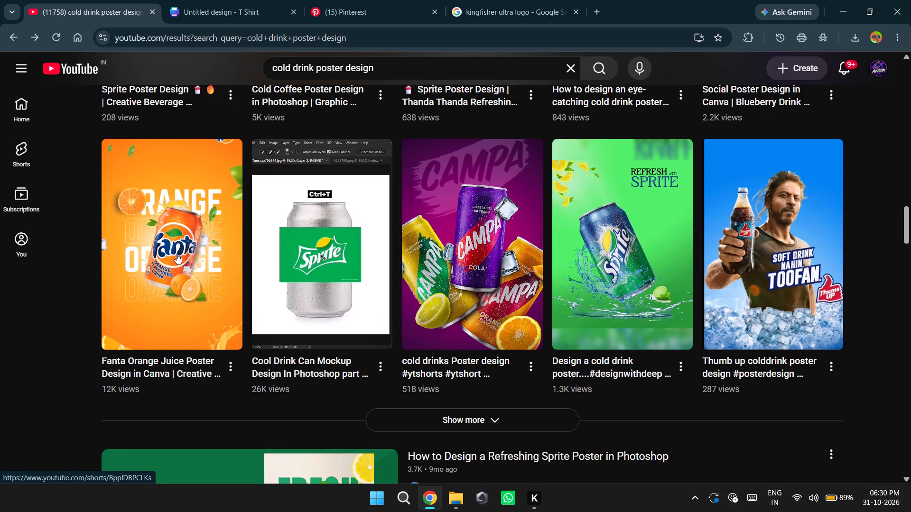
scroll(177, 254, down, 3)
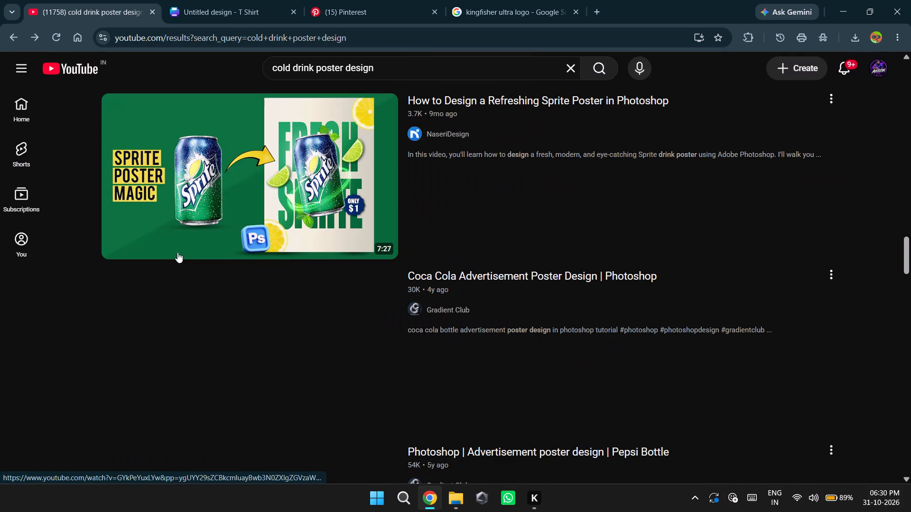
scroll(296, 206, down, 2)
scroll(296, 206, up, 1)
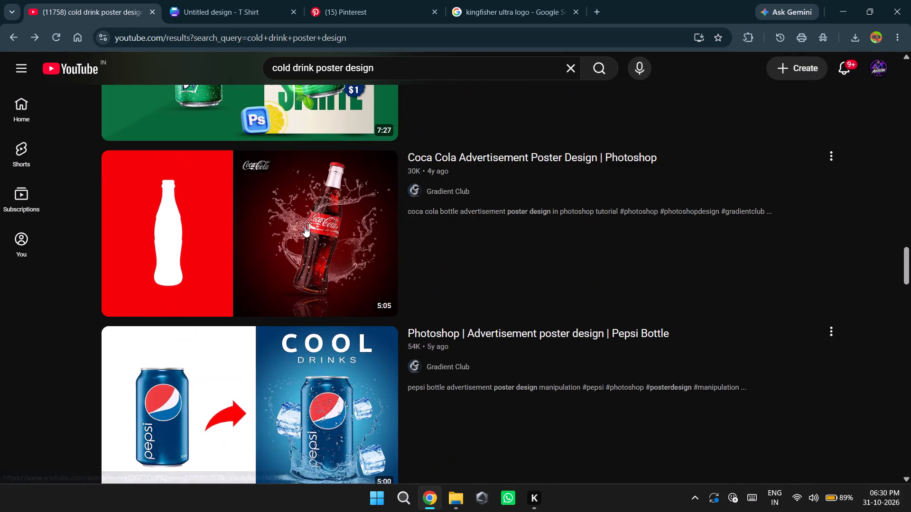
click(305, 227)
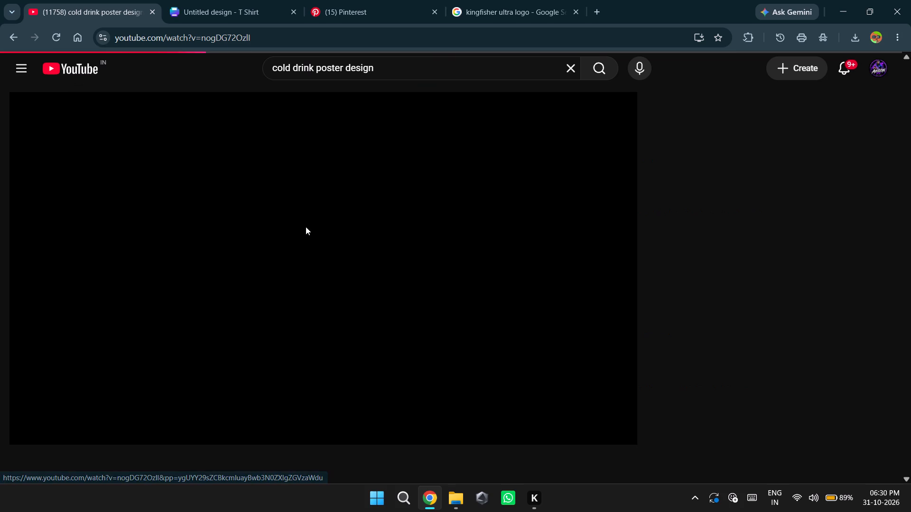
Switch to the Google image search for "kingfisher ultra logo" and go back through its history to the new tab page.
click(528, 0)
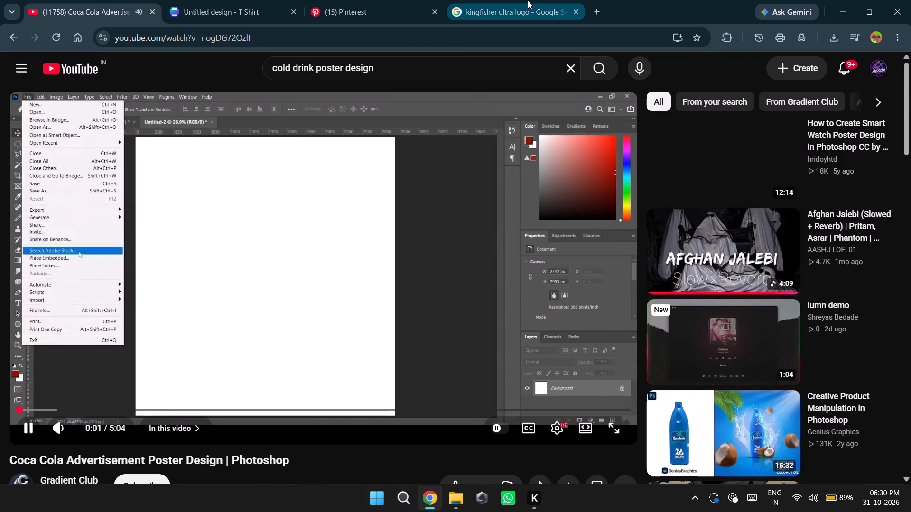
double_click(4, 41)
click(4, 41)
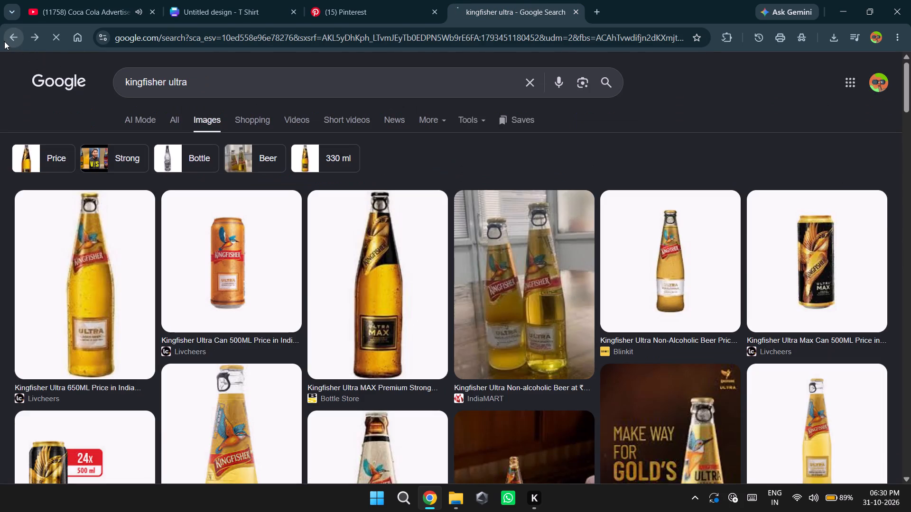
click(4, 41)
click(201, 42)
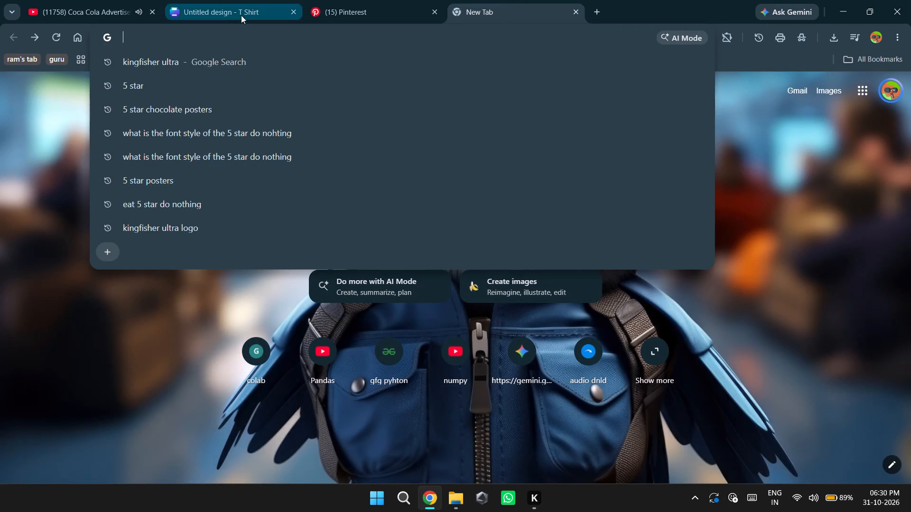
Switch back to the Coca Cola poster tutorial on YouTube, pausing and resuming it to watch the opening.
click(90, 6)
click(276, 252)
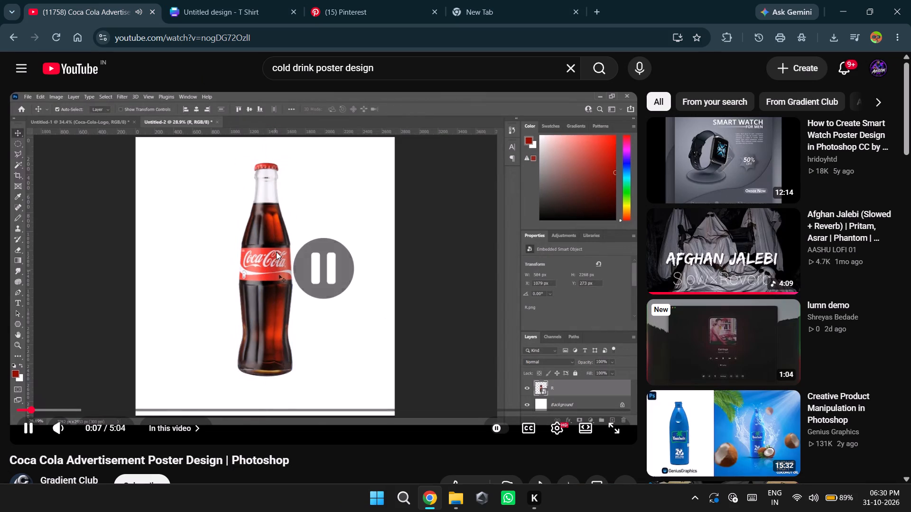
click(276, 252)
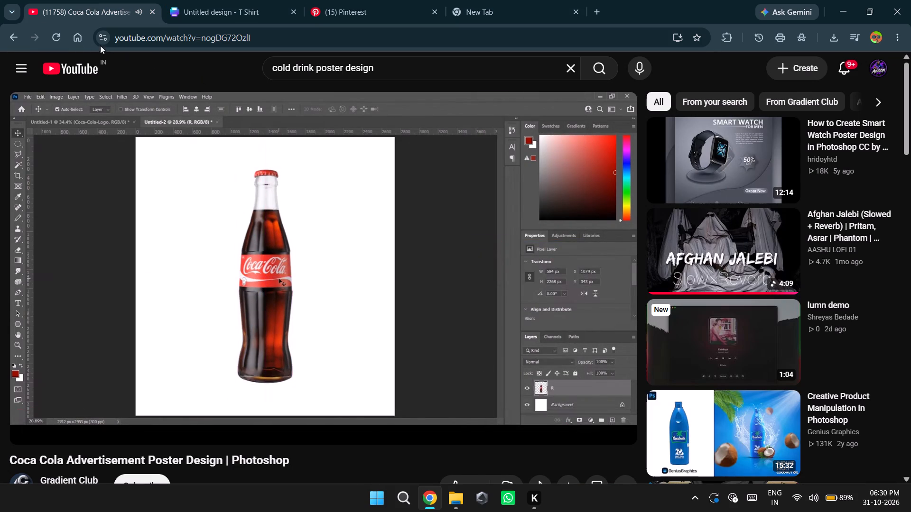
Leave the Coca Cola video and search YouTube for "cold drink poster design canva".
click(15, 38)
click(509, 63)
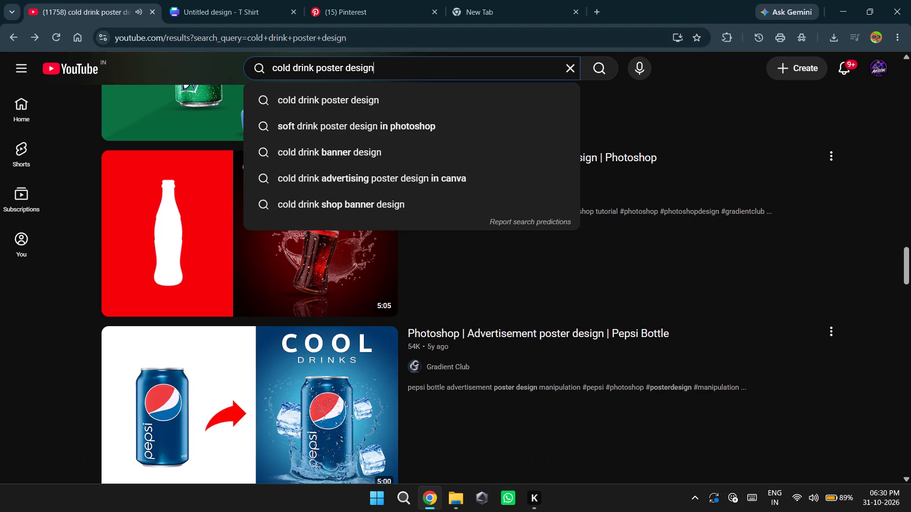
key(space)
text(canva)
key(Return)
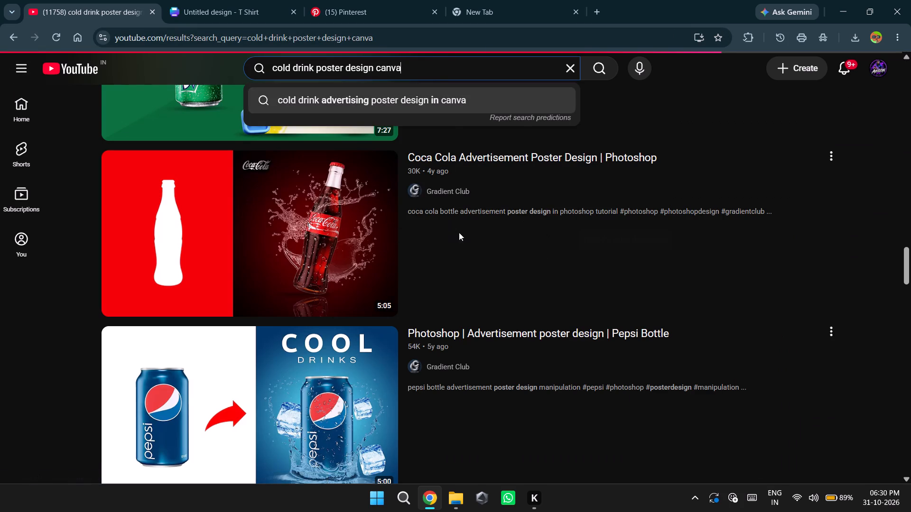
click(694, 69)
Look through the Canva drink poster results and open the tutorial "How to Create Drink Product Ad Poster Design in Canva".
scroll(316, 303, down, 1)
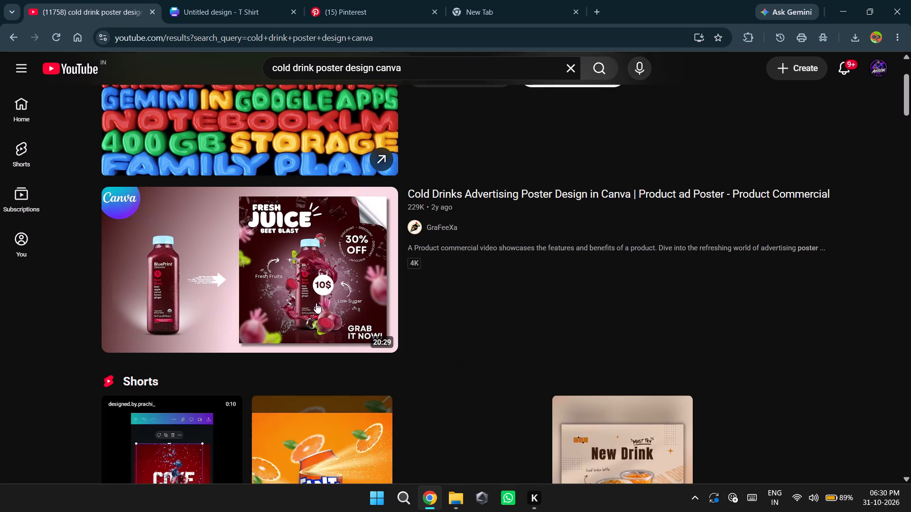
scroll(290, 301, down, 8)
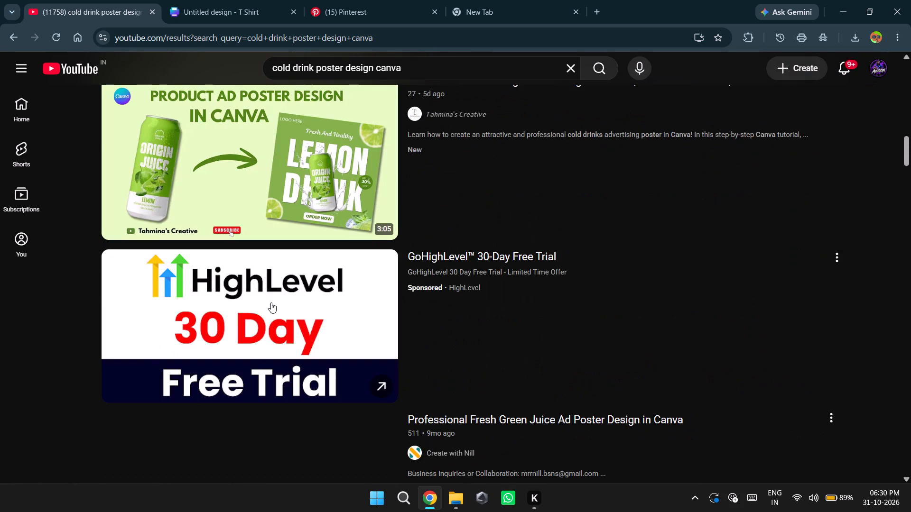
scroll(271, 302, down, 4)
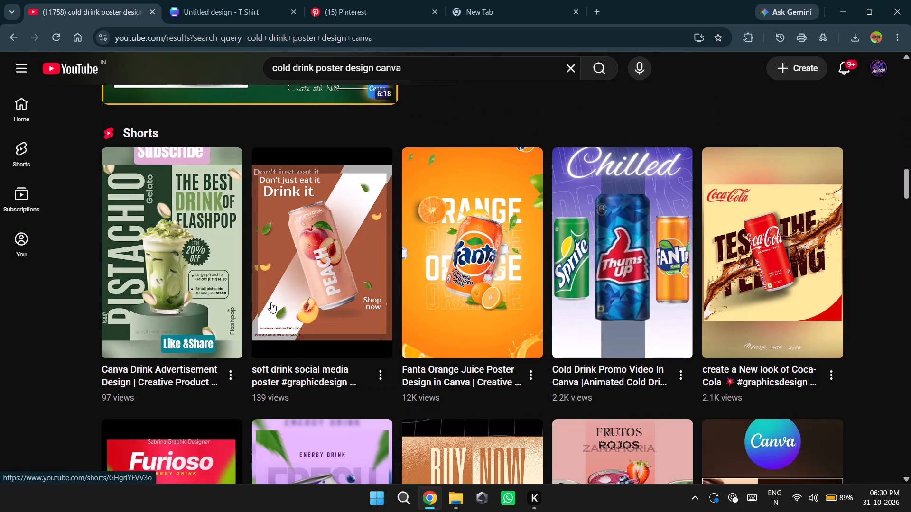
scroll(271, 302, down, 2)
scroll(380, 266, down, 2)
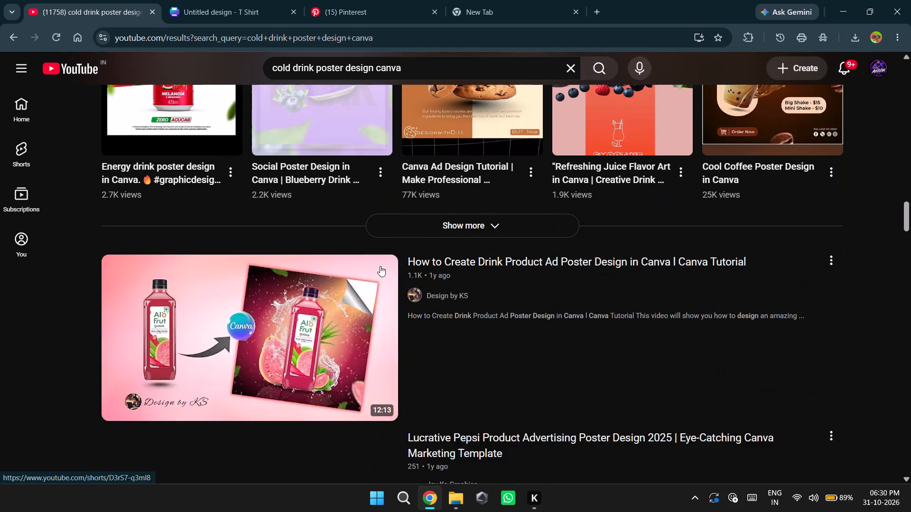
scroll(380, 266, down, 1)
scroll(292, 266, down, 2)
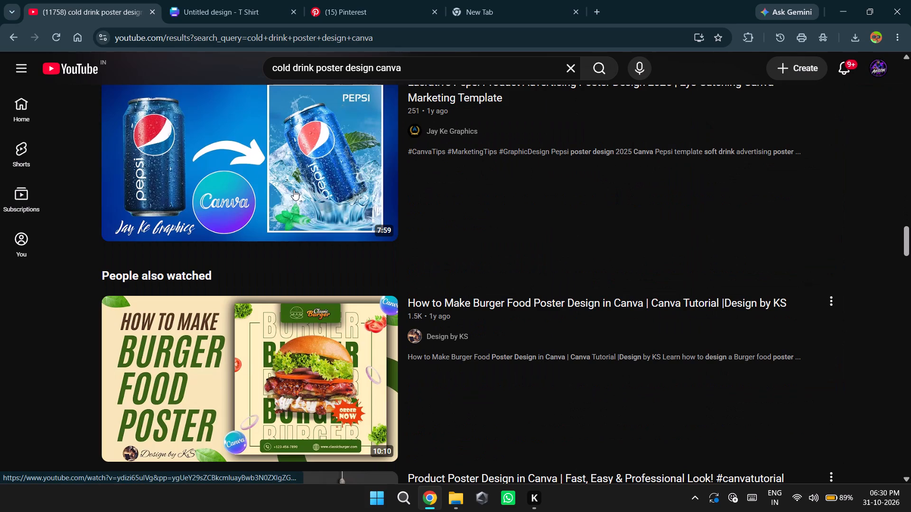
scroll(298, 202, up, 2)
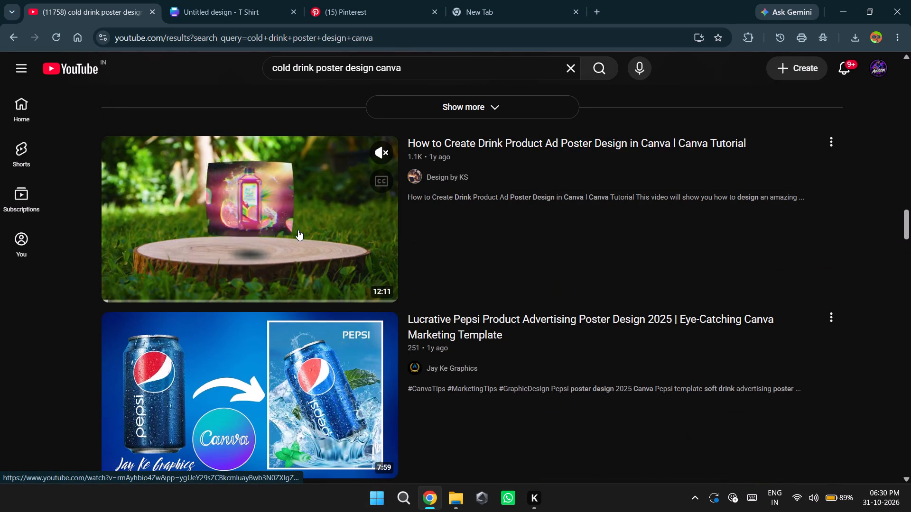
click(298, 230)
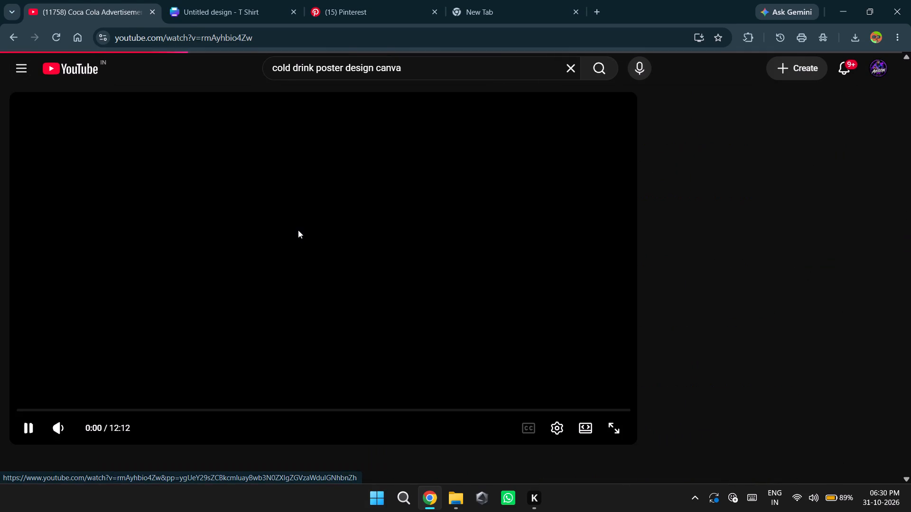
Switch to the blank T Shirt design in Canva.
click(378, 0)
click(252, 0)
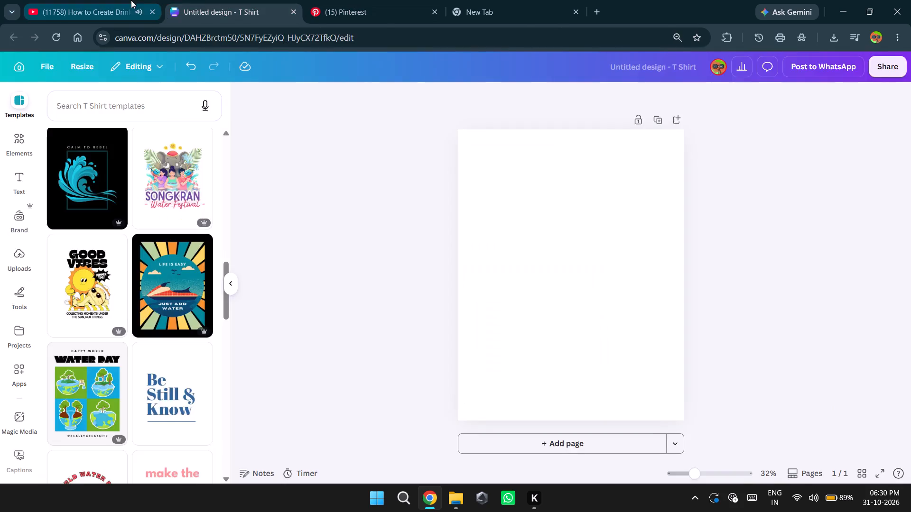
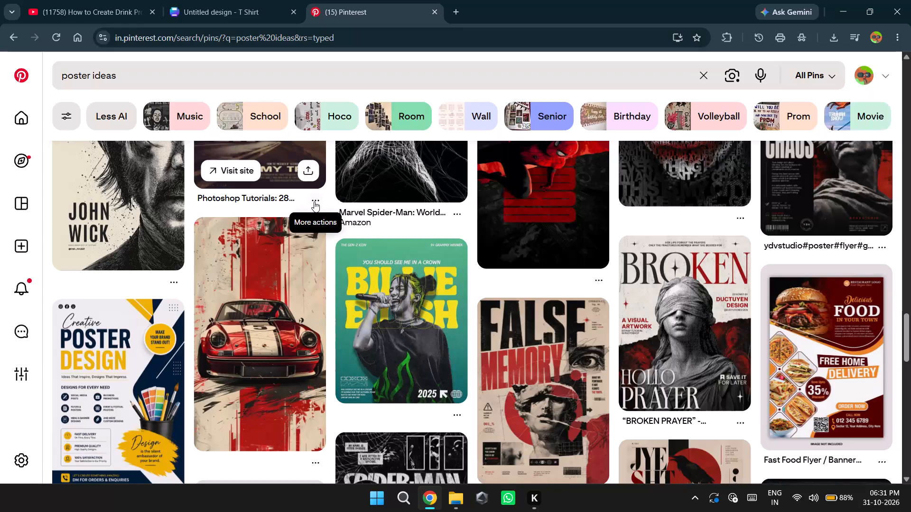
Switch from the Pinterest poster ideas back to the blank T Shirt design in Canva.
click(223, 1)
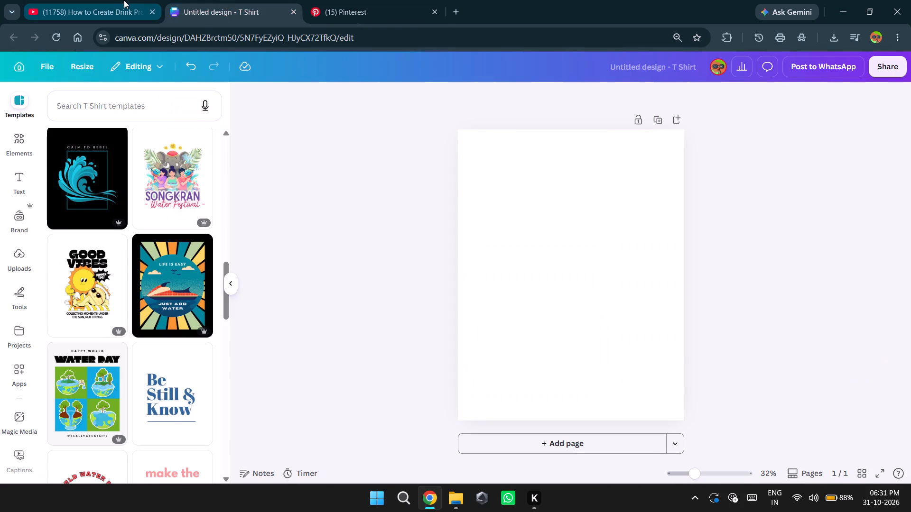
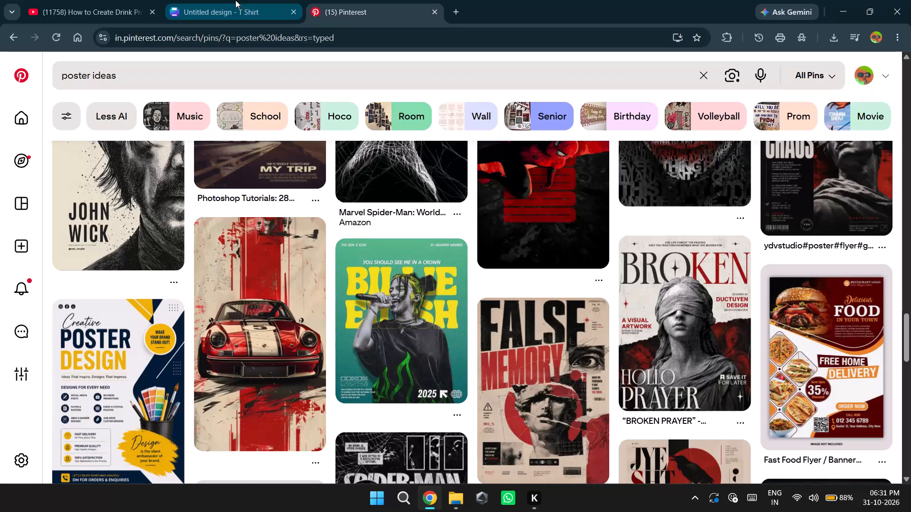
Search Pinterest for "poster ideas cool drinks" and look over the resulting drink posters for inspiration.
scroll(428, 294, down, 5)
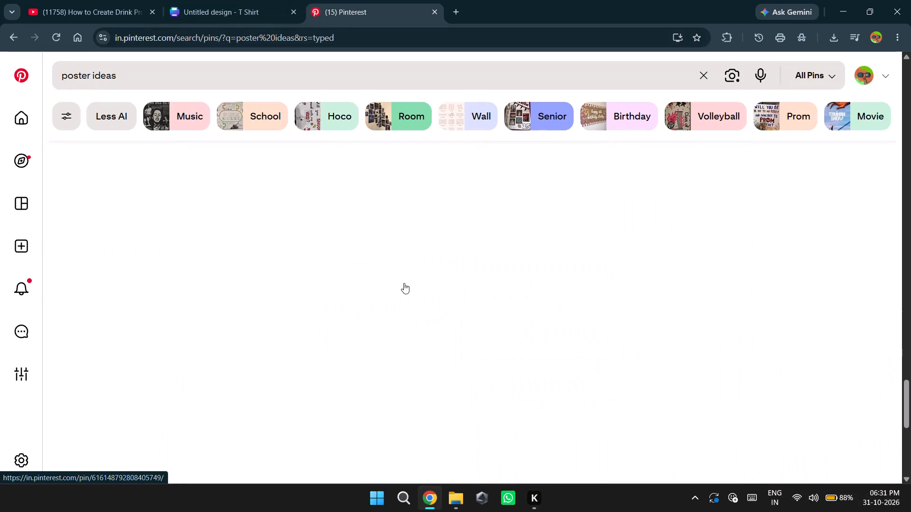
click(344, 62)
key(space)
text(drik=)
key(BackSpace)
key(BackSpace)
key(BackSpace)
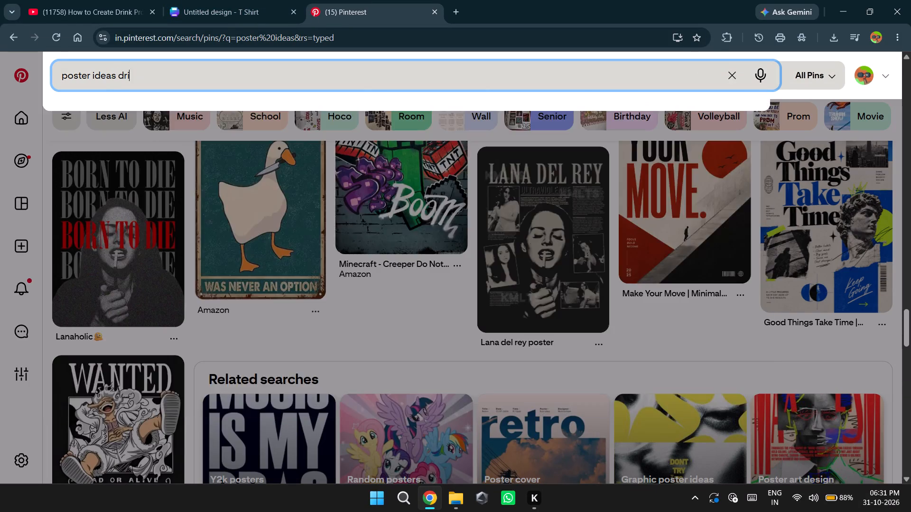
key(BackSpace)
key(BackSpace)
text(co)
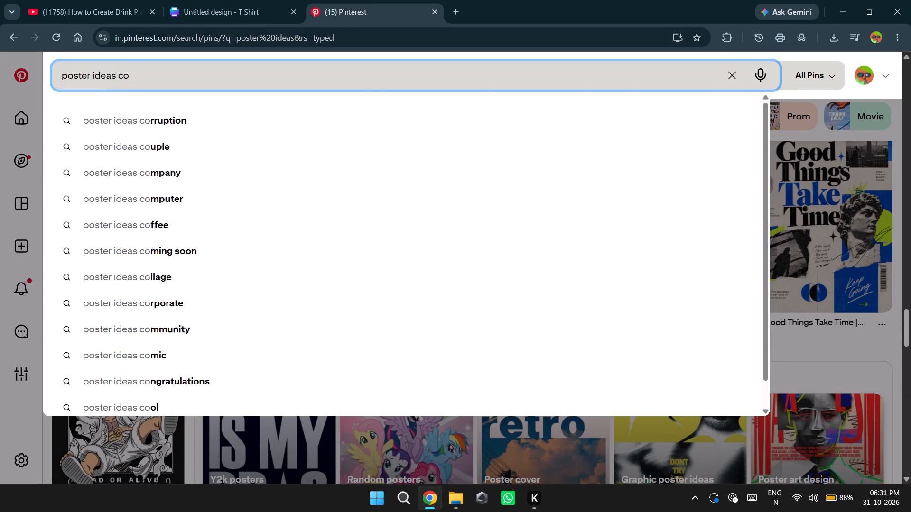
key(l)
key(BackSpace)
text(ol drinks)
key(Return)
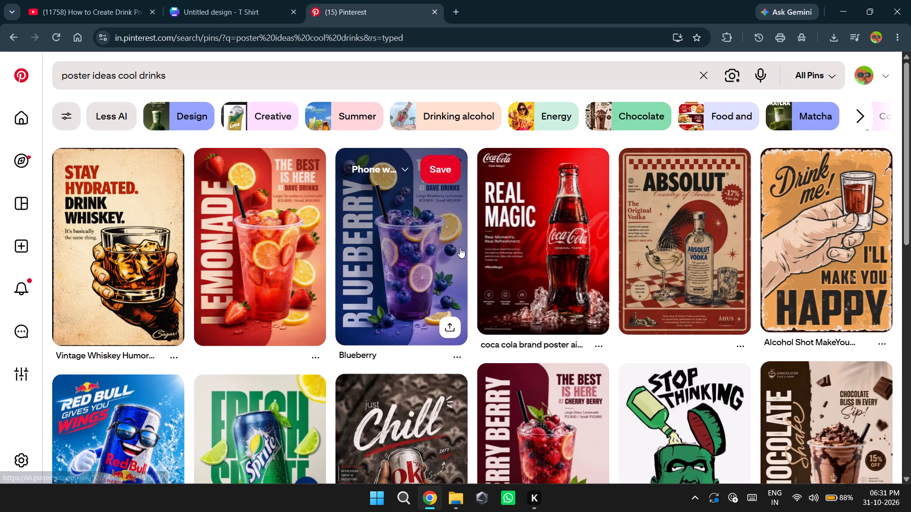
scroll(520, 257, down, 2)
scroll(520, 257, up, 1)
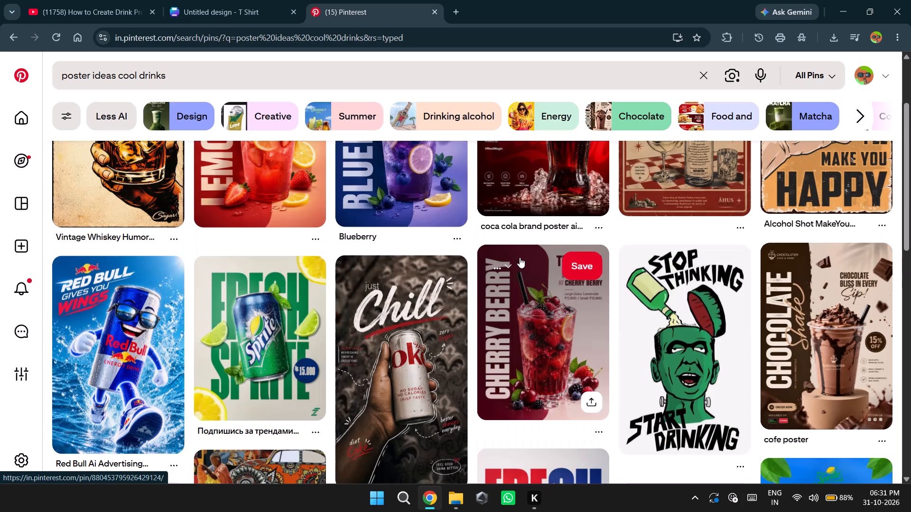
scroll(206, 266, down, 1)
Switch from the Pinterest drink posters back to the blank T Shirt design in Canva.
click(224, 0)
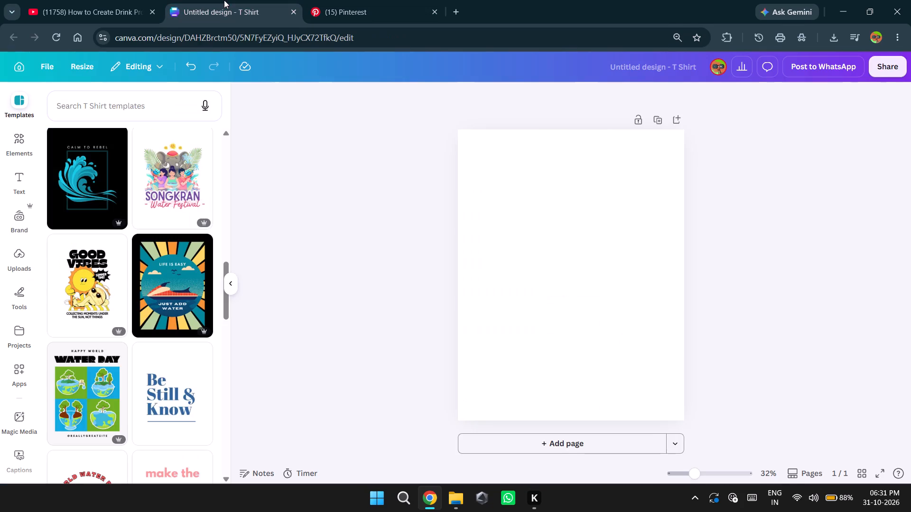
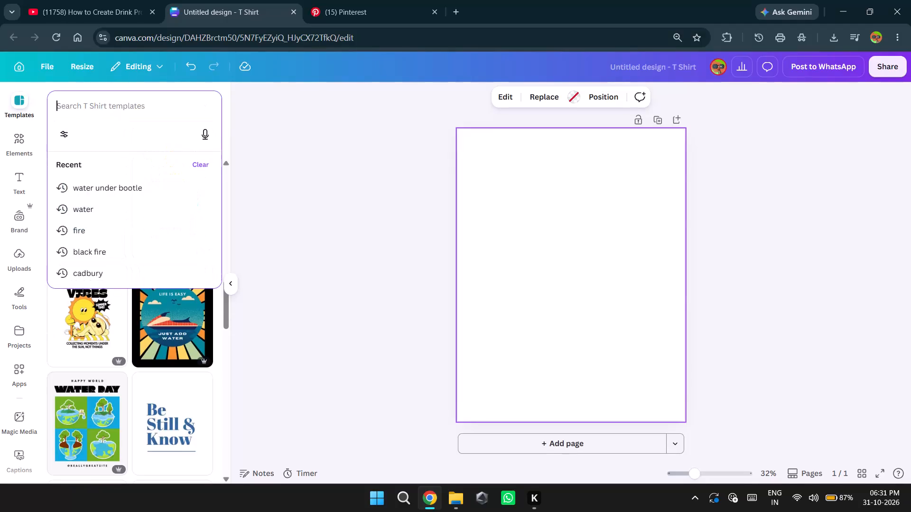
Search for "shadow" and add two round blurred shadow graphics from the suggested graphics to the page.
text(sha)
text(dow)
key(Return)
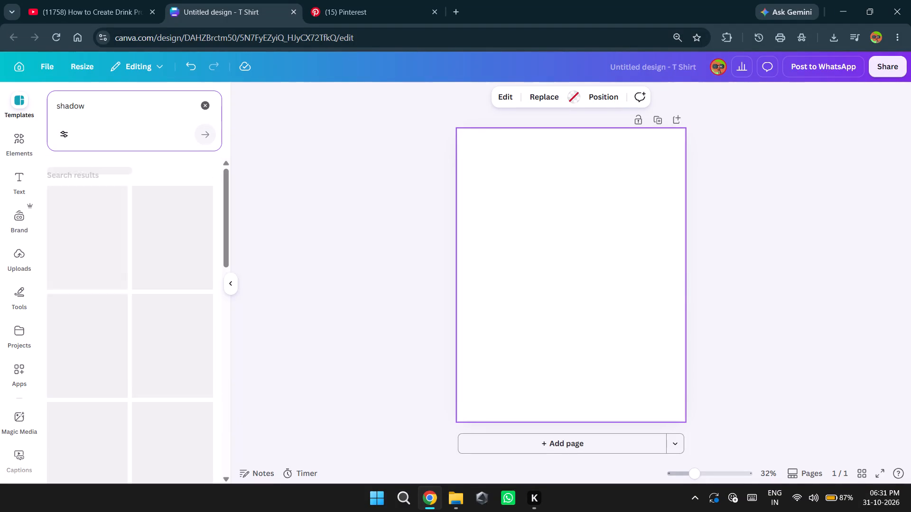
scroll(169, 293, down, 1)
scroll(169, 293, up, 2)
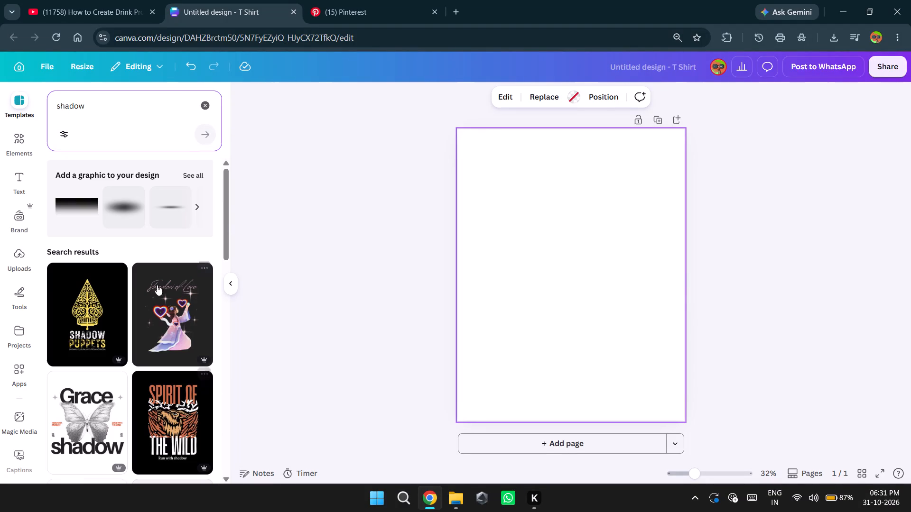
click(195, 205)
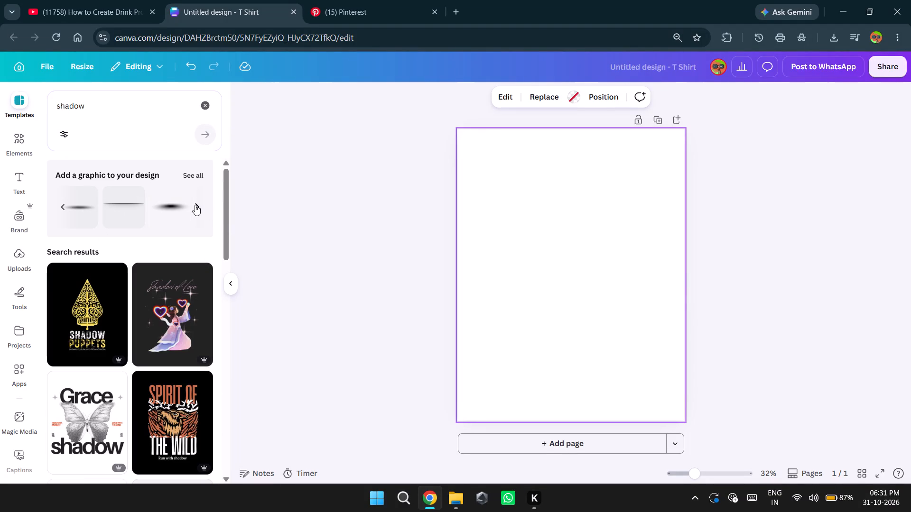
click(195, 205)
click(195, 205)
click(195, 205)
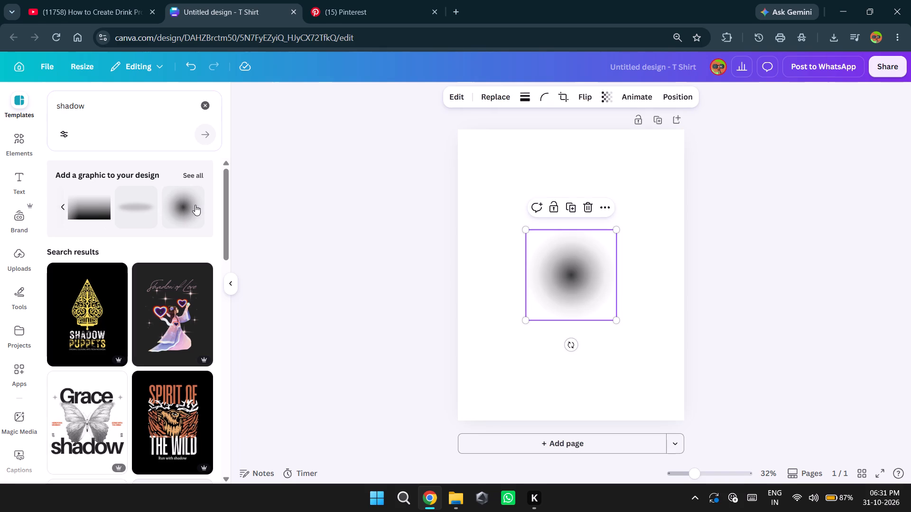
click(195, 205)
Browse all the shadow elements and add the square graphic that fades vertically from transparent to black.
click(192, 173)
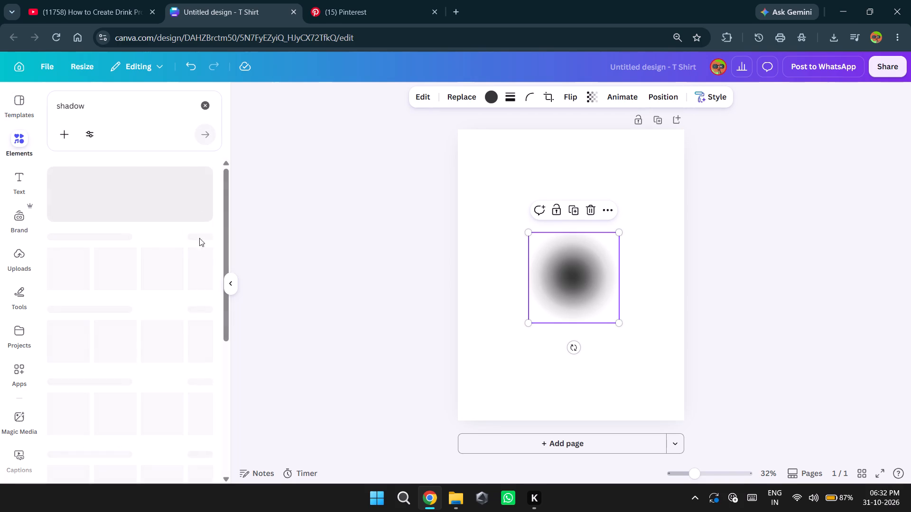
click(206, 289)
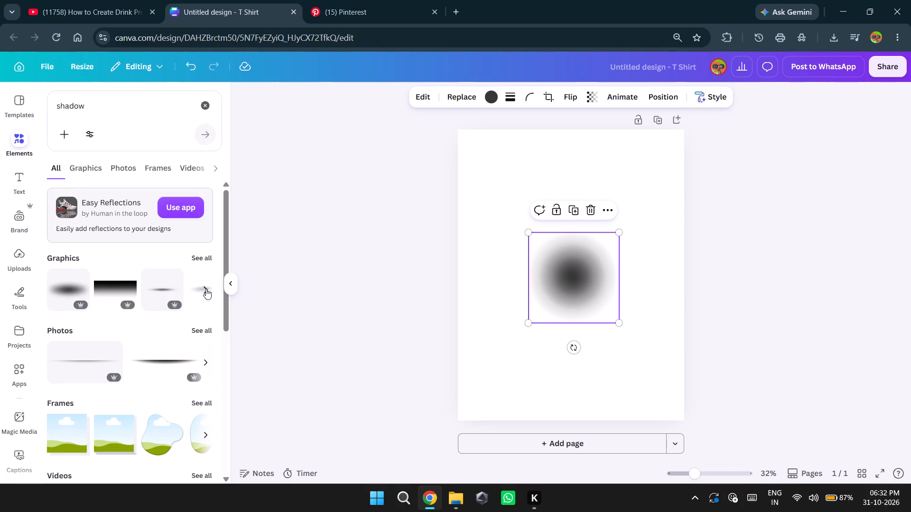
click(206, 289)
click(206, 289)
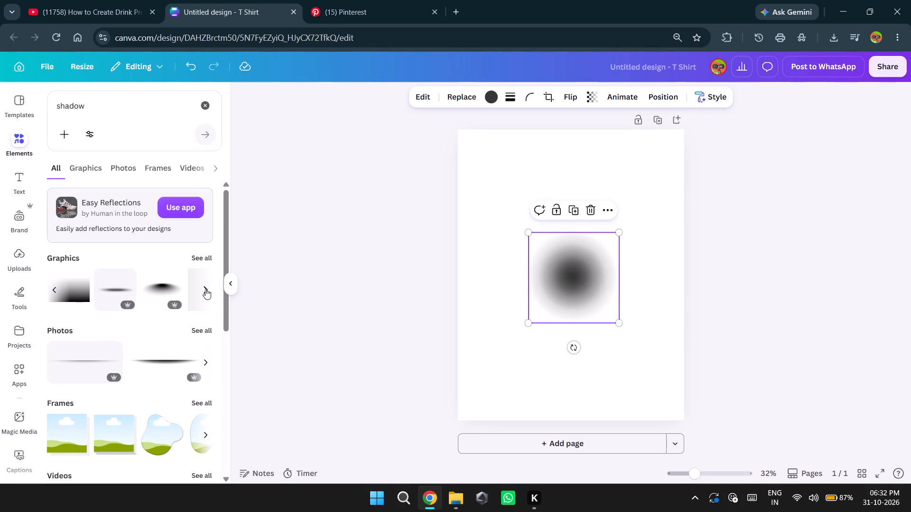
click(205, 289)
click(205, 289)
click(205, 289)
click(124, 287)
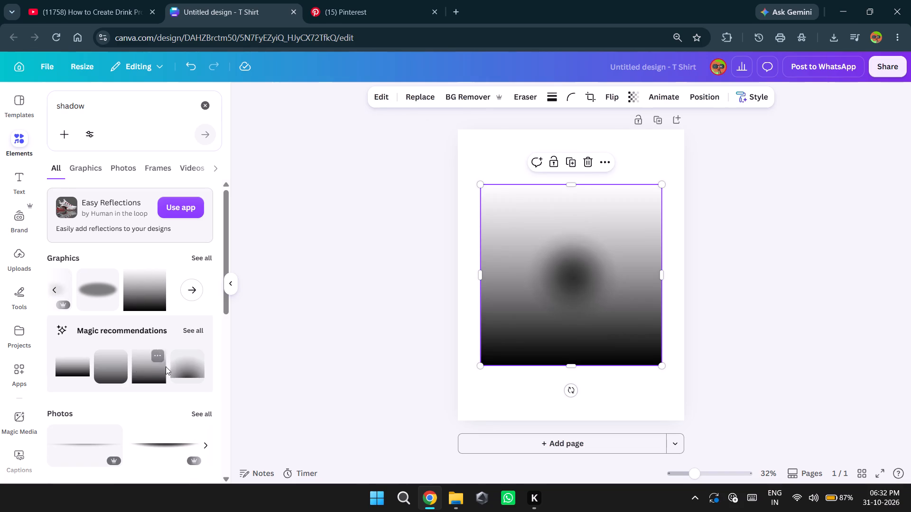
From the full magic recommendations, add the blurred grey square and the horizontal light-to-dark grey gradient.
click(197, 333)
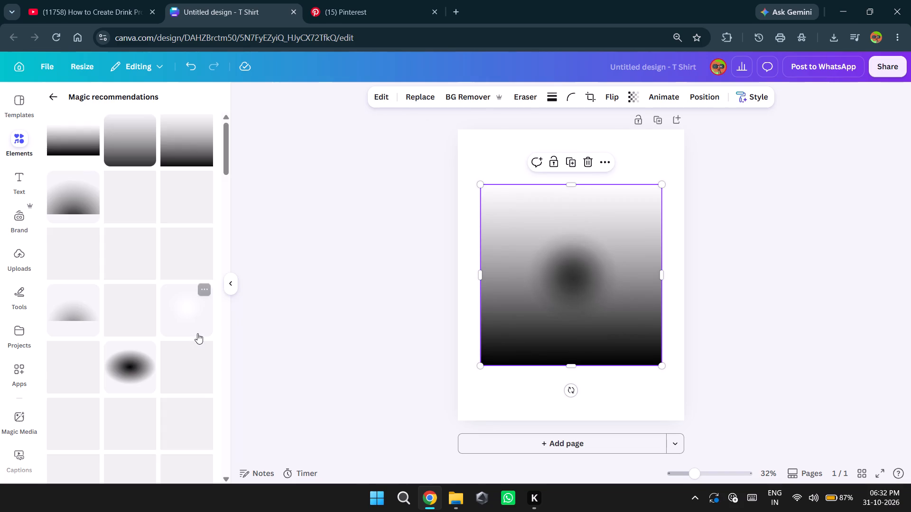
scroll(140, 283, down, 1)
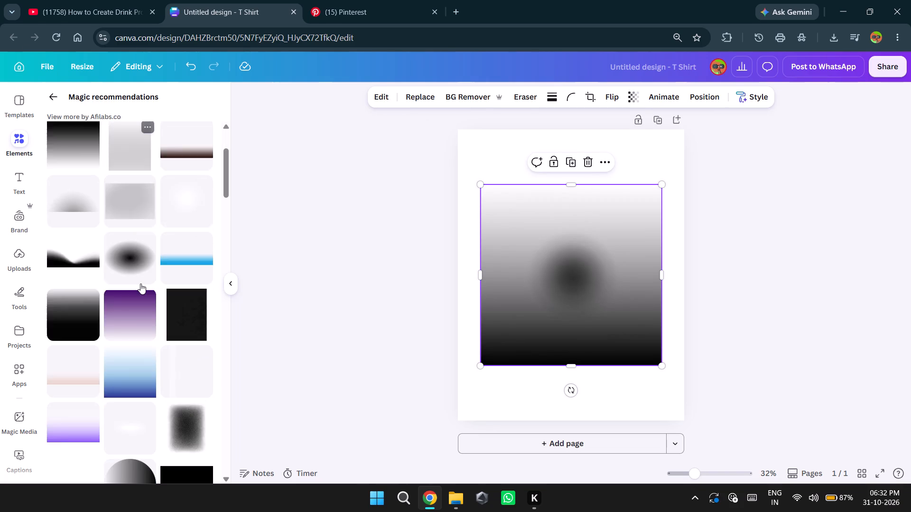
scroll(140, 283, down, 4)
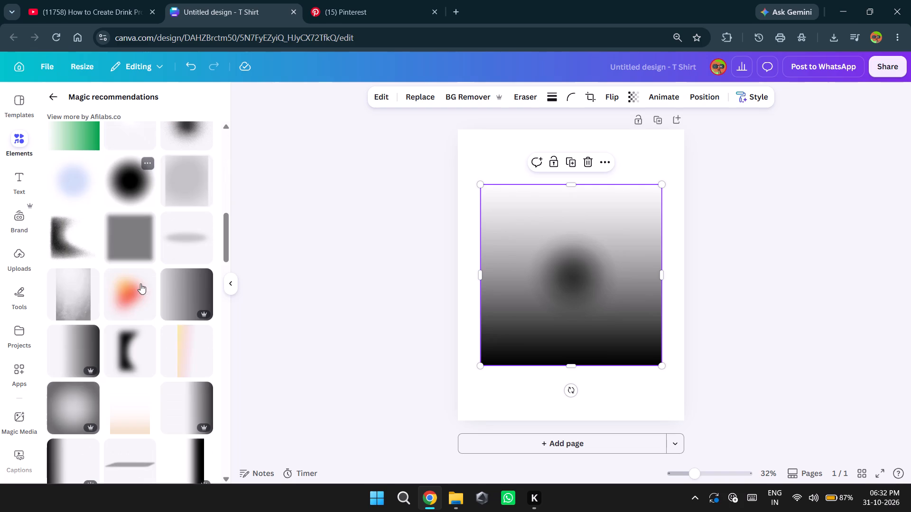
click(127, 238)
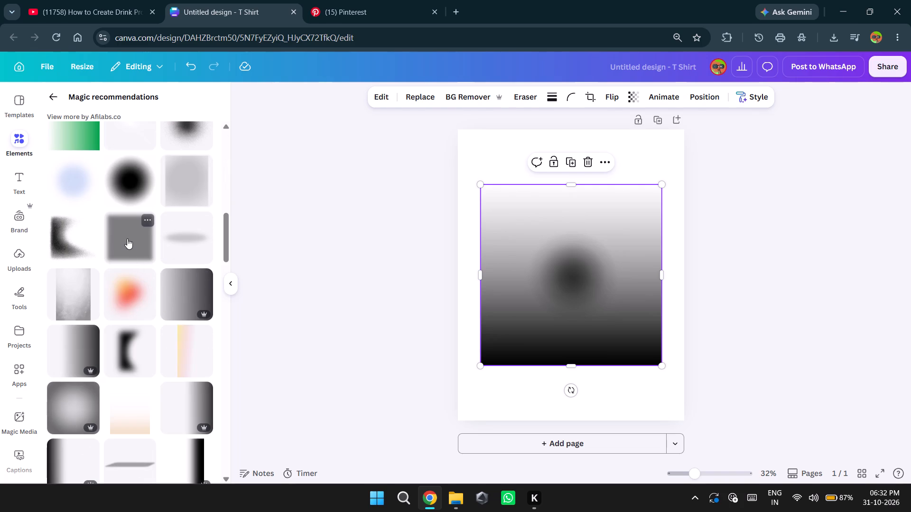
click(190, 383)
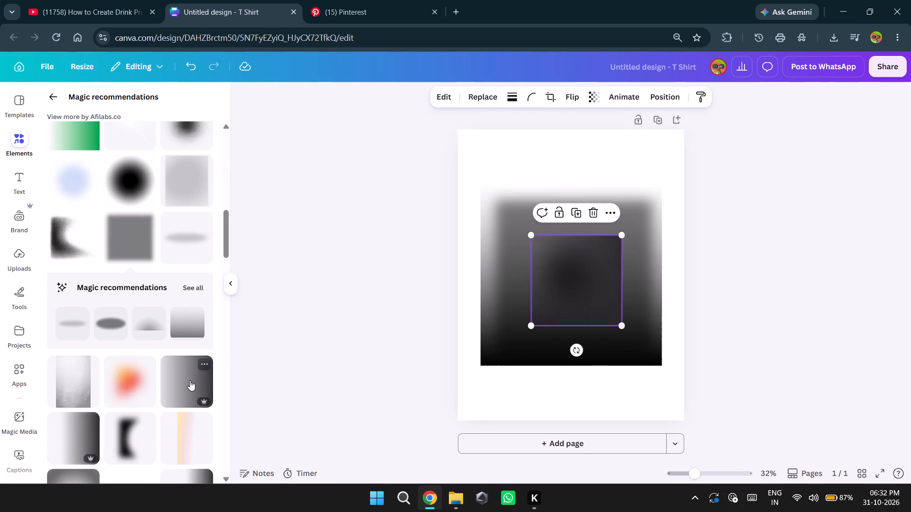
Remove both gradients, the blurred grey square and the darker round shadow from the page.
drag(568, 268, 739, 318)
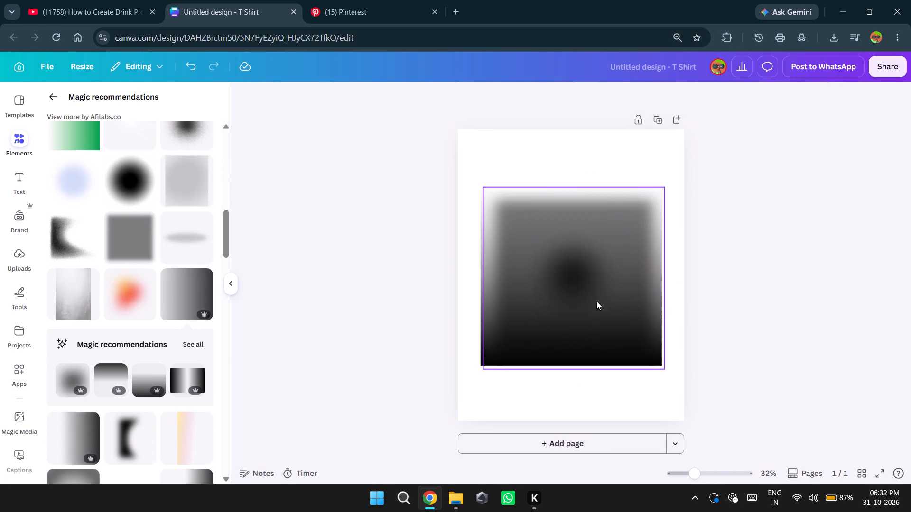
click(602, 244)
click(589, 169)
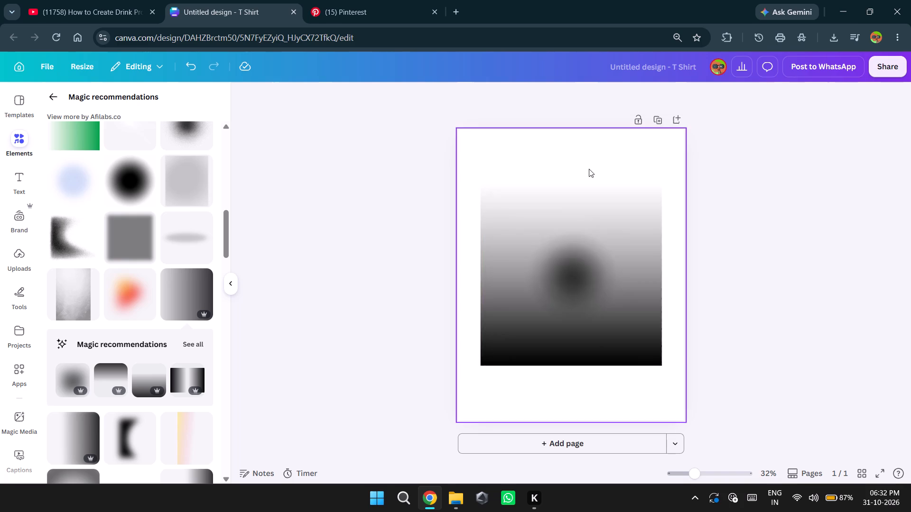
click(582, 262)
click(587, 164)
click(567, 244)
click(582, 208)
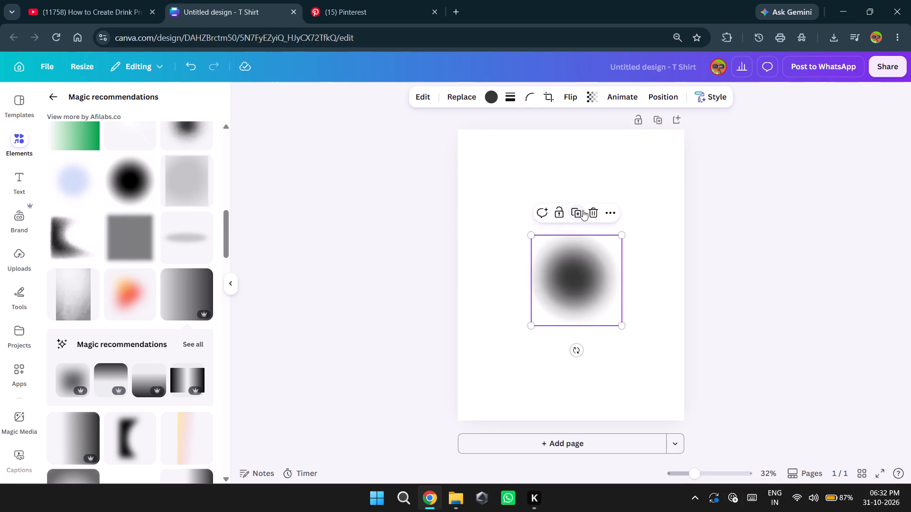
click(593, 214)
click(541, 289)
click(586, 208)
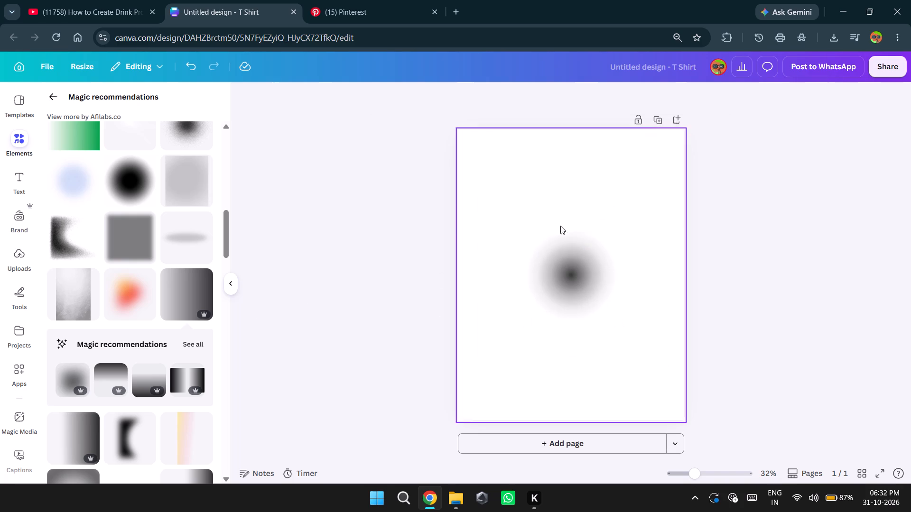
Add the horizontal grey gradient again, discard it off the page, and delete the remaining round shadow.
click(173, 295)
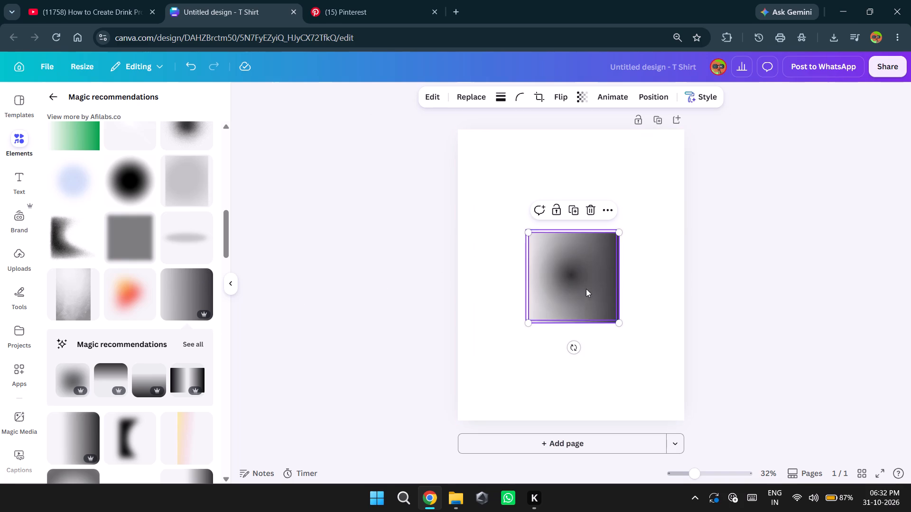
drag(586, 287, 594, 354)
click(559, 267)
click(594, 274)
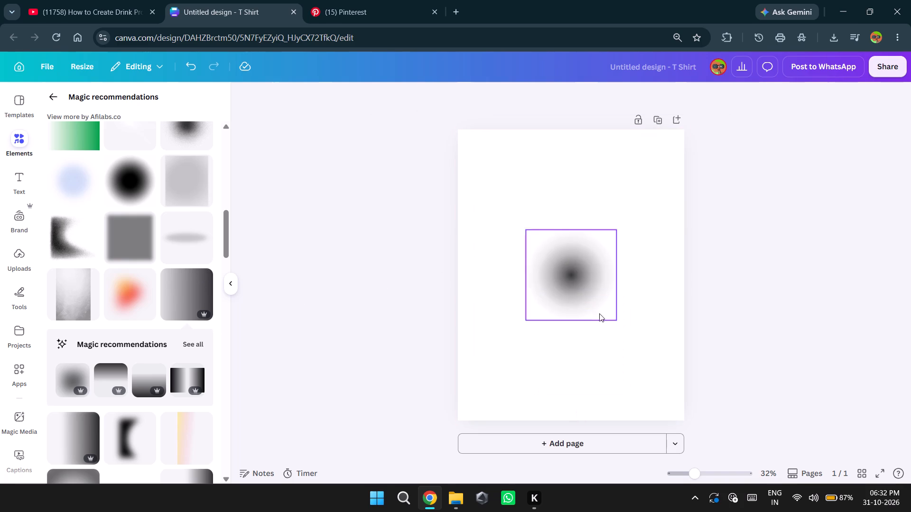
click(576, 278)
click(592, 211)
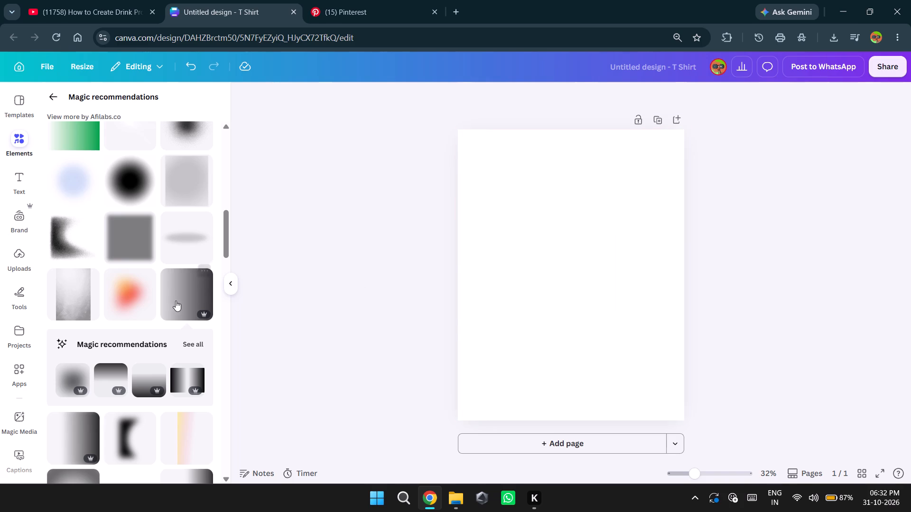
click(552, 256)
Add the horizontal light-to-dark grey gradient, enlarge it to most of the page width and centre it horizontally.
click(187, 291)
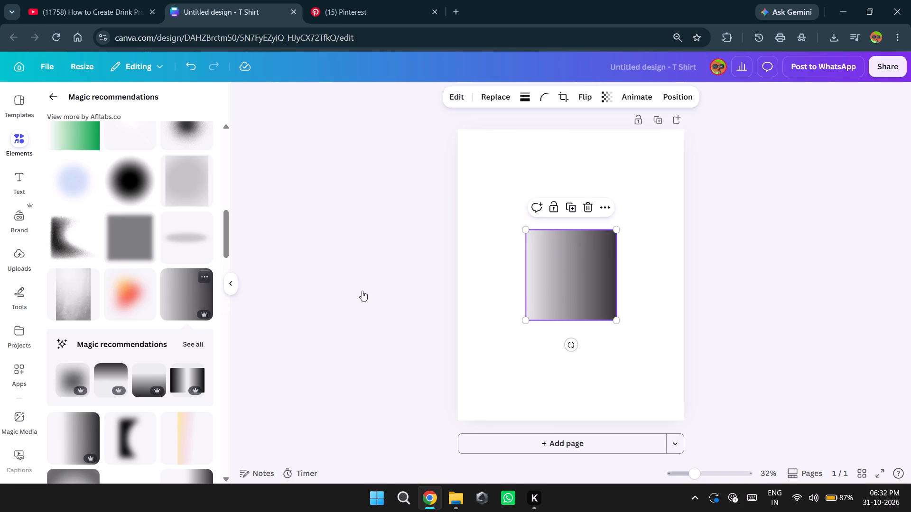
drag(618, 230, 684, 131)
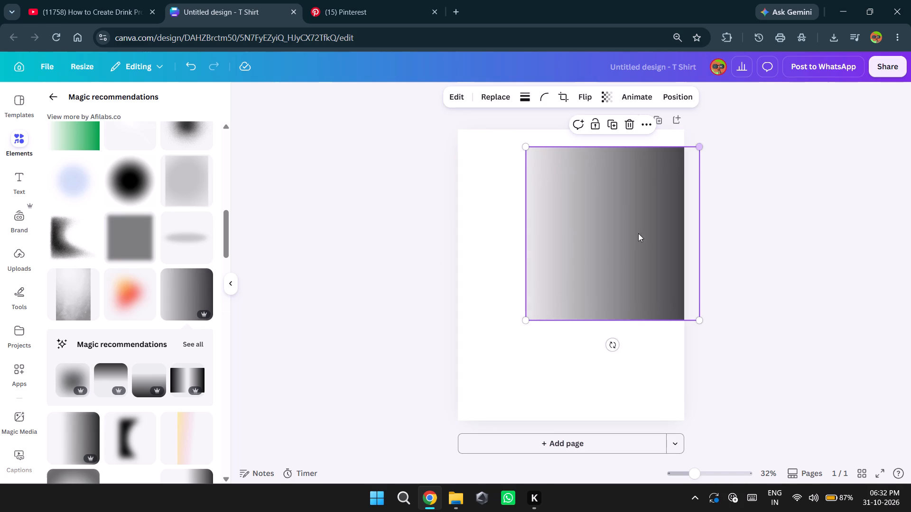
right_click(632, 233)
click(657, 288)
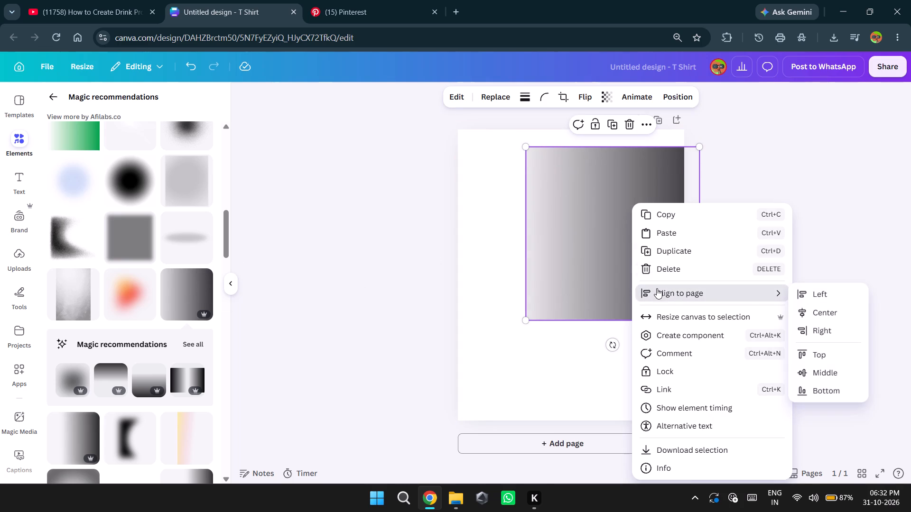
click(824, 312)
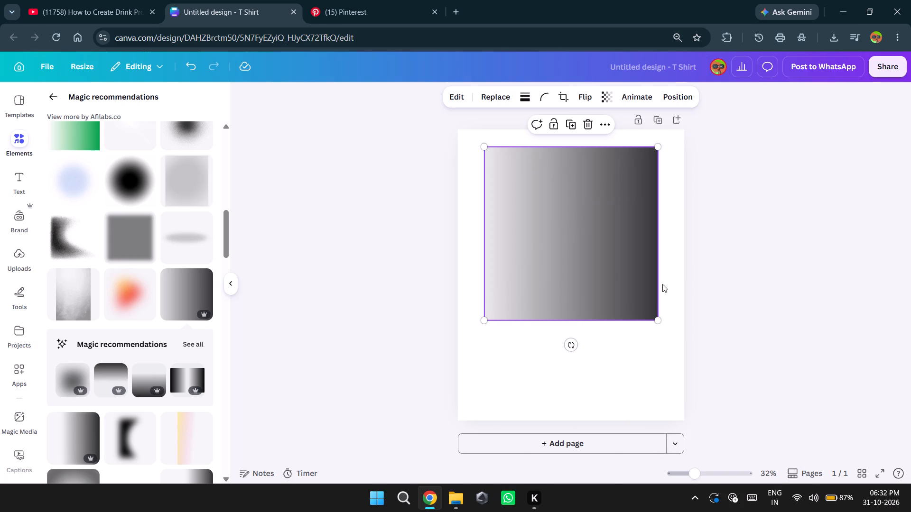
Resize the canvas to match the selected grey gradient.
right_click(568, 236)
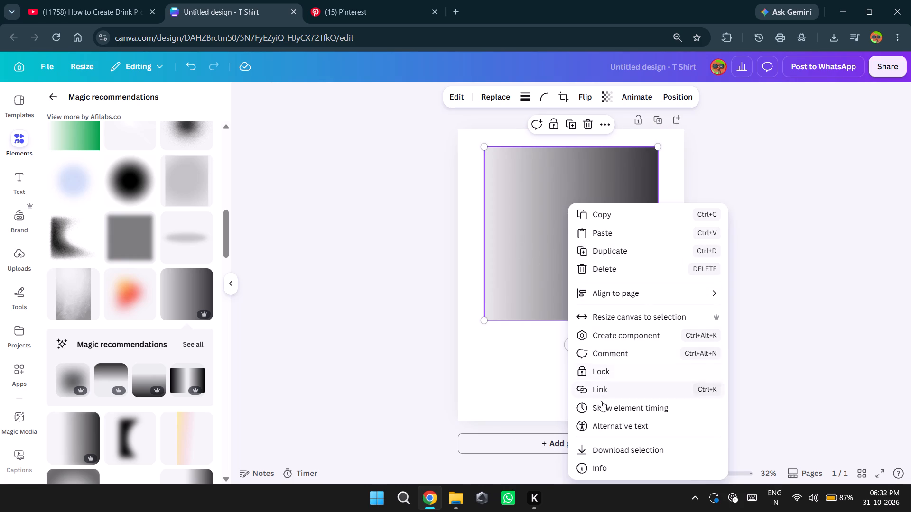
click(604, 318)
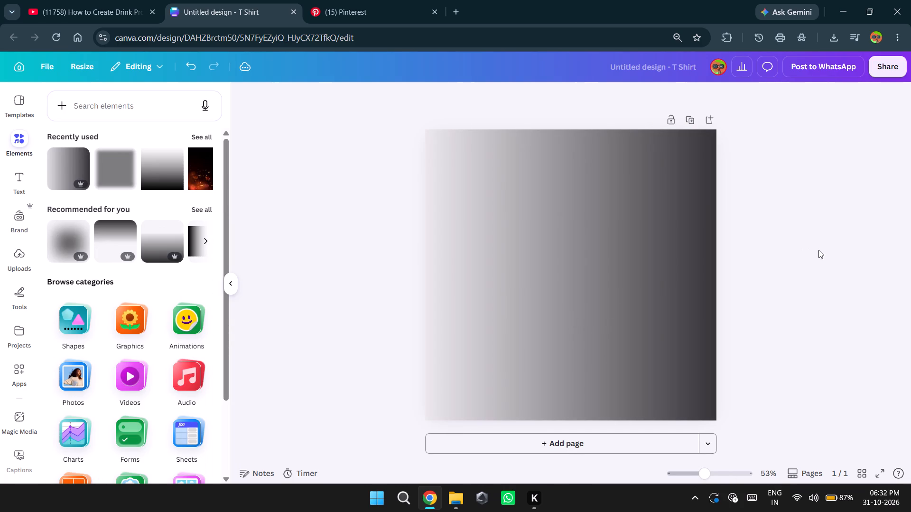
click(818, 250)
click(586, 256)
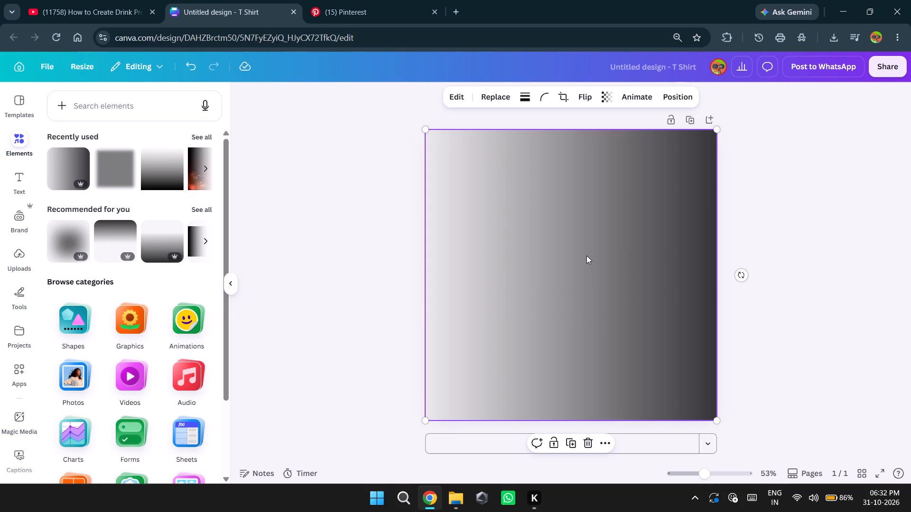
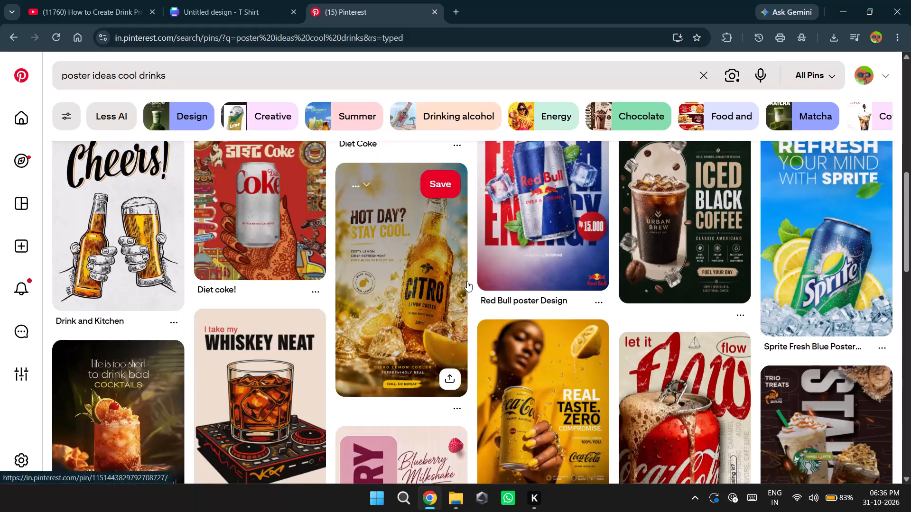
Examine the Pinterest cool drinks poster results for background and layout ideas, and return to the Canva design.
scroll(467, 281, down, 1)
scroll(492, 330, down, 3)
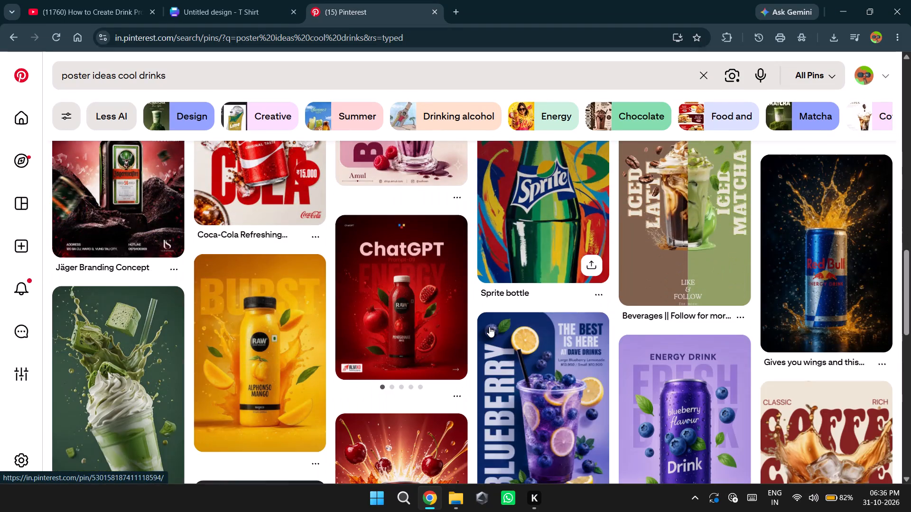
scroll(489, 327, down, 2)
scroll(426, 354, down, 1)
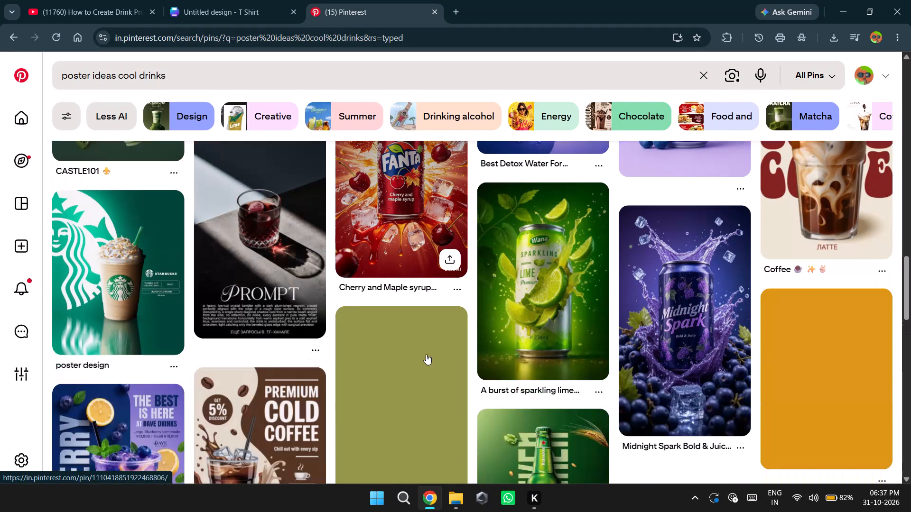
scroll(426, 354, down, 4)
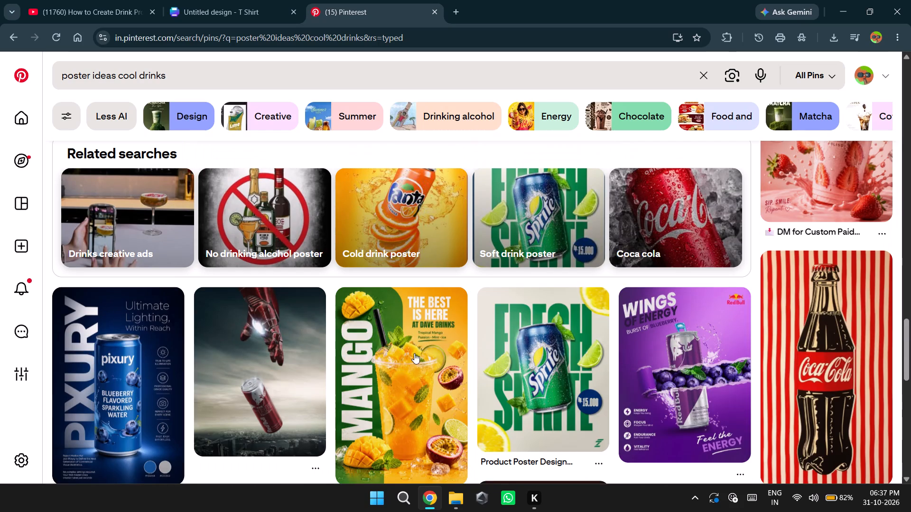
scroll(410, 353, down, 1)
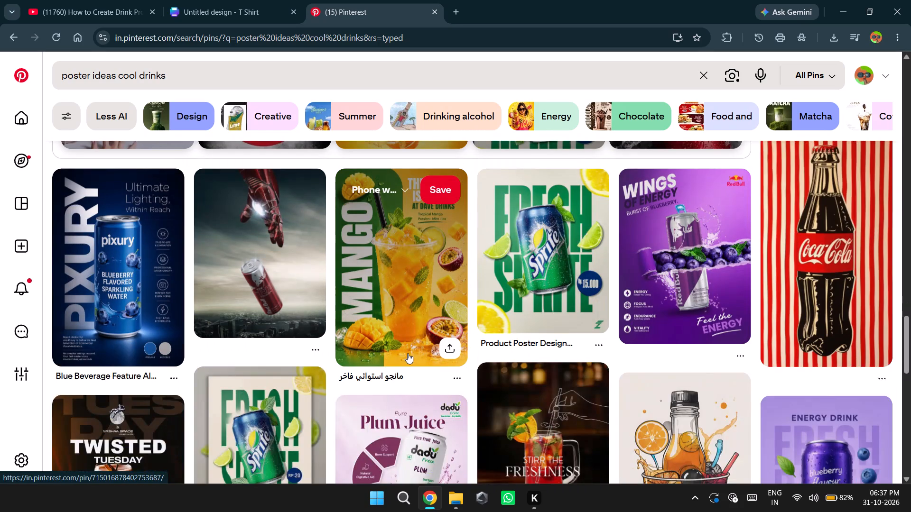
scroll(408, 353, down, 4)
scroll(403, 353, up, 1)
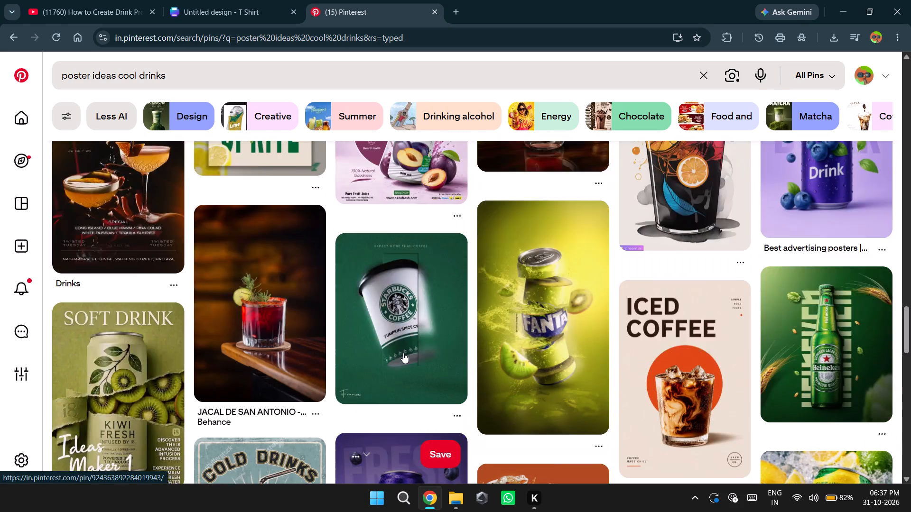
scroll(403, 353, up, 1)
scroll(411, 402, down, 1)
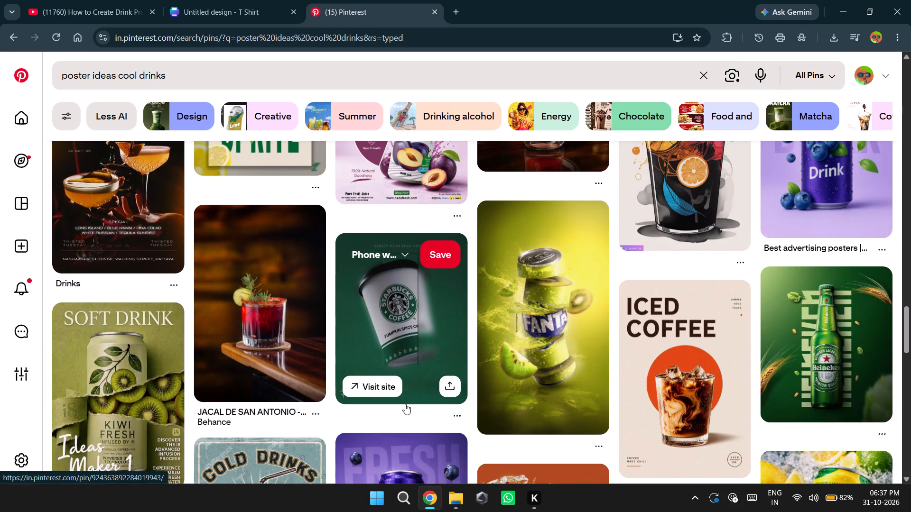
scroll(405, 404, down, 2)
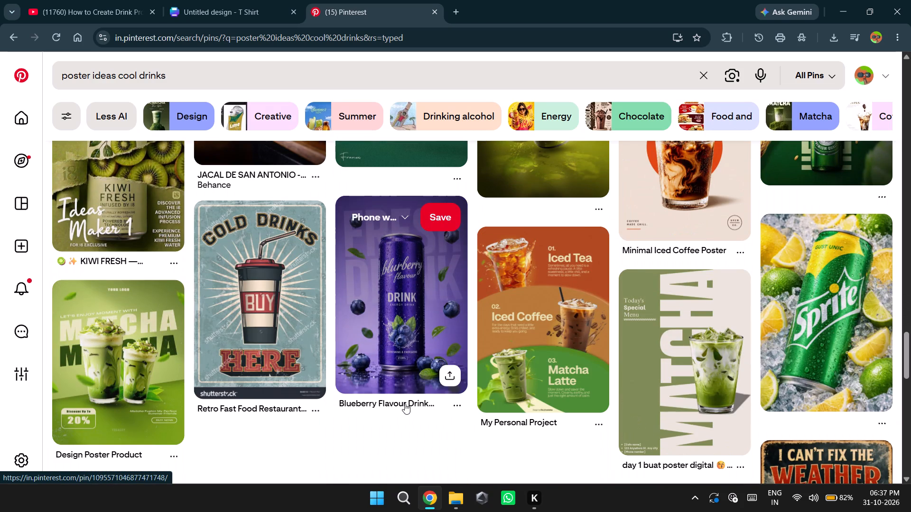
scroll(253, 374, up, 1)
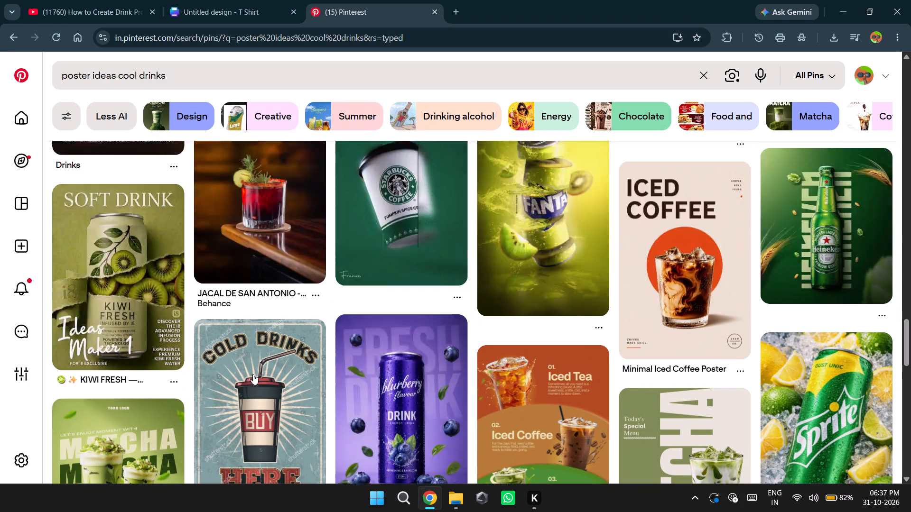
scroll(253, 374, up, 2)
click(219, 0)
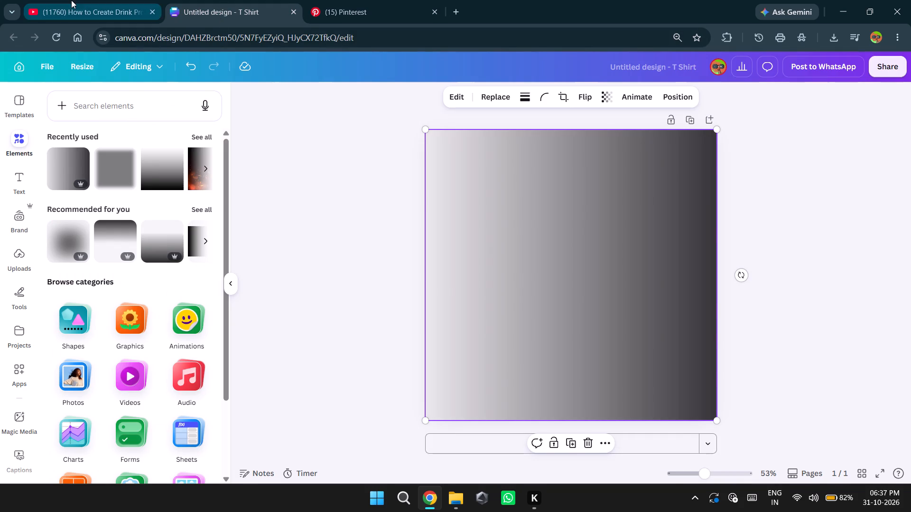
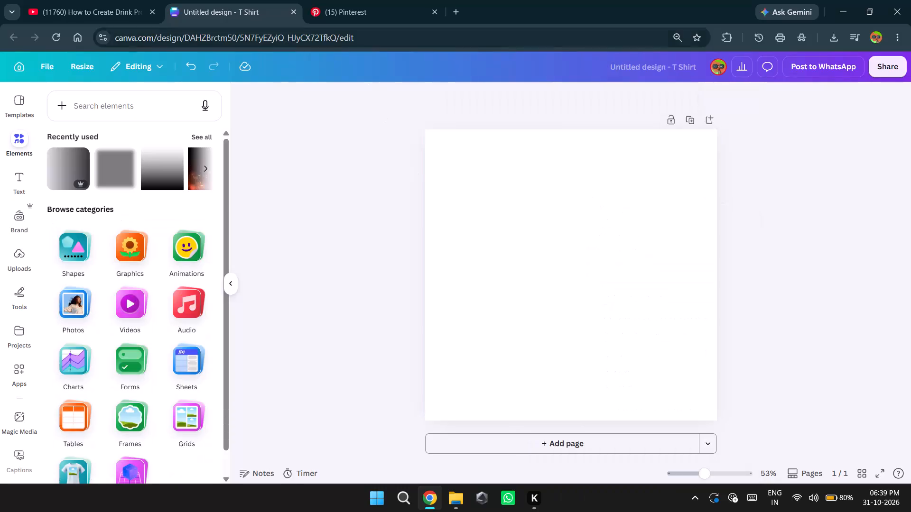
Switch back to Pinterest and examine more of the cool drinks poster results for layout, background and typography ideas.
click(353, 30)
click(346, 18)
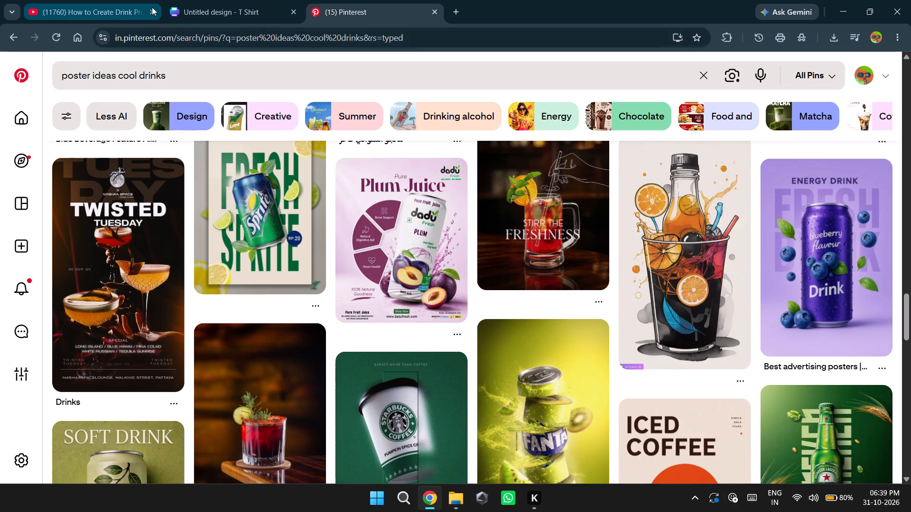
scroll(486, 236, down, 2)
scroll(495, 306, up, 1)
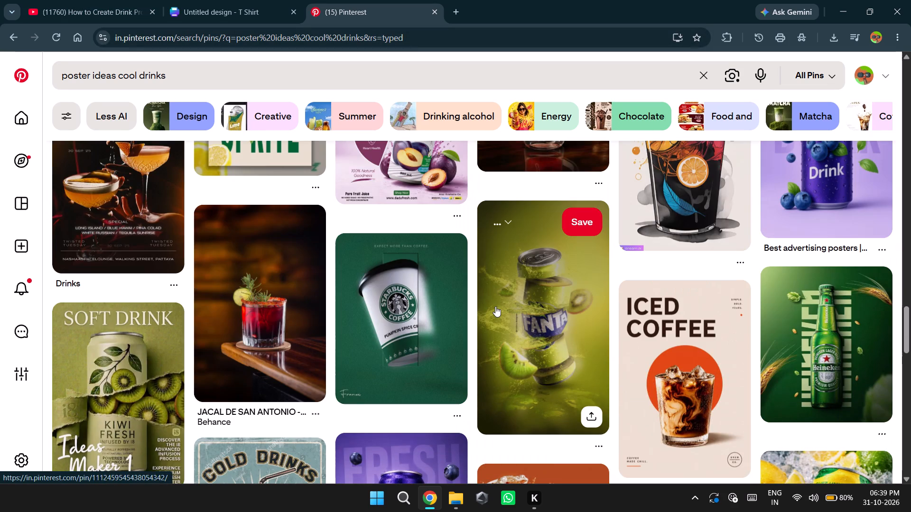
scroll(495, 306, down, 3)
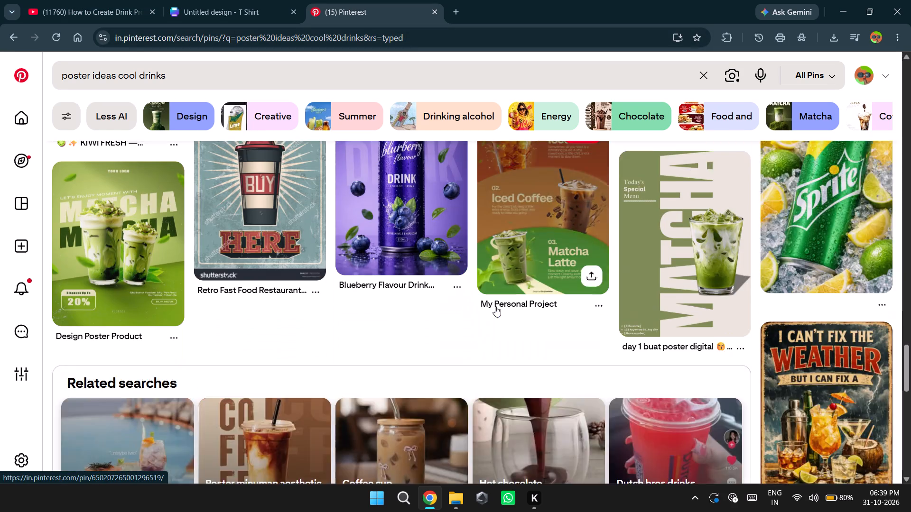
scroll(495, 306, down, 4)
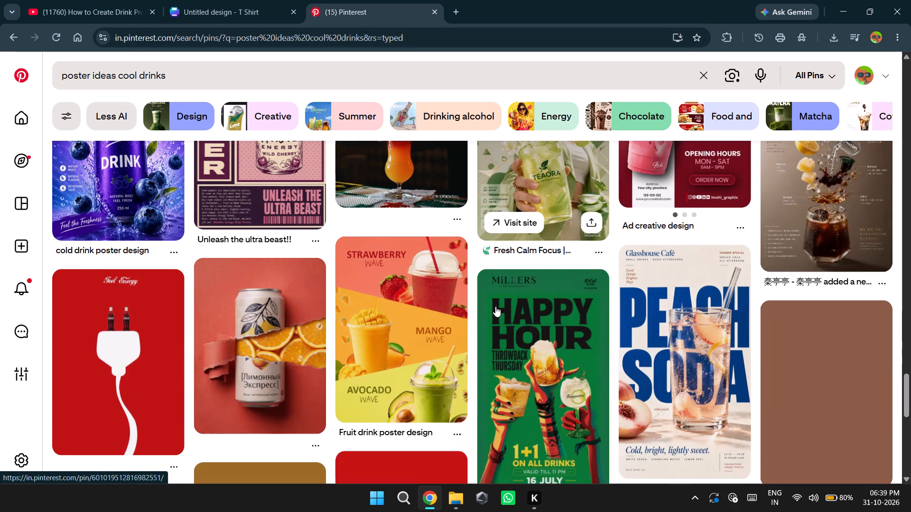
scroll(495, 306, down, 1)
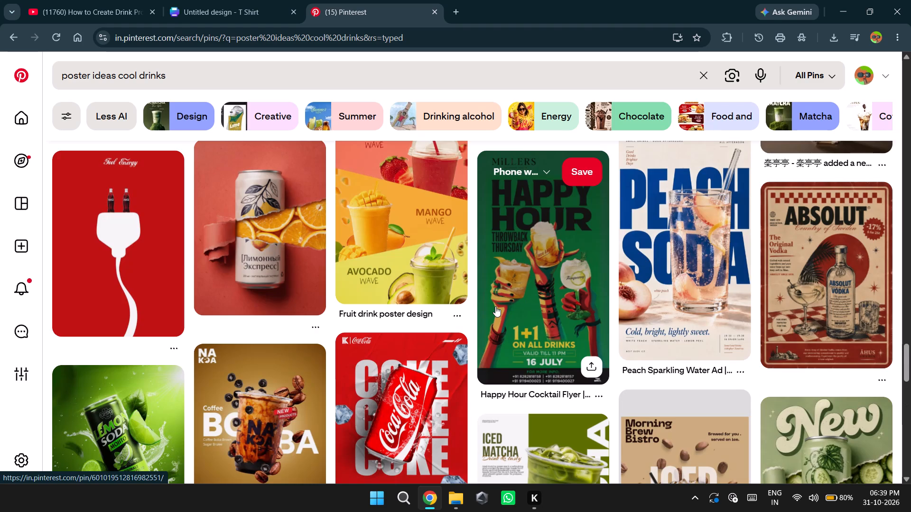
scroll(495, 306, down, 3)
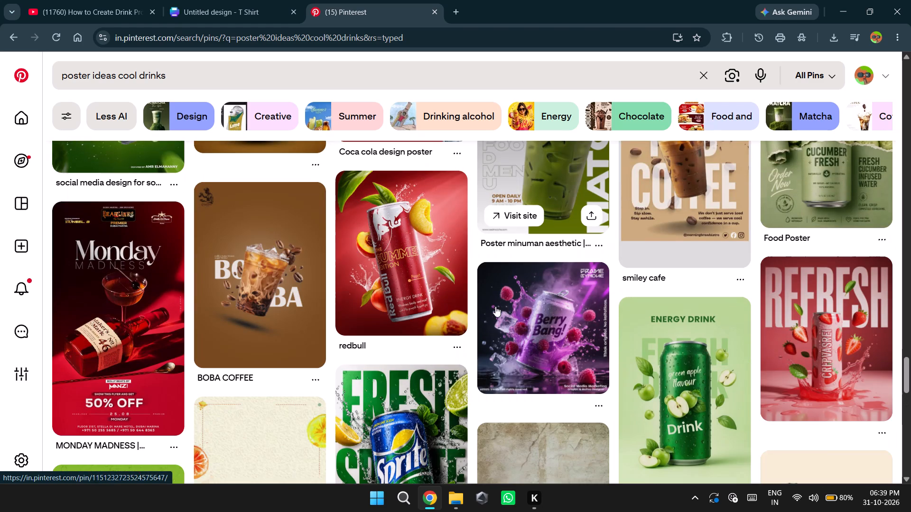
scroll(495, 306, down, 2)
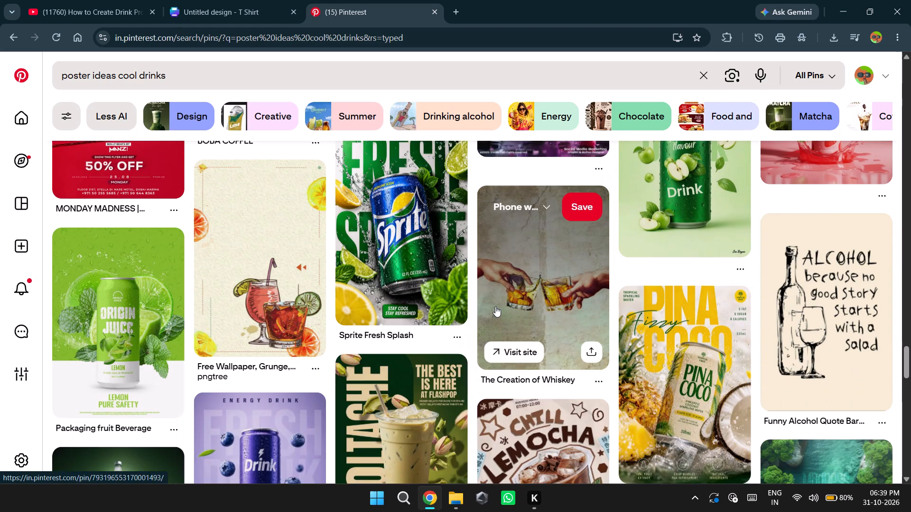
scroll(495, 306, down, 4)
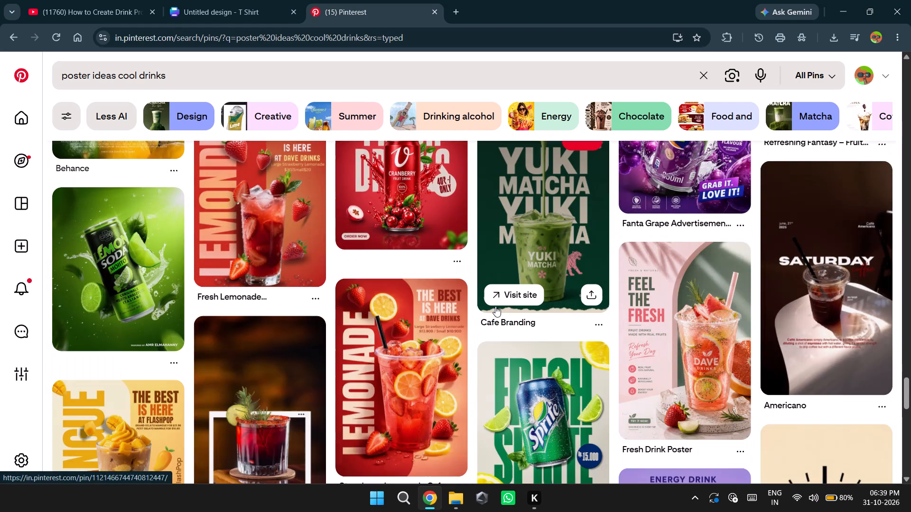
scroll(495, 306, down, 4)
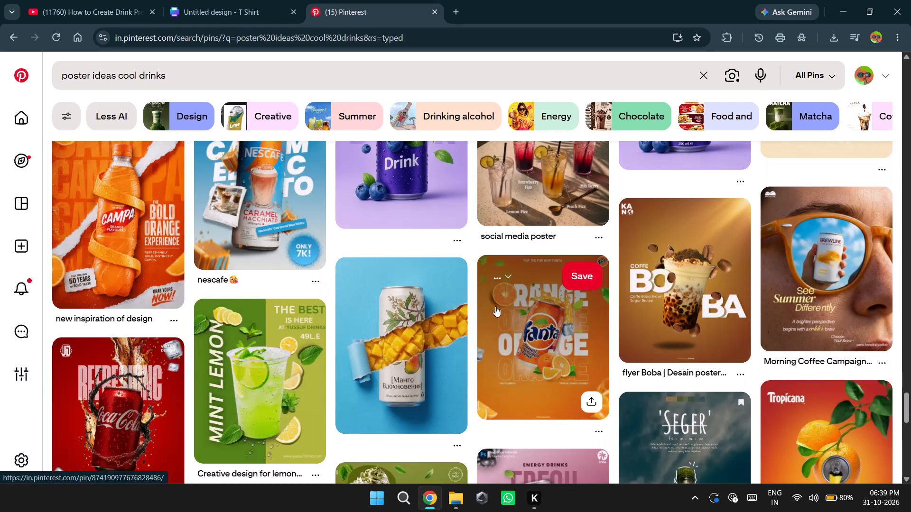
scroll(495, 306, down, 3)
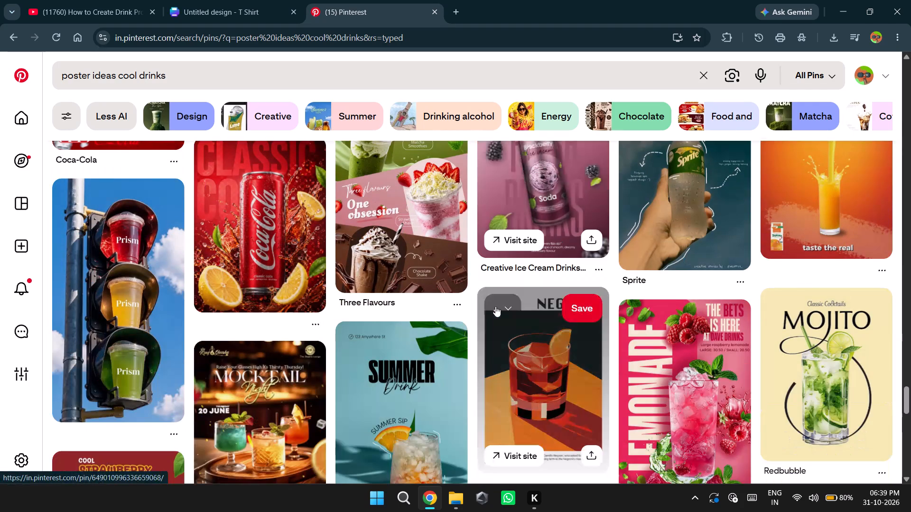
scroll(495, 306, down, 2)
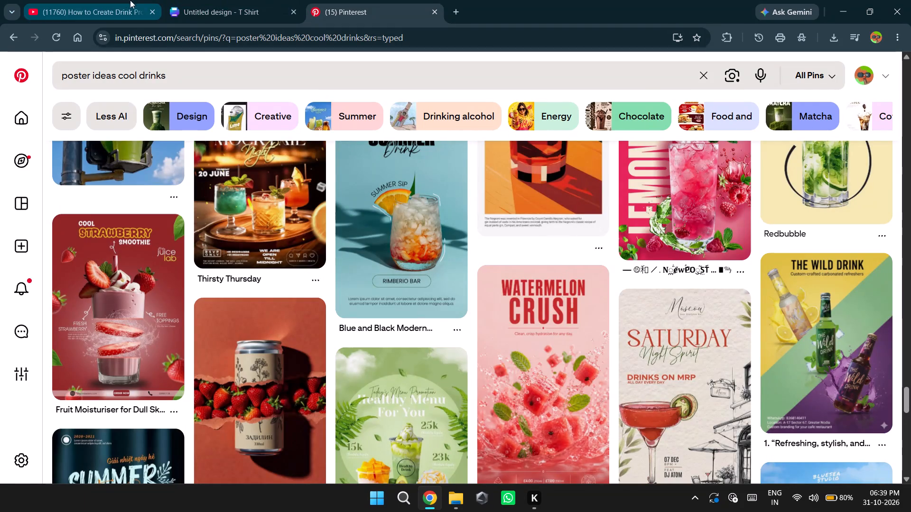
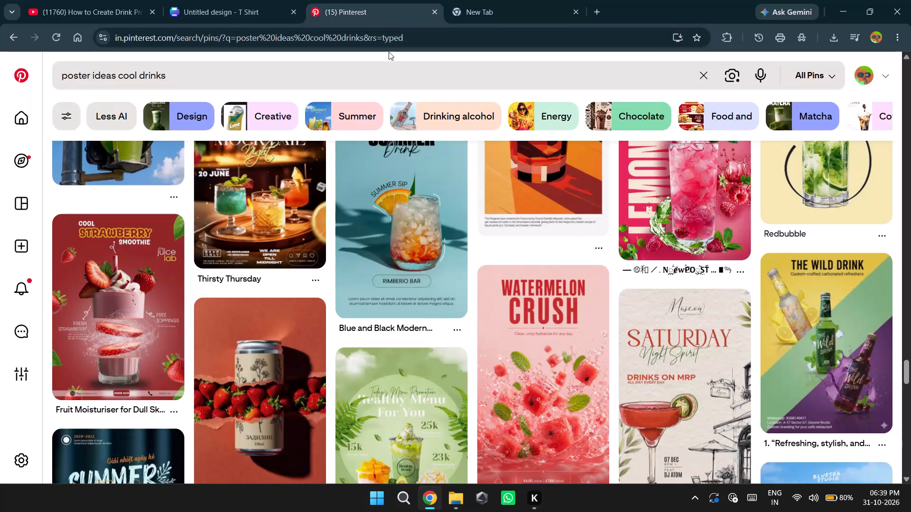
Replace the Pinterest search and look for "jack daniels photo".
click(390, 73)
key(BackSpace)
key(BackSpace)
key(BackSpace)
key(BackSpace)
key(BackSpace)
key(BackSpace)
key(BackSpace)
key(BackSpace)
key(BackSpace)
key(BackSpace)
key(BackSpace)
key(BackSpace)
key(BackSpace)
key(BackSpace)
key(BackSpace)
key(BackSpace)
key(BackSpace)
key(BackSpace)
key(BackSpace)
key(BackSpace)
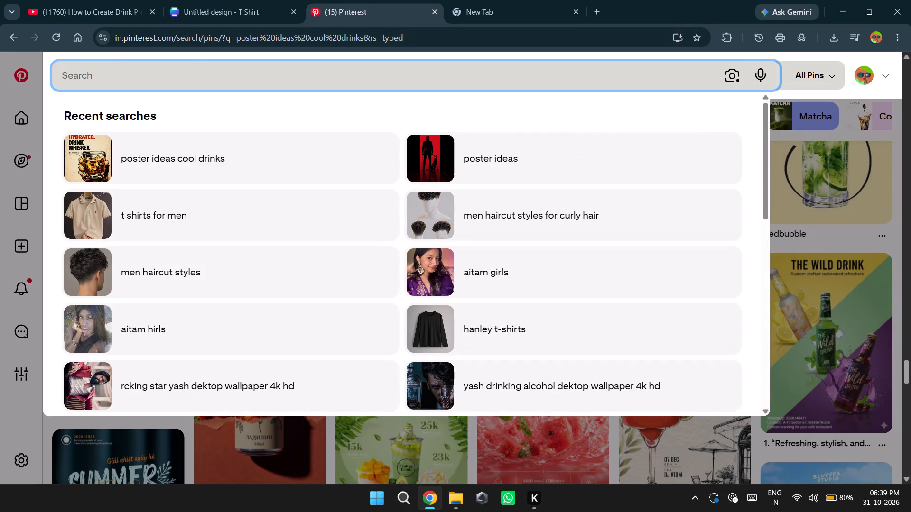
key(j)
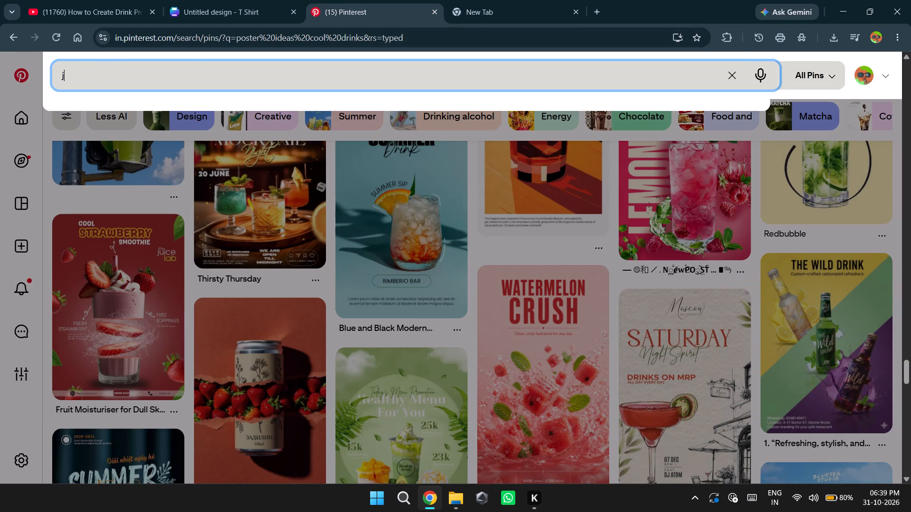
text(ack daniels)
key(Down)
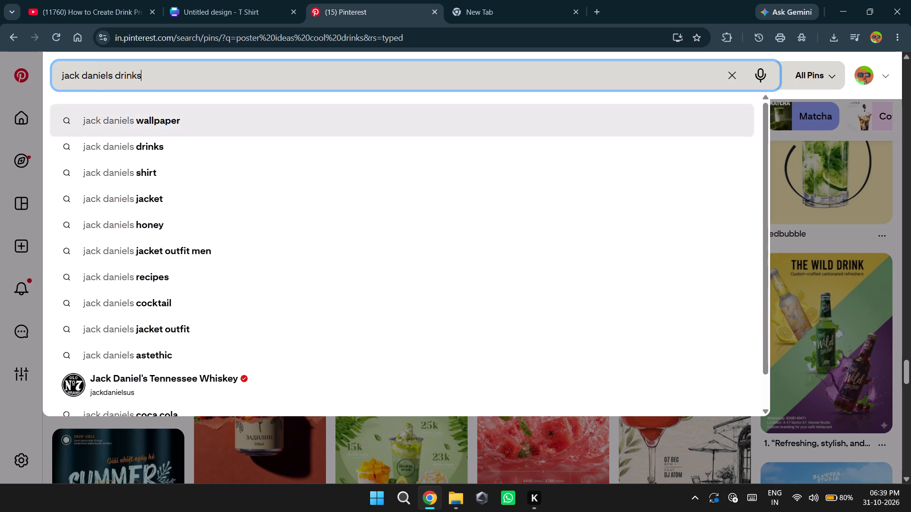
key(BackSpace)
key(BackSpace)
key(BackSpace)
key(BackSpace)
key(BackSpace)
key(BackSpace)
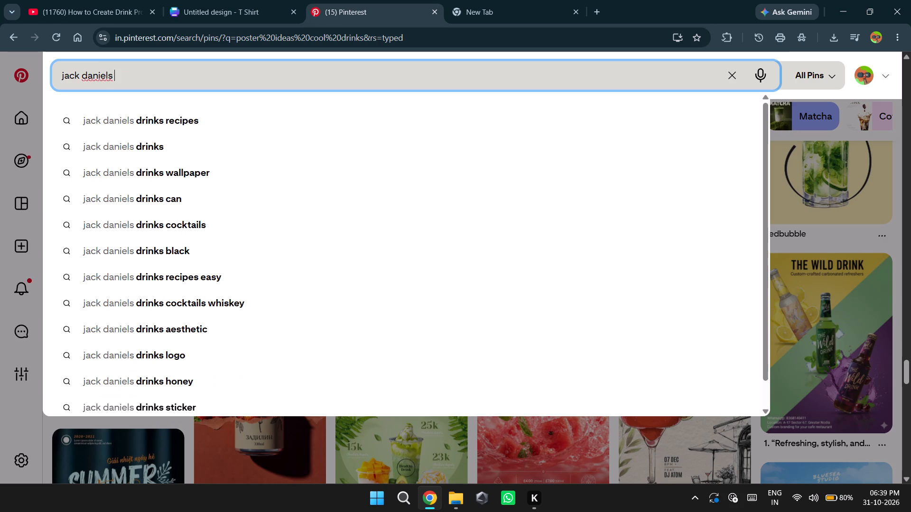
text(pj)
key(BackSpace)
text(hoto)
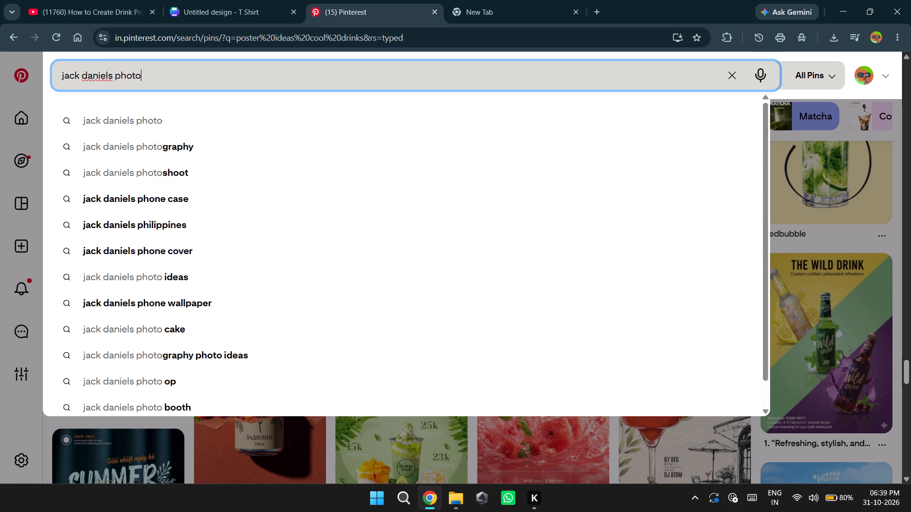
key(Return)
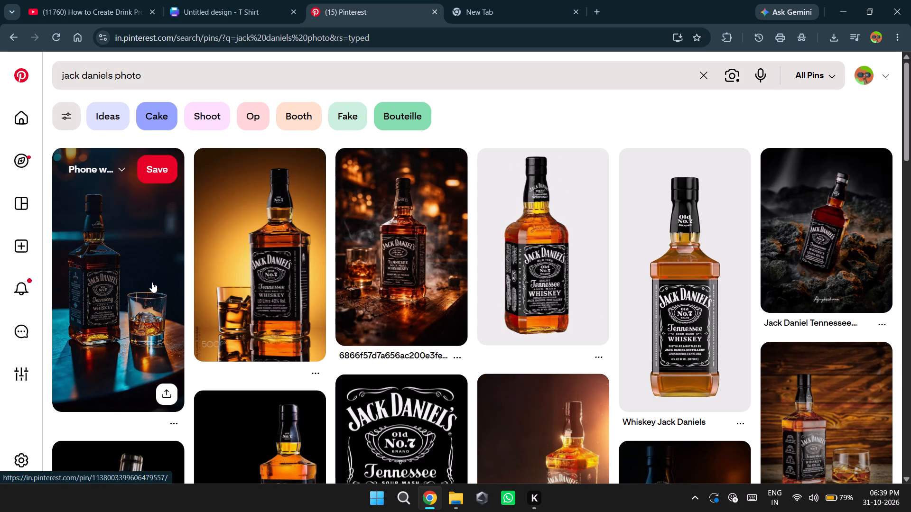
Open the first Jack Daniel's bottle-and-glass pin and save its image to Downloads as "bottole1".
click(114, 280)
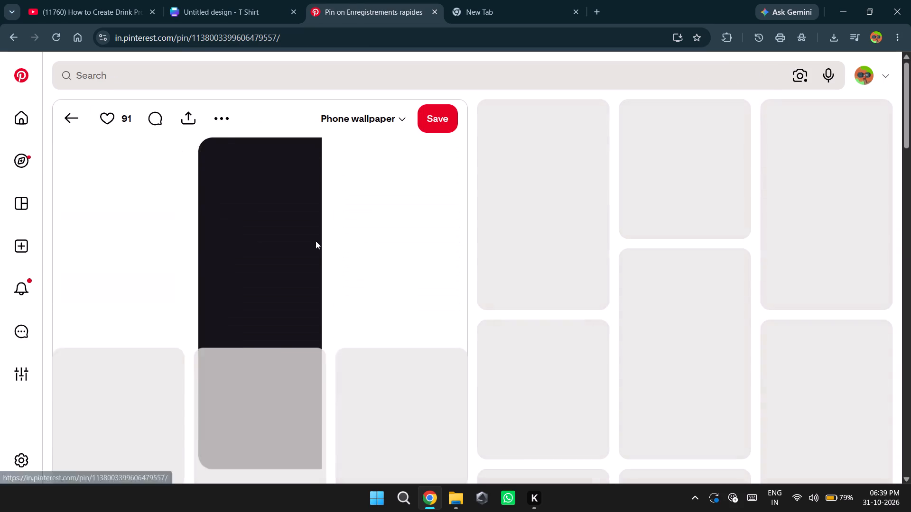
right_click(276, 293)
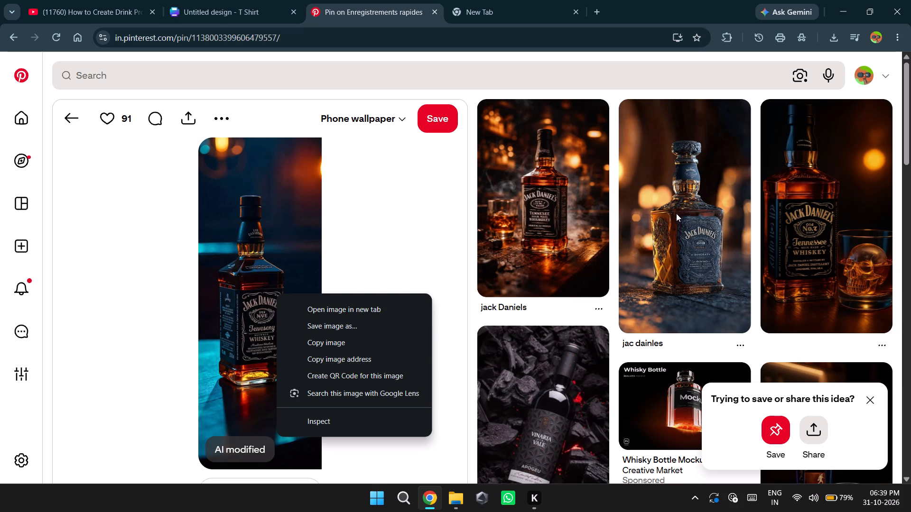
scroll(538, 213, down, 1)
scroll(545, 281, down, 1)
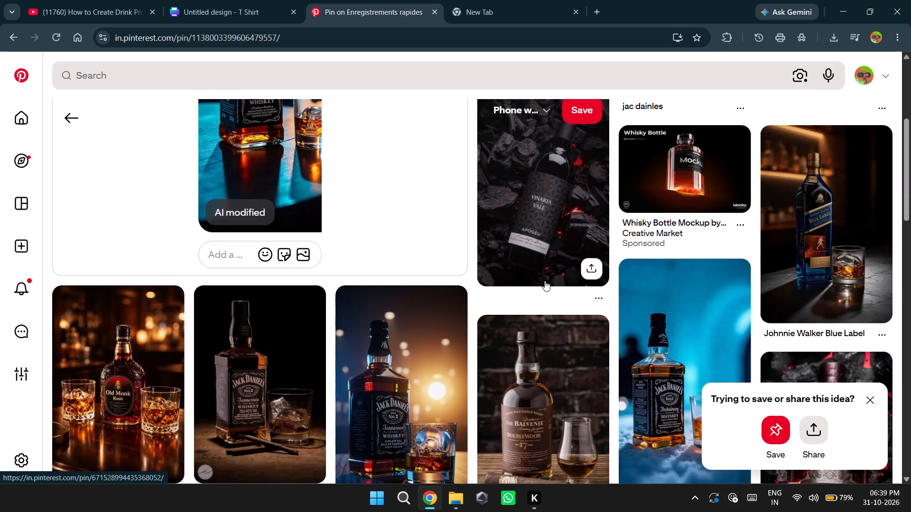
scroll(545, 281, down, 1)
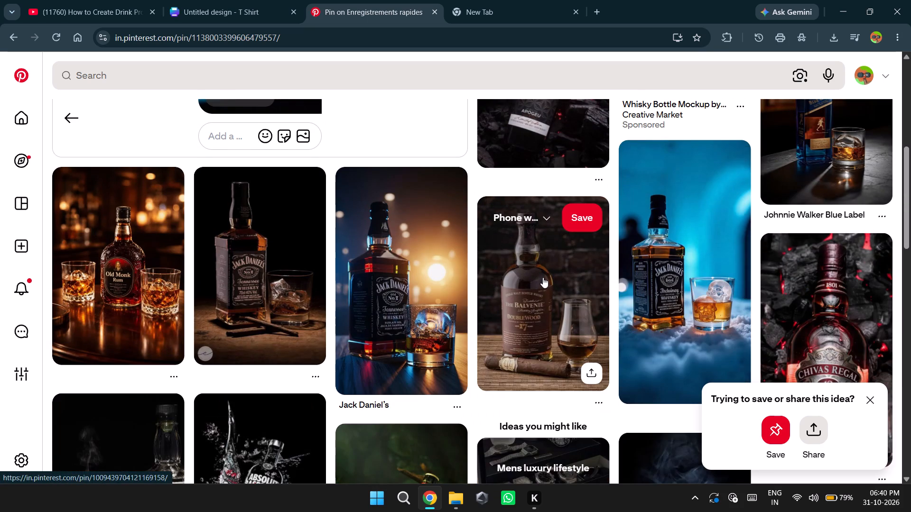
scroll(284, 278, up, 2)
right_click(257, 195)
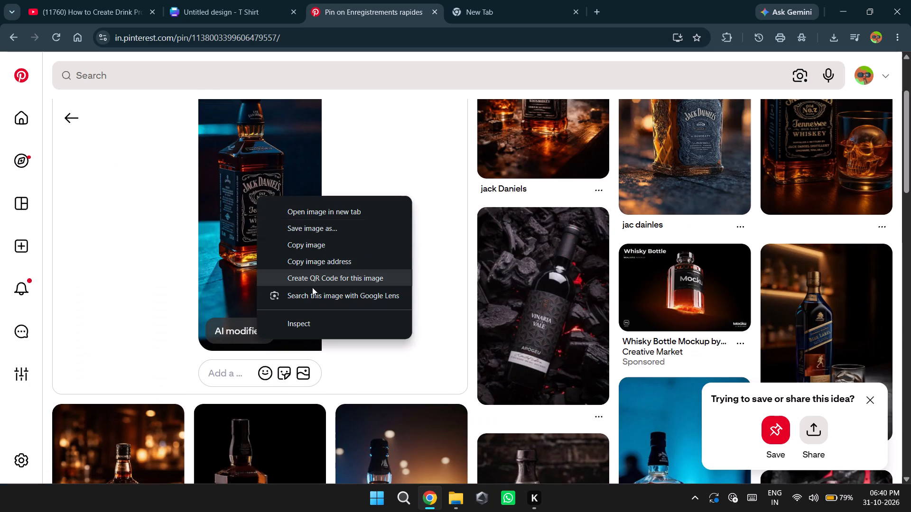
click(314, 227)
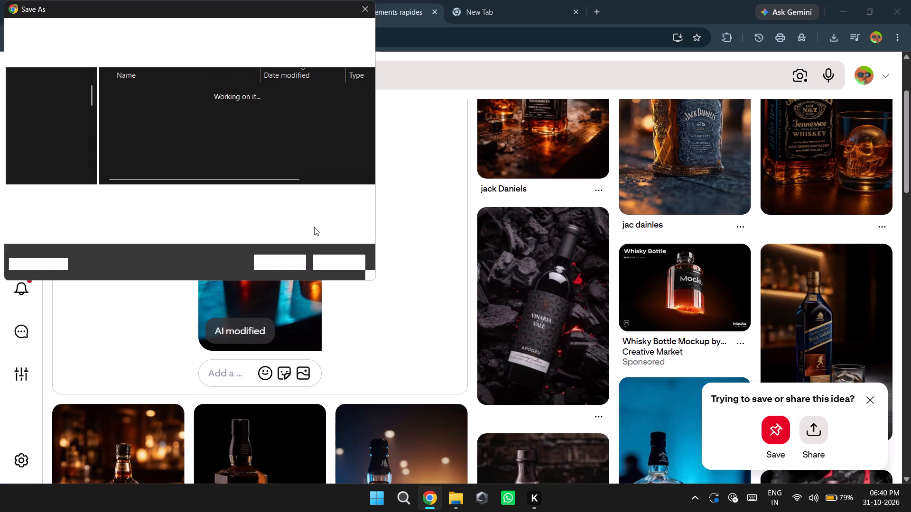
text(boot)
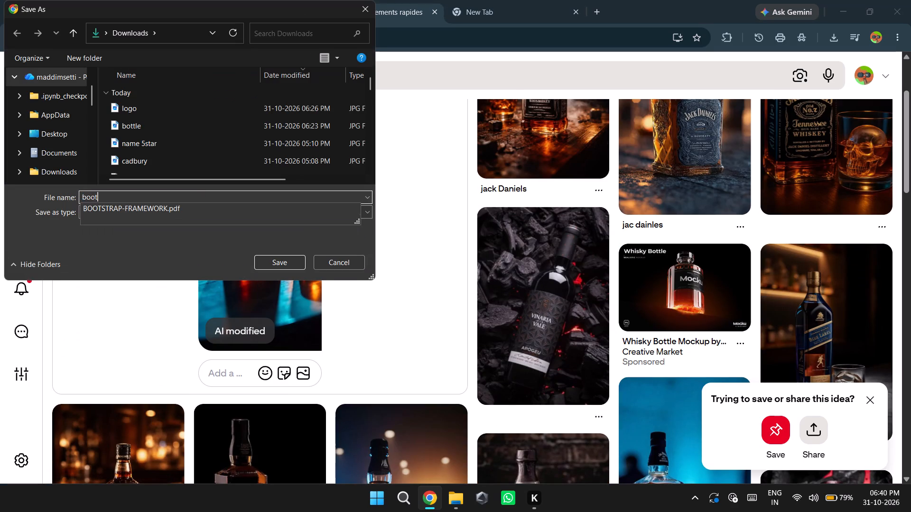
key(BackSpace)
key(BackSpace)
text(tt)
text(ole)
key(1)
key(Return)
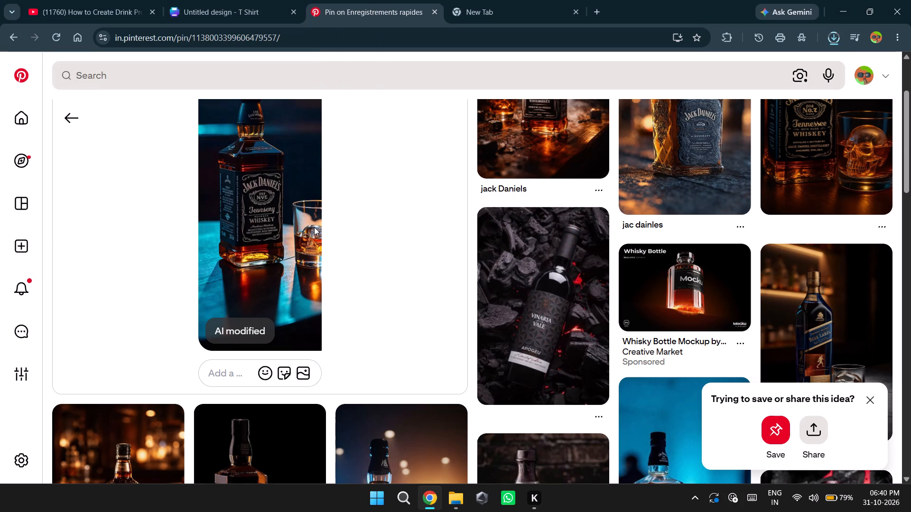
Switch to Canva, upload the bottole1 image, clear the uploads search, and place the image on the blank page.
click(209, 0)
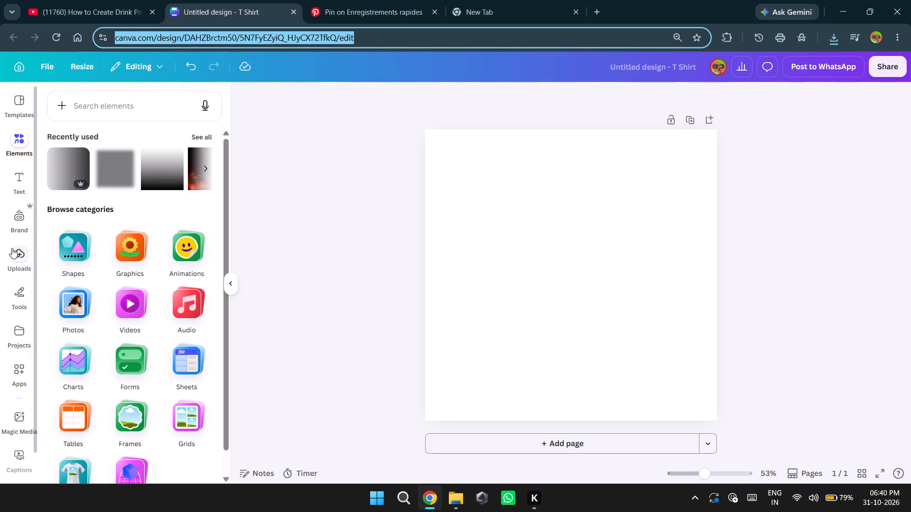
click(21, 292)
click(17, 254)
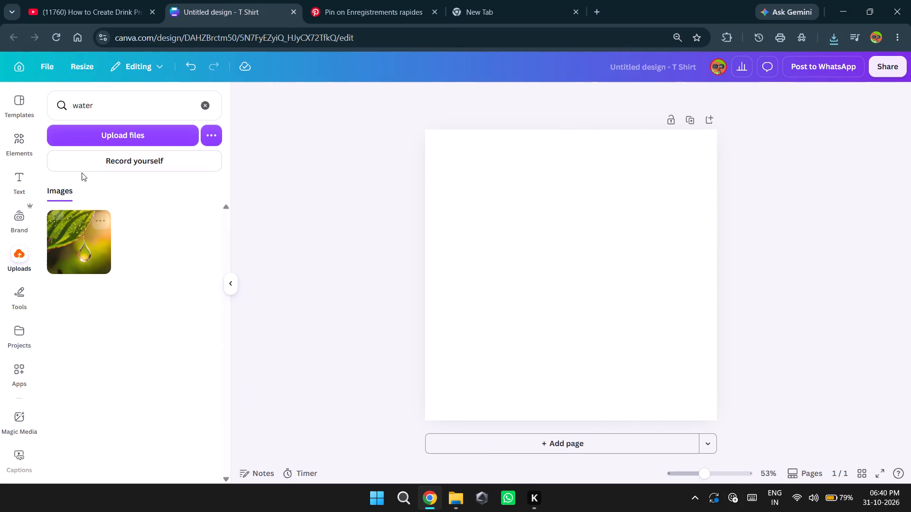
click(93, 135)
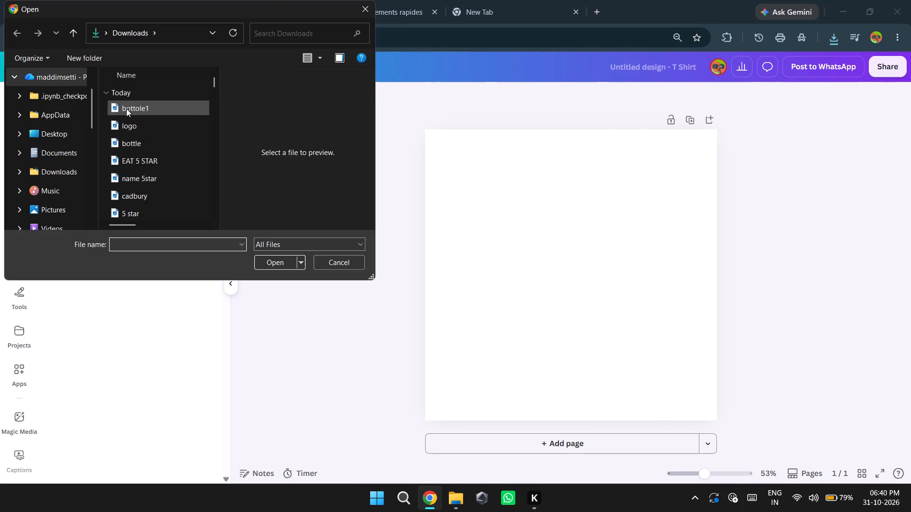
double_click(126, 109)
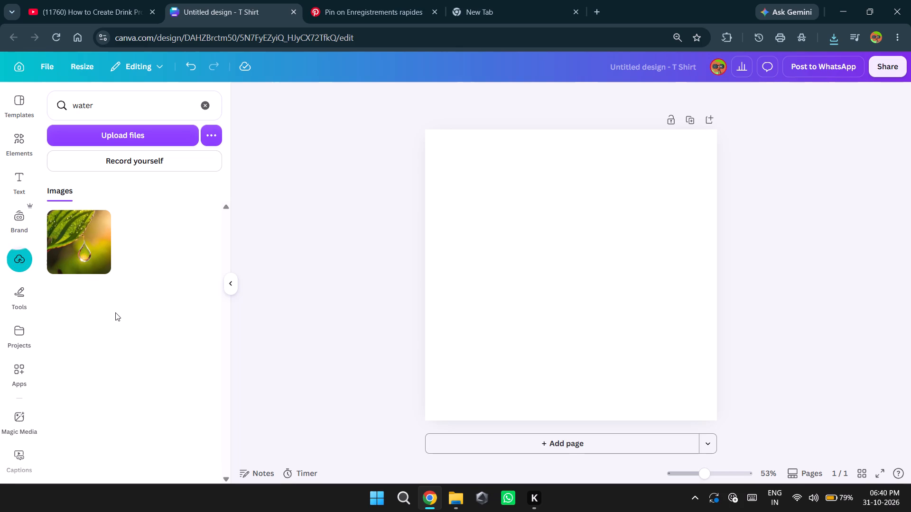
click(207, 112)
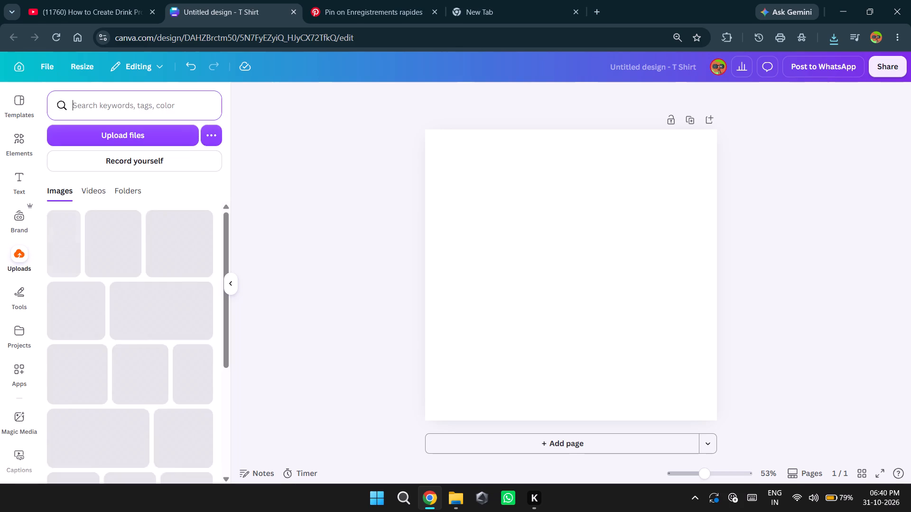
click(65, 240)
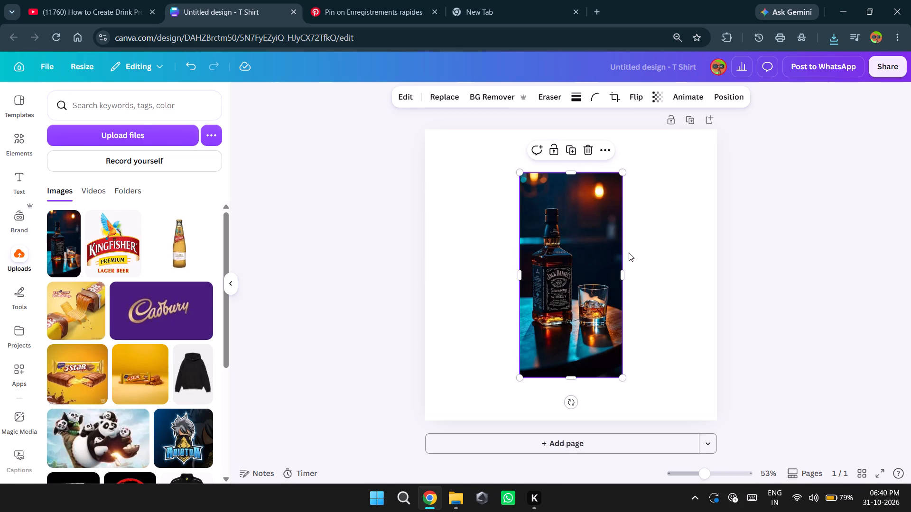
Resize the canvas to match the placed whiskey photo.
right_click(592, 234)
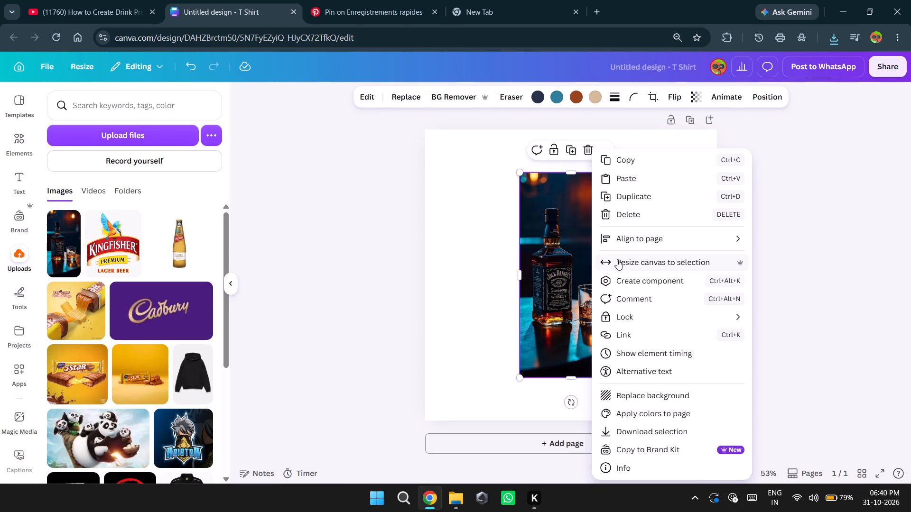
click(632, 237)
click(718, 235)
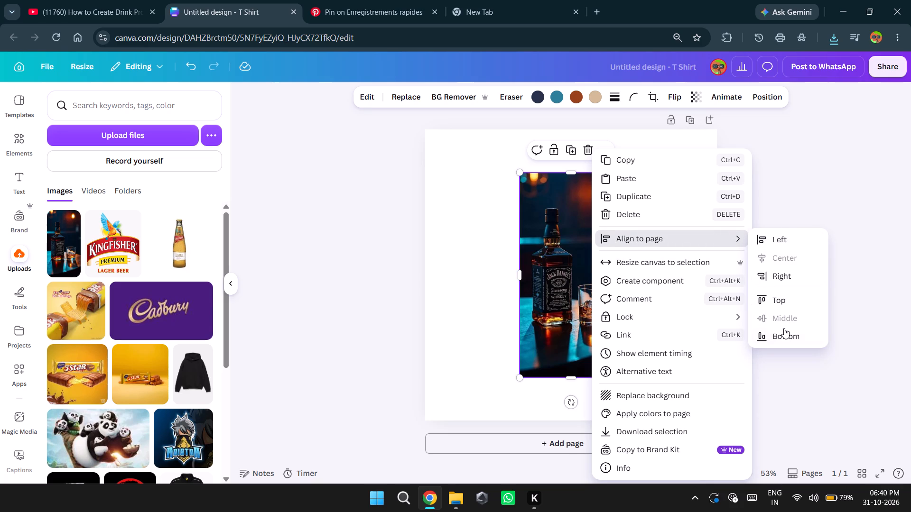
click(703, 265)
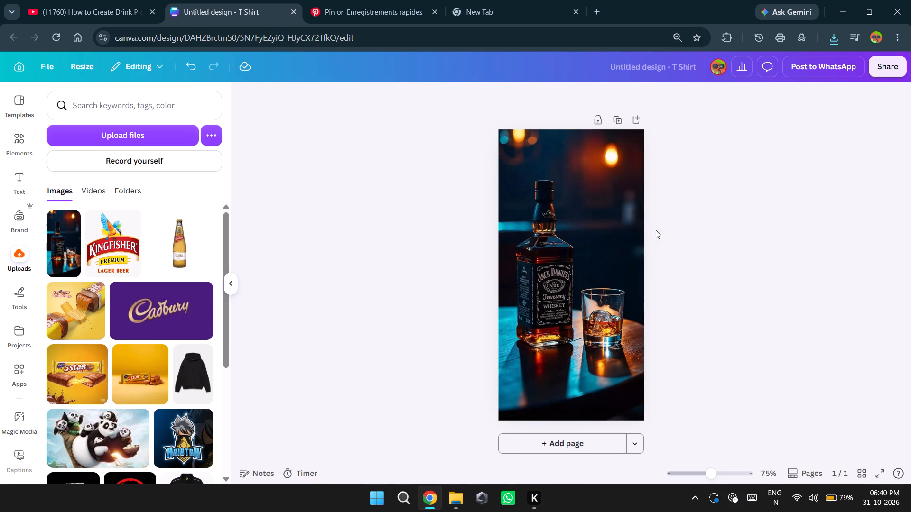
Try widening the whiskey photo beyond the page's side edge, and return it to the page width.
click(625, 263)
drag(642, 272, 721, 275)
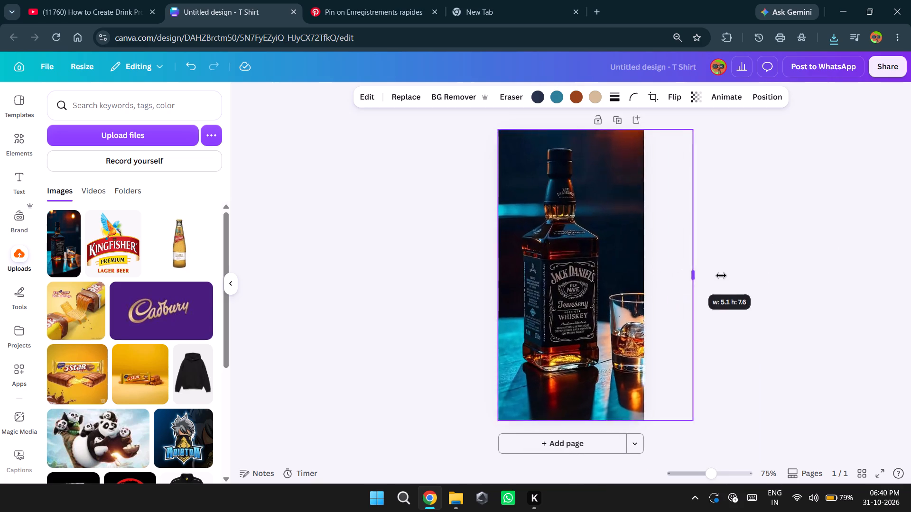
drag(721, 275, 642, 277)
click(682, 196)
Remove the background from the whiskey photo, keeping only the bottle and glass.
click(594, 146)
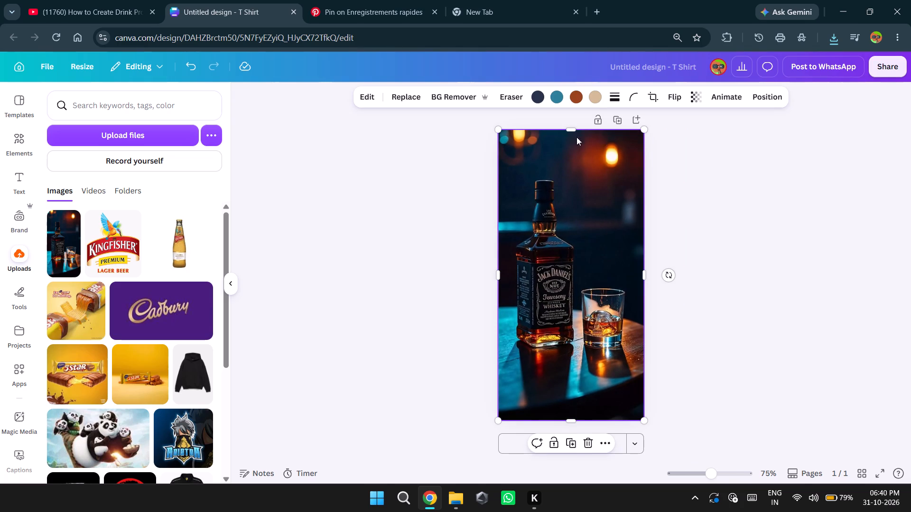
click(372, 94)
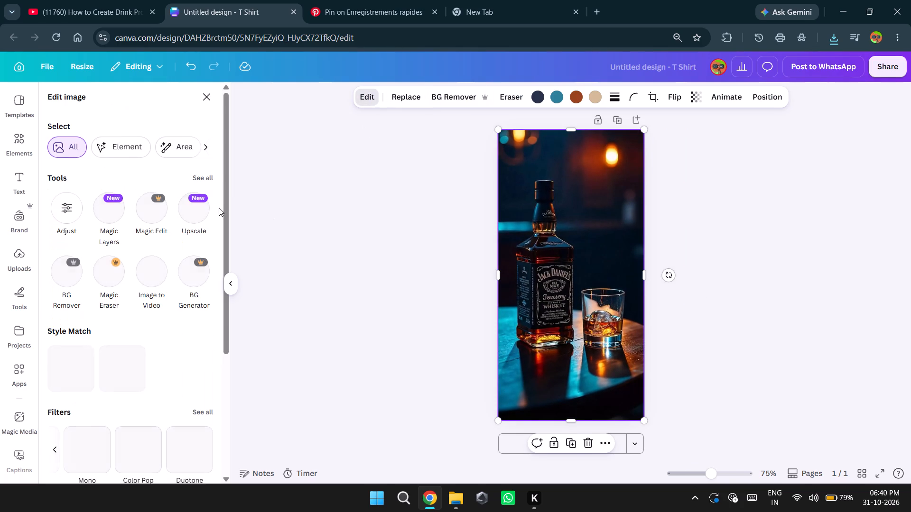
scroll(126, 322, down, 1)
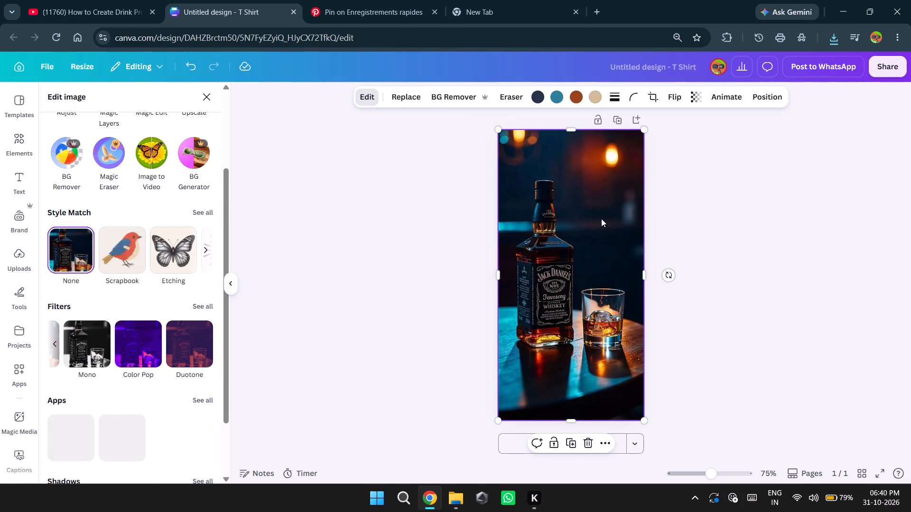
click(593, 214)
click(472, 98)
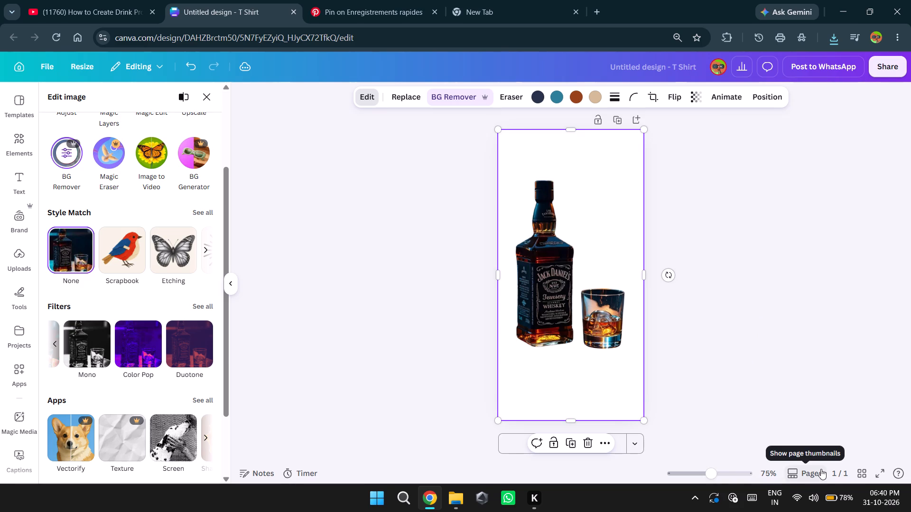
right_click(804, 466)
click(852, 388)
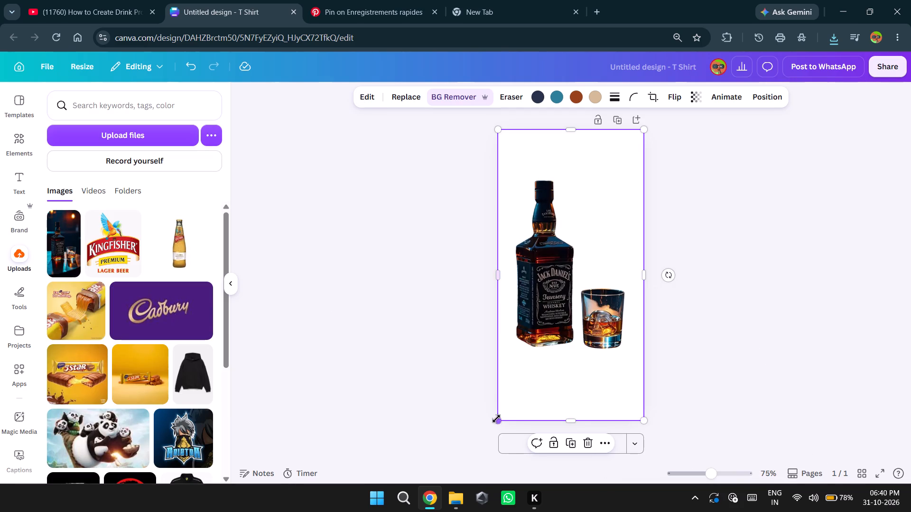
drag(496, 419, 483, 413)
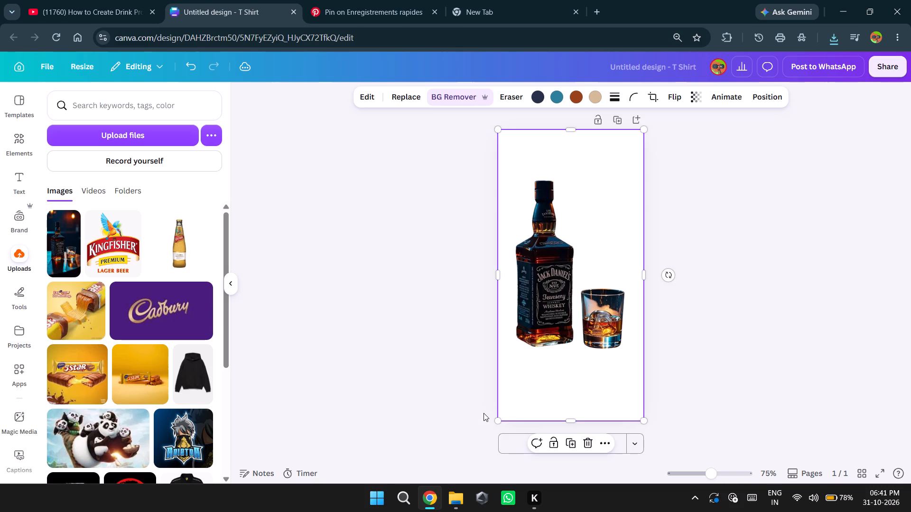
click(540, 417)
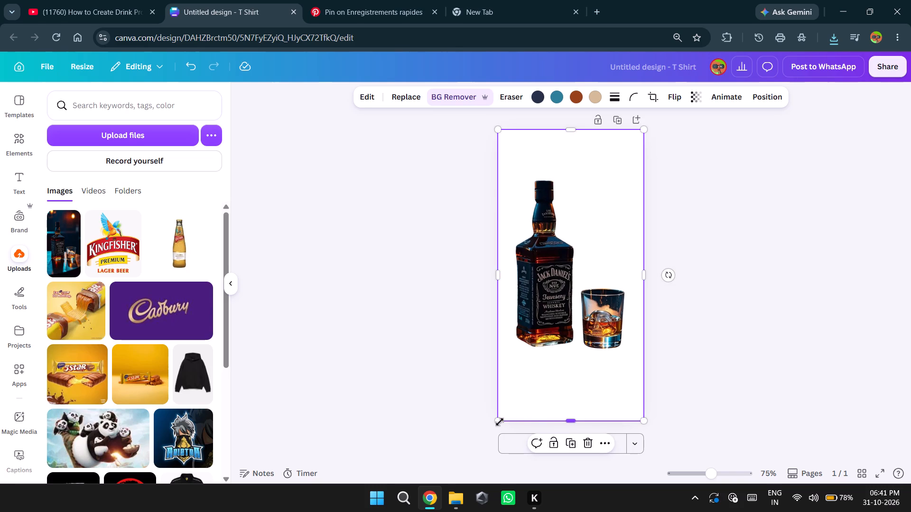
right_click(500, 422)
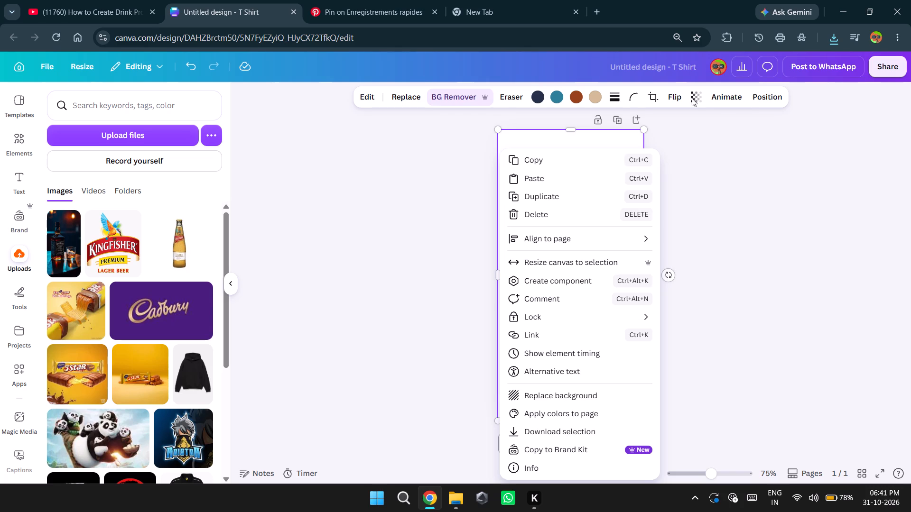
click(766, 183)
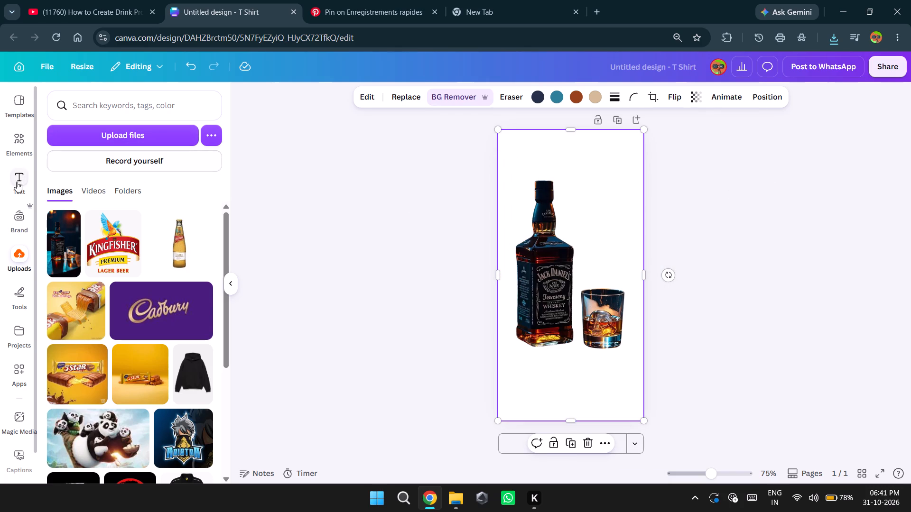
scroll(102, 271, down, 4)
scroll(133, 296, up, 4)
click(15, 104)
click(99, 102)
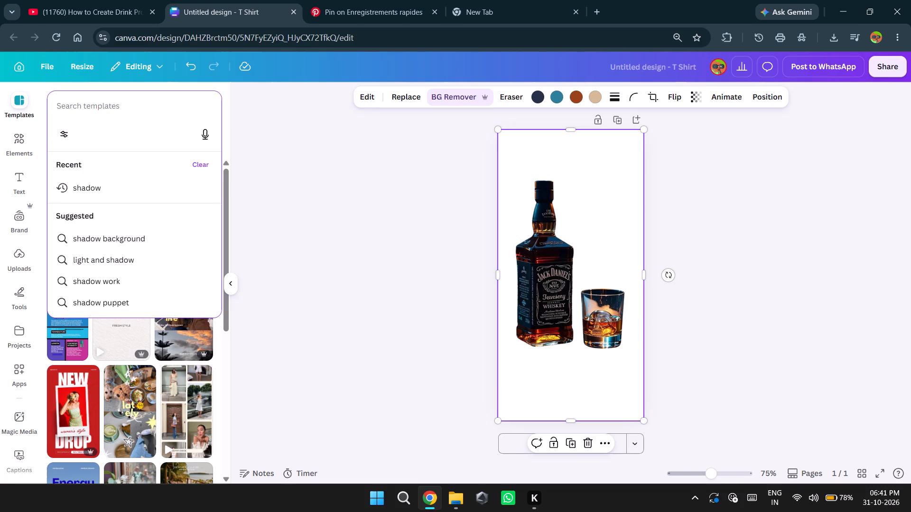
Switch to Pinterest and open the related pin showing a Jack Daniel's bottle and glass on a glowing orange background.
click(378, 9)
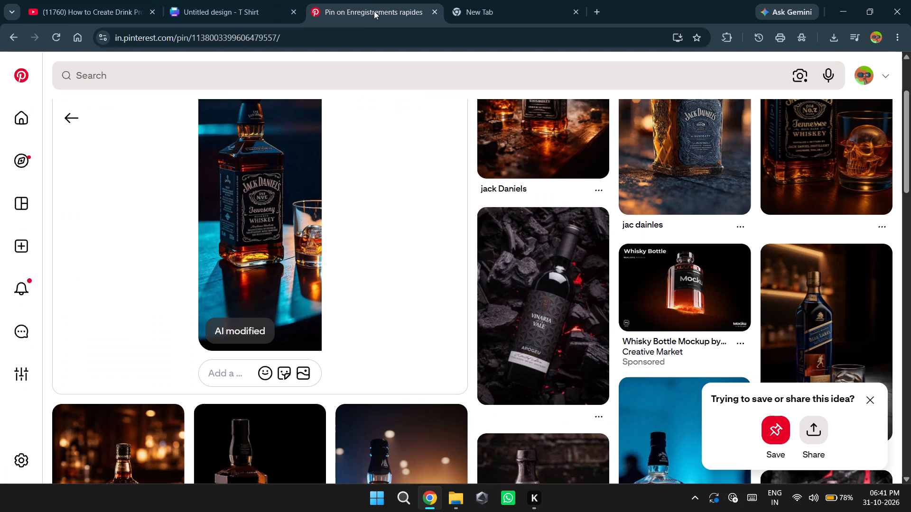
scroll(610, 319, up, 5)
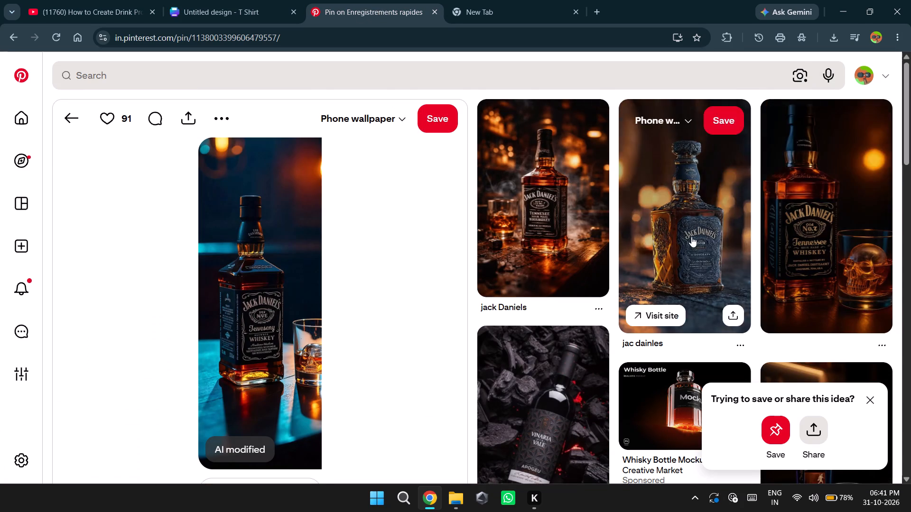
scroll(691, 237, down, 6)
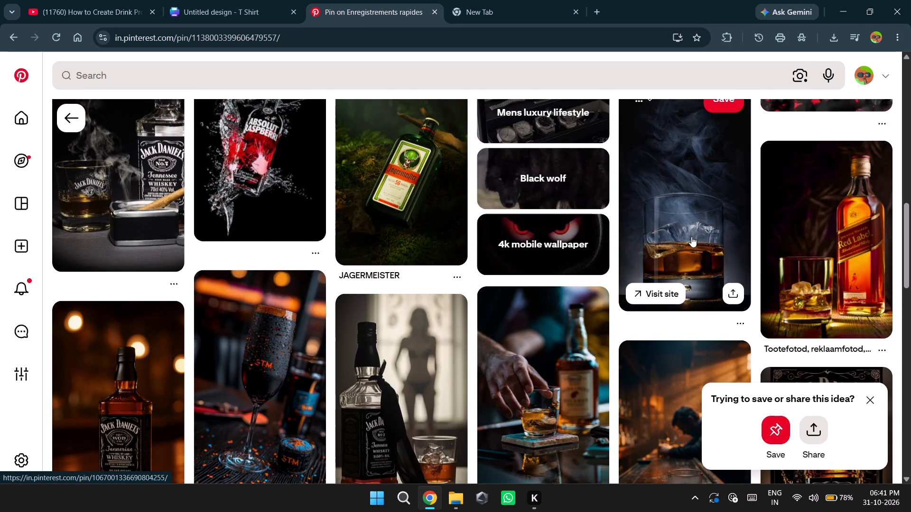
scroll(691, 237, down, 4)
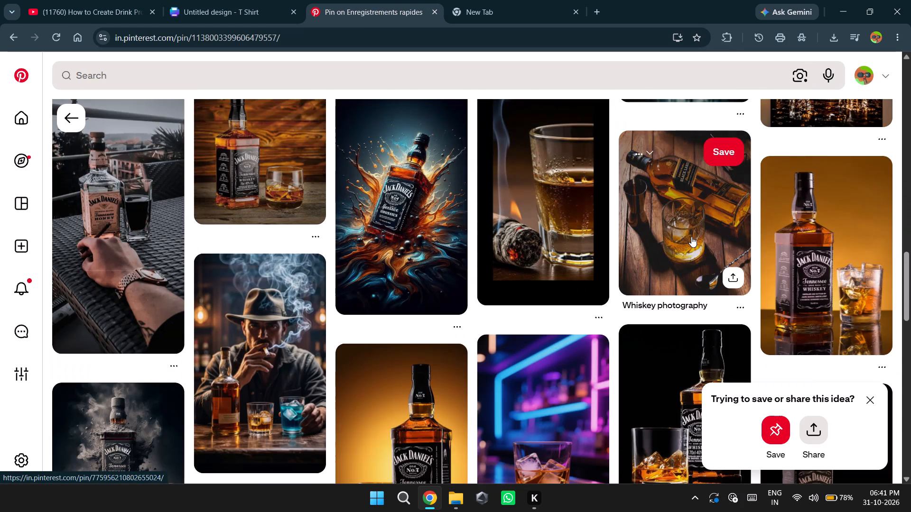
scroll(691, 237, down, 2)
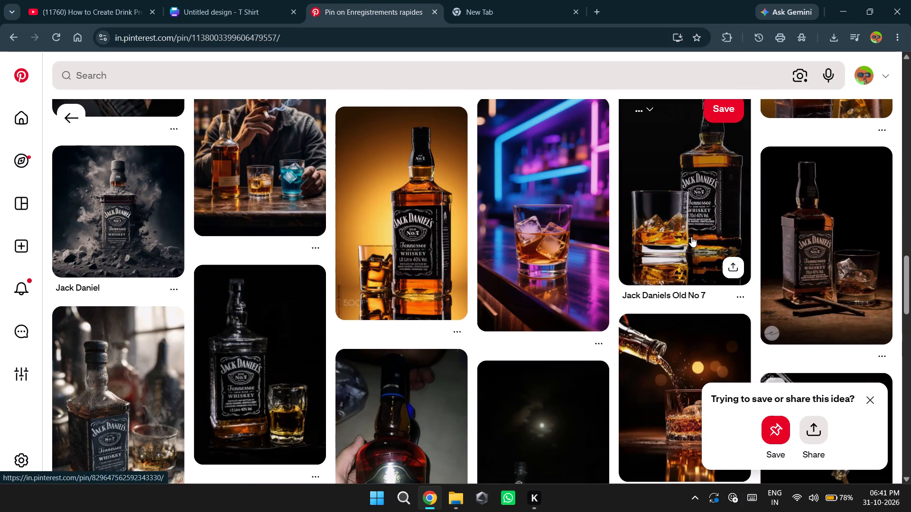
right_click(418, 213)
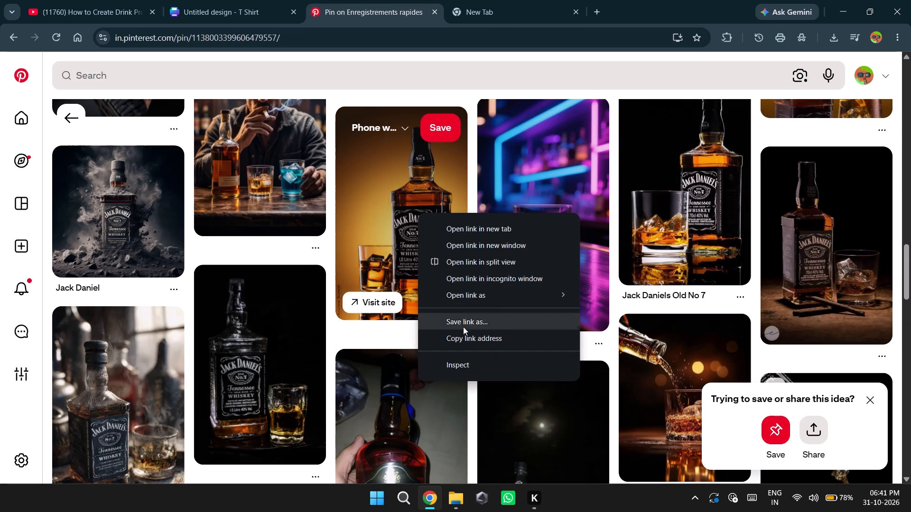
click(388, 199)
right_click(388, 199)
Save the pin's whiskey image to Downloads as bottole1, replacing the existing file.
right_click(246, 256)
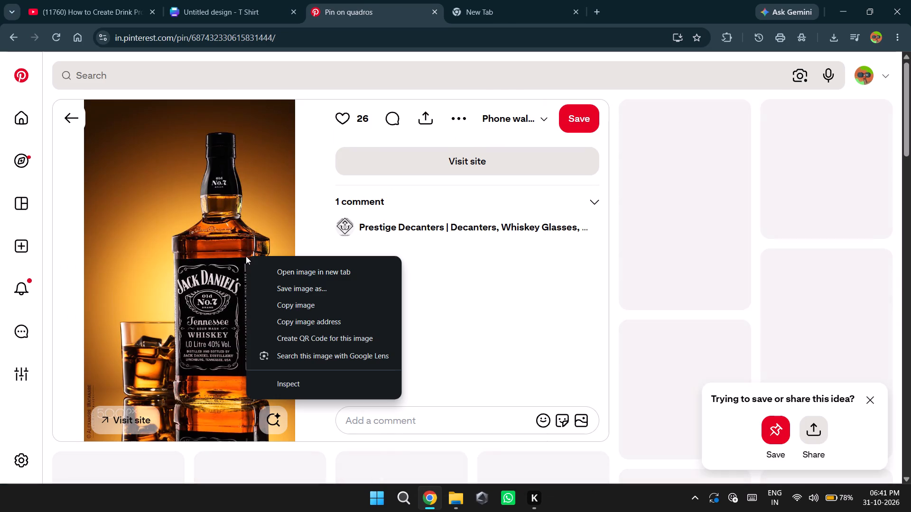
click(298, 288)
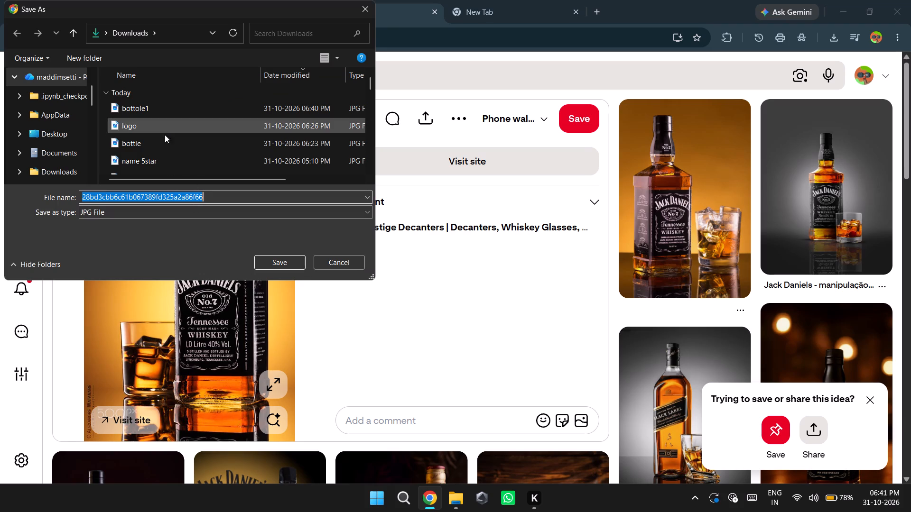
key(BackSpace)
text(boot)
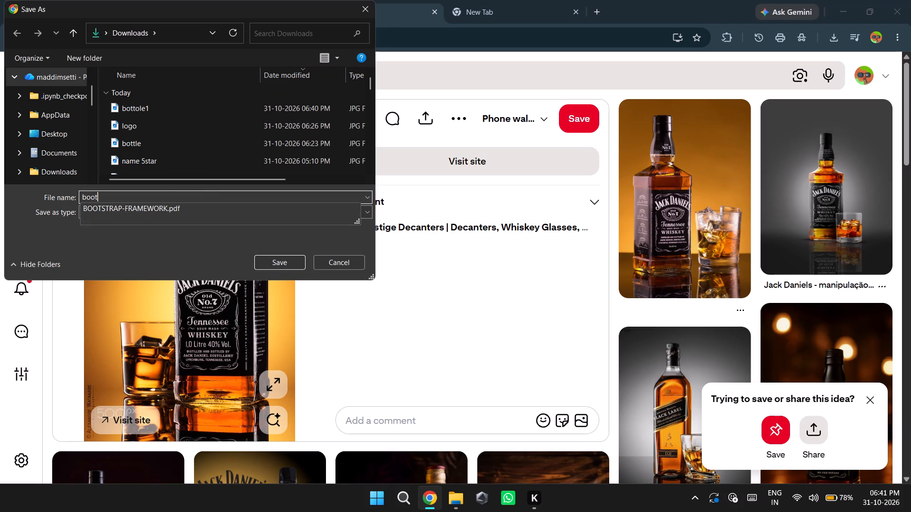
key(BackSpace)
key(BackSpace)
text(ttole1)
key(Return)
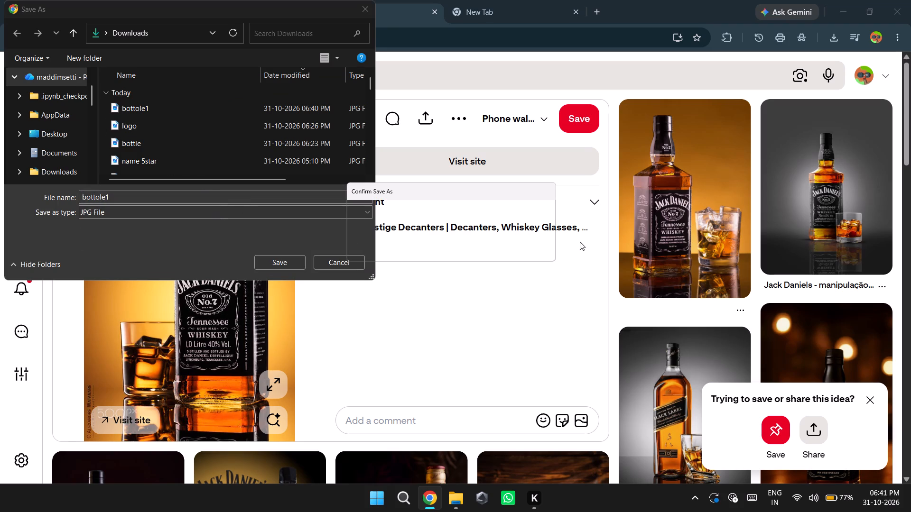
click(474, 247)
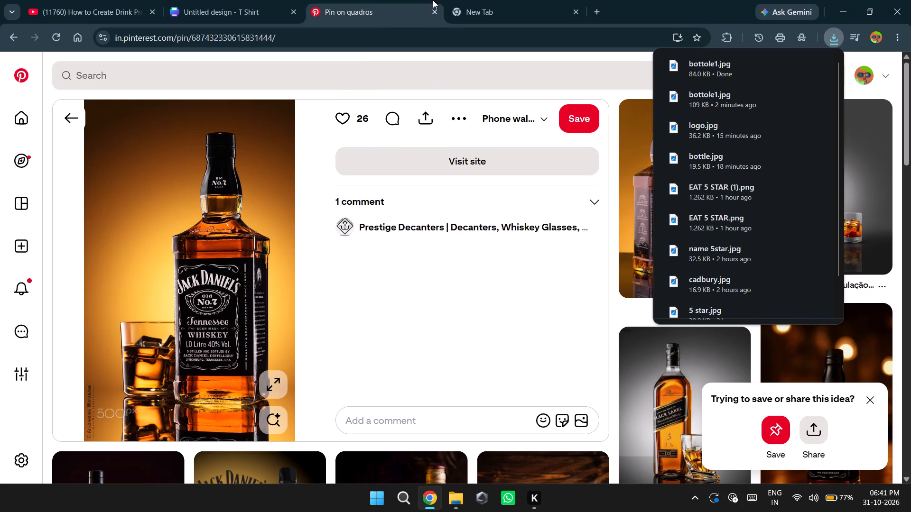
Switch to Canva, upload the new bottole1 image, and place it on the page.
click(238, 6)
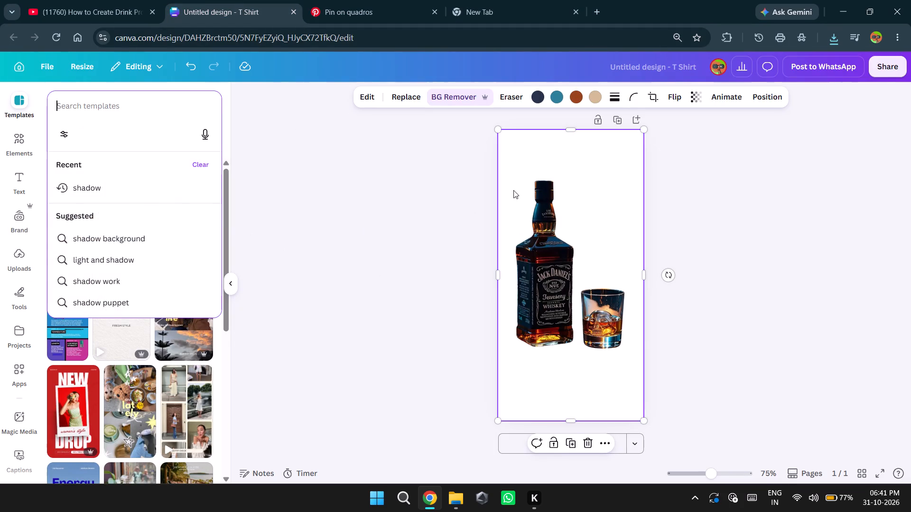
click(391, 228)
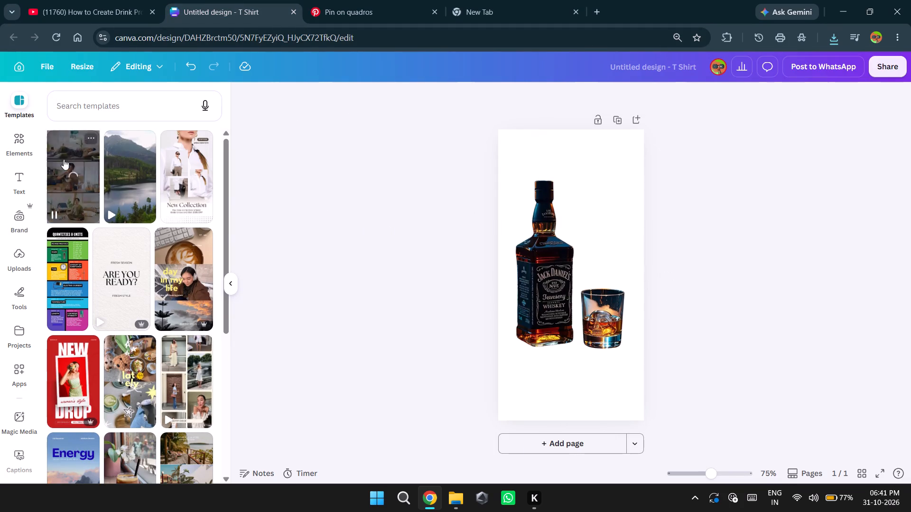
click(21, 248)
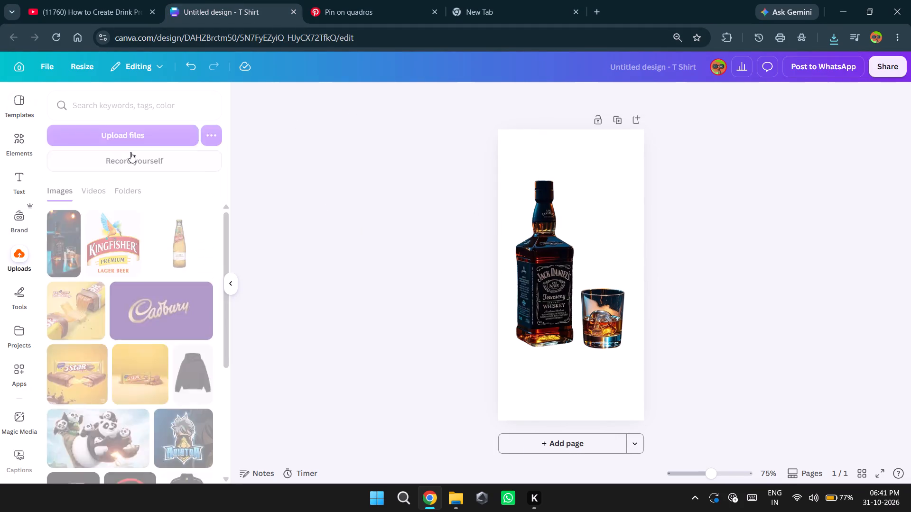
click(132, 136)
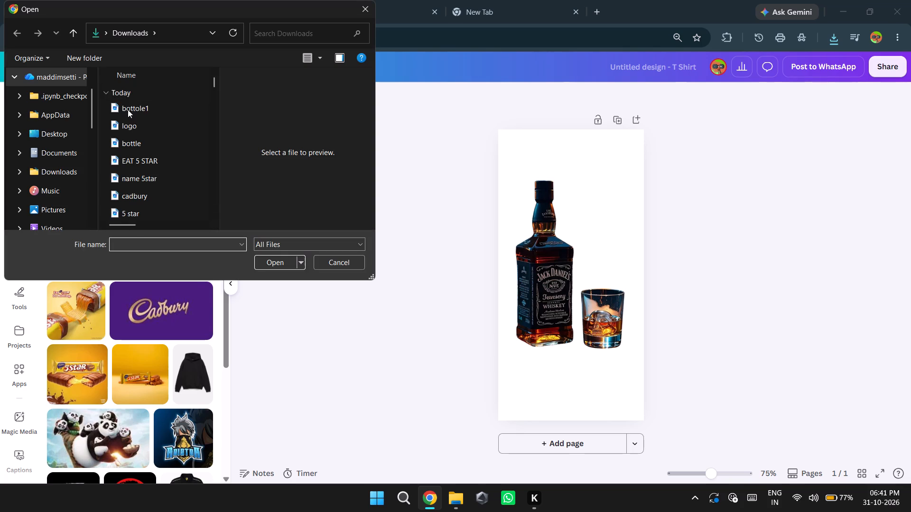
double_click(128, 111)
double_click(63, 238)
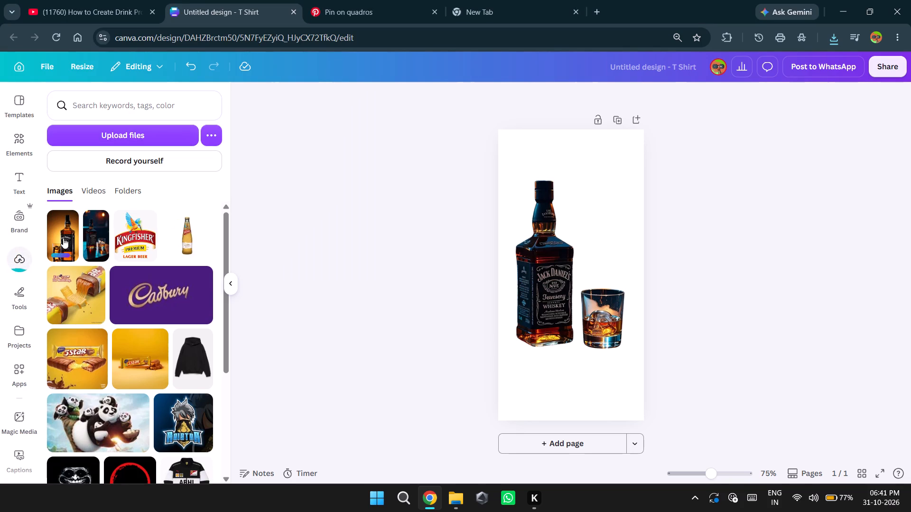
Move one copy of the orange whiskey photo lower on the page and delete the duplicate behind it.
drag(564, 272, 576, 311)
click(530, 280)
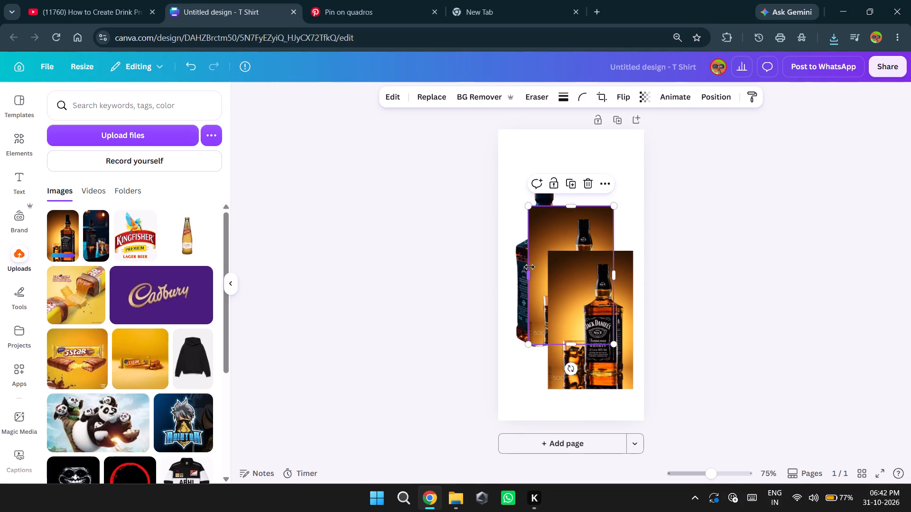
click(587, 182)
Delete the earlier full-page bottle and glass cutout from the page.
click(546, 210)
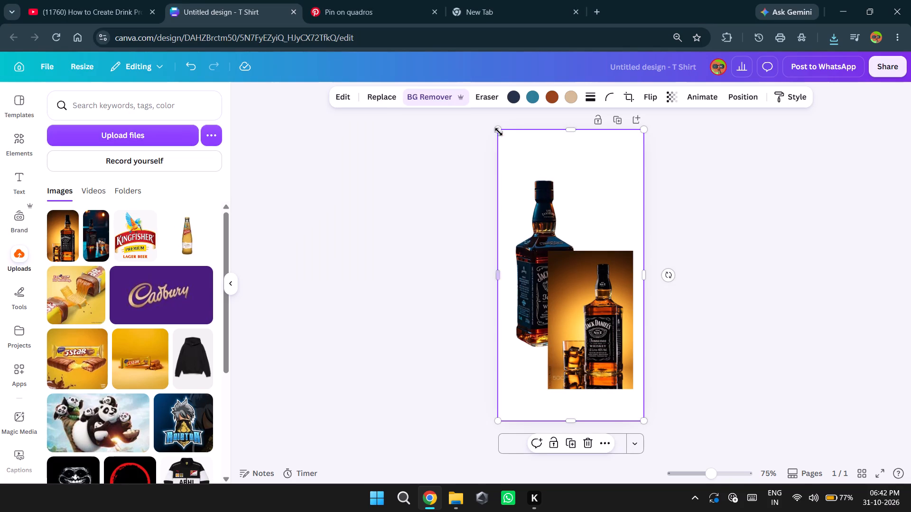
click(546, 203)
right_click(546, 203)
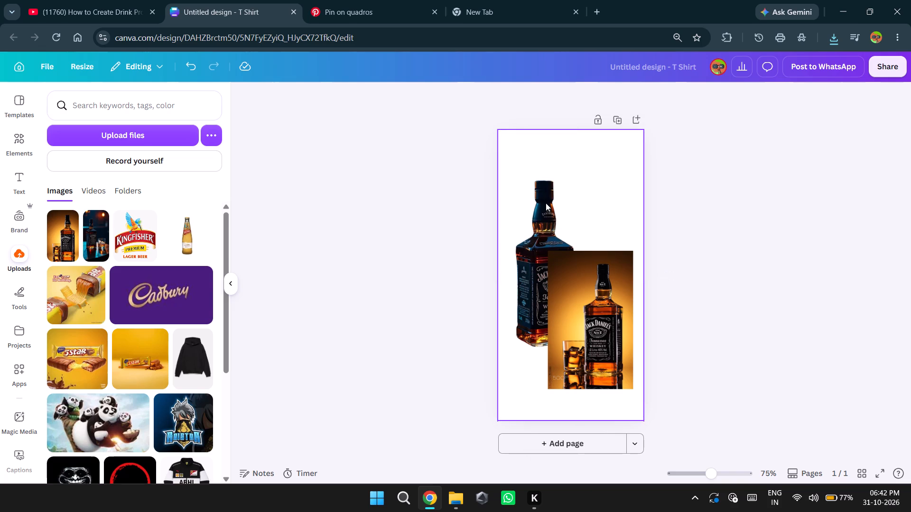
right_click(583, 229)
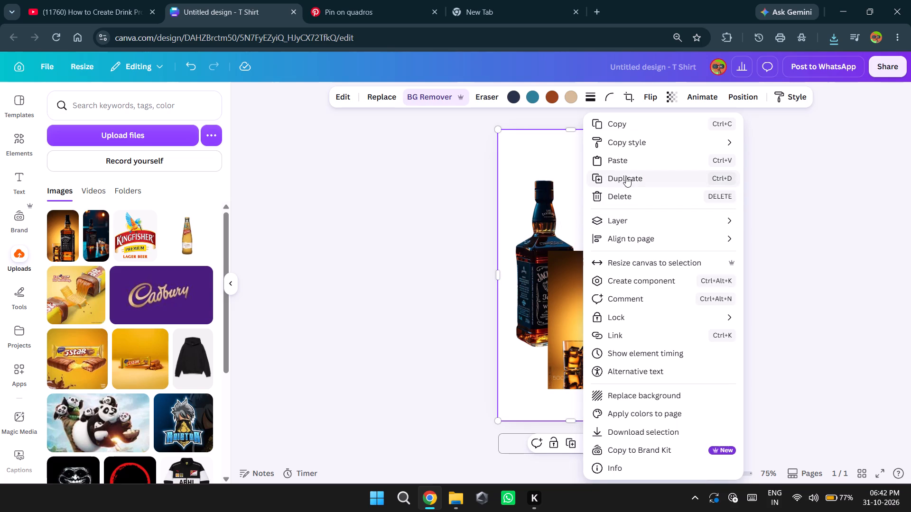
click(624, 193)
Resize the canvas to match the orange whiskey photo.
click(591, 295)
right_click(592, 274)
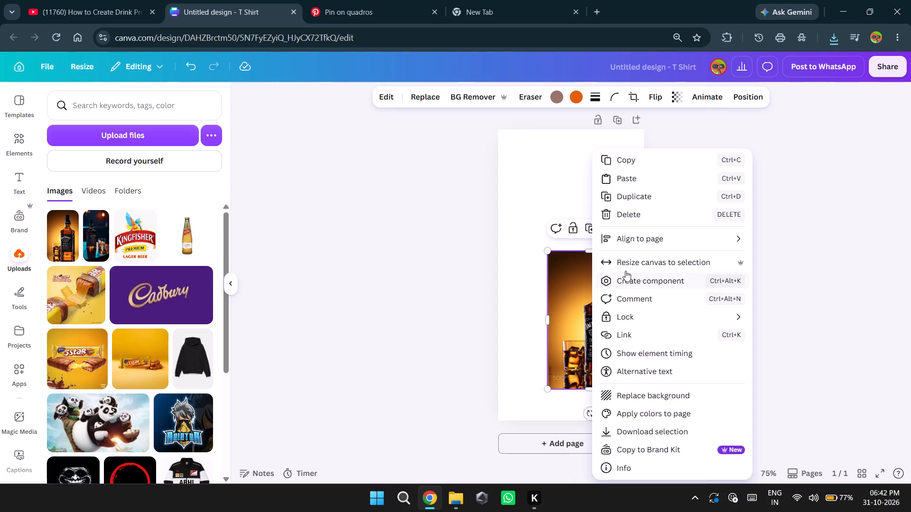
click(628, 265)
Remove the background from the orange whiskey photo, keeping only the bottle and glass.
right_click(540, 268)
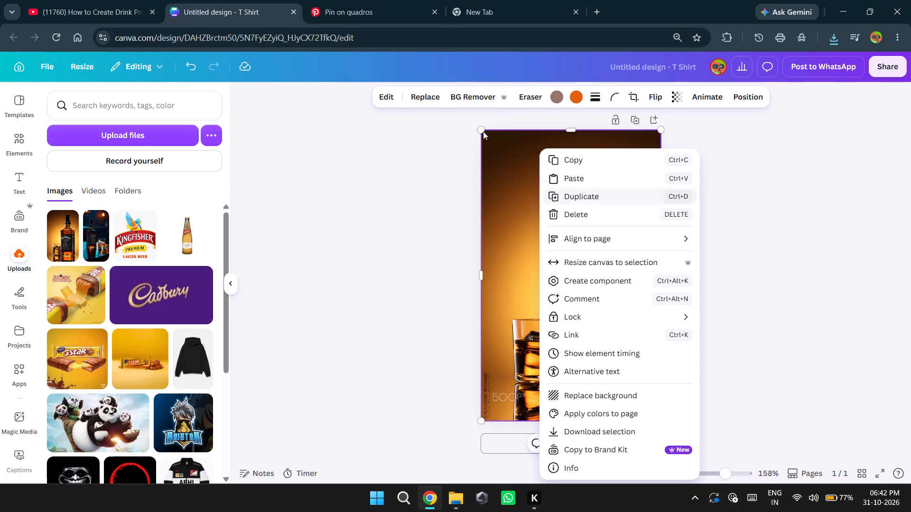
click(465, 96)
click(465, 96)
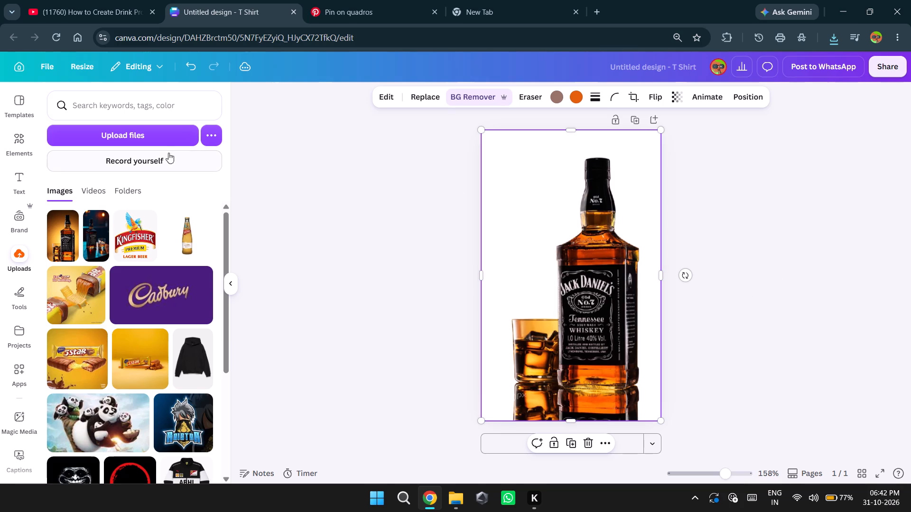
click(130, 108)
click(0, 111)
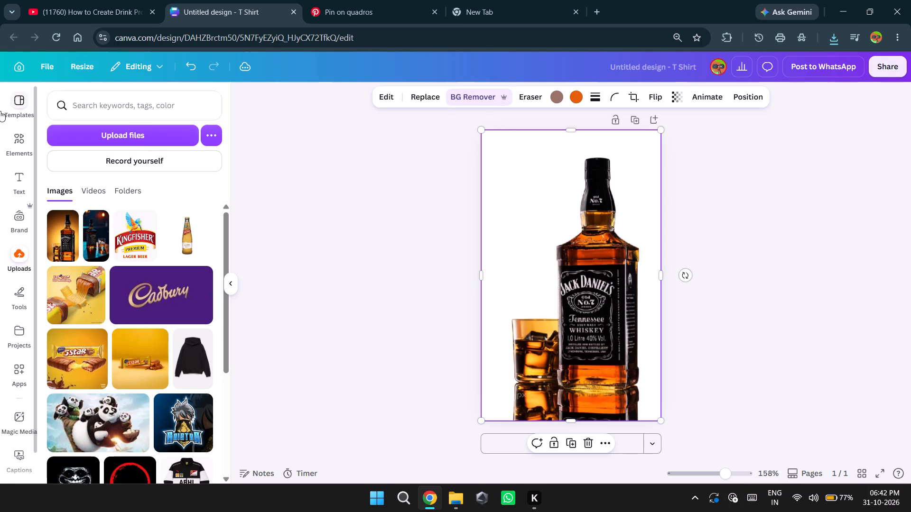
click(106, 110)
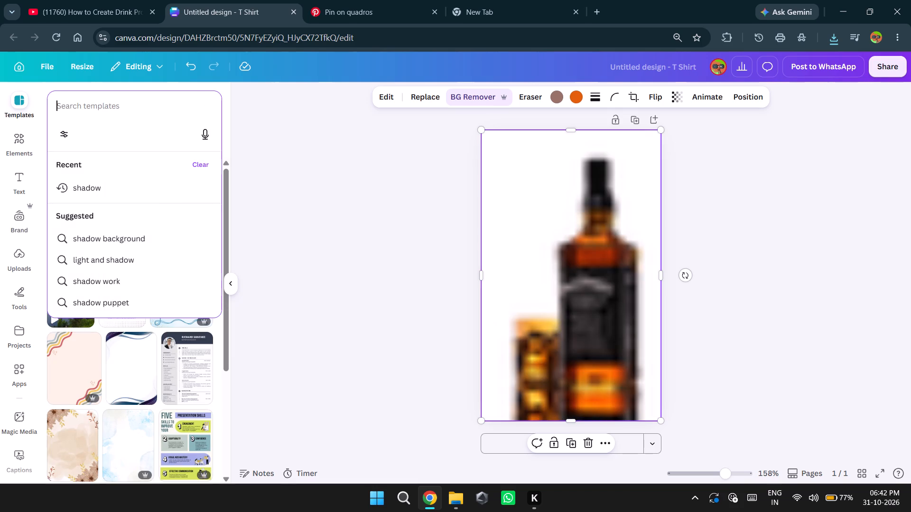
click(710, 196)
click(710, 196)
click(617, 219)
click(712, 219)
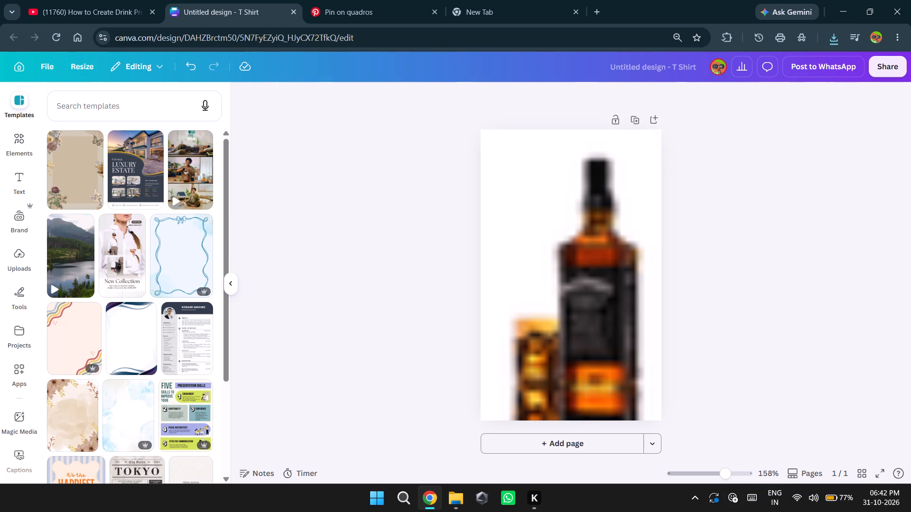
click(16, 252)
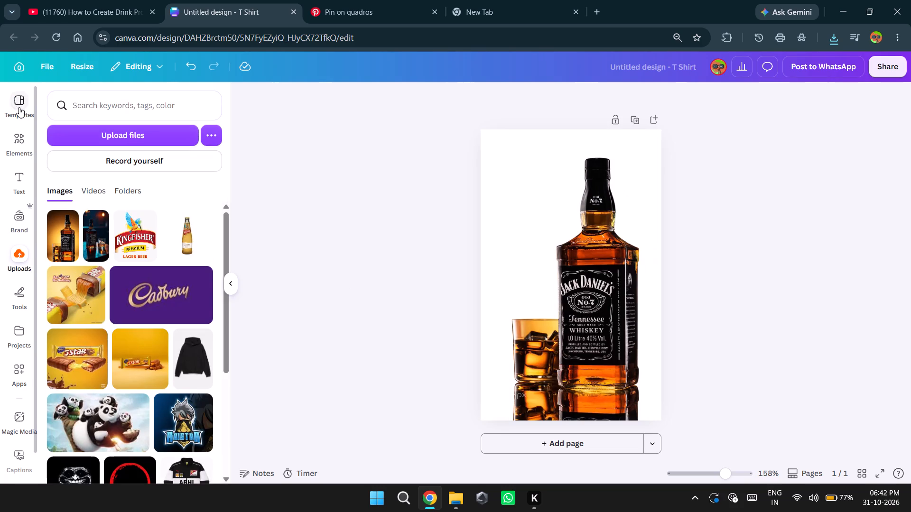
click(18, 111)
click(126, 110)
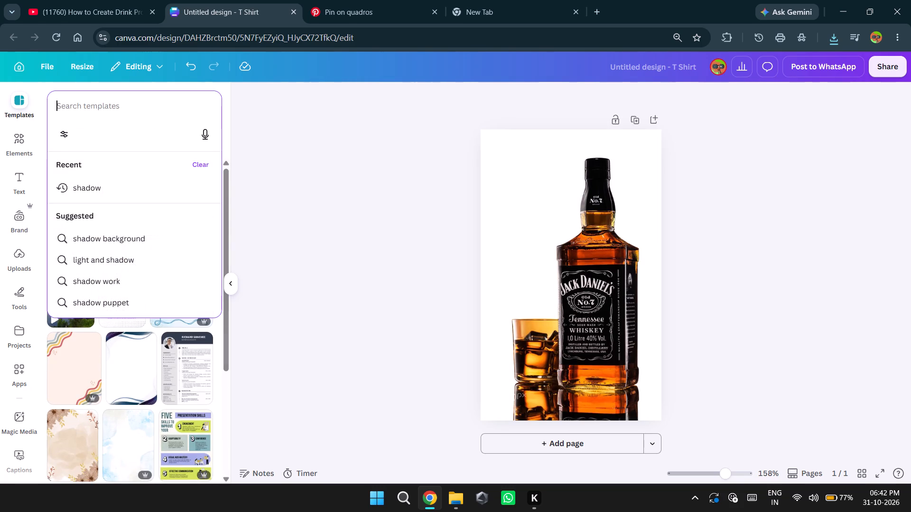
Apply the bottle cutout's colors to the page, giving it a dark brown background.
right_click(517, 159)
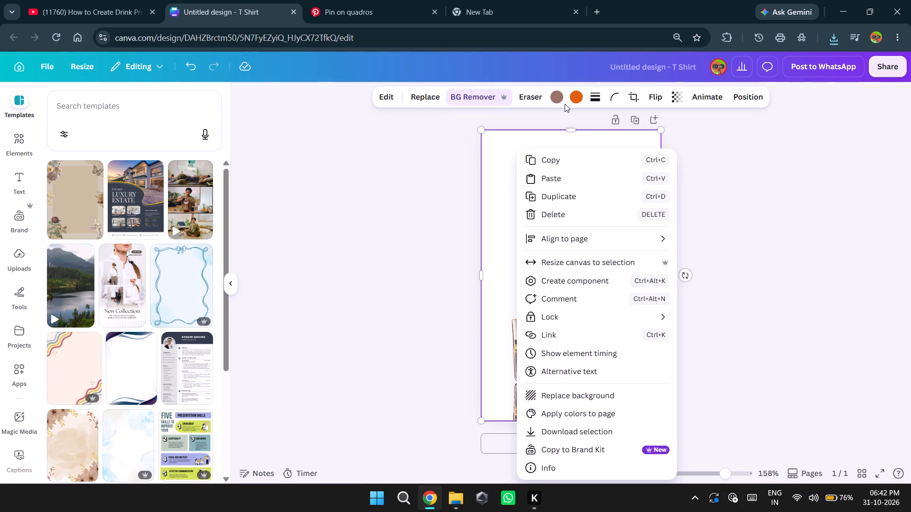
click(549, 413)
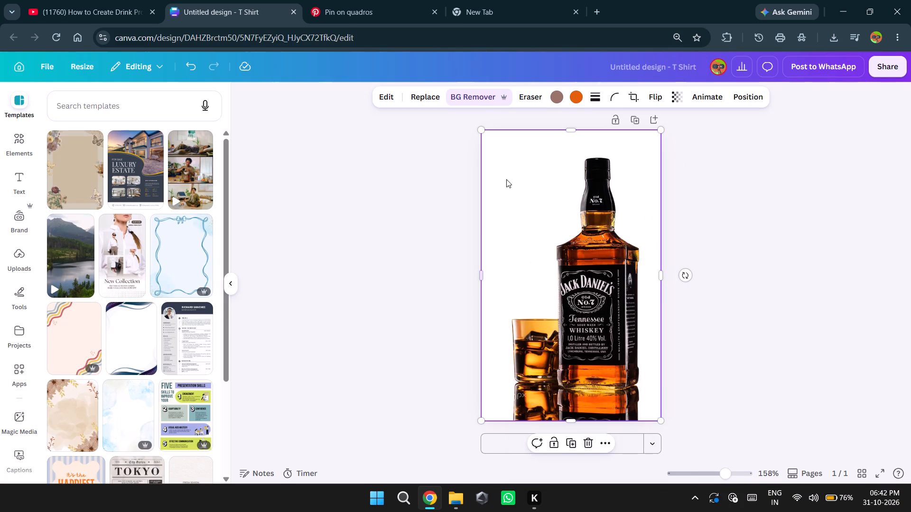
right_click(509, 173)
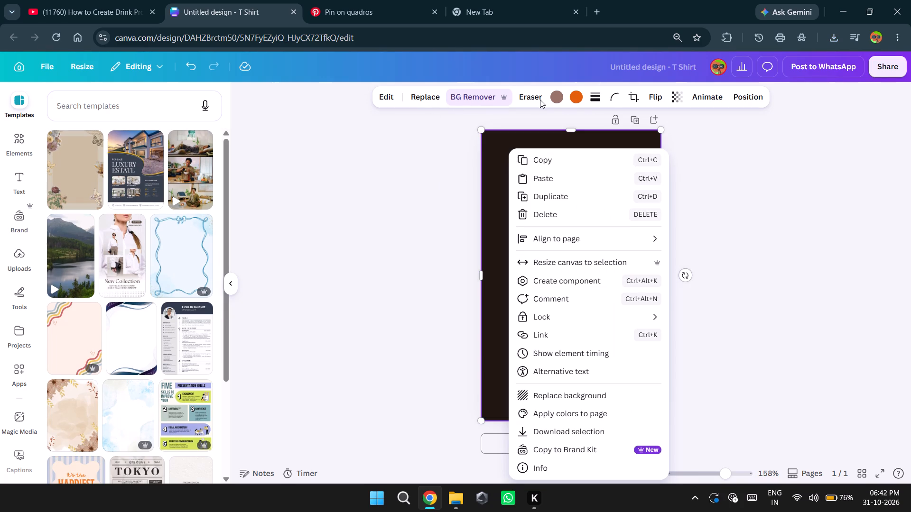
click(417, 225)
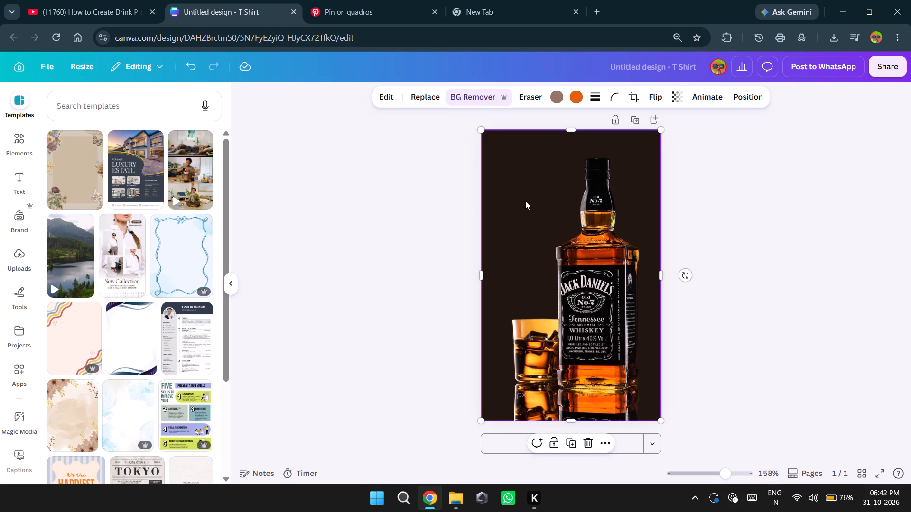
Delete the bottle and glass cutout from the dark brown page.
right_click(525, 201)
click(544, 212)
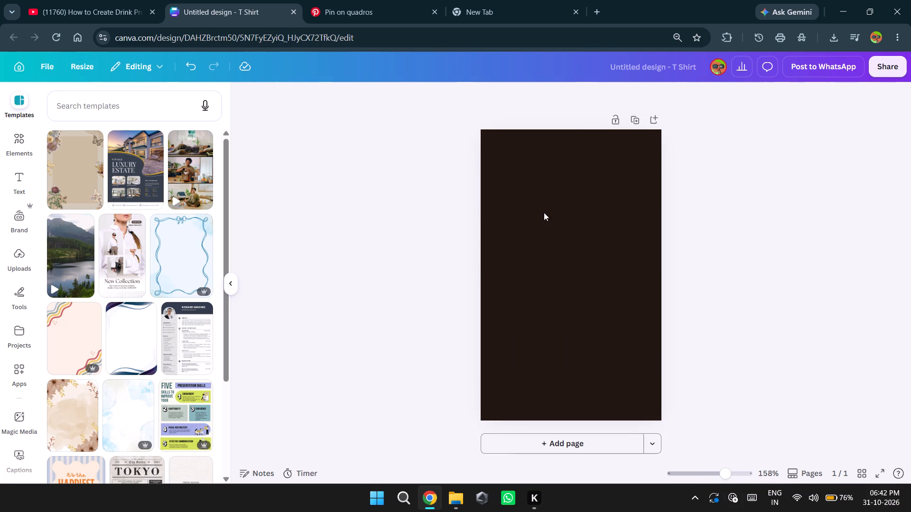
Undo the deletion of the bottle and glass cutout.
click(187, 71)
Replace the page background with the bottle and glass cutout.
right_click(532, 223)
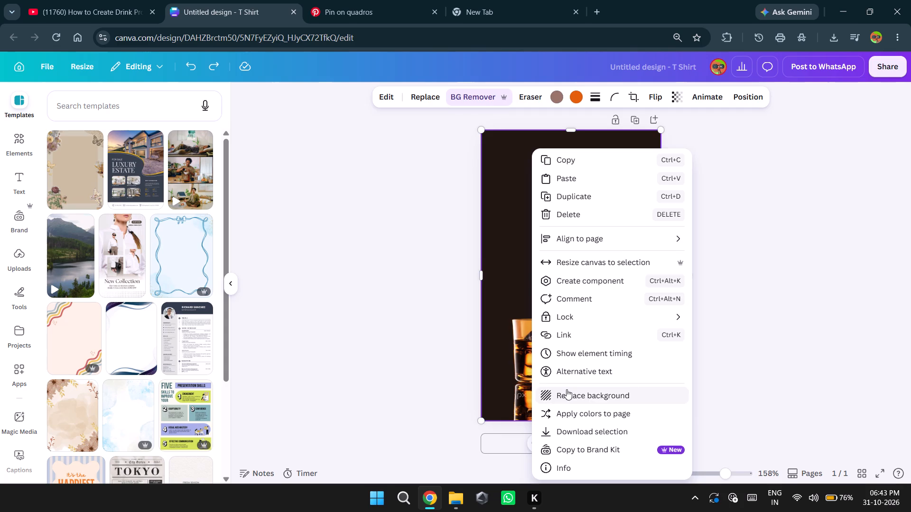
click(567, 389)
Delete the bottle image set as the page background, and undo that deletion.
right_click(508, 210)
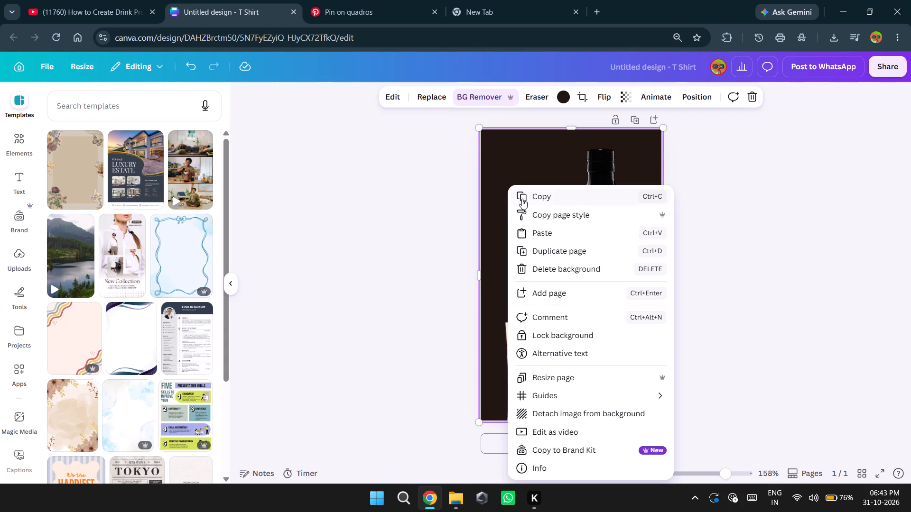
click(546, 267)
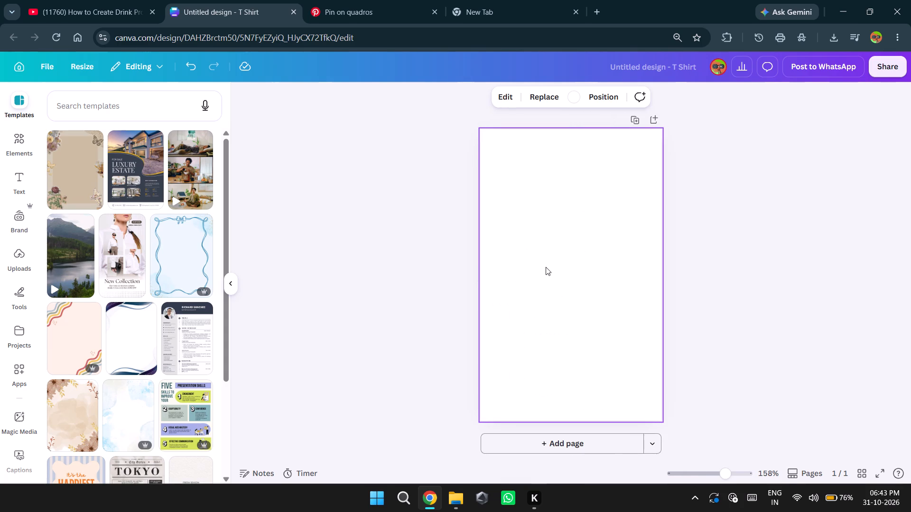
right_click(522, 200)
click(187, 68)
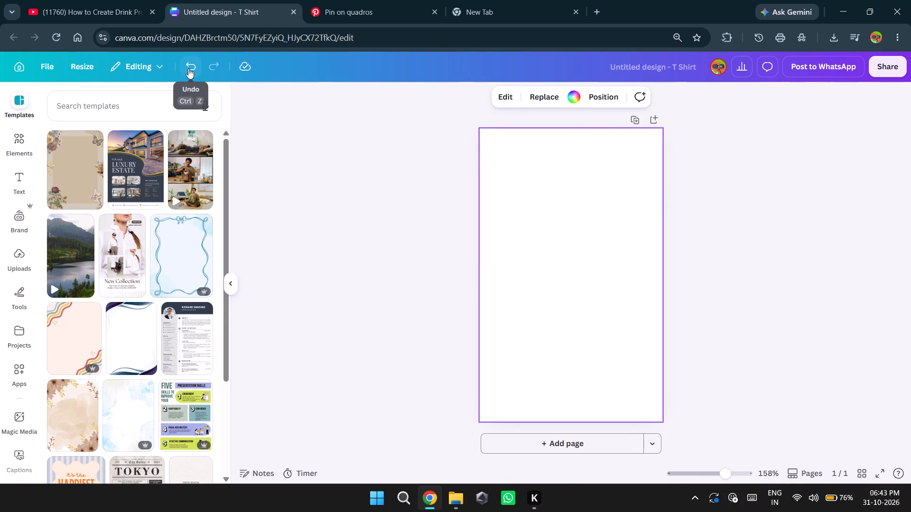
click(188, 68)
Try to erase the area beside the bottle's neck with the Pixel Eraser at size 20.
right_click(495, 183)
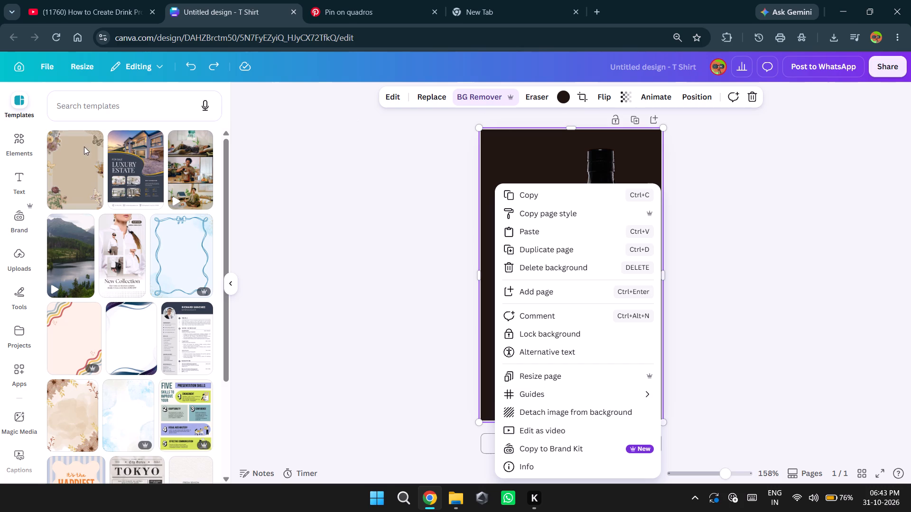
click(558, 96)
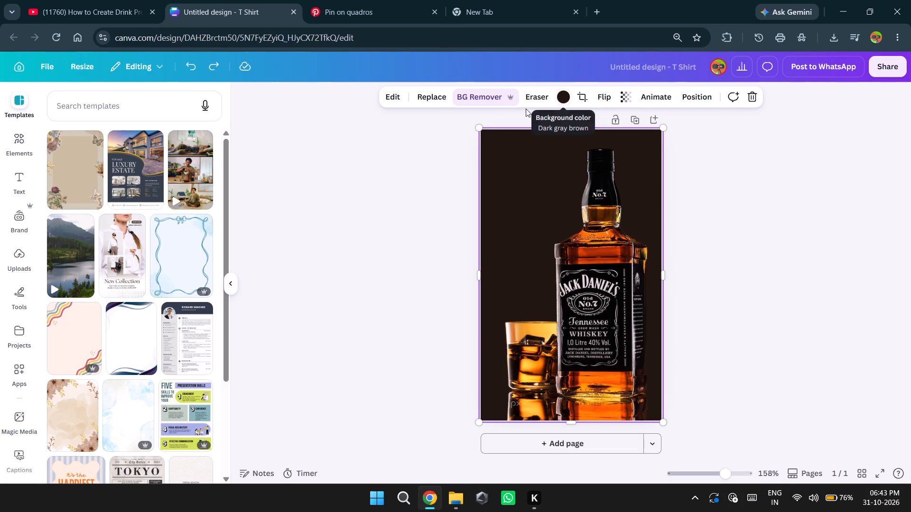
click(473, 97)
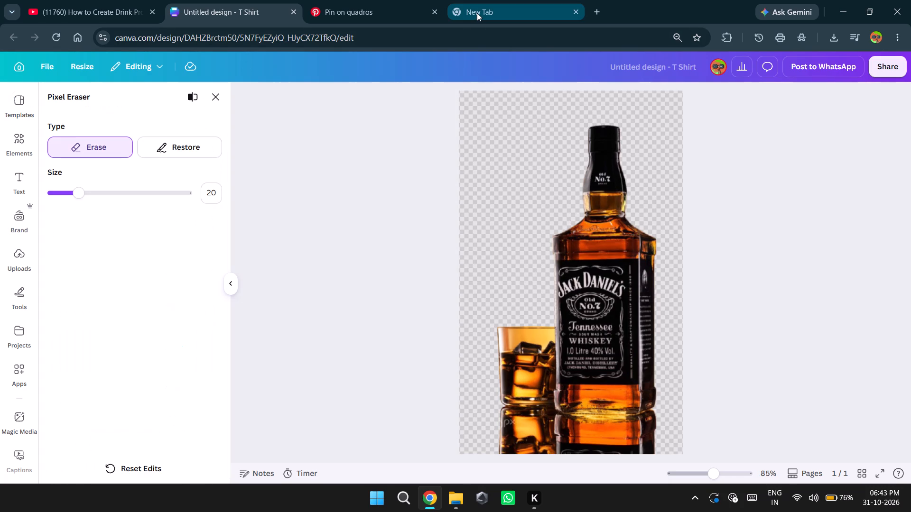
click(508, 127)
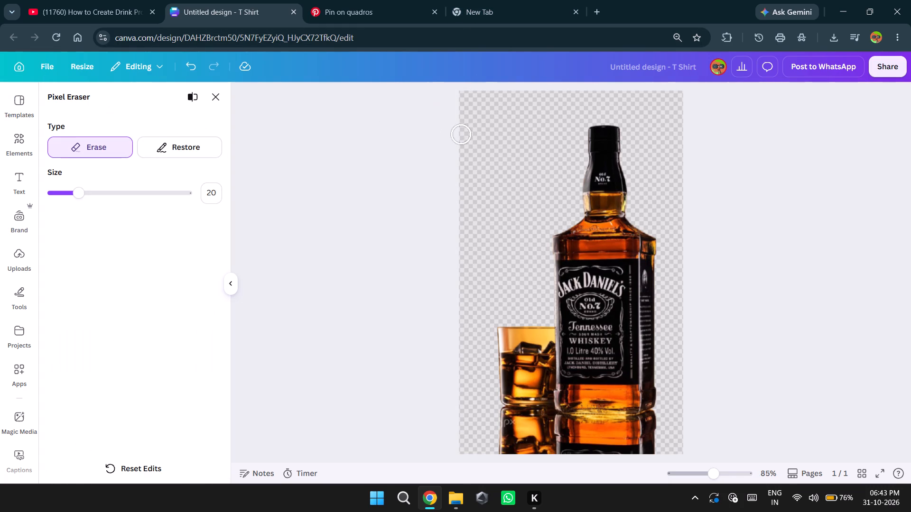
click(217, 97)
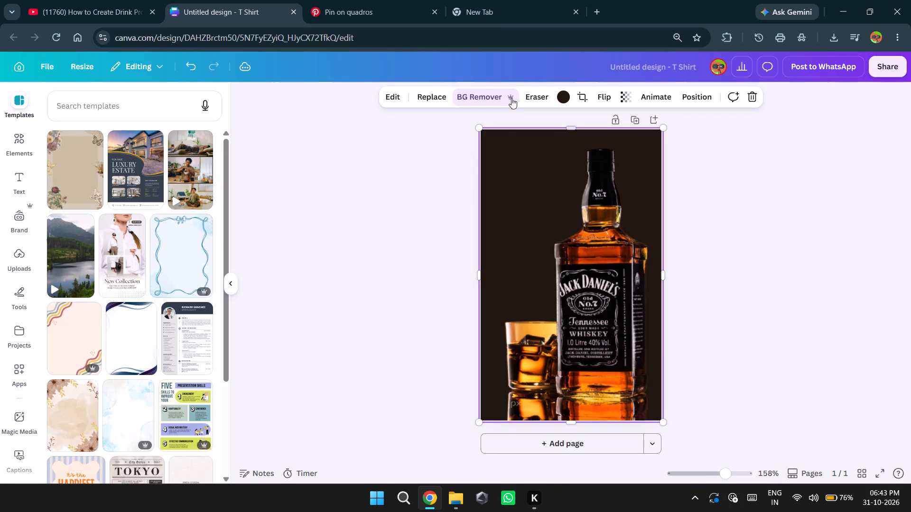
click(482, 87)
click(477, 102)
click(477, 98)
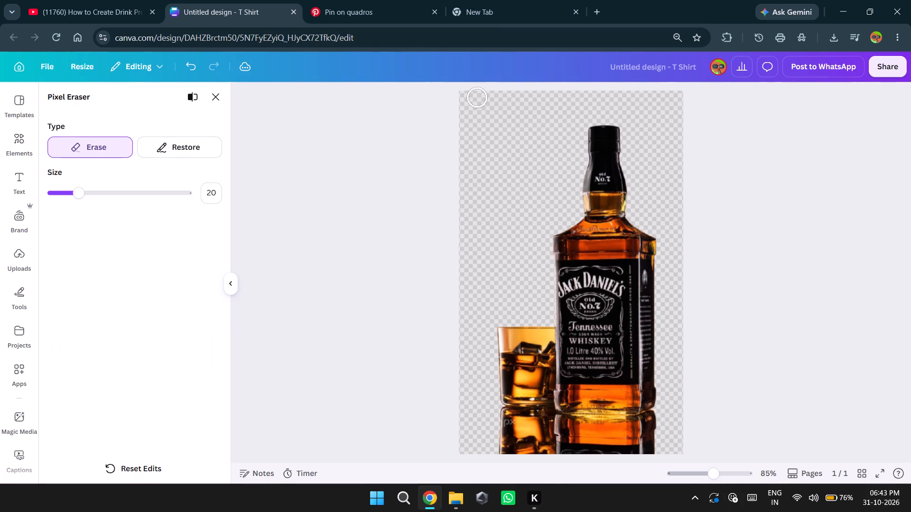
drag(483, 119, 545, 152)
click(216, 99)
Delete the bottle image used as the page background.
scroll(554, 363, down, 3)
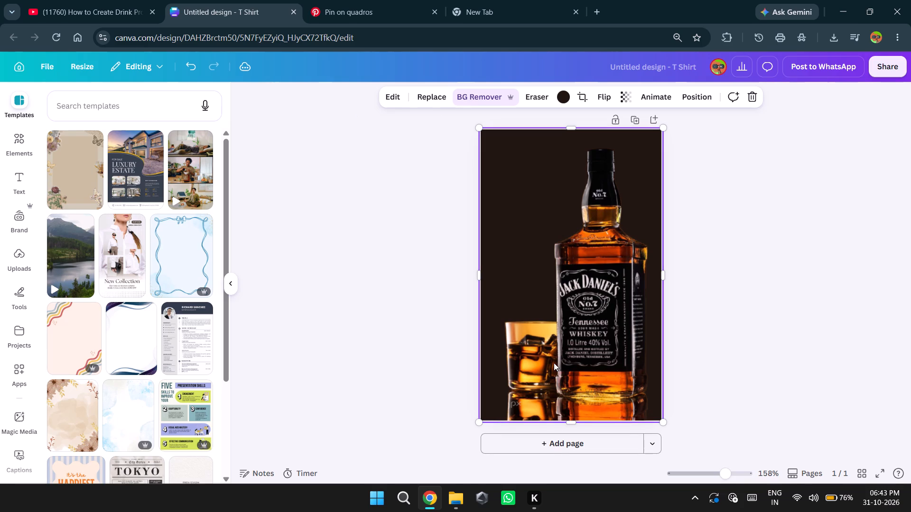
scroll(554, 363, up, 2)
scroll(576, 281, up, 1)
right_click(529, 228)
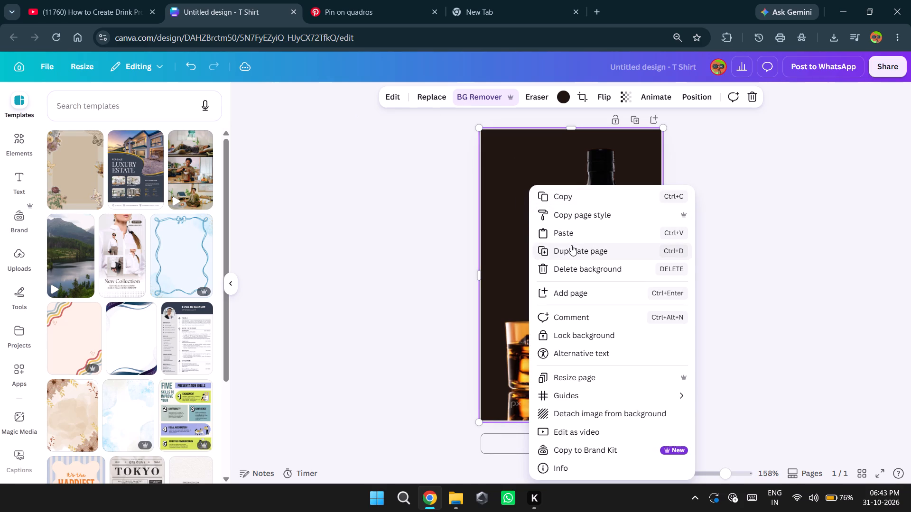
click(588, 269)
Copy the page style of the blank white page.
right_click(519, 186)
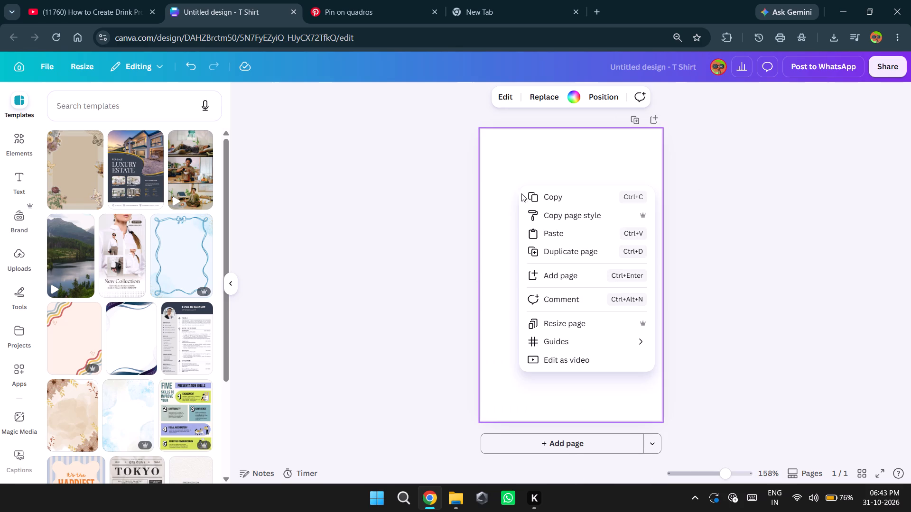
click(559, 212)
Undo the recent background edits back to the bottle and glass cutout on a white page.
double_click(189, 64)
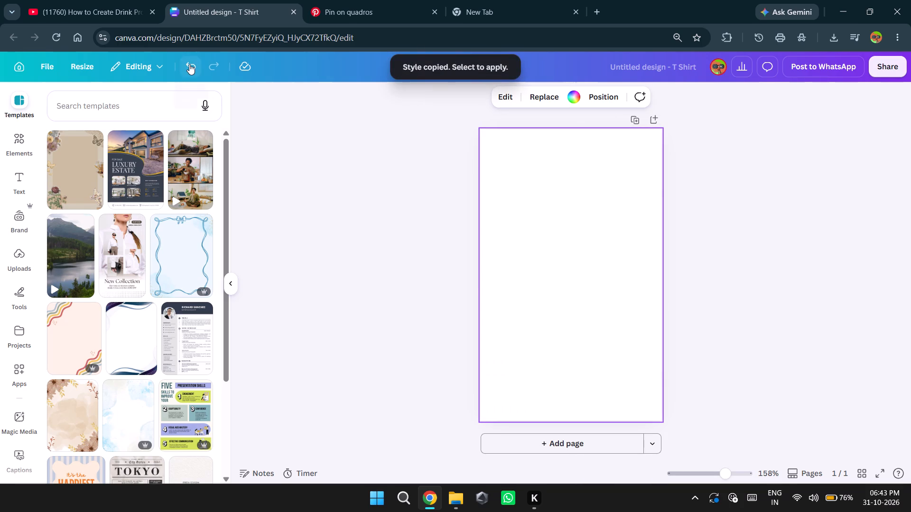
click(189, 64)
click(189, 64)
click(189, 64)
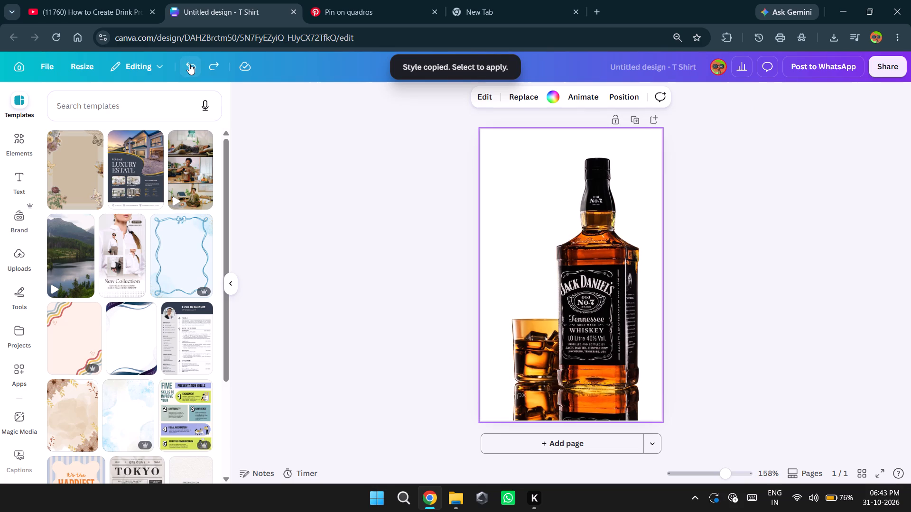
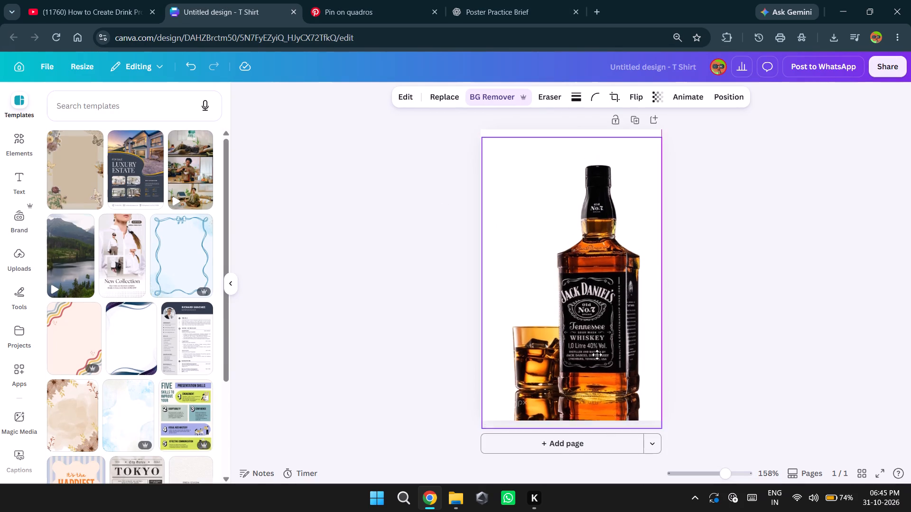
drag(597, 355, 588, 326)
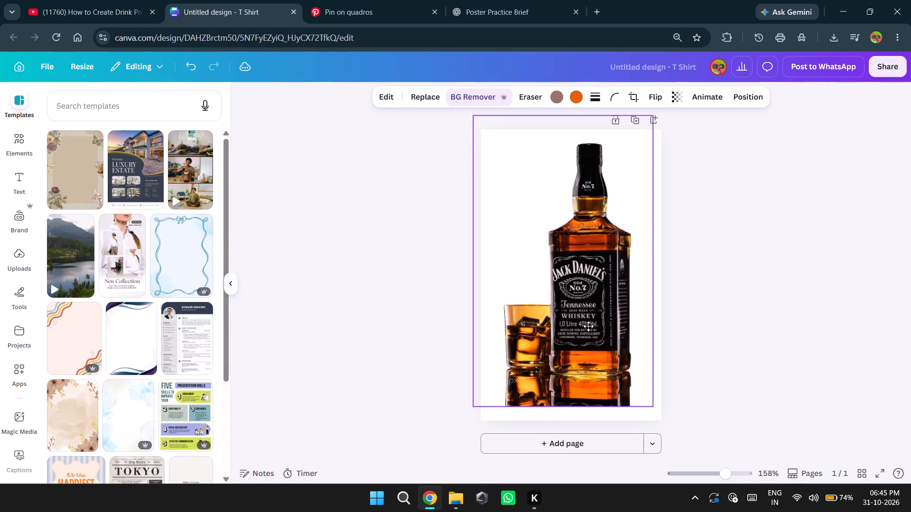
drag(588, 326, 589, 341)
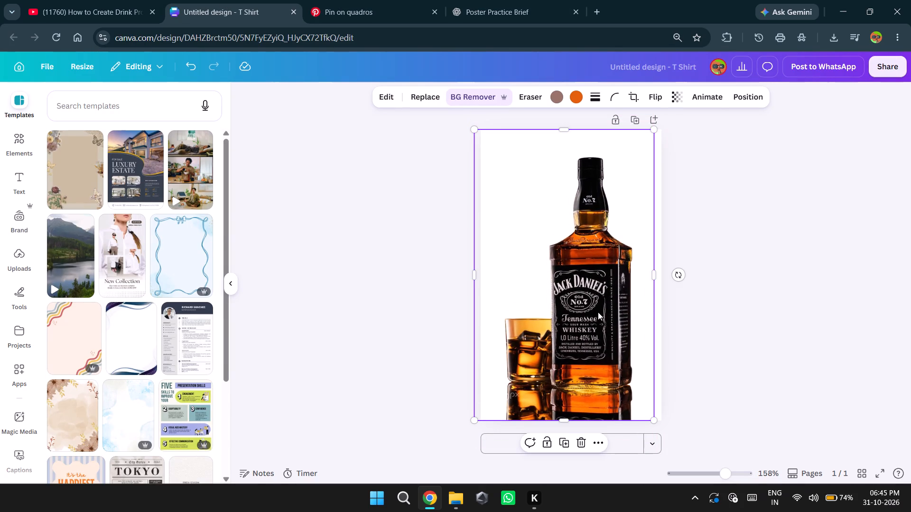
Resize the canvas to the selected bottle and glass image and deselect it.
right_click(598, 312)
click(664, 265)
click(749, 303)
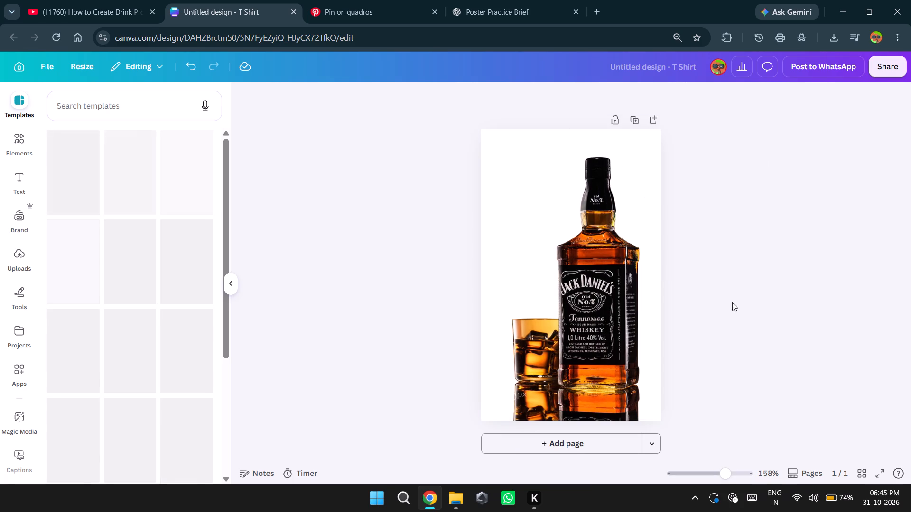
click(94, 93)
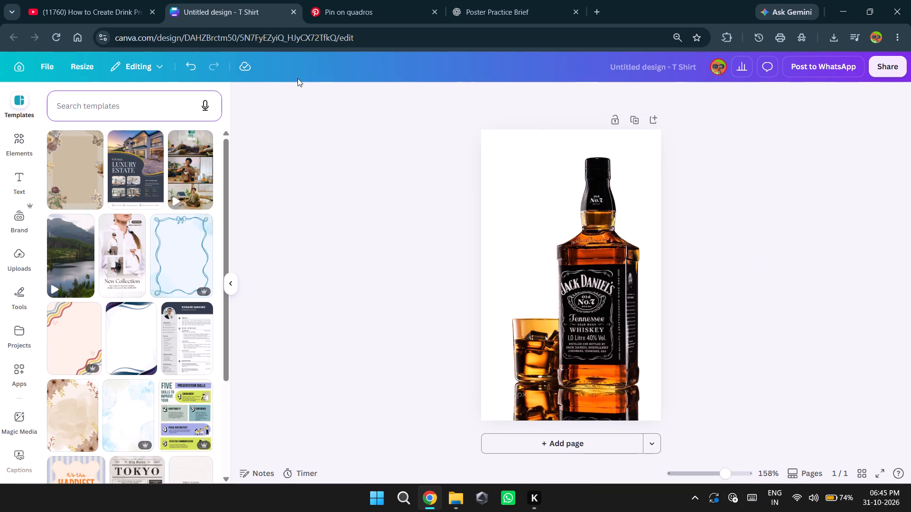
Delete the bottle and glass image from the page.
right_click(556, 197)
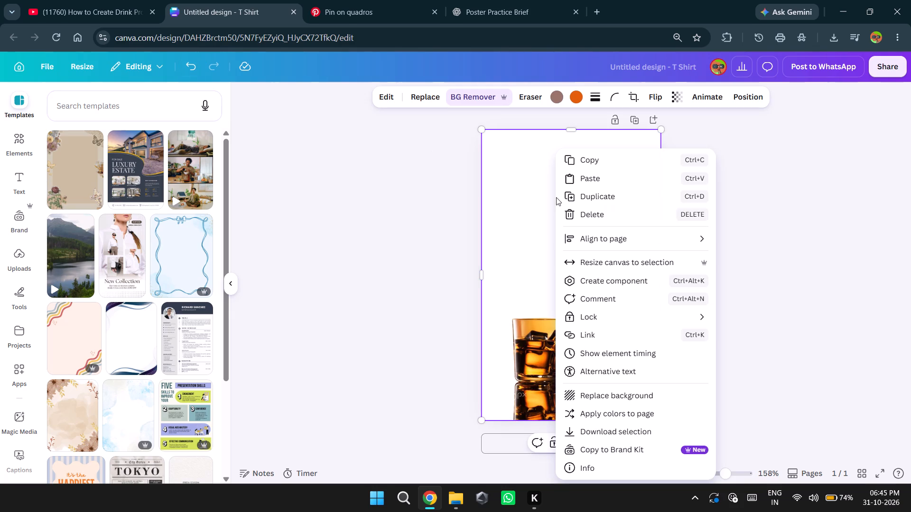
click(598, 214)
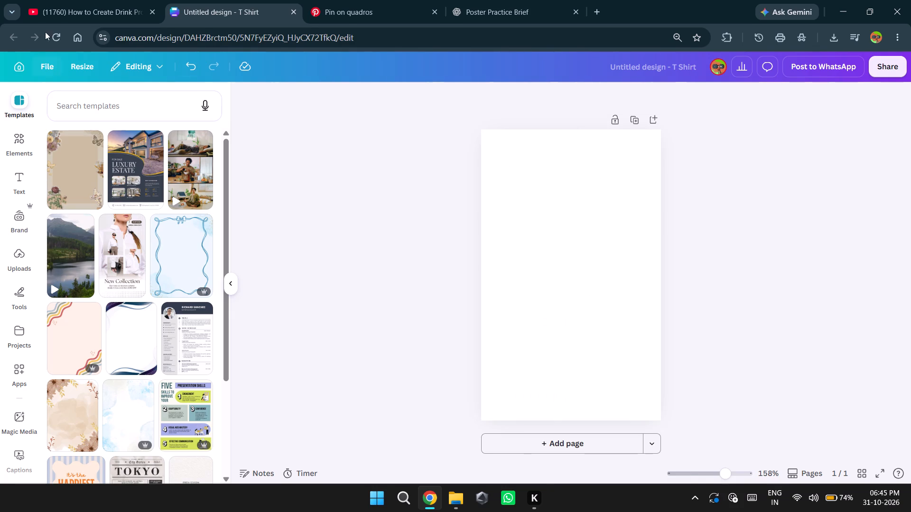
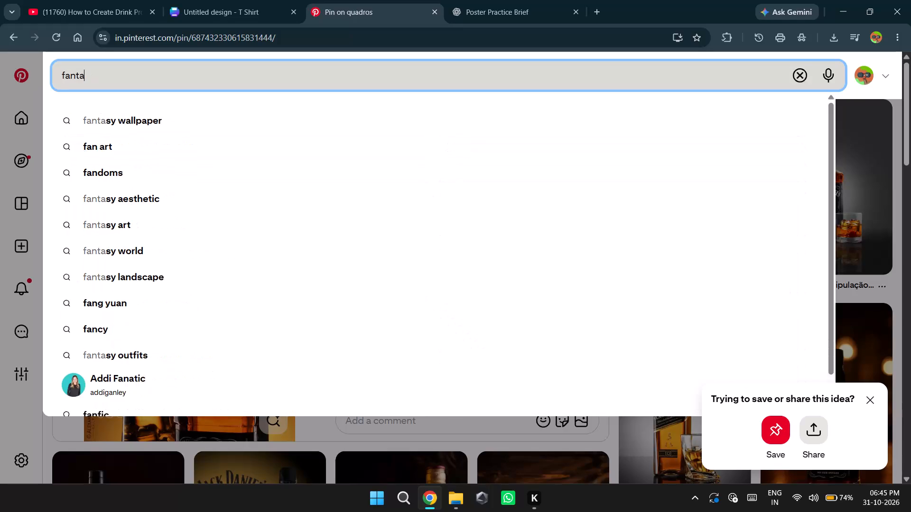
Replace the Pinterest search text with "old monk" and run the search.
key(BackSpace)
key(BackSpace)
key(BackSpace)
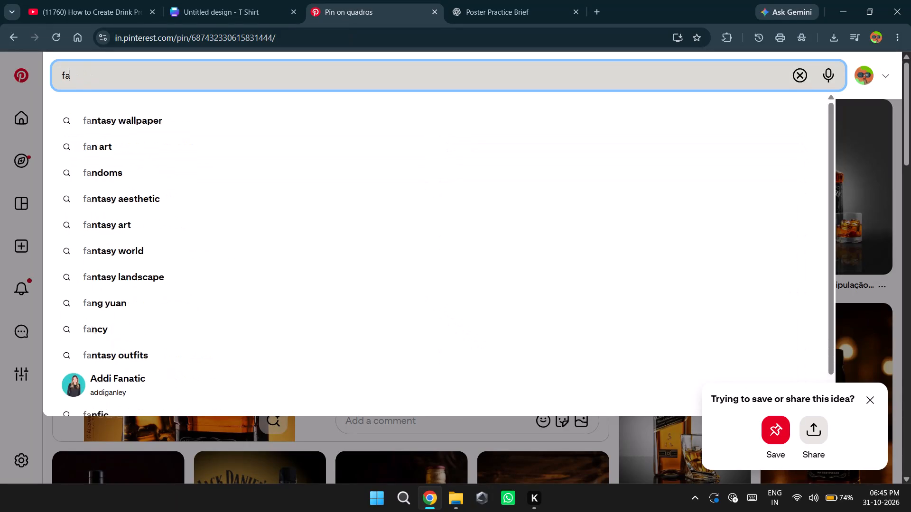
key(BackSpace)
key(BackSpace)
key(BackSpace)
text(old monk)
key(Return)
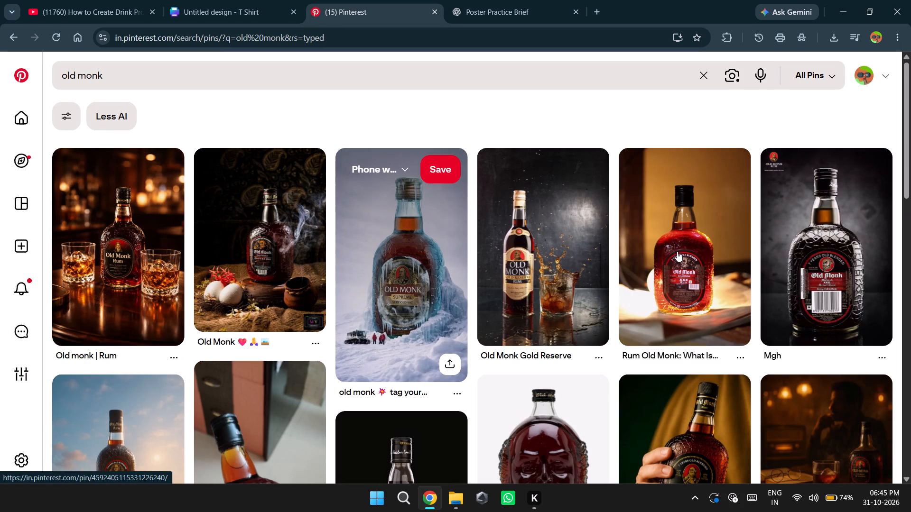
Open the pin of the dark Old Monk rum bottle on grey and save its image as bottole1, overwriting the existing file.
right_click(818, 250)
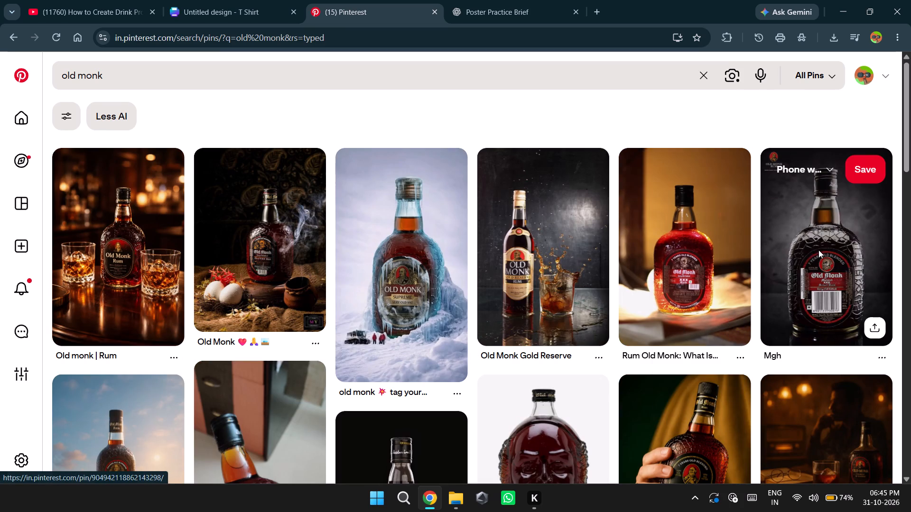
click(854, 277)
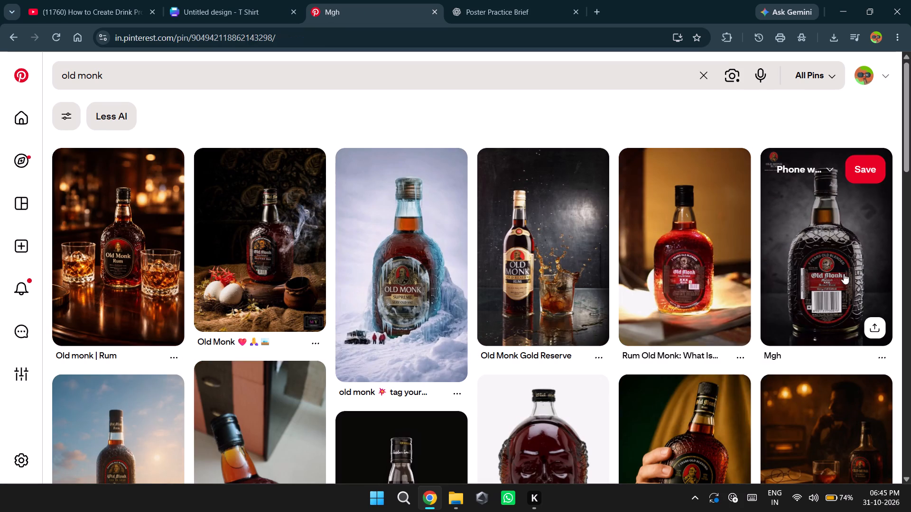
scroll(835, 273, down, 1)
scroll(348, 276, up, 1)
right_click(193, 272)
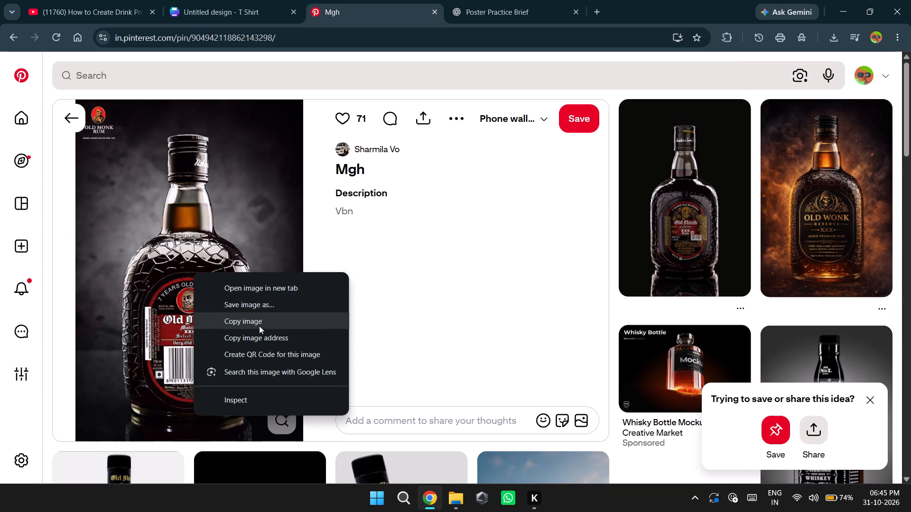
click(261, 302)
text(boo)
key(BackSpace)
text(ttole)
key(1)
key(Return)
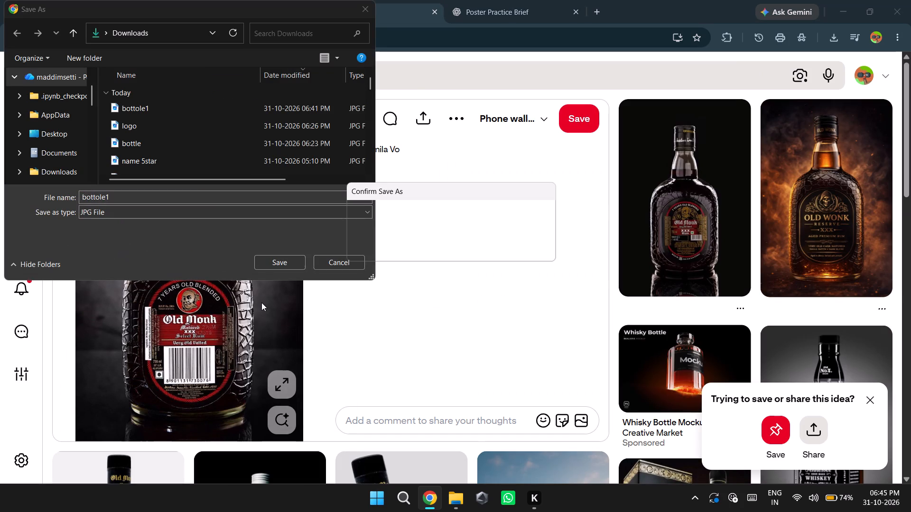
click(492, 246)
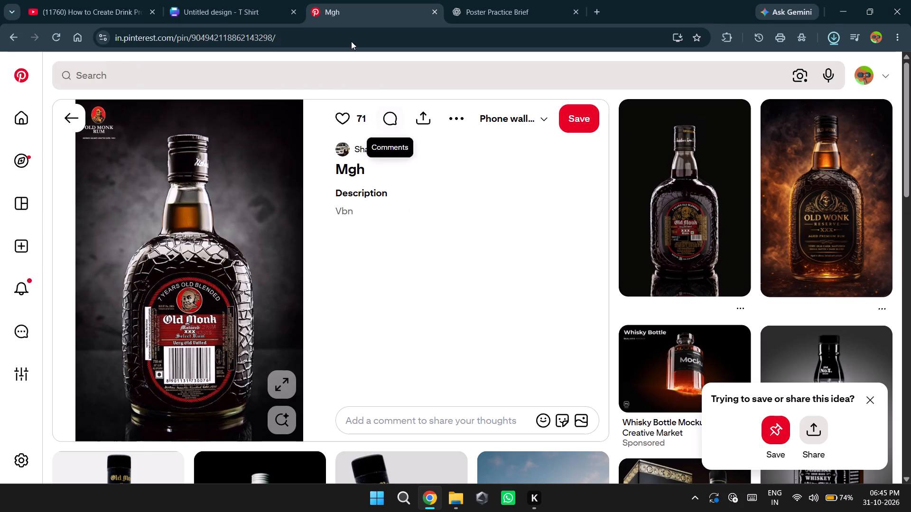
Switch to the Canva design and upload the saved bottole1 image.
click(268, 14)
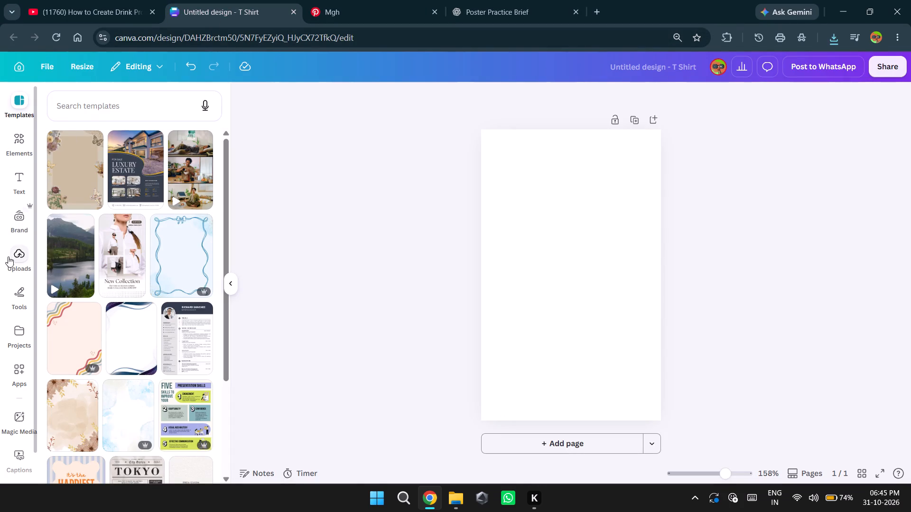
click(17, 269)
click(87, 136)
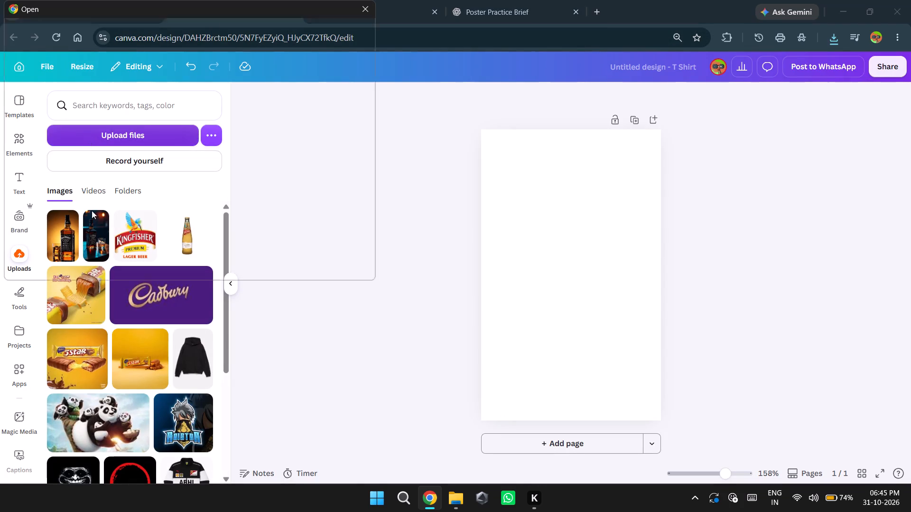
double_click(129, 104)
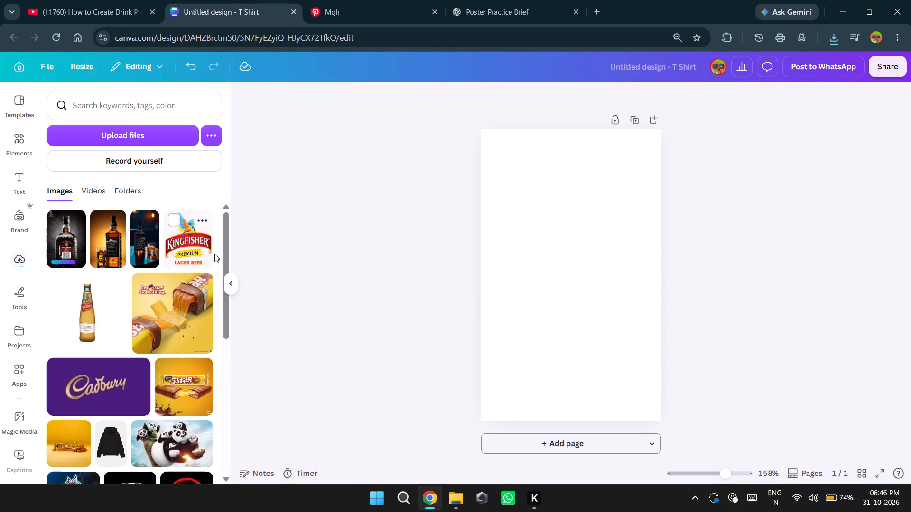
Place the uploaded Old Monk bottle image on the blank page, keeping only one centred copy and deleting the duplicate.
double_click(74, 235)
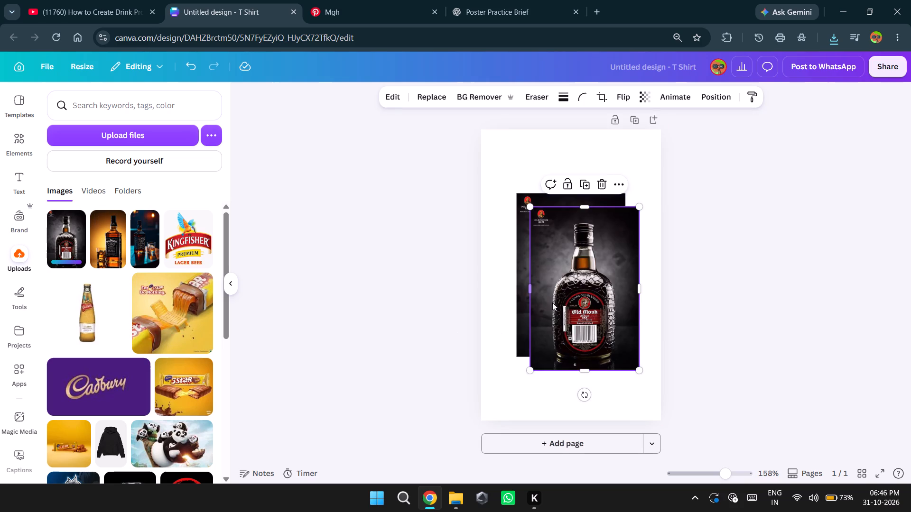
drag(614, 255, 618, 299)
click(605, 229)
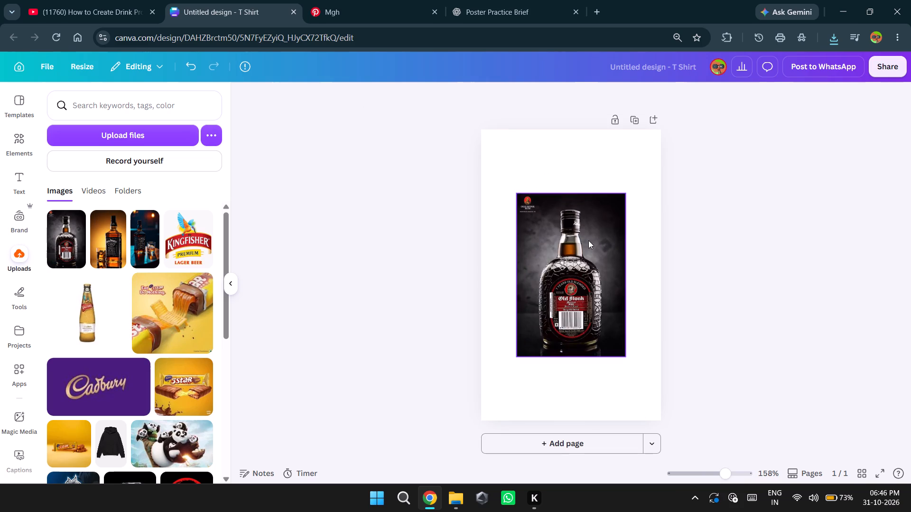
Remove the background from the Old Monk bottle image on the page.
click(583, 245)
click(482, 93)
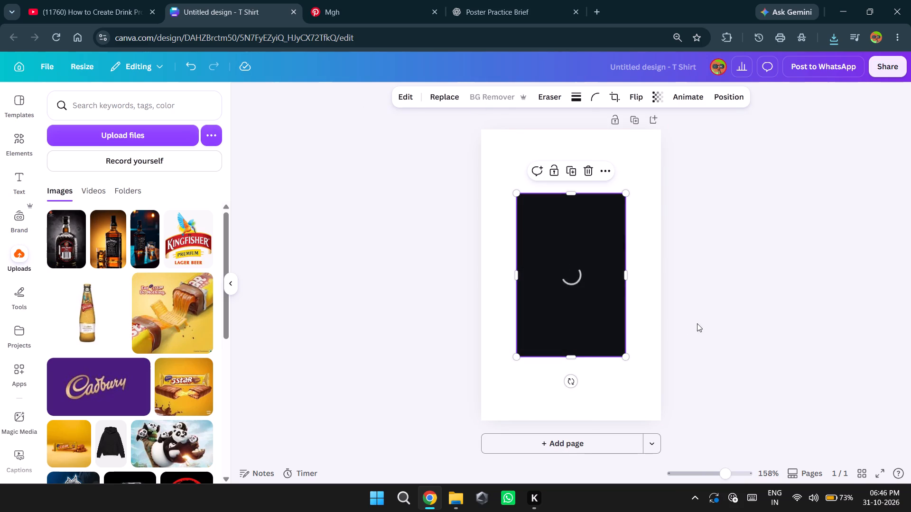
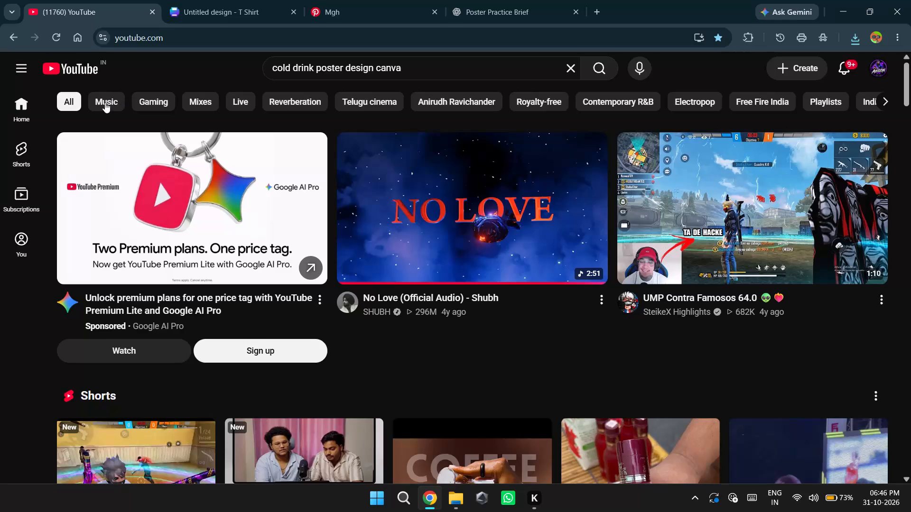
Browse the YouTube home feed and open the "Mix - Hip-hop" playlist.
scroll(468, 249, down, 1)
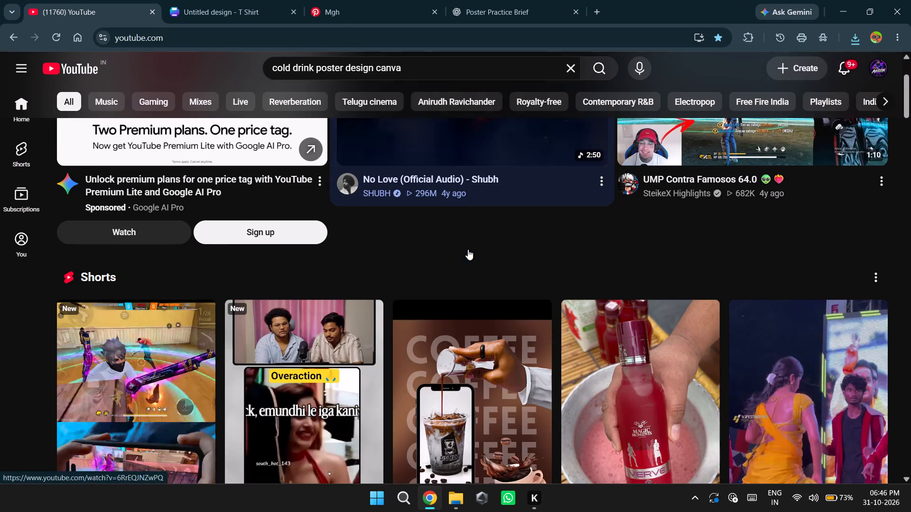
scroll(467, 250, down, 1)
scroll(447, 370, down, 3)
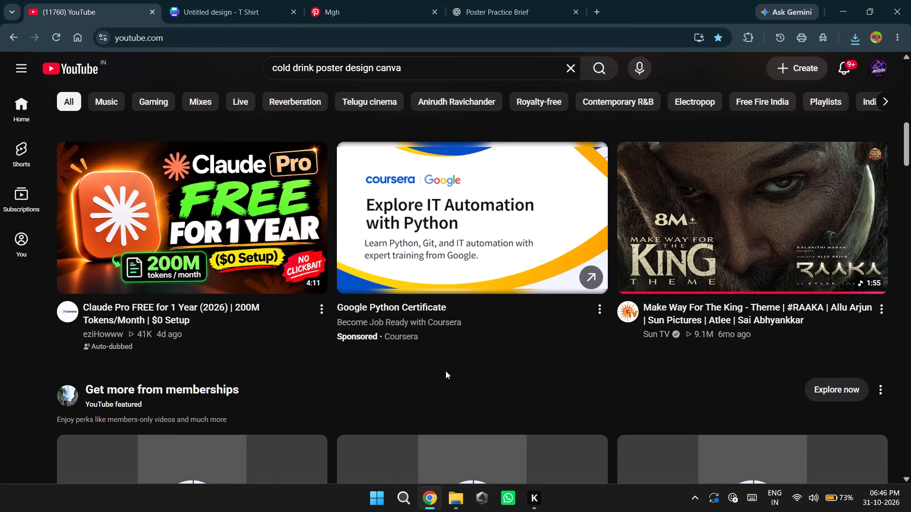
scroll(444, 370, down, 3)
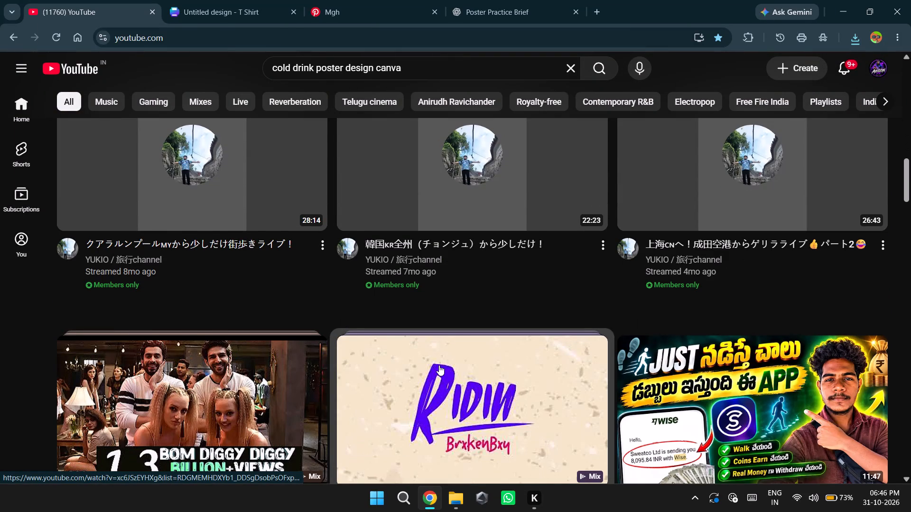
scroll(439, 365, down, 2)
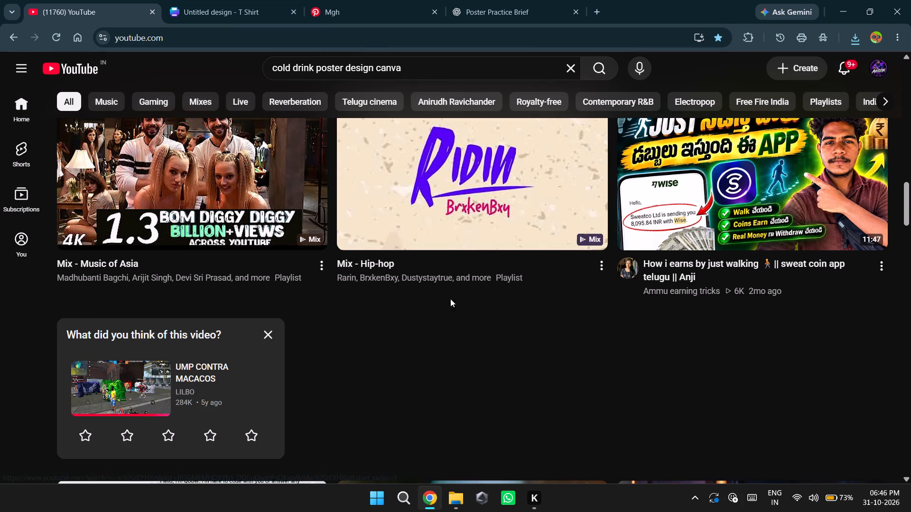
click(477, 237)
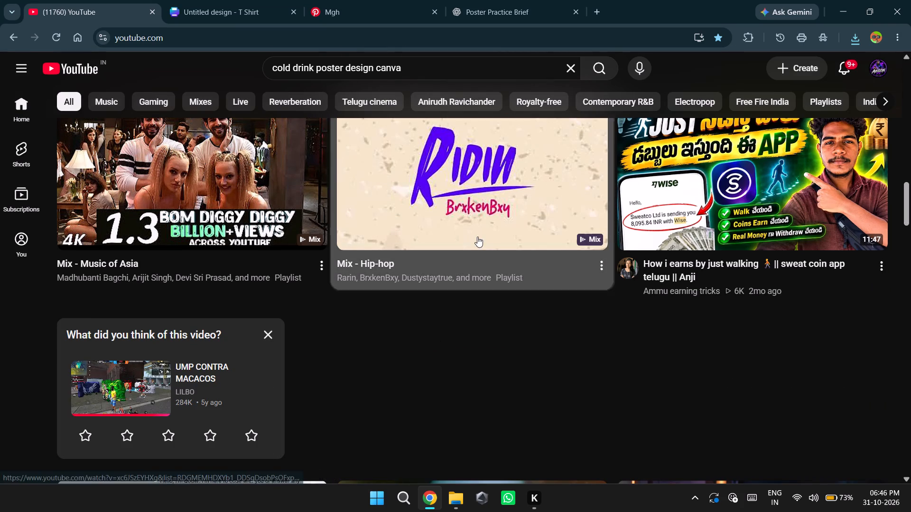
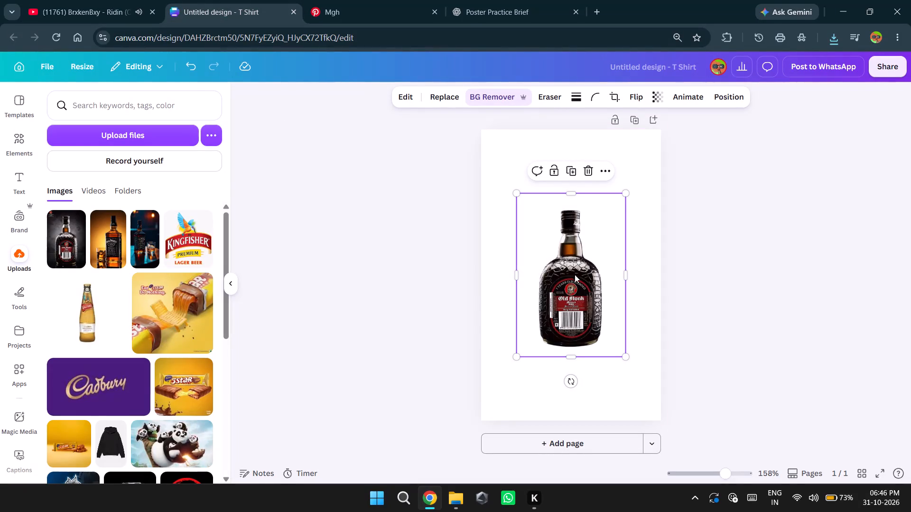
Enlarge the Old Monk bottle on the page by extending the image frame's bottom edge downward.
drag(576, 357, 574, 388)
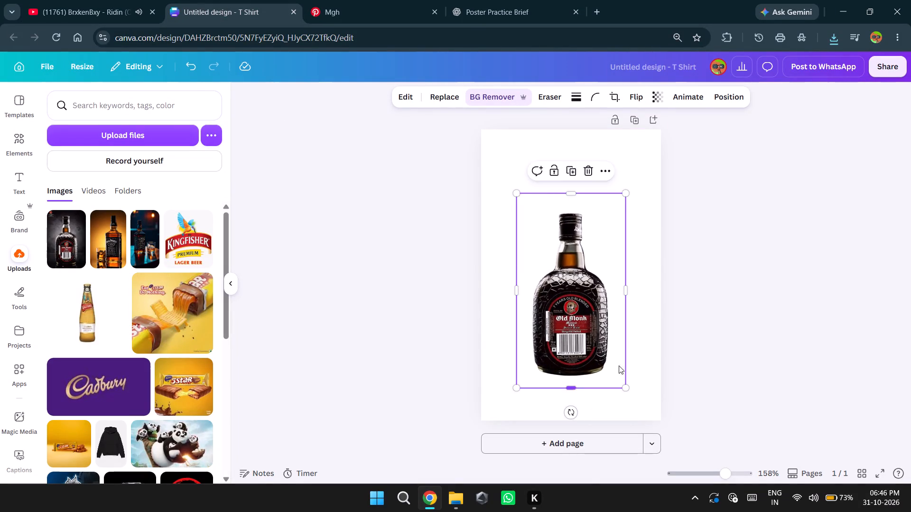
click(643, 282)
click(638, 260)
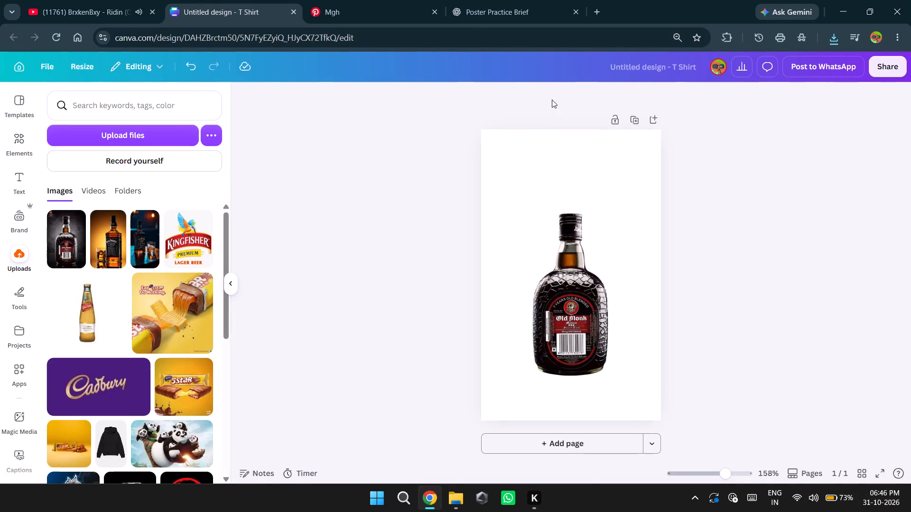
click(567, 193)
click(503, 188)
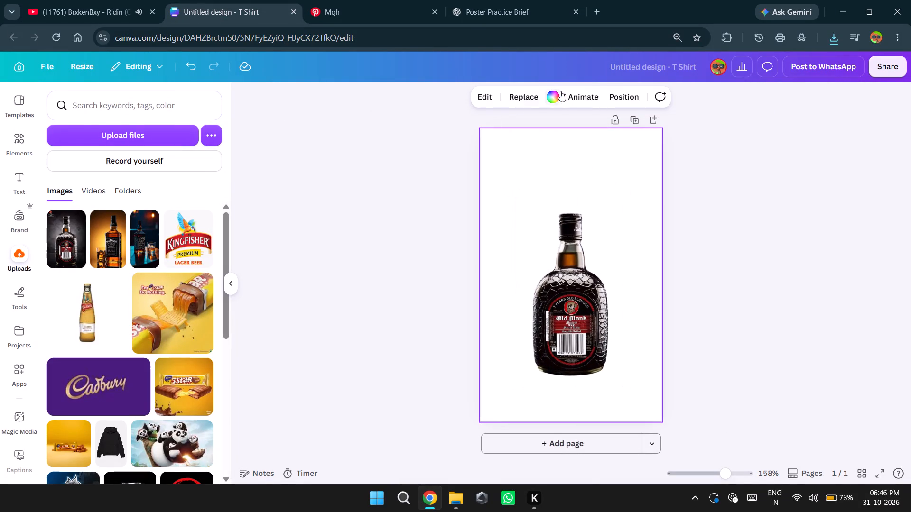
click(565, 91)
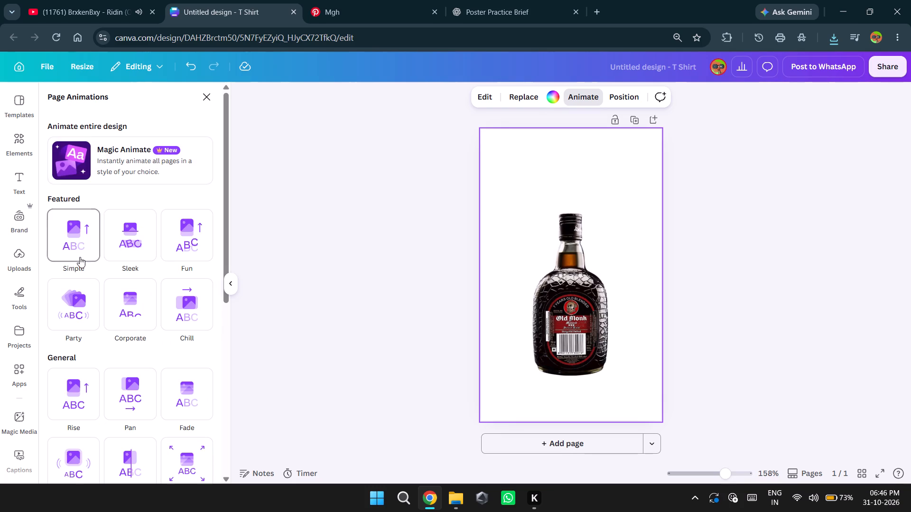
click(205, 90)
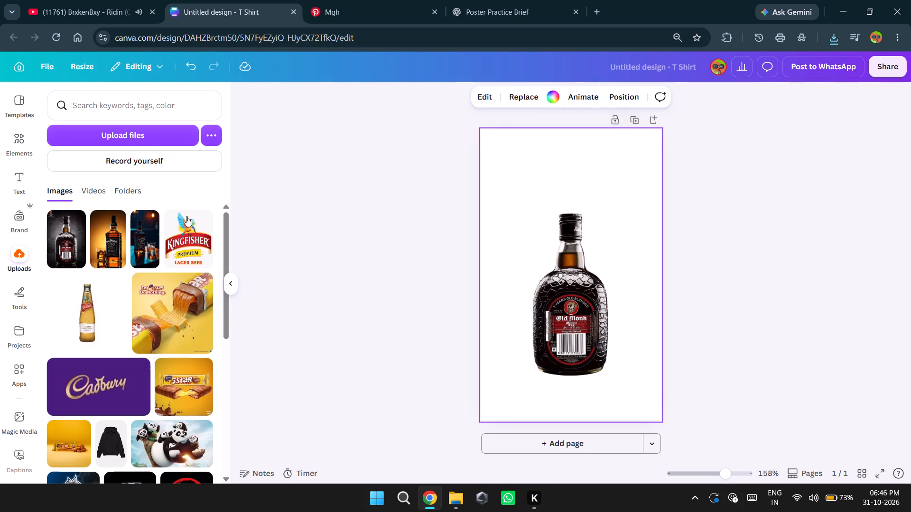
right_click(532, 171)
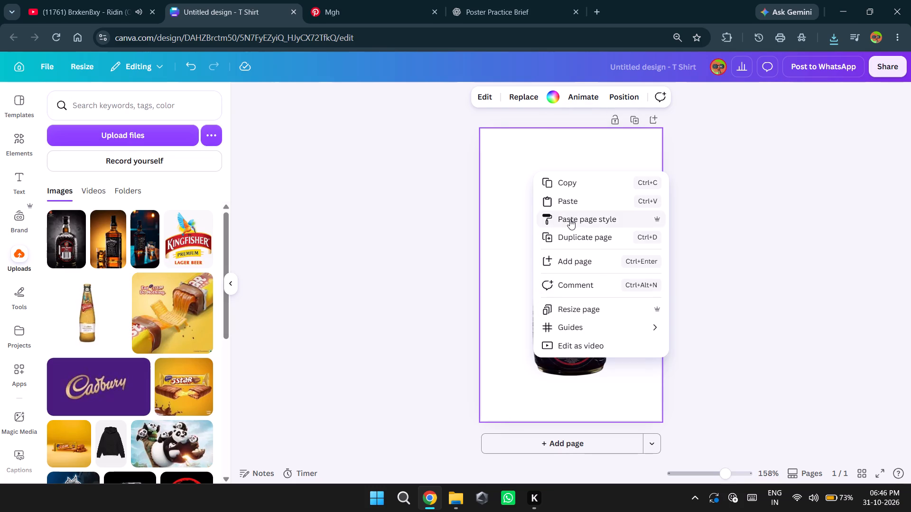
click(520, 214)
Open the page's edit options, view the Brand Kit colors page for adding a color theme, and return to the design.
click(492, 95)
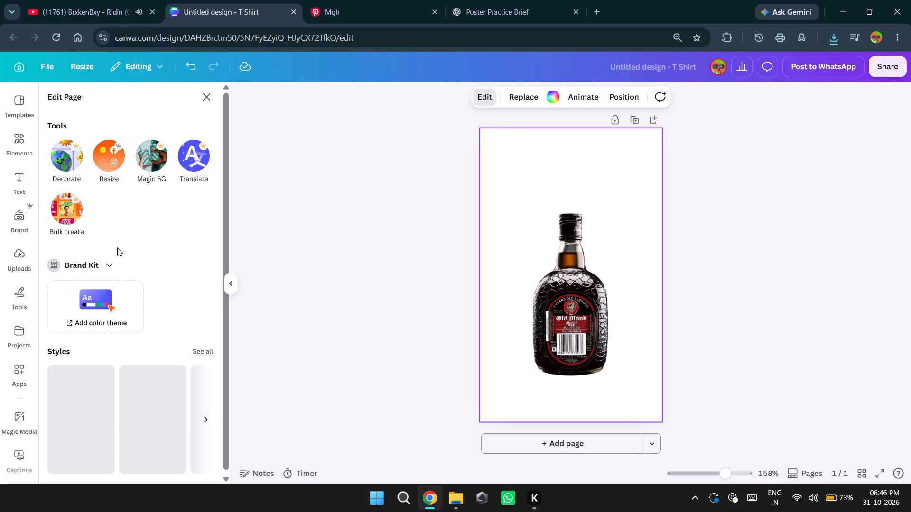
click(121, 302)
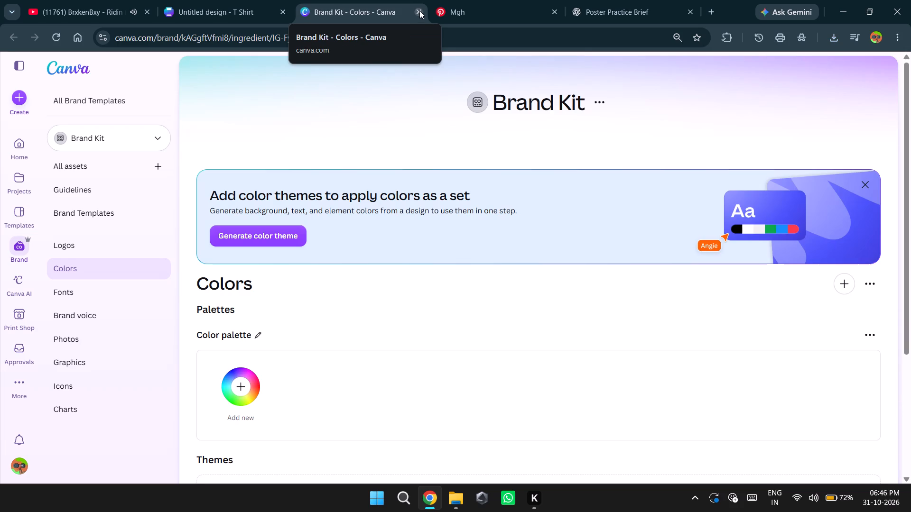
click(419, 10)
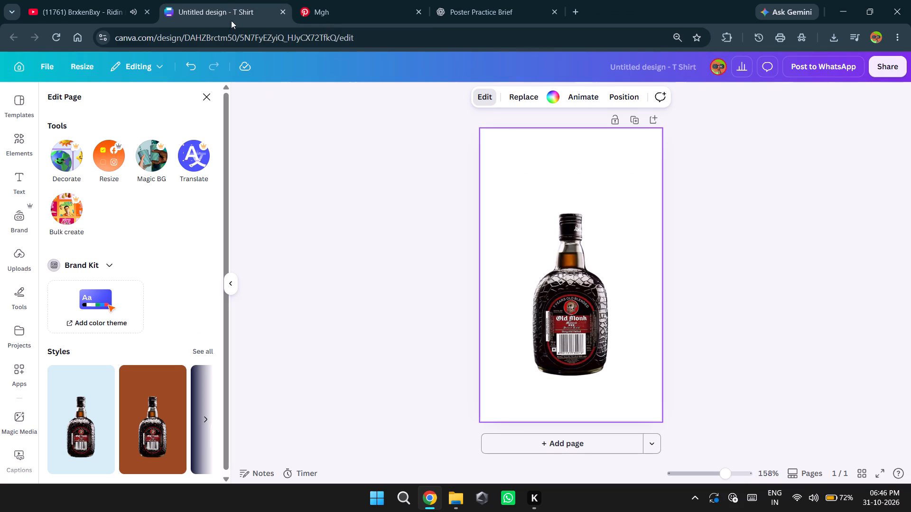
right_click(506, 164)
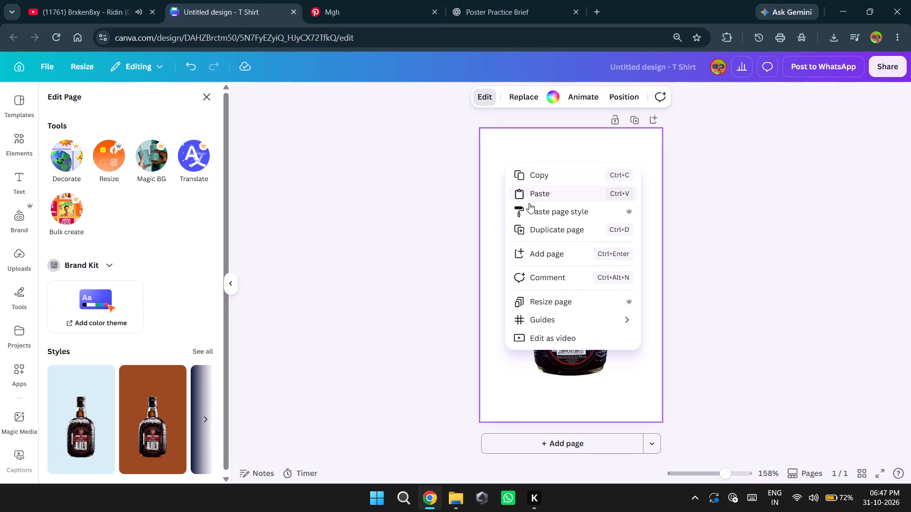
click(531, 205)
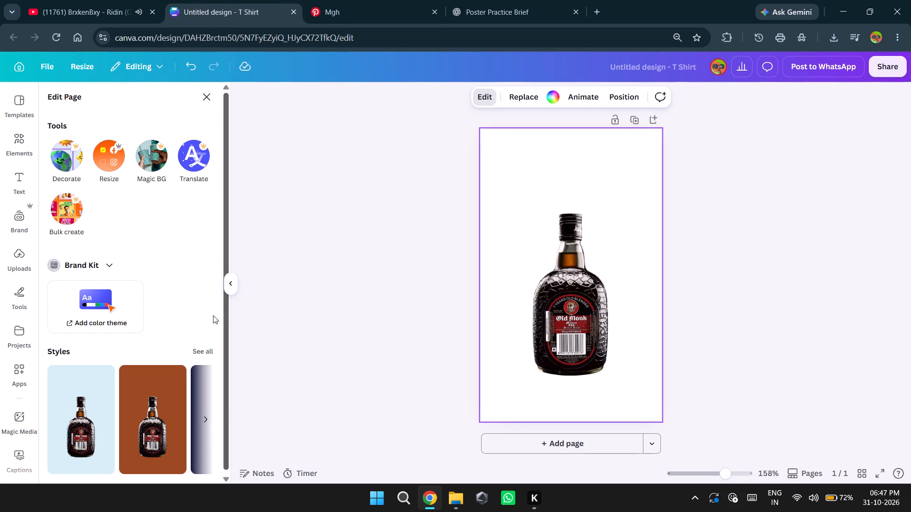
Browse the suggested page styles for a background color that suits the bottle.
scroll(137, 336, down, 4)
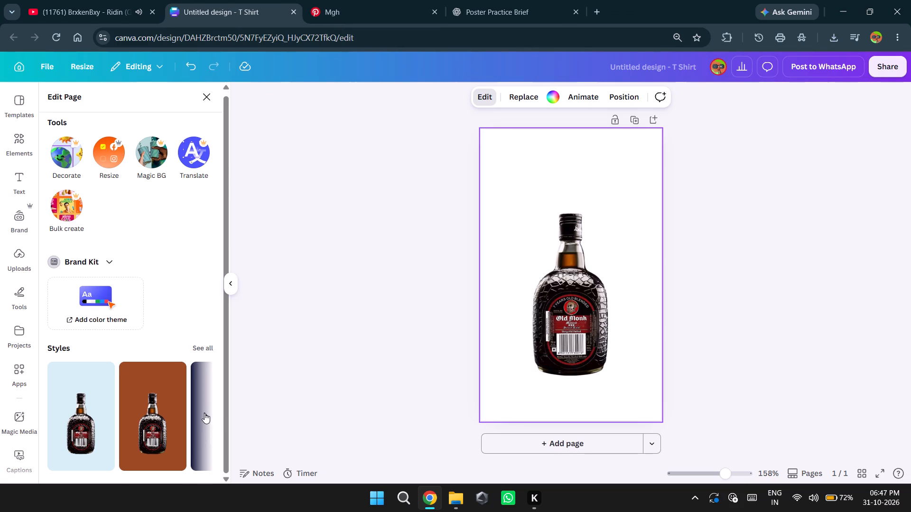
click(205, 413)
click(205, 413)
click(205, 413)
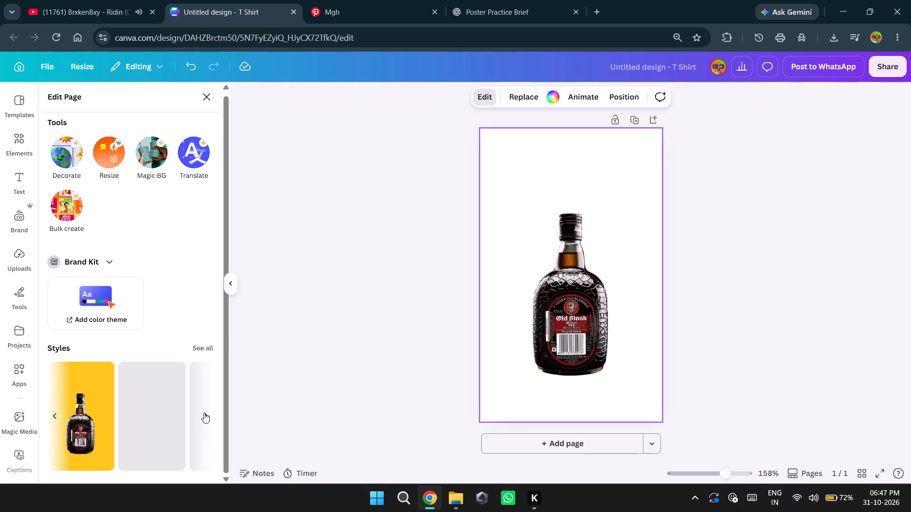
click(204, 412)
click(204, 412)
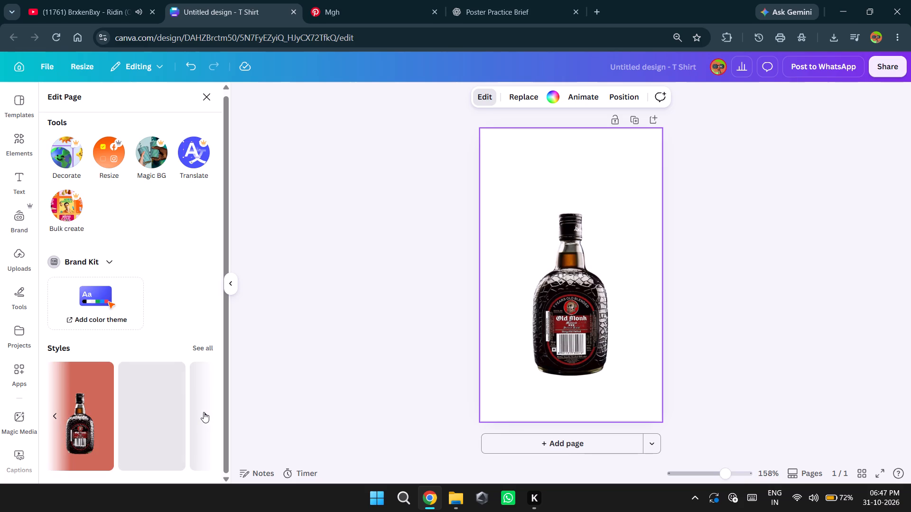
click(204, 412)
click(204, 412)
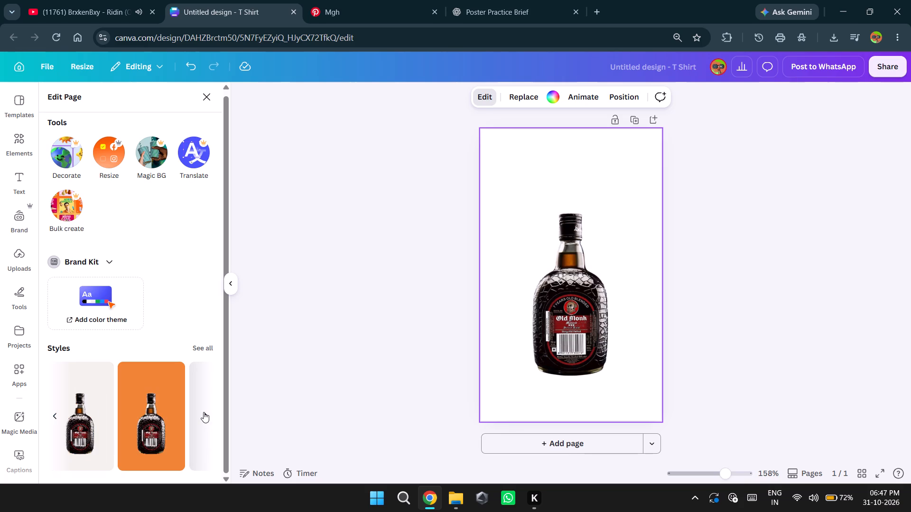
click(204, 412)
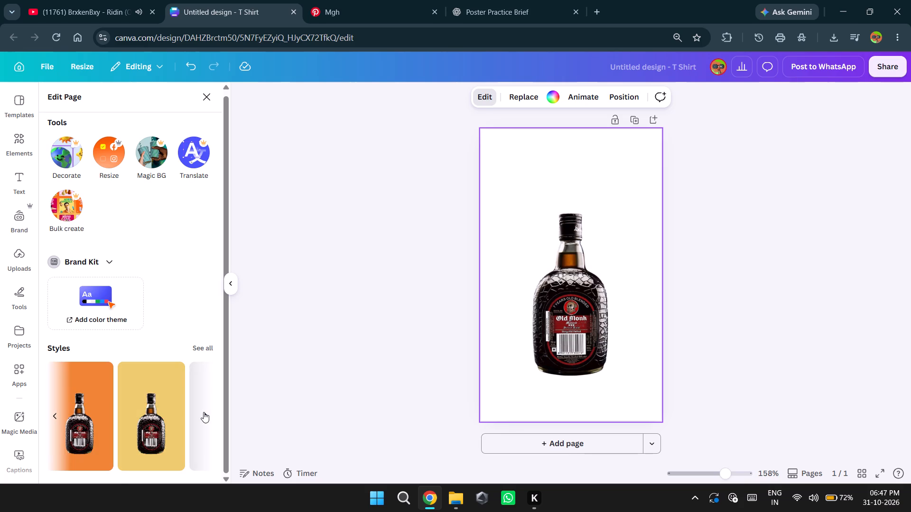
click(204, 412)
click(204, 412)
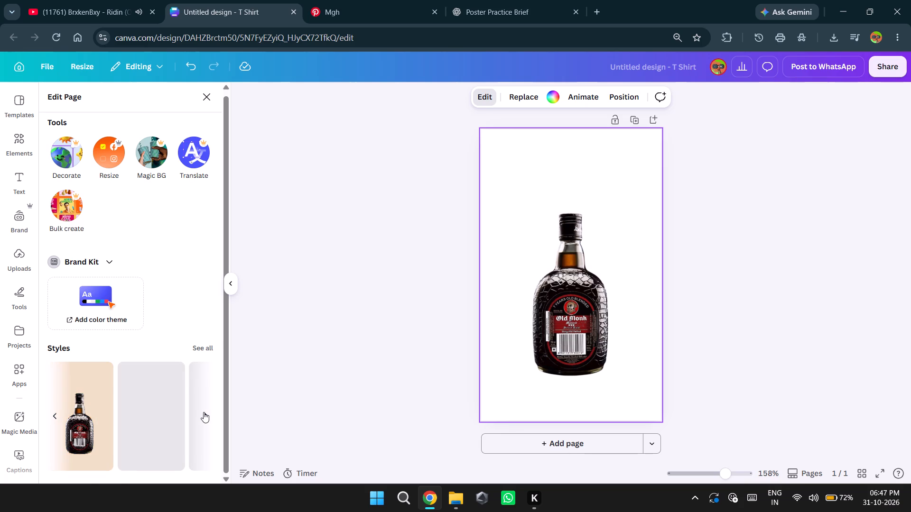
click(204, 412)
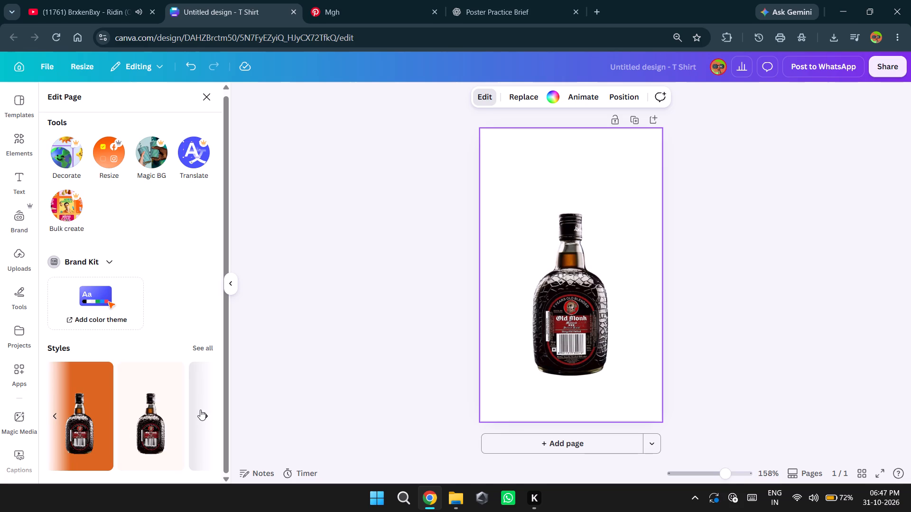
click(200, 410)
click(200, 410)
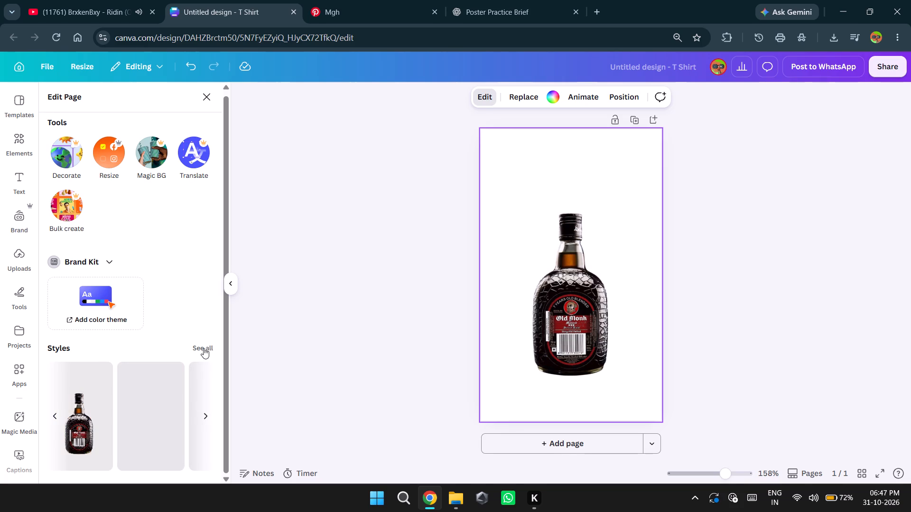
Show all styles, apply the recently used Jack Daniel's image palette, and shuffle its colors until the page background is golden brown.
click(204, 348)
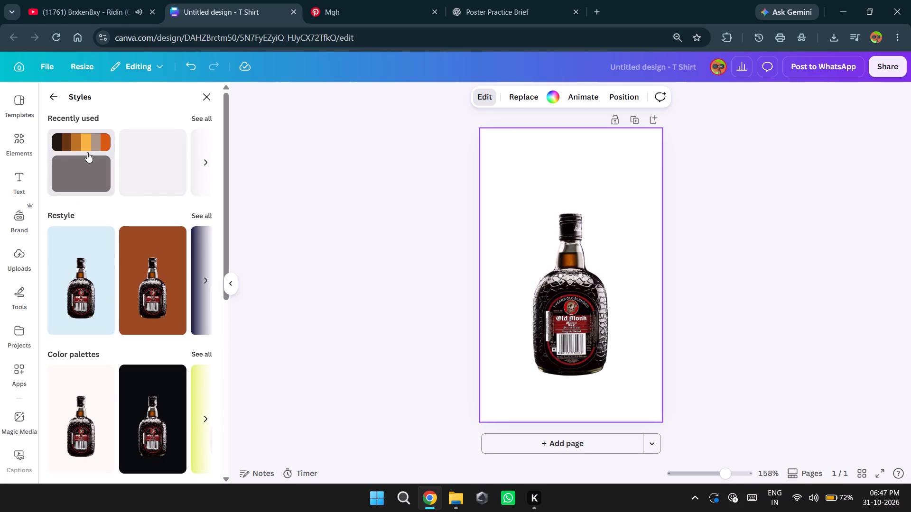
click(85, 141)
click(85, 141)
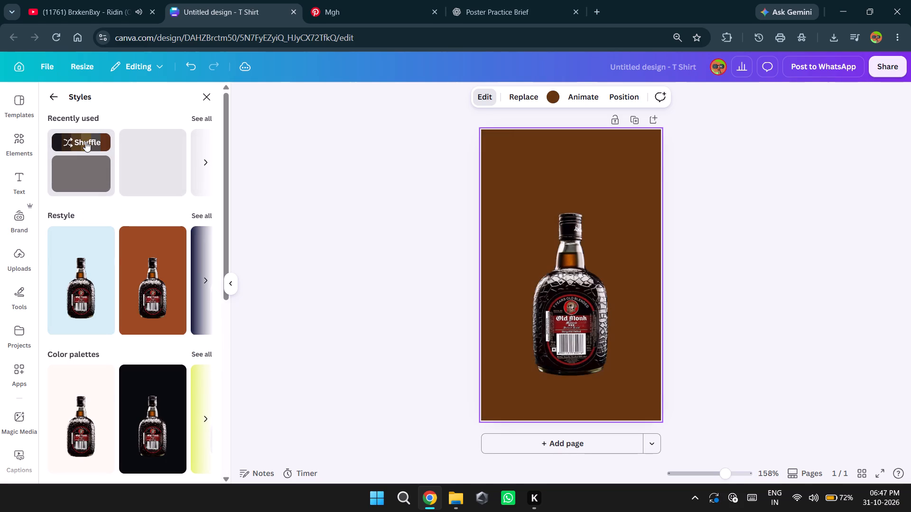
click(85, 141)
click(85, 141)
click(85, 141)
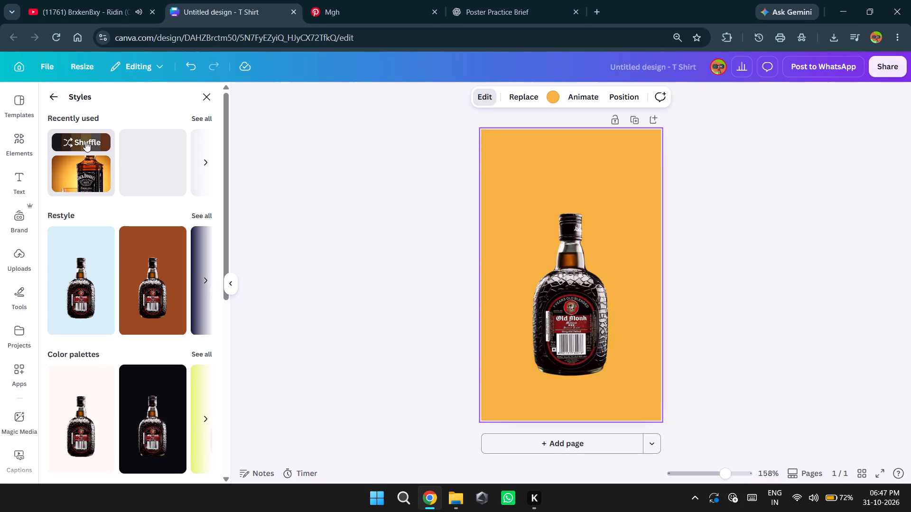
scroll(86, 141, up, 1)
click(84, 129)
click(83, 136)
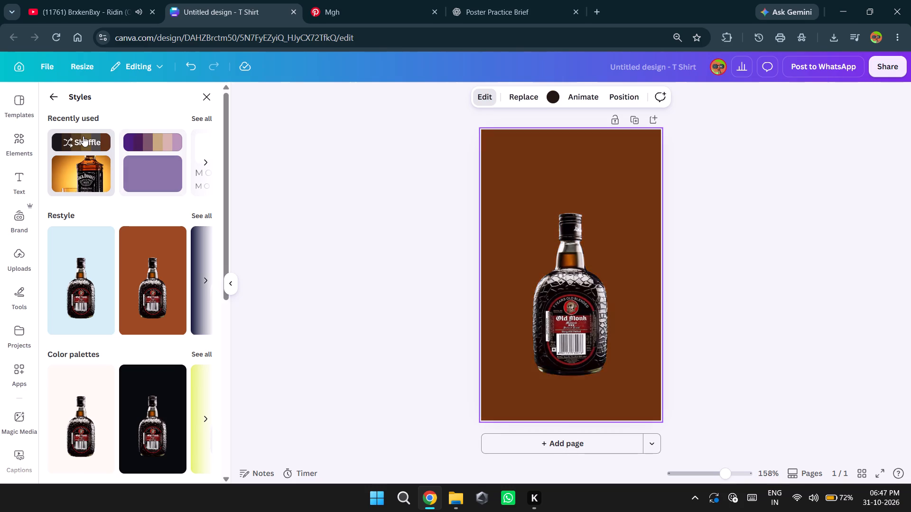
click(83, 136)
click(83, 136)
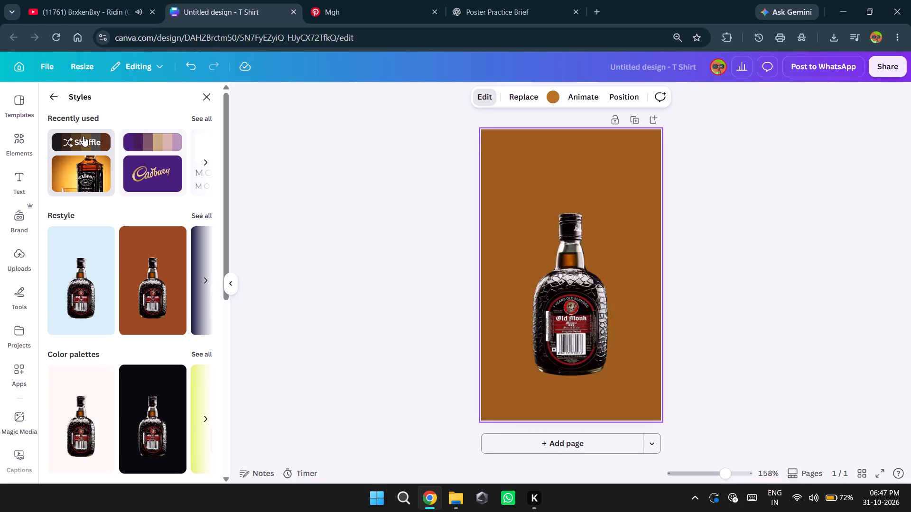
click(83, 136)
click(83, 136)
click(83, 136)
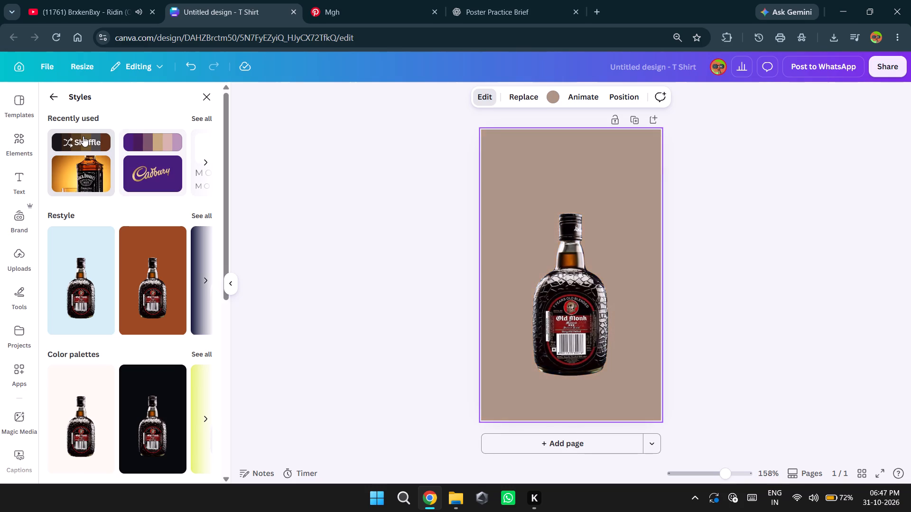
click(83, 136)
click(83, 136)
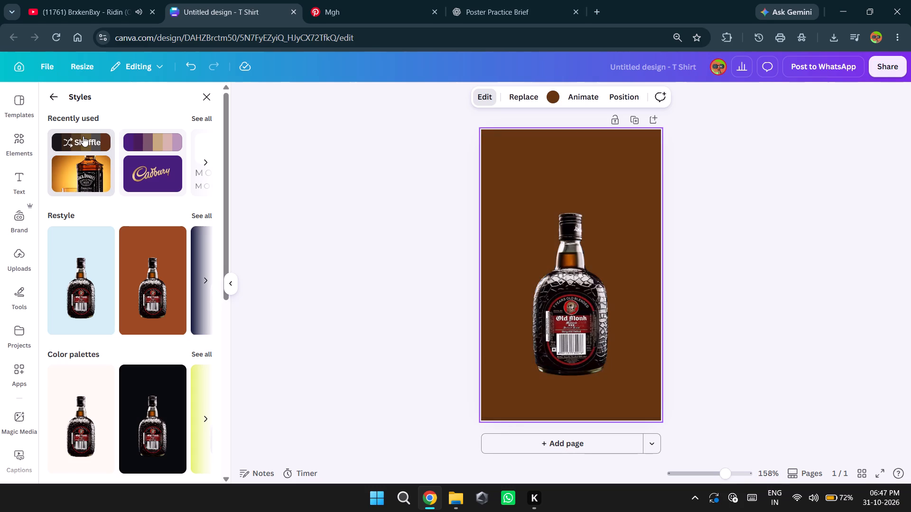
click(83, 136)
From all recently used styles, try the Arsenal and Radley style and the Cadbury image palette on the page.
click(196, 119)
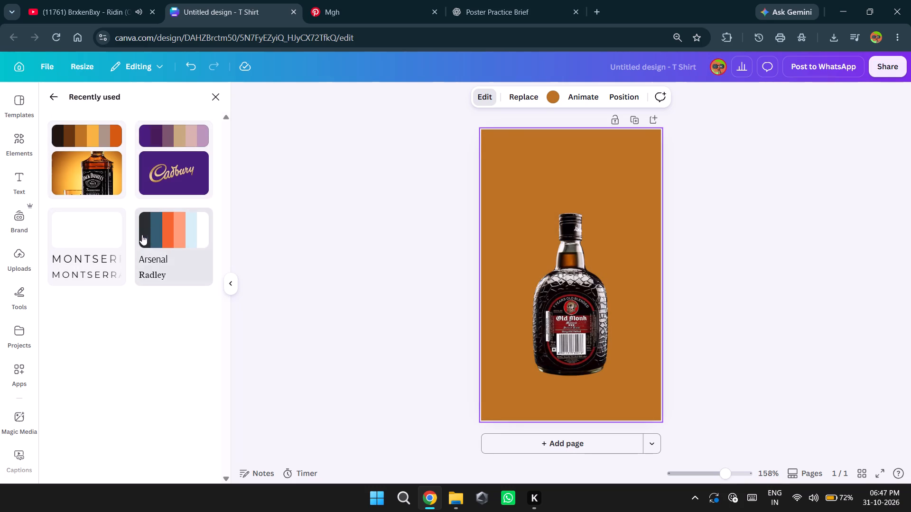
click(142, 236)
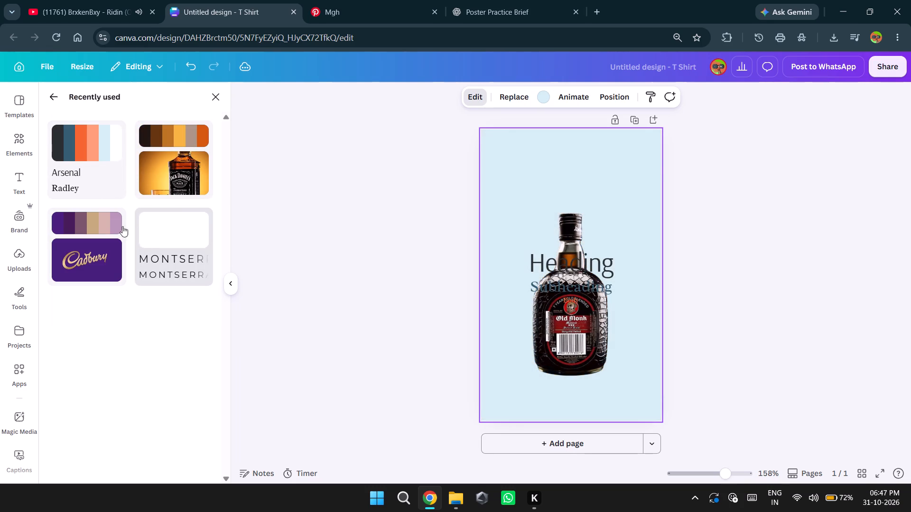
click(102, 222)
Apply the Jack Daniel's image palette to the page and shuffle its colors until the background is near-black brown.
scroll(126, 224, up, 2)
click(96, 224)
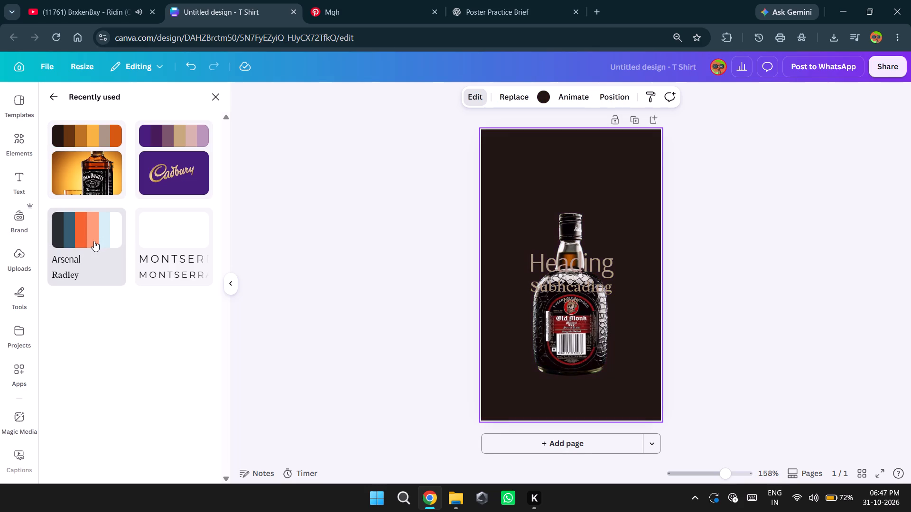
click(75, 131)
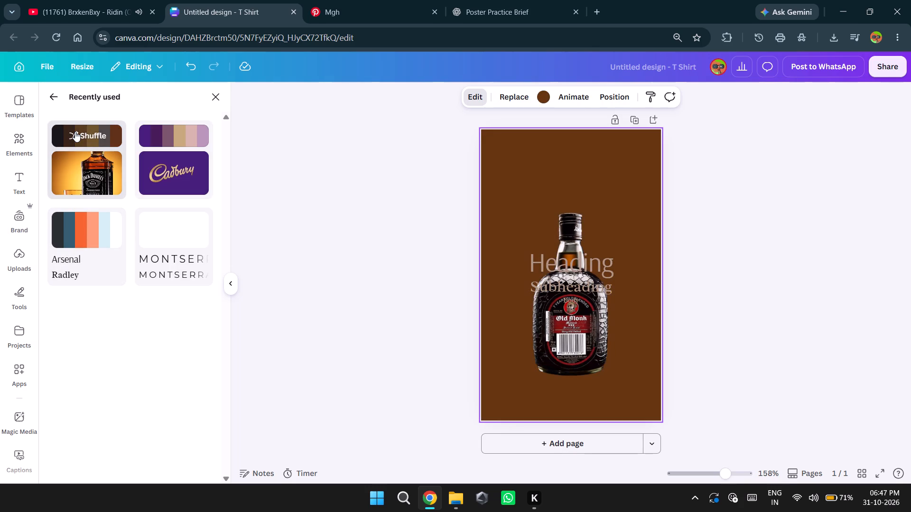
click(75, 131)
click(75, 131)
click(75, 131)
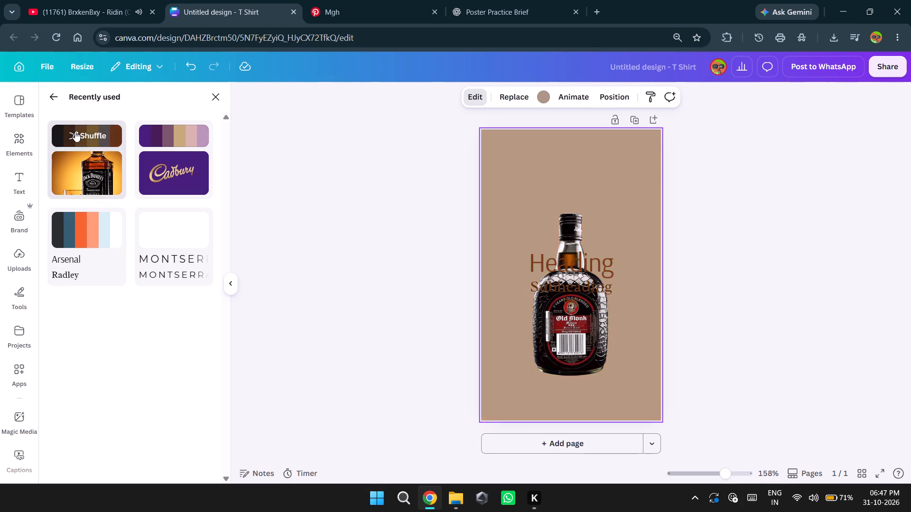
click(75, 131)
click(75, 131)
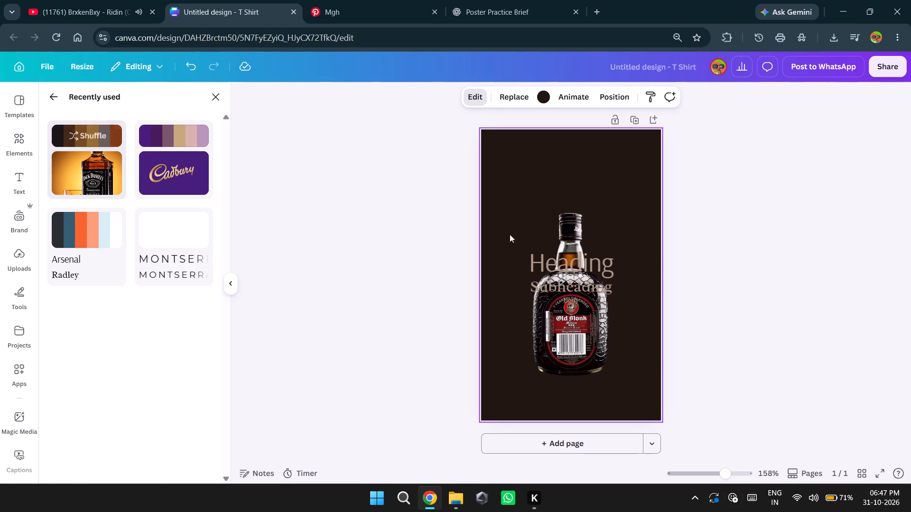
click(784, 265)
Delete the "Heading" and "Subheading" placeholder texts covering the bottle.
drag(553, 274, 564, 358)
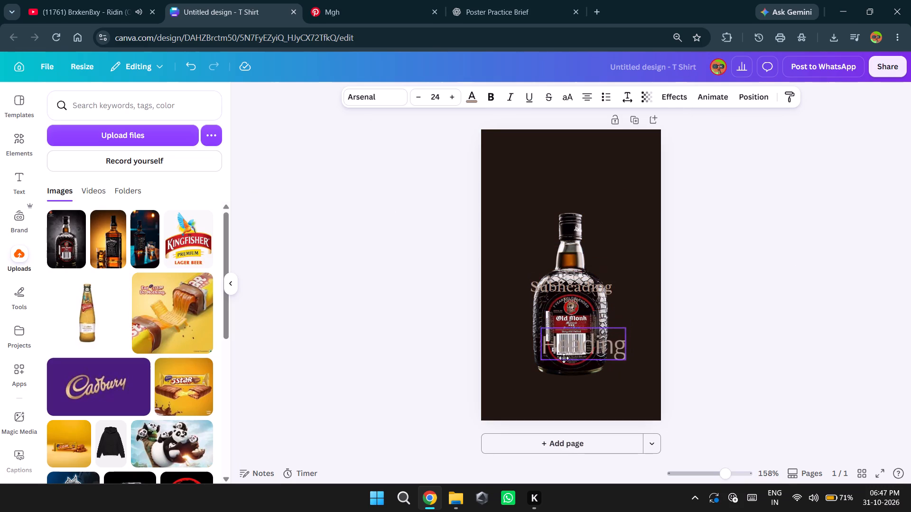
drag(564, 358, 563, 358)
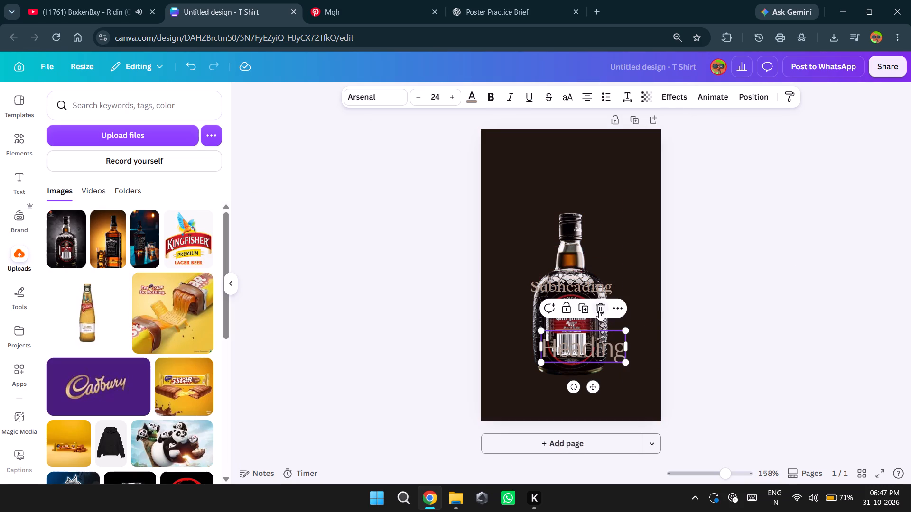
click(599, 311)
click(586, 290)
click(588, 250)
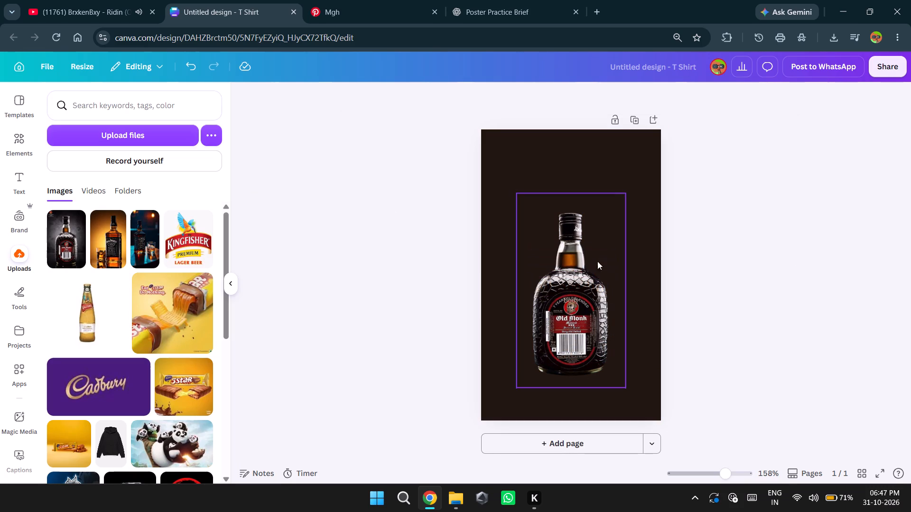
Search the uploads and the templates for "shadow".
click(754, 279)
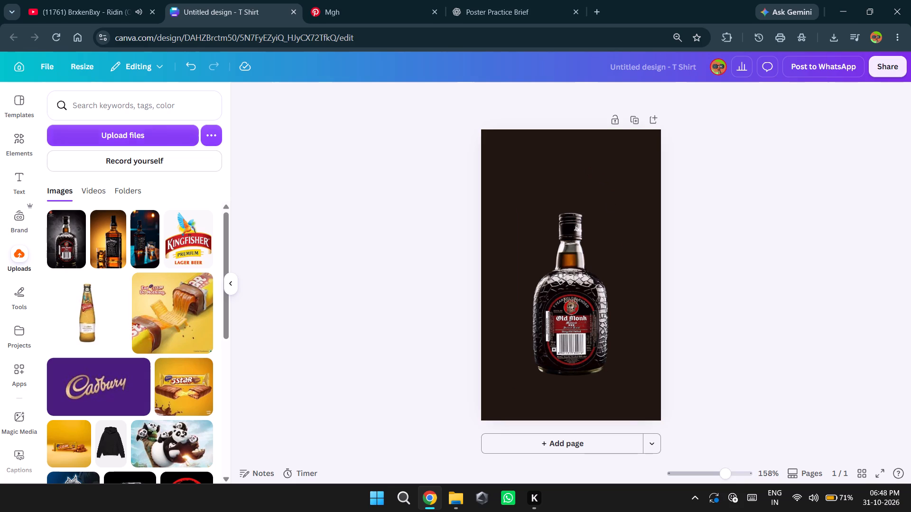
click(133, 106)
text(shadow)
key(Return)
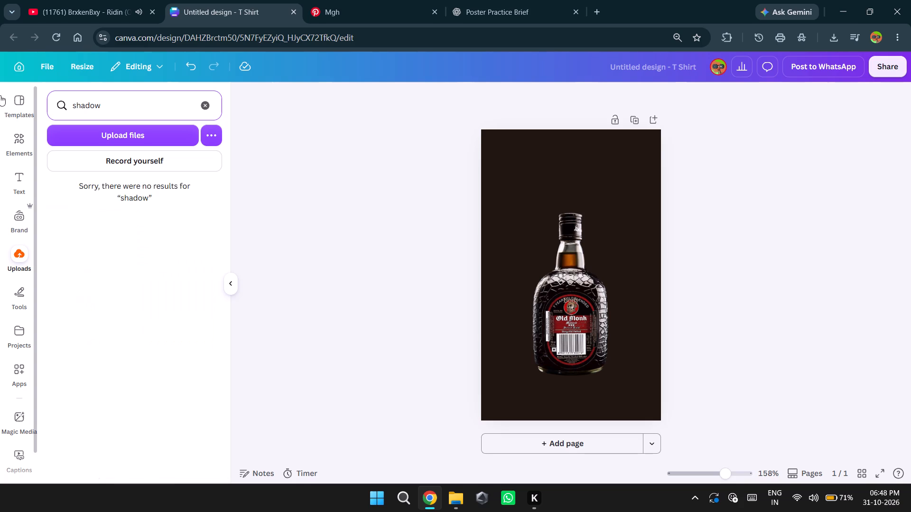
click(0, 95)
click(71, 102)
text(shaddow)
key(BackSpace)
key(BackSpace)
key(BackSpace)
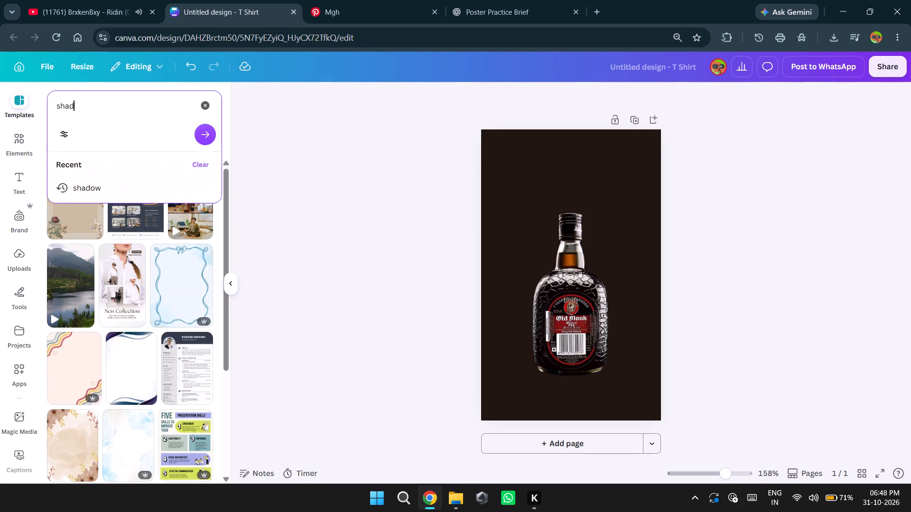
text(ow)
key(Return)
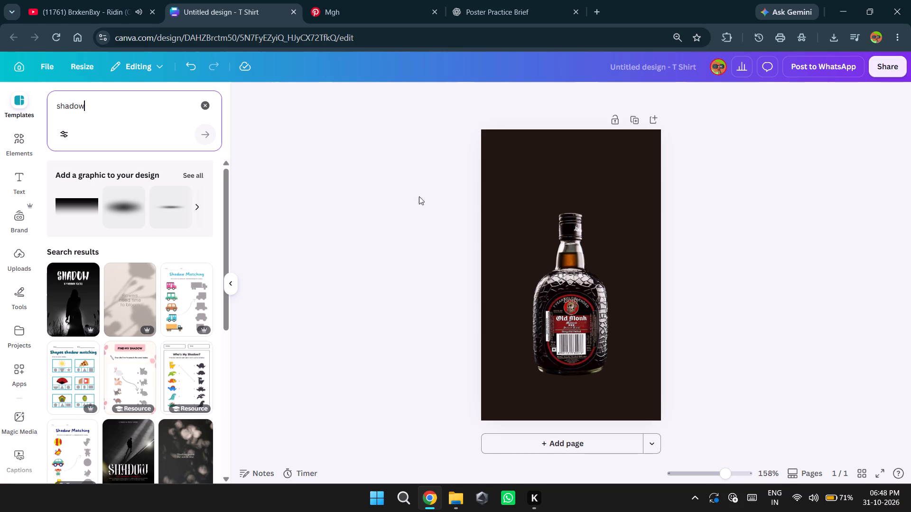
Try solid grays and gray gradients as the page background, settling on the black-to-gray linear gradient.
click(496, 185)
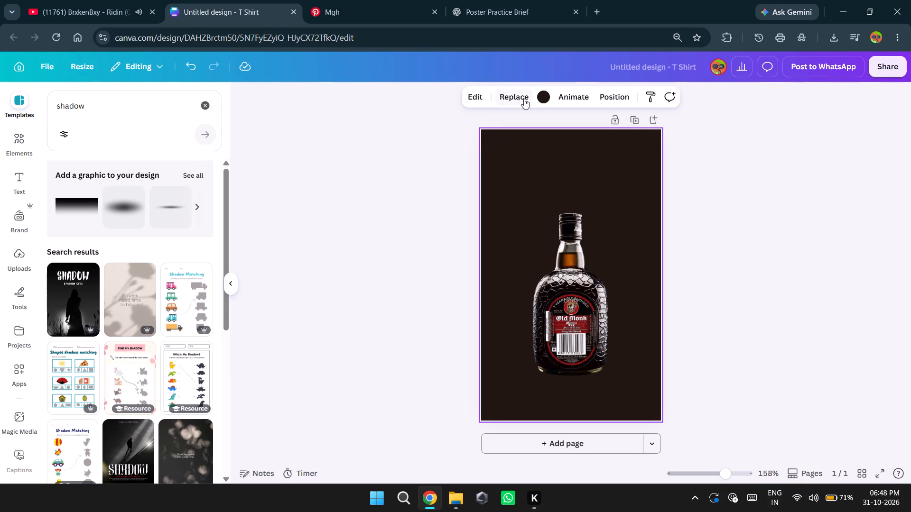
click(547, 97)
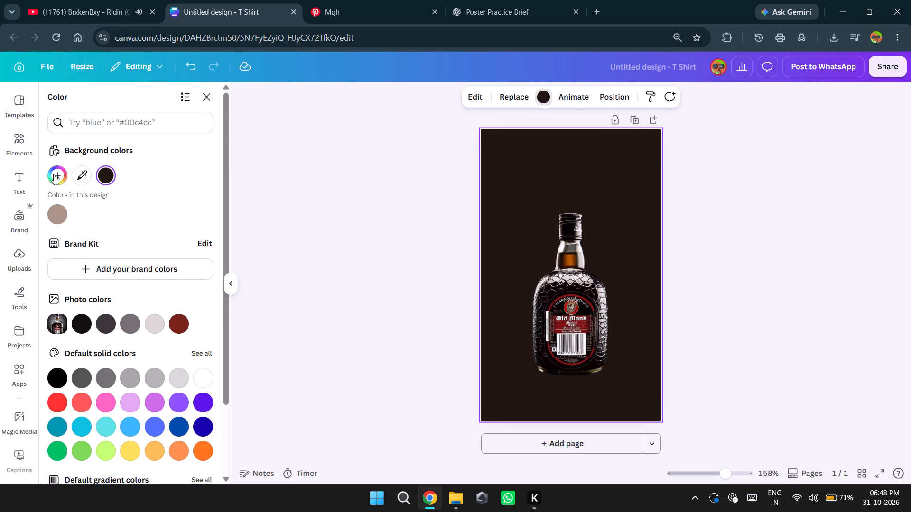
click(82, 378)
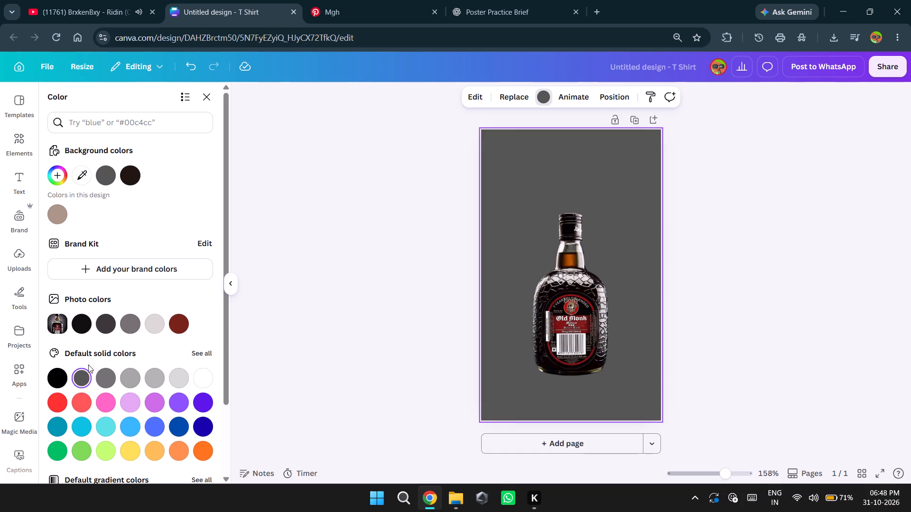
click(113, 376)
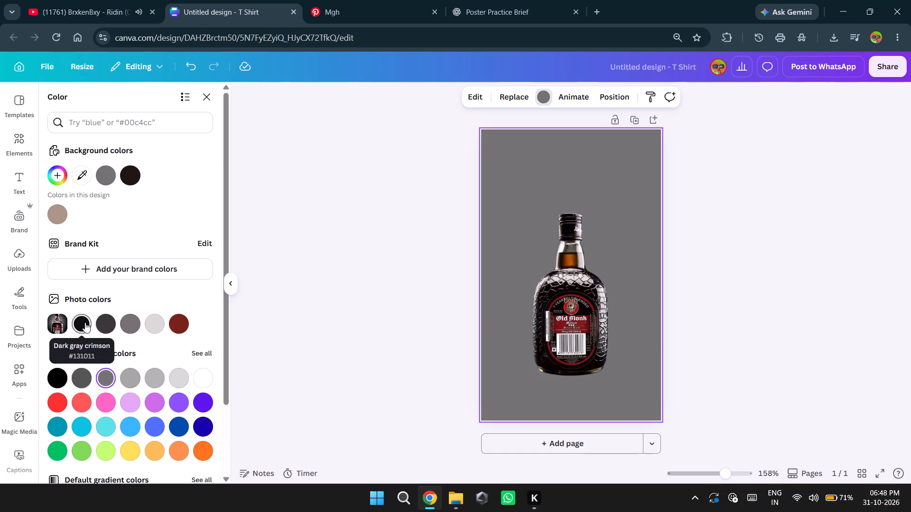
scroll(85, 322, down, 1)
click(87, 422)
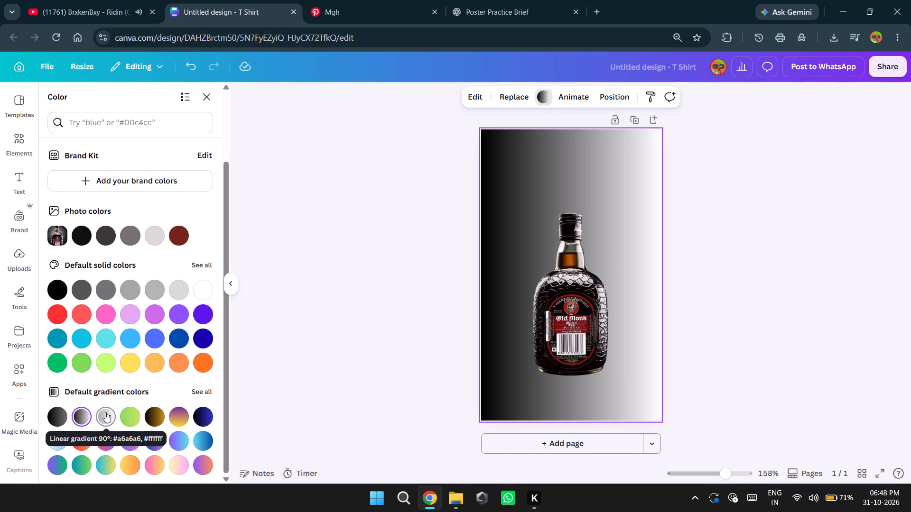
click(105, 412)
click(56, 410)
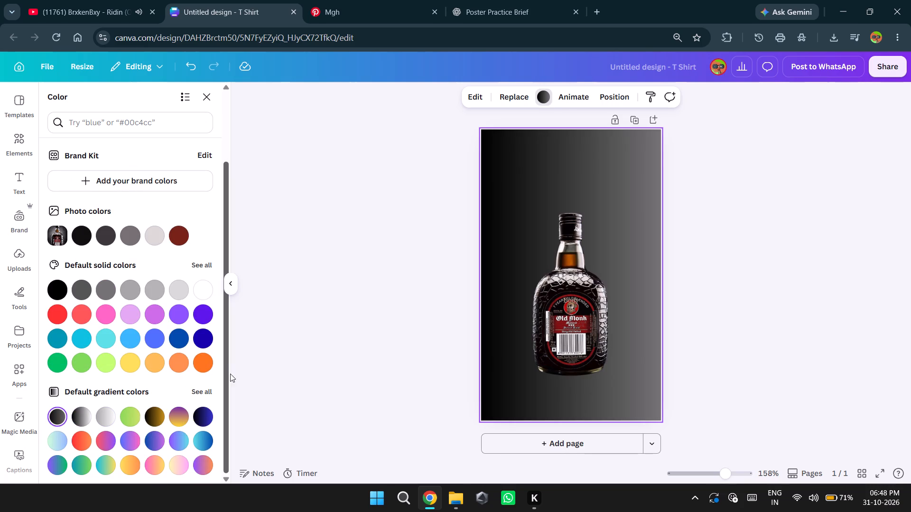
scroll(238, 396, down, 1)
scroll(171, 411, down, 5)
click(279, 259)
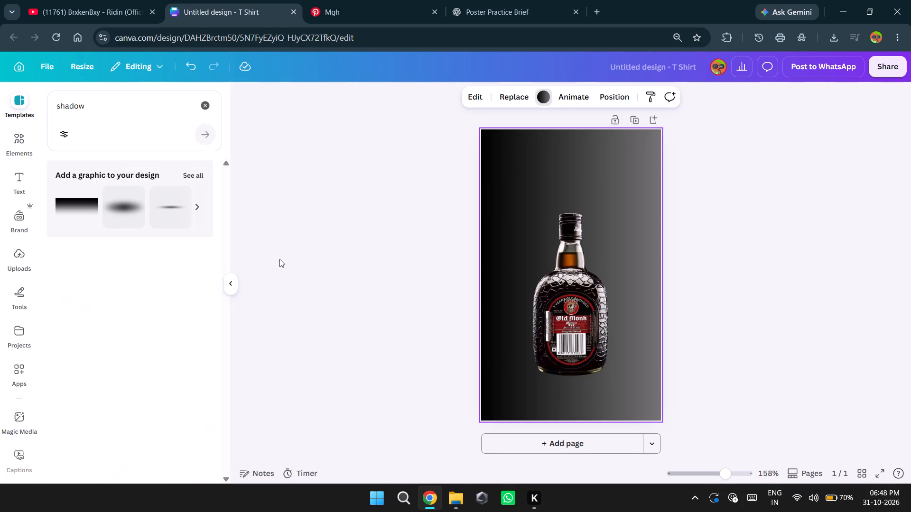
Delete the leftover small Radley text box lying over the bottle's label.
drag(565, 304, 564, 332)
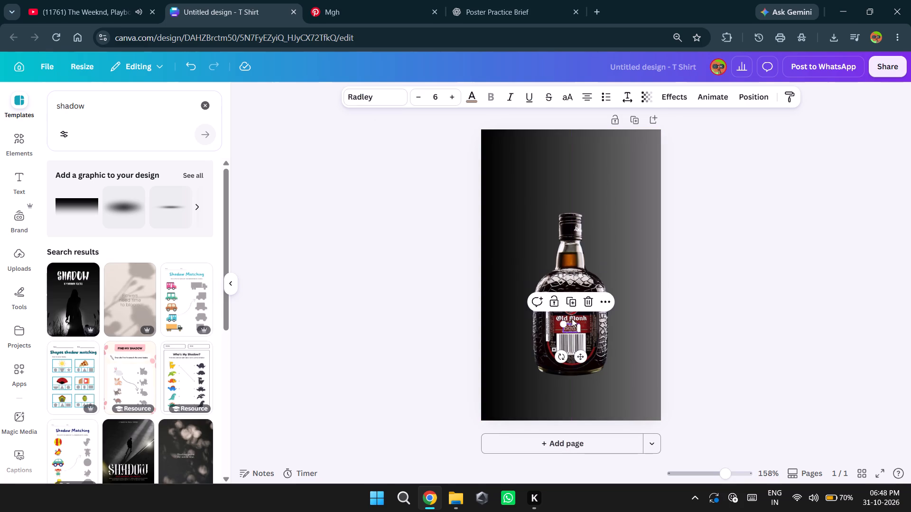
click(586, 301)
Move the bottle image down to the page's bottom edge, keeping it horizontally centered.
drag(576, 299, 576, 304)
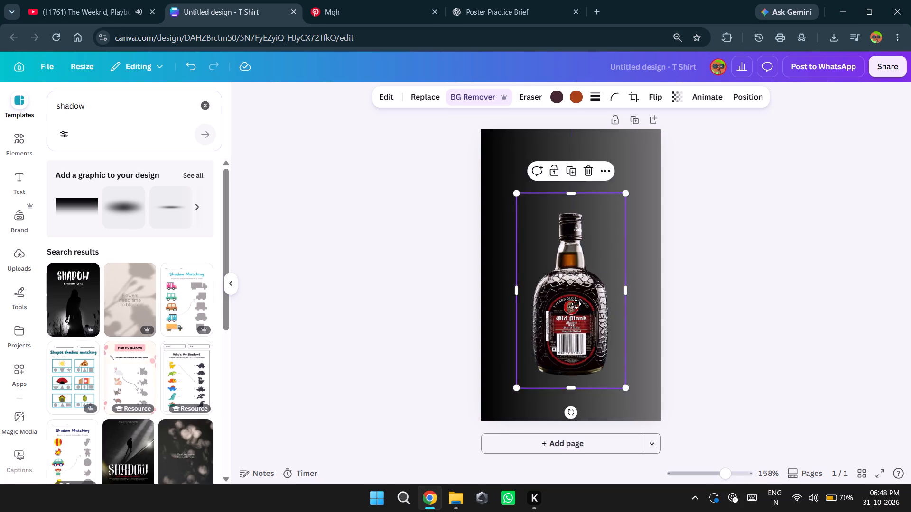
drag(576, 304, 576, 329)
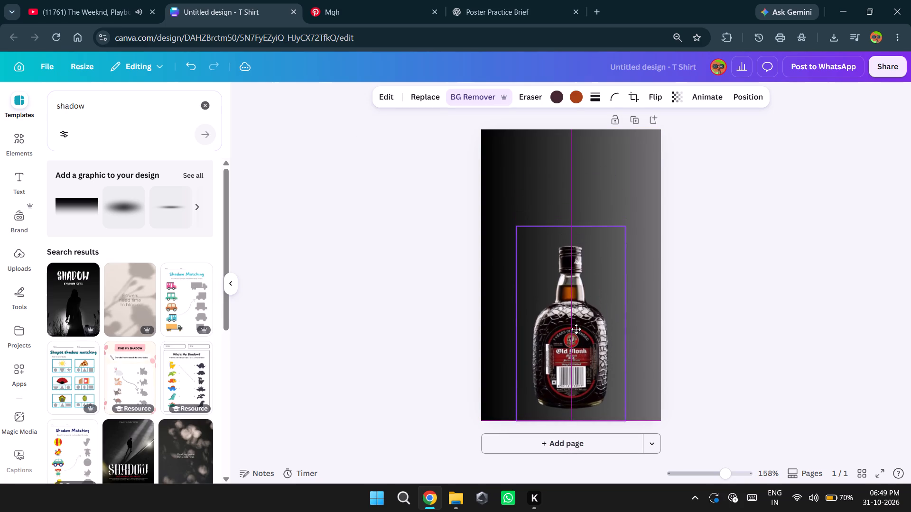
drag(576, 329, 577, 329)
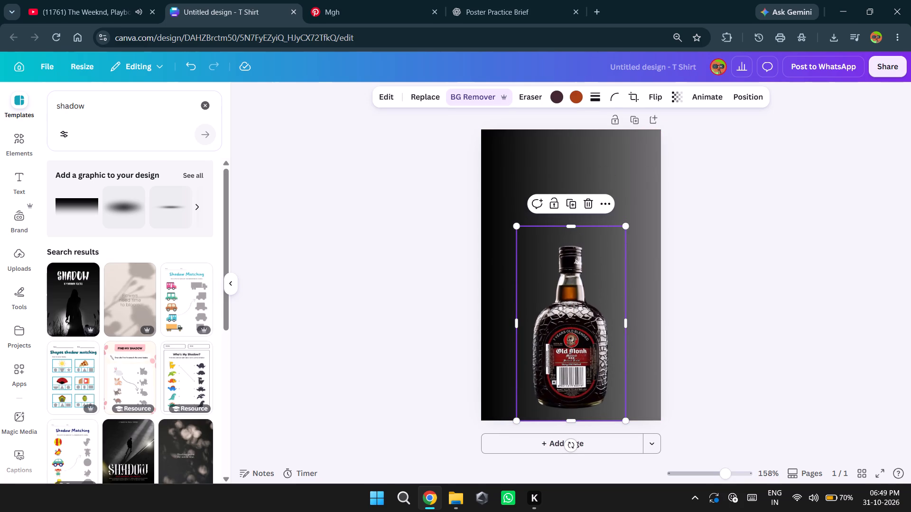
Browse all graphics in the "shadow" results for one that suits the bottle, and clear the search.
click(137, 112)
click(150, 126)
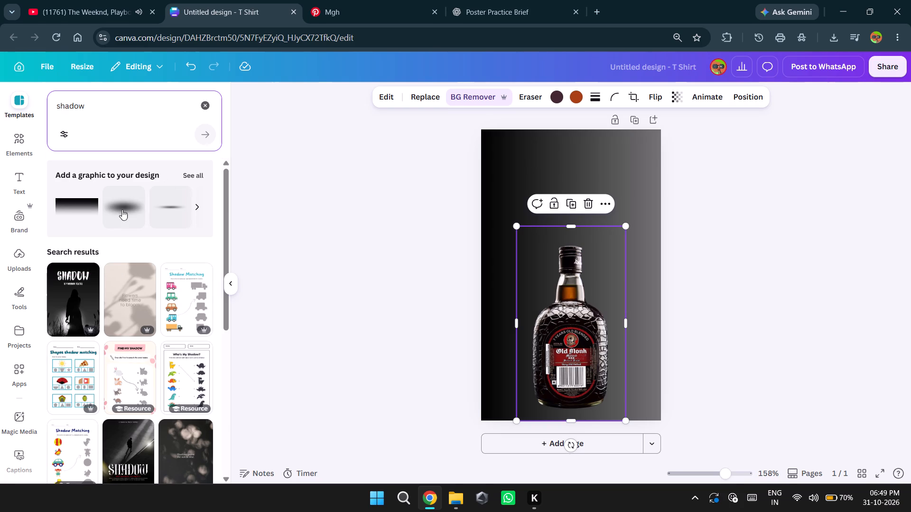
click(195, 206)
click(192, 172)
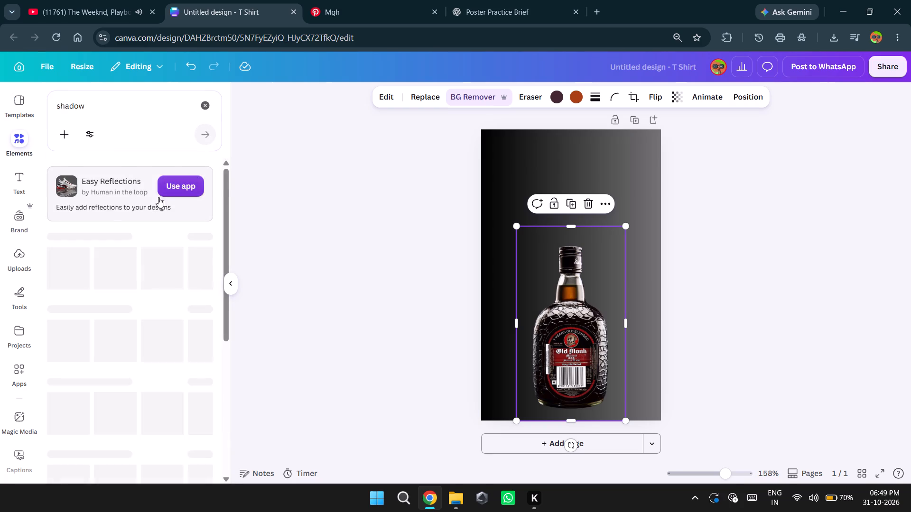
click(207, 290)
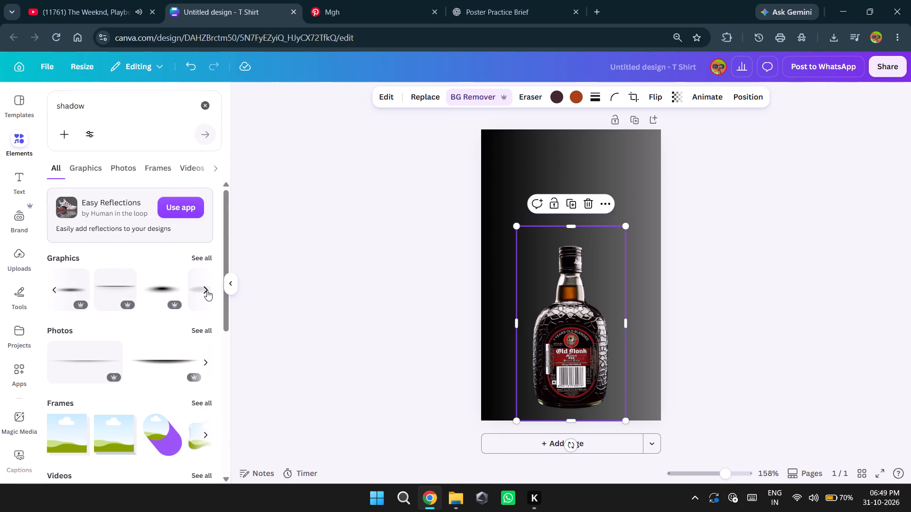
click(207, 290)
click(207, 290)
triple_click(207, 290)
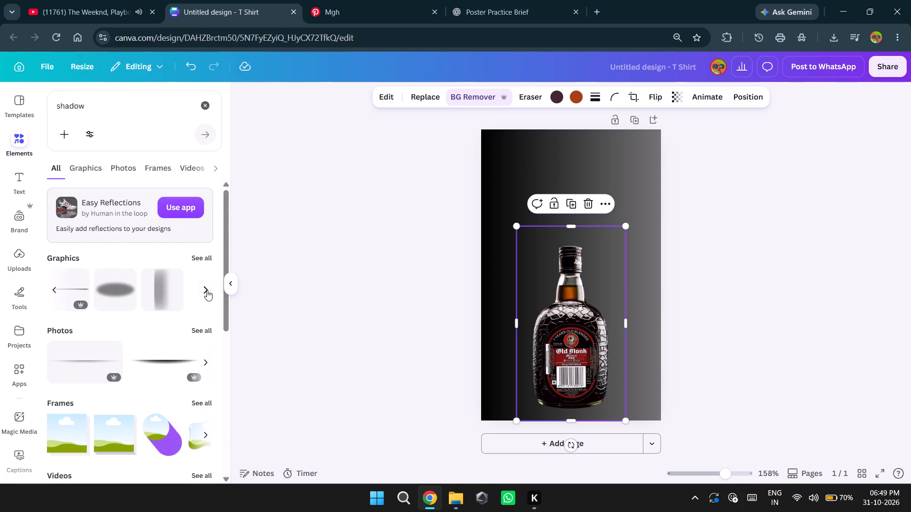
triple_click(207, 290)
click(207, 290)
scroll(117, 381, down, 3)
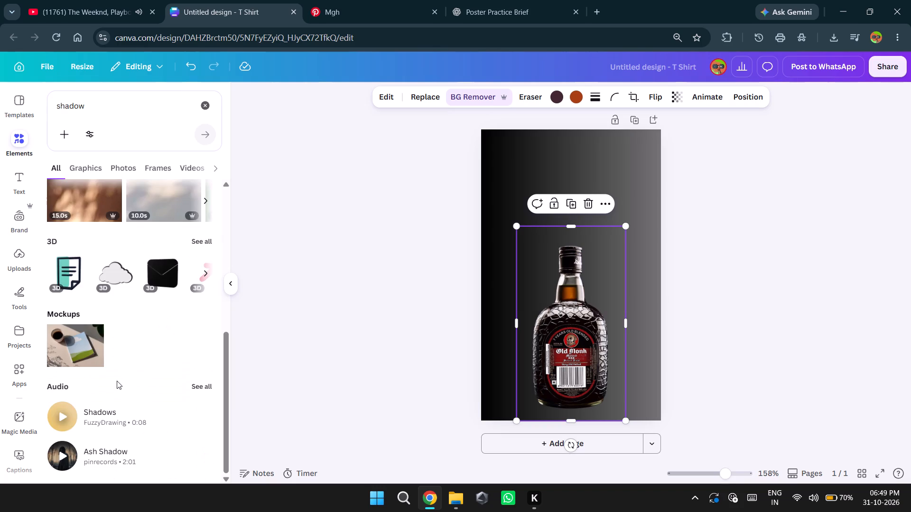
scroll(117, 381, up, 7)
click(201, 105)
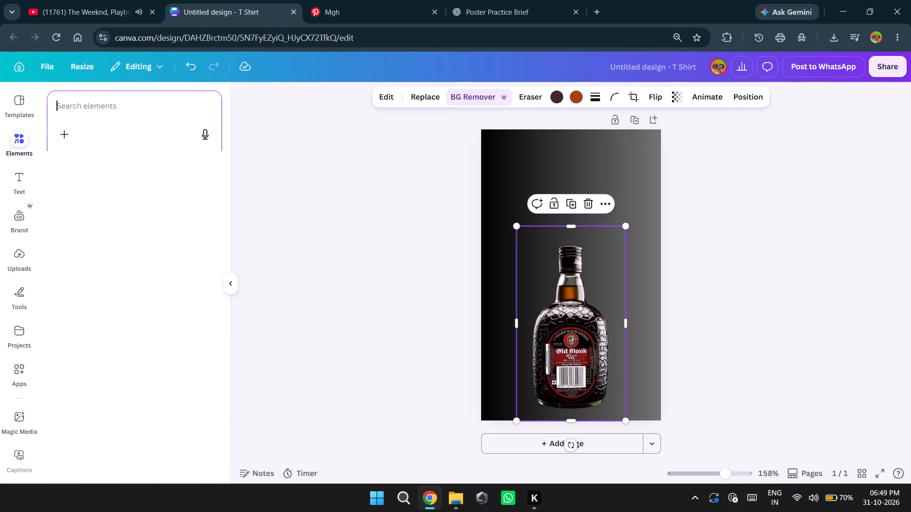
click(126, 105)
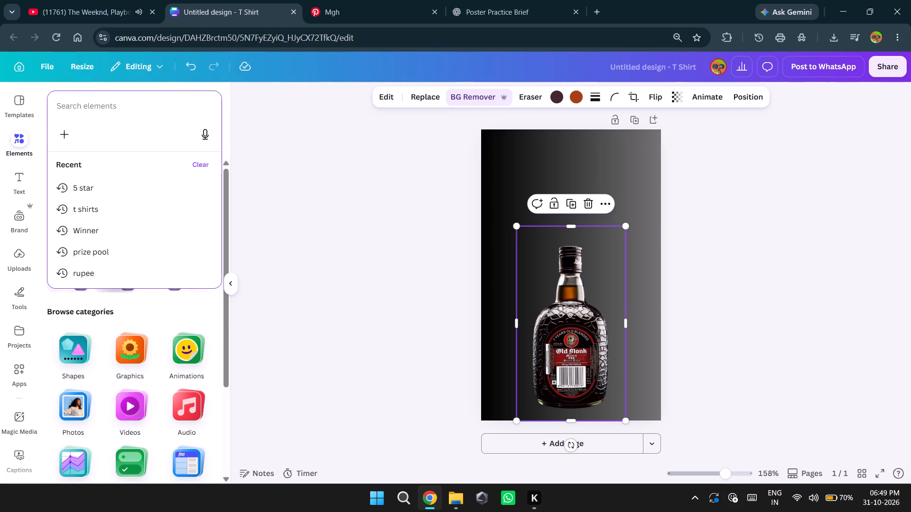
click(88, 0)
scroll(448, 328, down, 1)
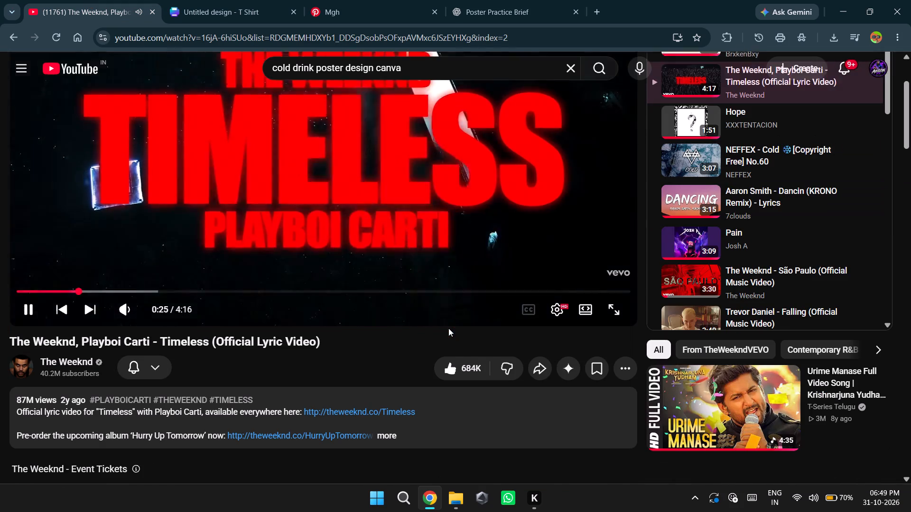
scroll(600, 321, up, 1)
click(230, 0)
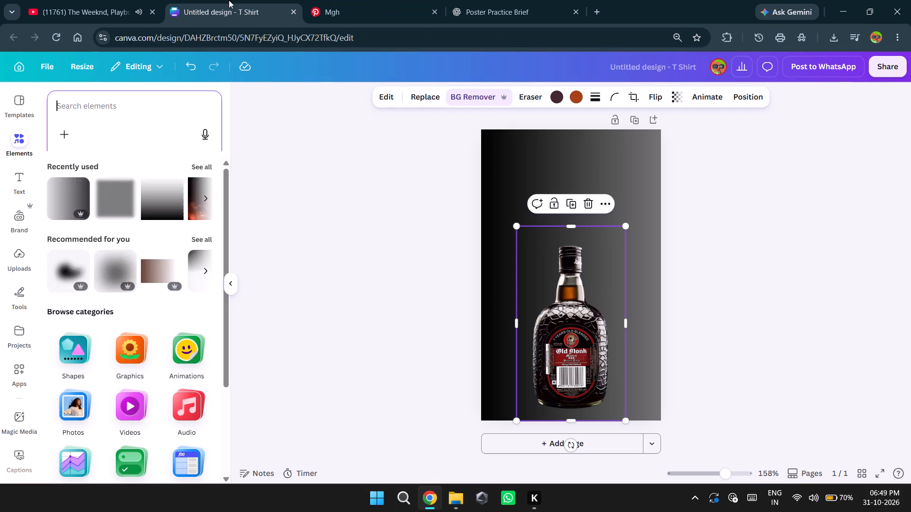
Add the recently used black image with glowing ember sparks and make it the page background.
click(713, 239)
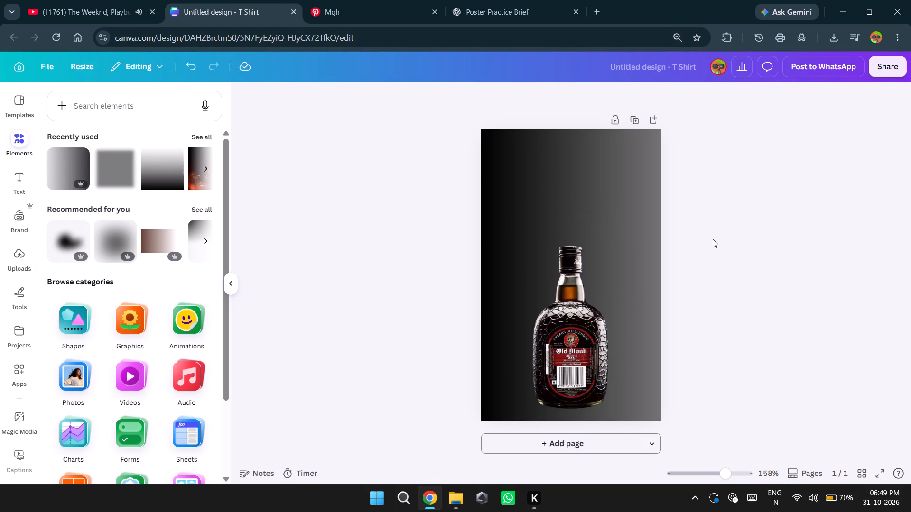
click(203, 165)
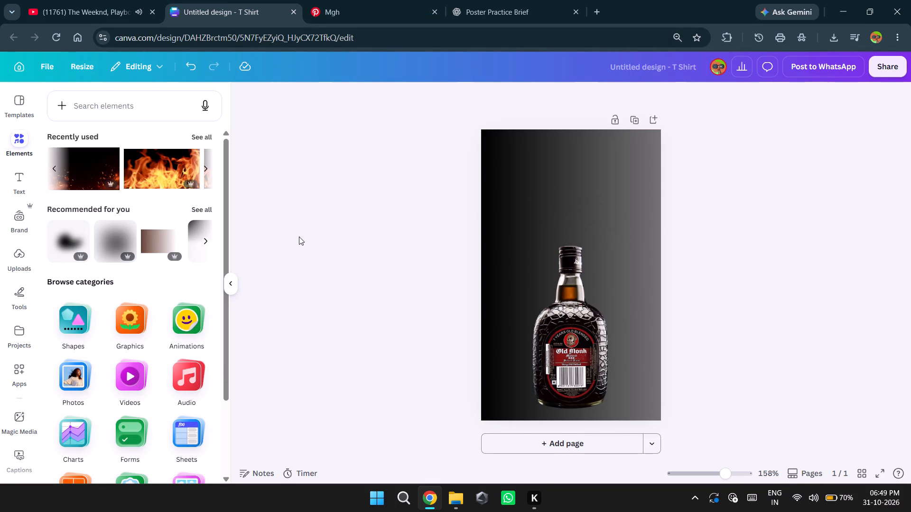
double_click(88, 177)
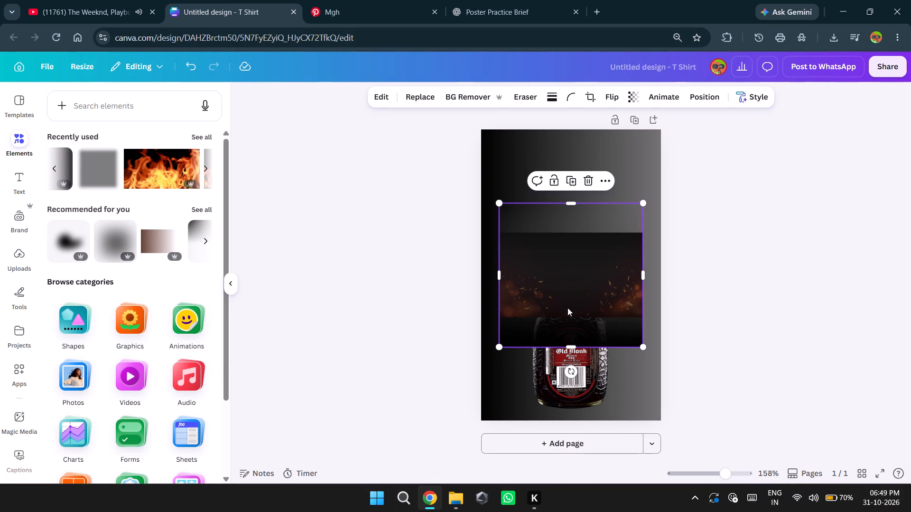
right_click(567, 286)
click(620, 408)
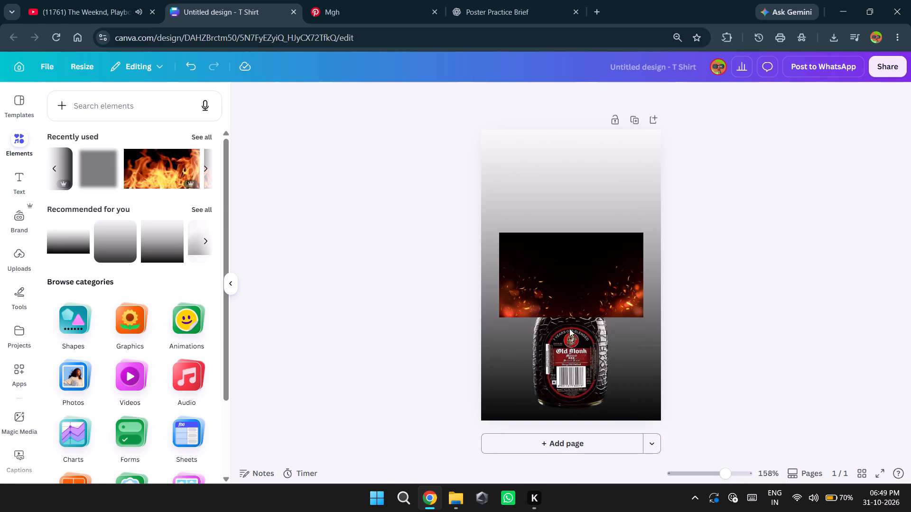
right_click(579, 290)
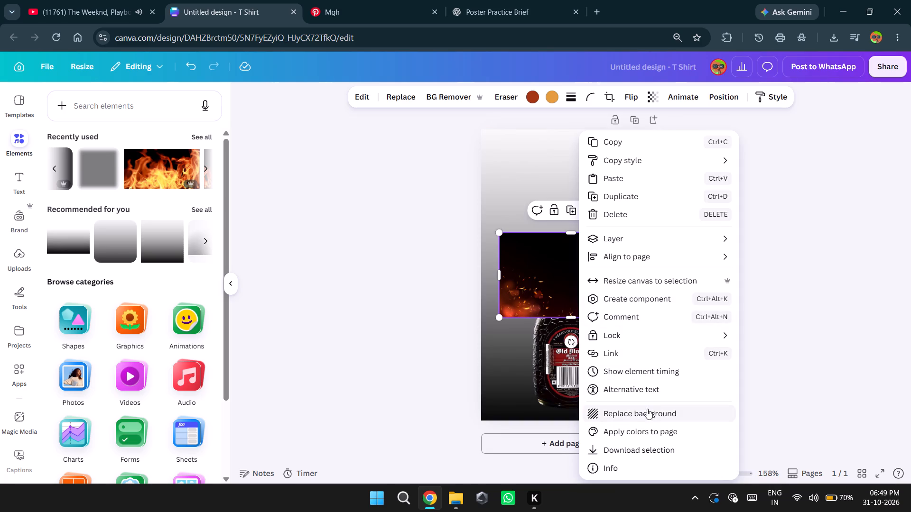
click(647, 410)
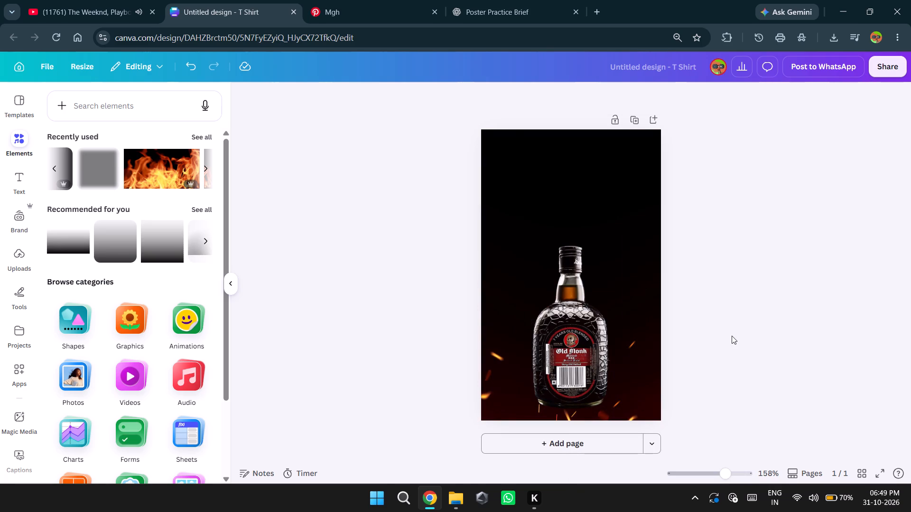
Duplicate the Old Monk bottle image and align the copy exactly over the original.
click(560, 341)
right_click(560, 341)
click(544, 277)
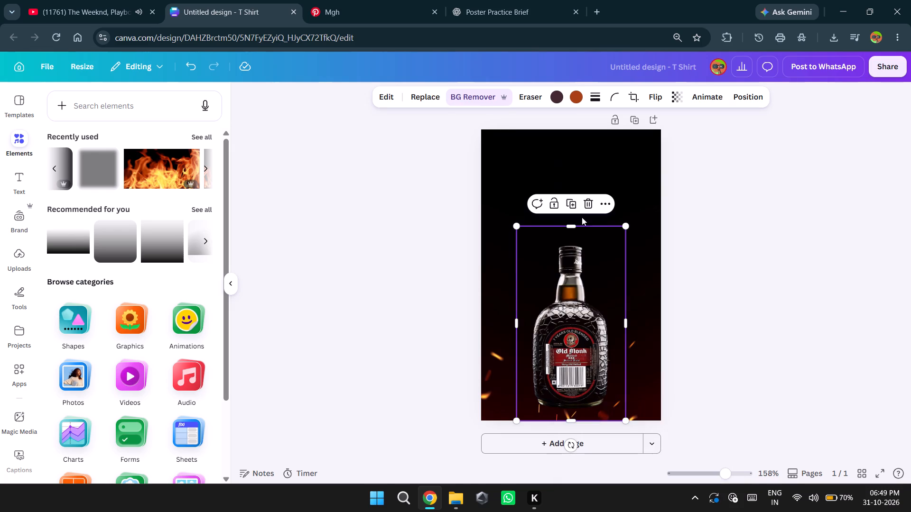
click(571, 204)
drag(586, 359, 580, 347)
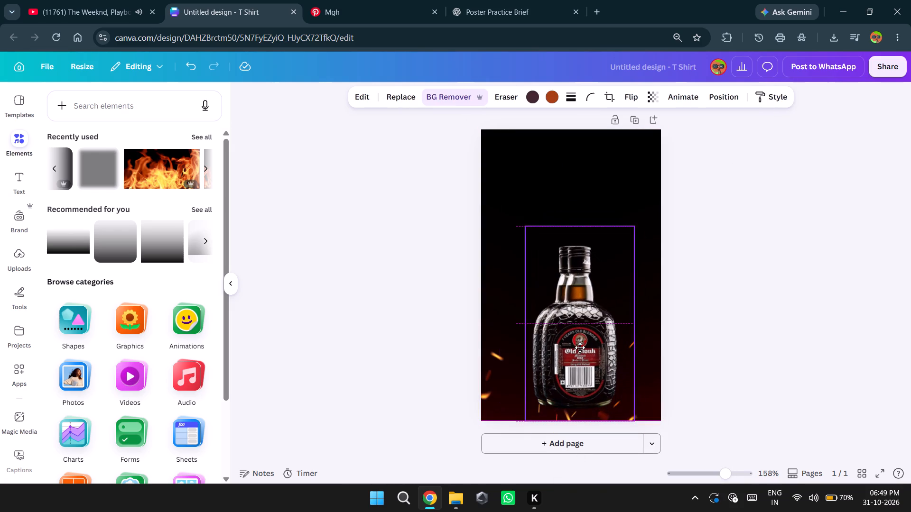
drag(580, 347, 573, 347)
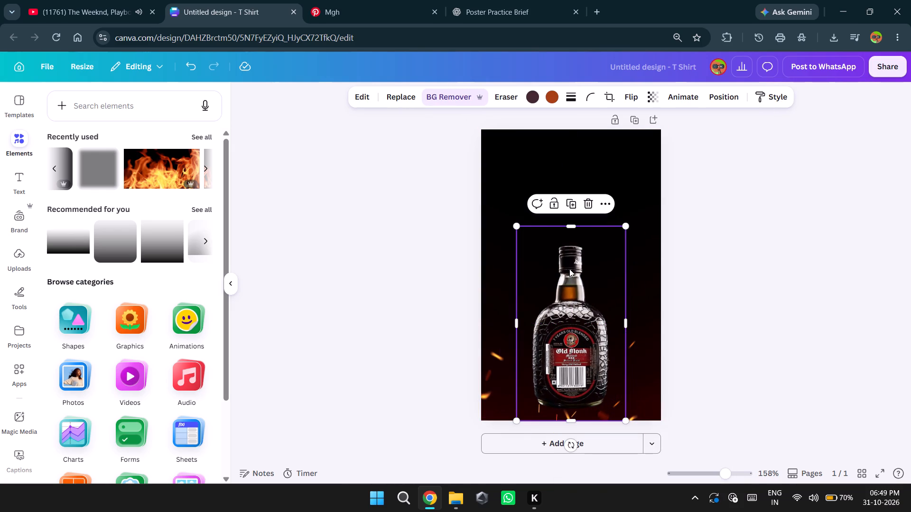
Extend the top edge of the bottle copy's frame slightly upward.
drag(571, 225, 572, 218)
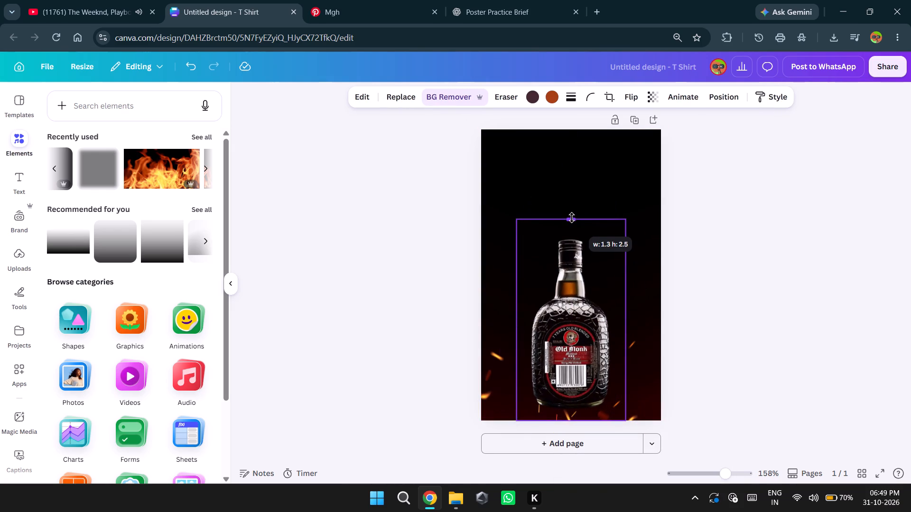
drag(572, 218, 572, 214)
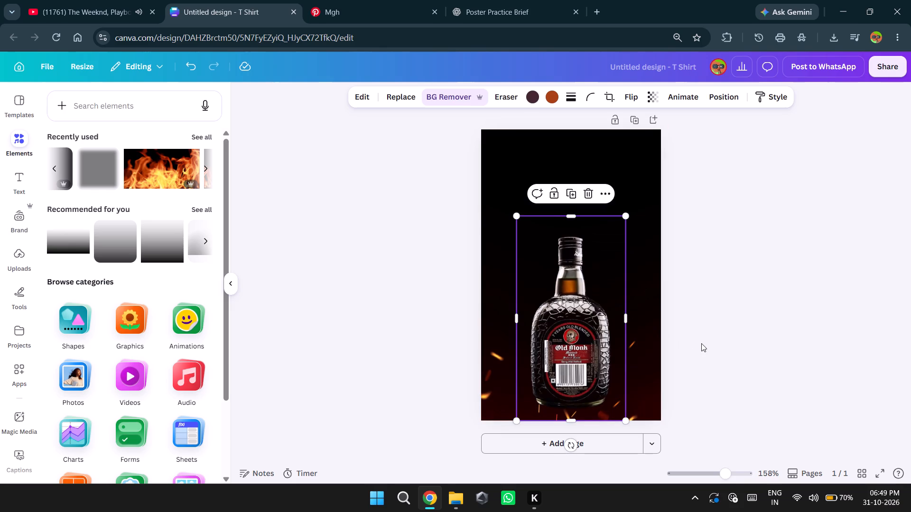
Show the page's layer list with the top Old Monk bottle copy selected.
click(701, 343)
click(587, 346)
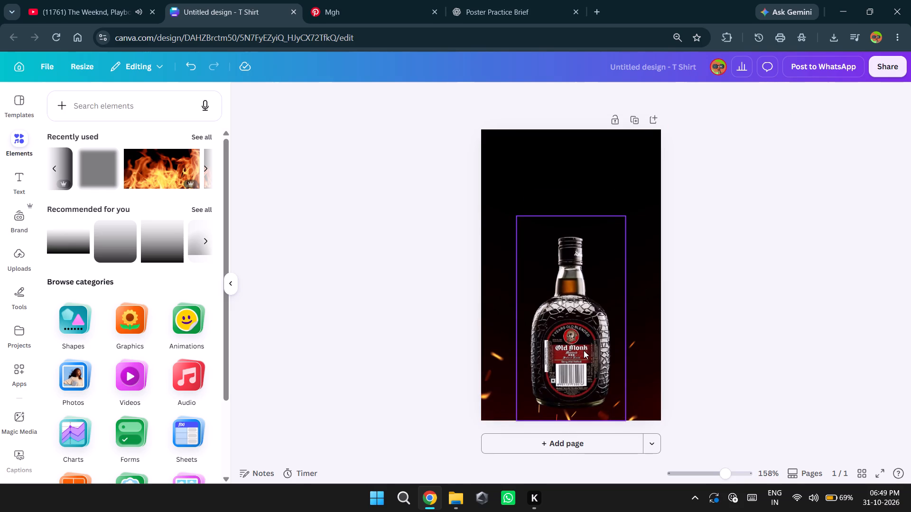
right_click(564, 289)
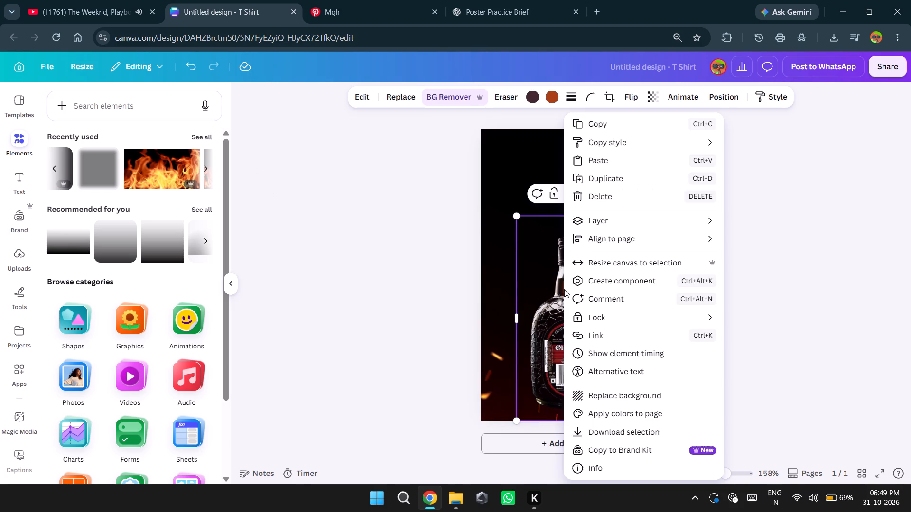
click(596, 220)
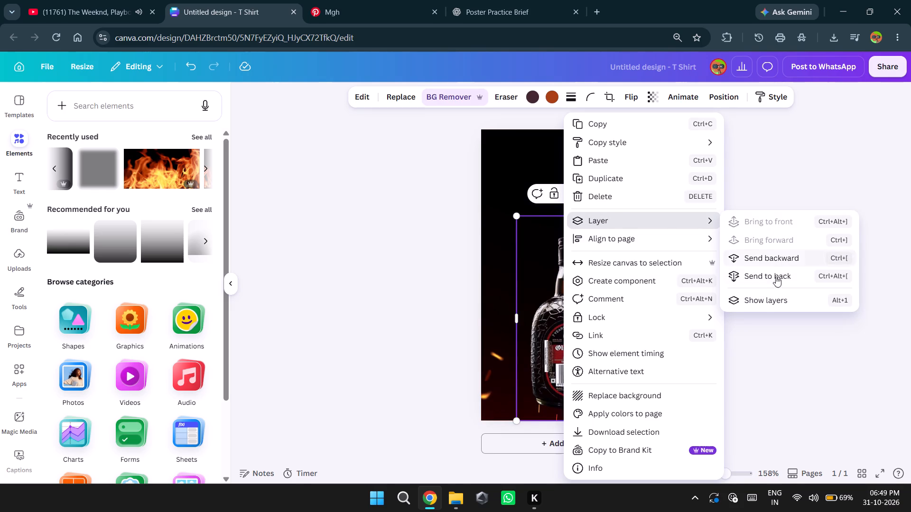
click(768, 299)
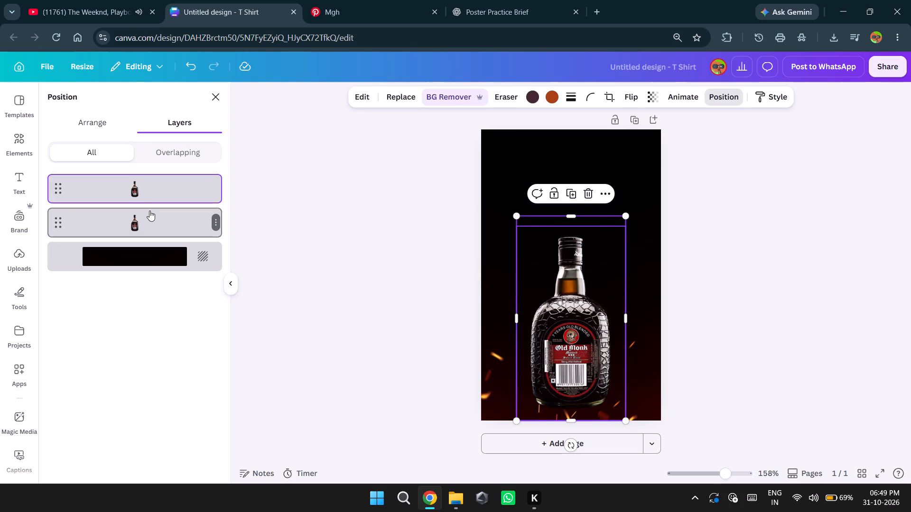
Duplicate the bottle, rotate the new copy upside down, and place it directly below the upright bottle's base as a reflection.
click(572, 194)
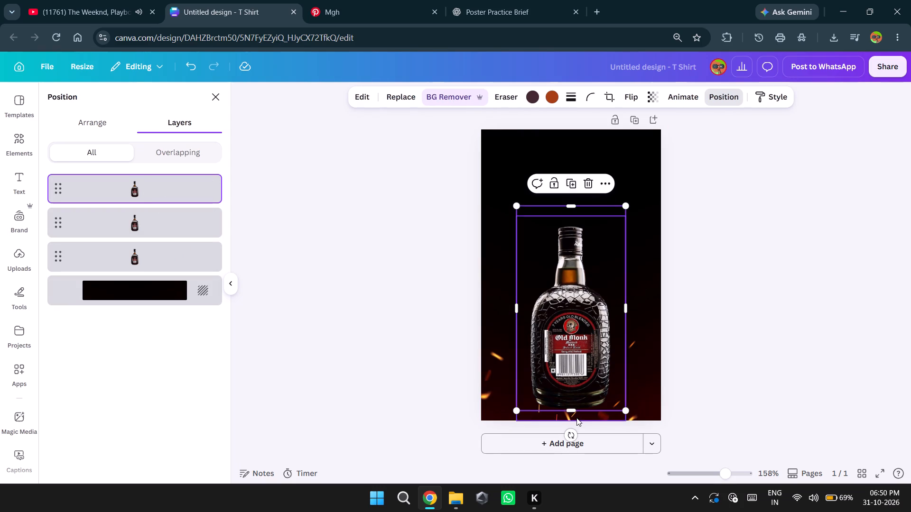
drag(569, 436, 570, 227)
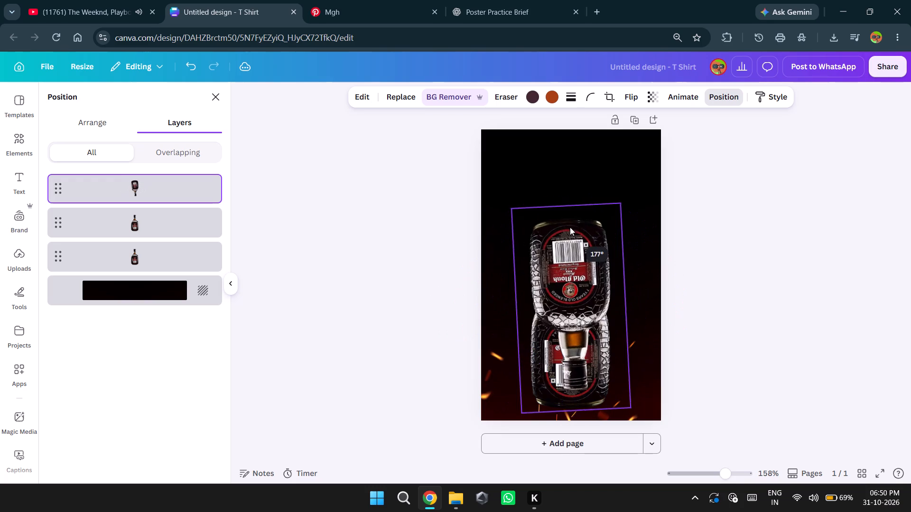
drag(570, 227, 576, 232)
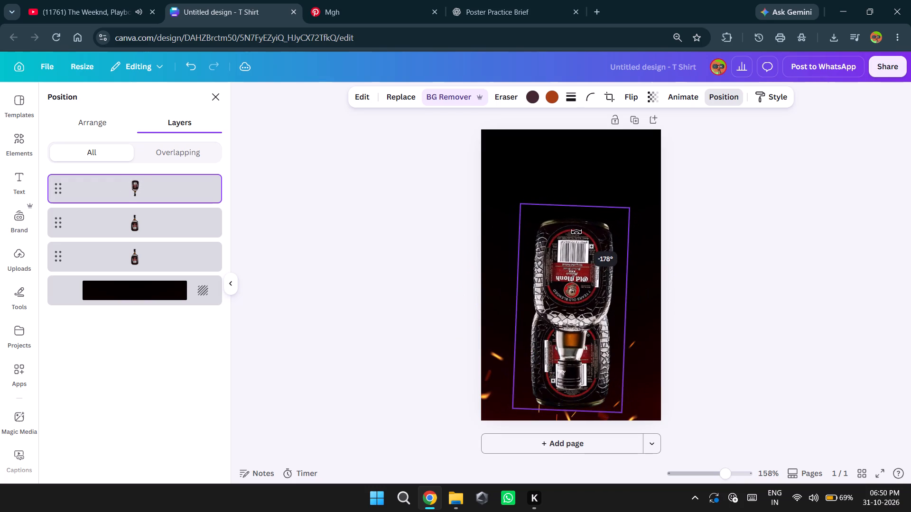
drag(576, 232, 575, 232)
drag(580, 255, 581, 395)
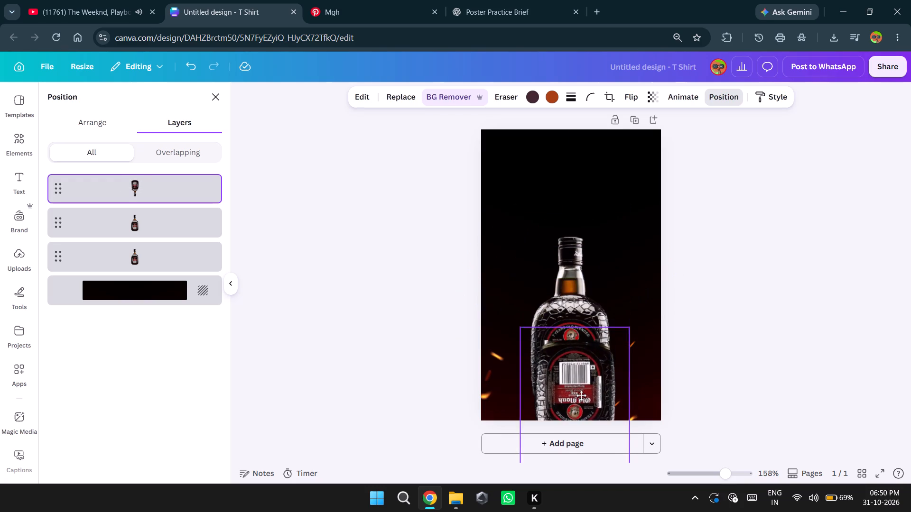
drag(581, 395, 578, 444)
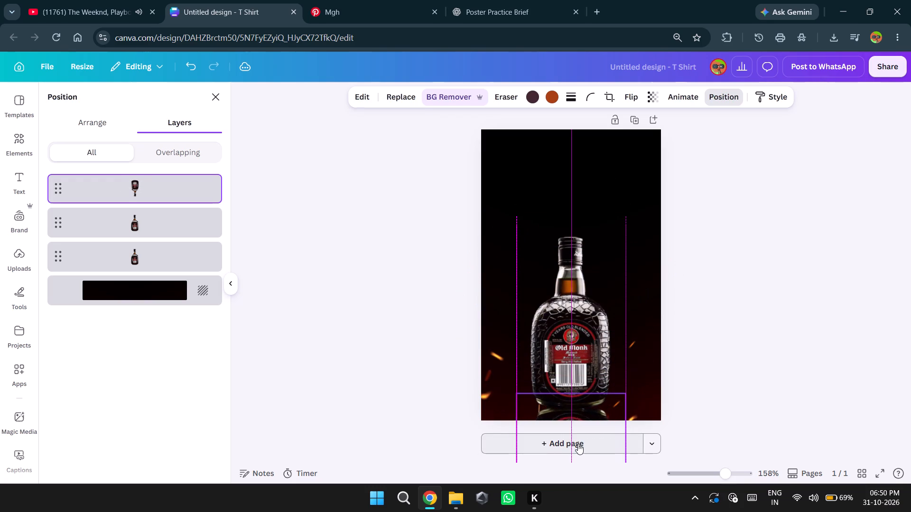
drag(578, 444, 576, 446)
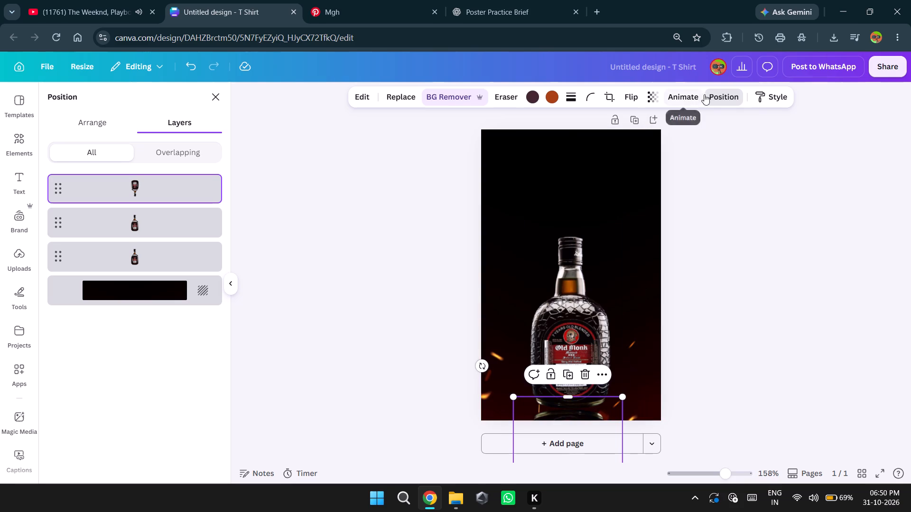
Set the upside-down bottle copy's transparency to 85 and close the layer list.
click(655, 91)
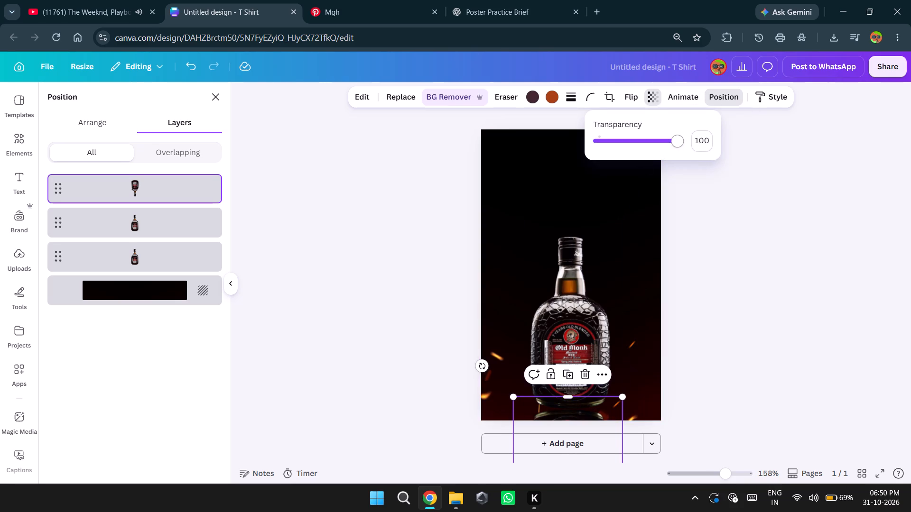
drag(673, 141, 656, 141)
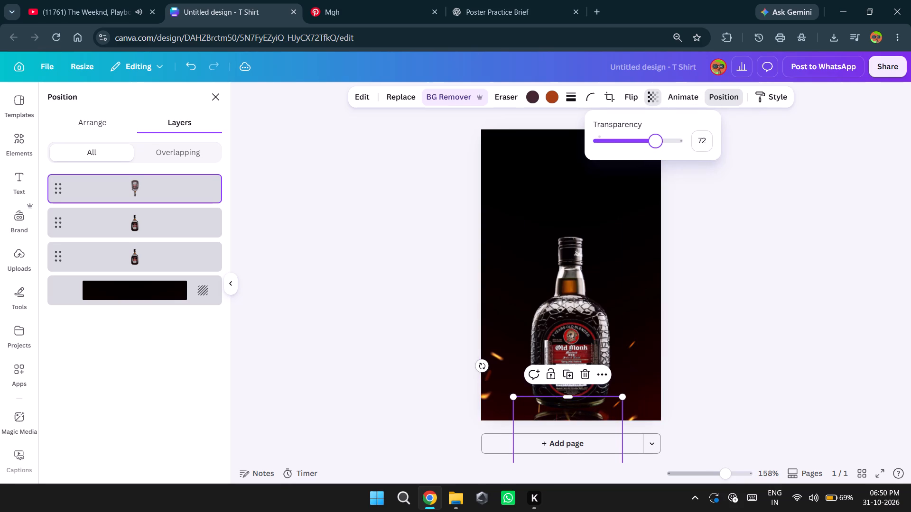
drag(656, 141, 667, 142)
drag(667, 142, 667, 143)
click(724, 344)
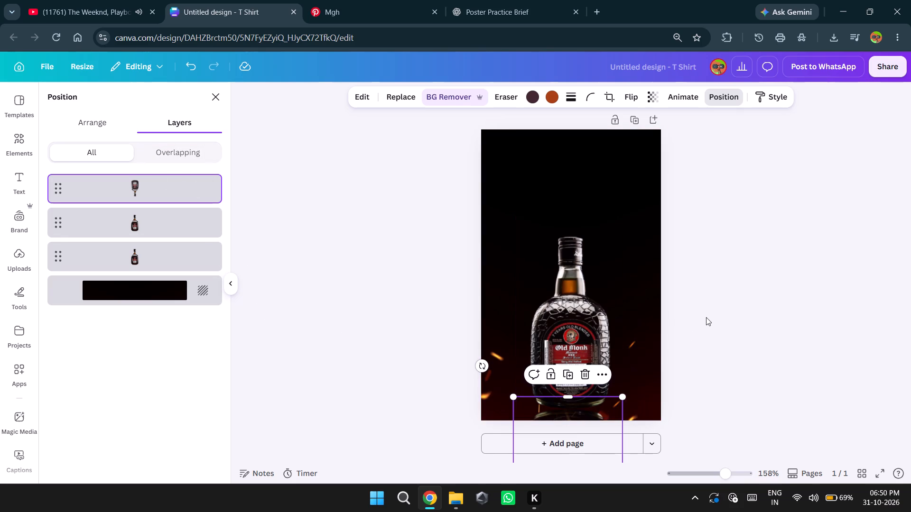
click(169, 99)
click(213, 93)
Replace the "shadow" search with "ice cubes" and show all matching elements.
click(24, 98)
click(114, 104)
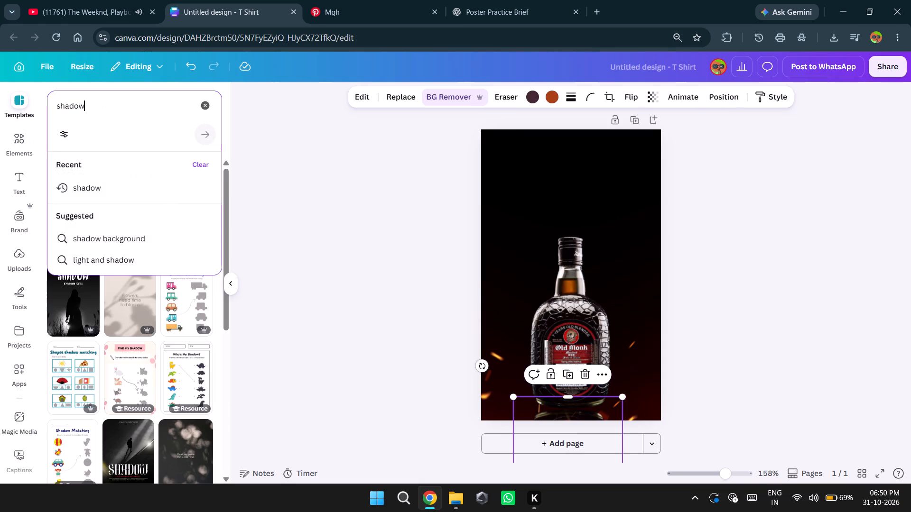
key(BackSpace)
key(BackSpace)
key(BackSpace)
key(BackSpace)
key(BackSpace)
key(BackSpace)
key(BackSpace)
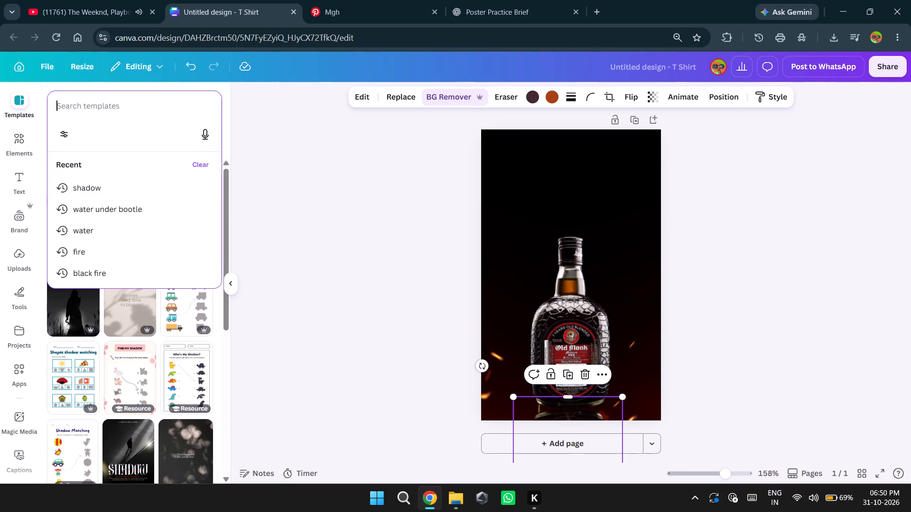
text(ice cu)
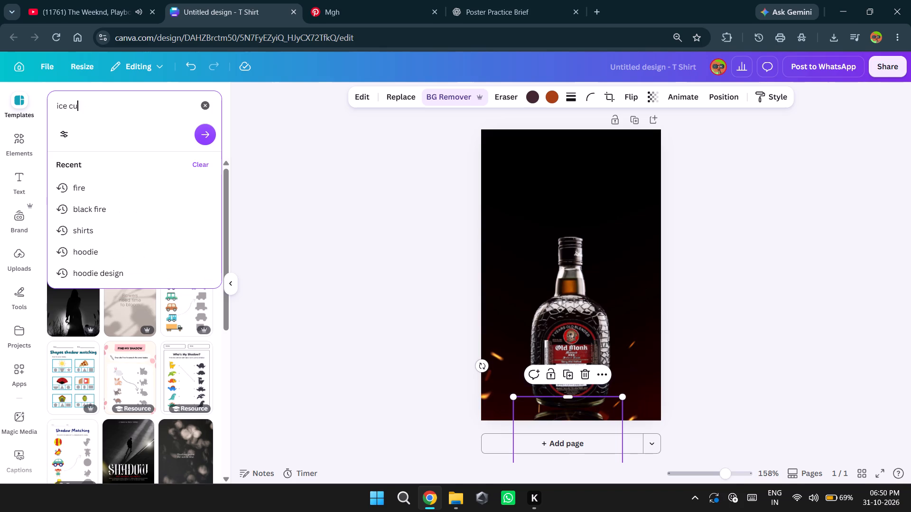
text(bes)
key(Return)
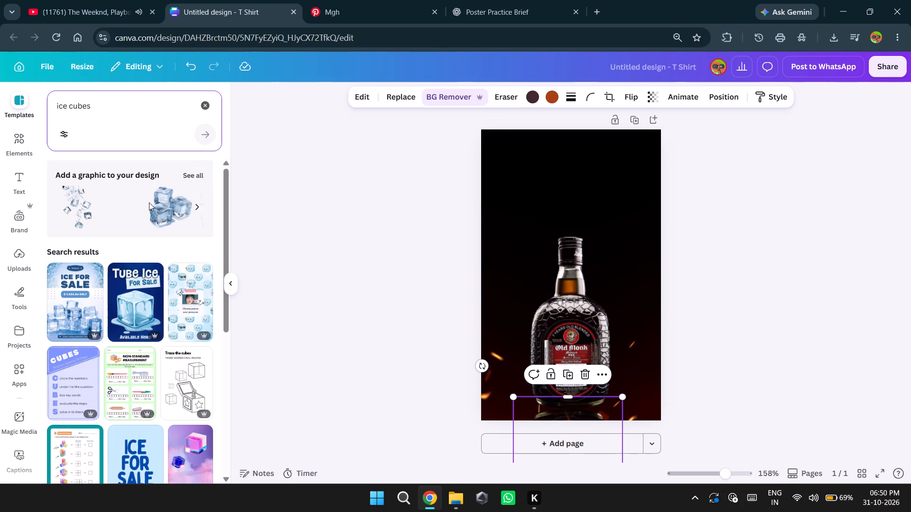
click(195, 172)
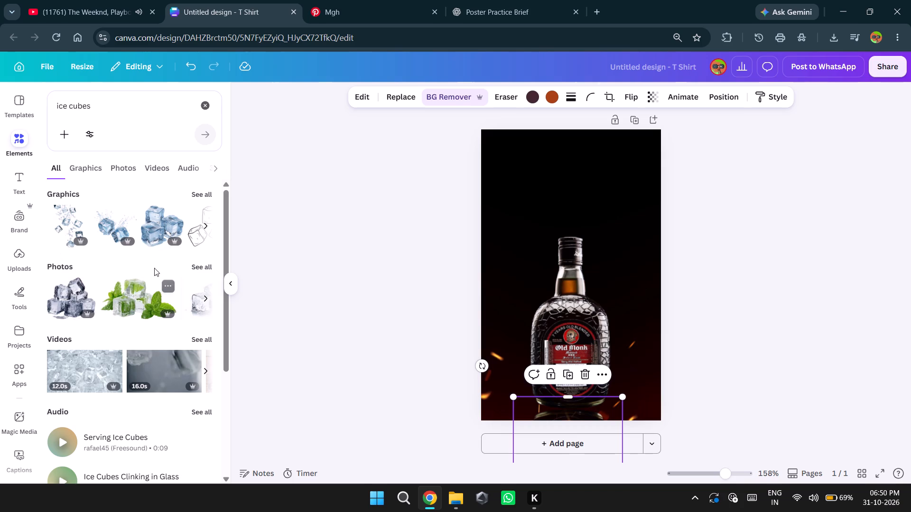
Examine the full range of "ice cubes" graphics for one that suits the bottle poster.
click(204, 223)
click(204, 223)
click(204, 223)
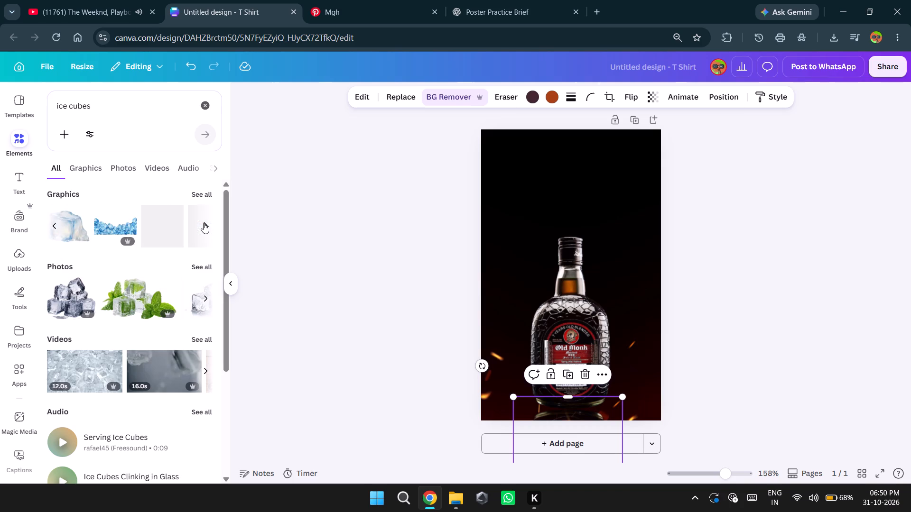
click(204, 223)
click(204, 223)
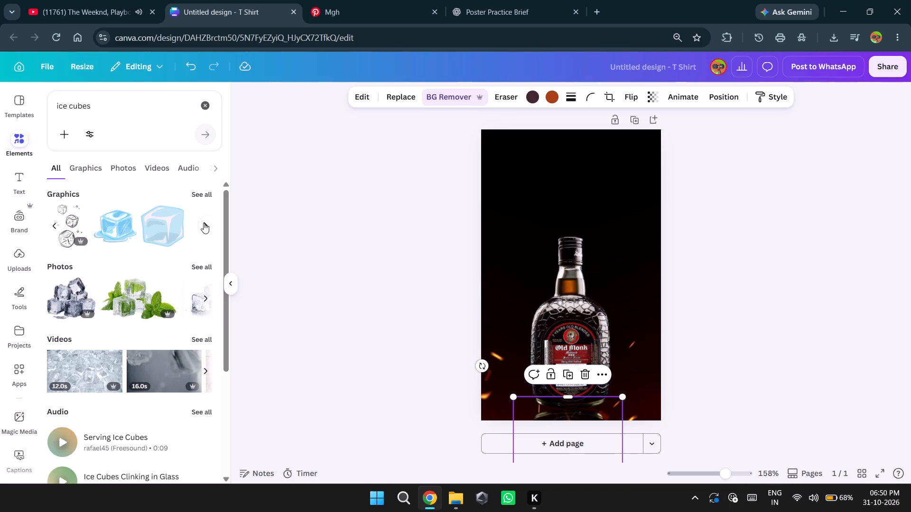
click(204, 223)
click(204, 223)
click(207, 191)
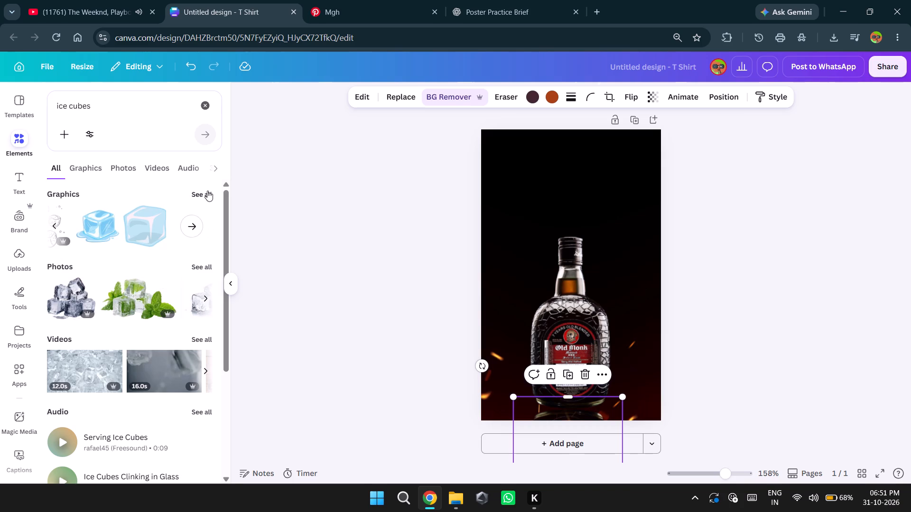
scroll(110, 276, down, 2)
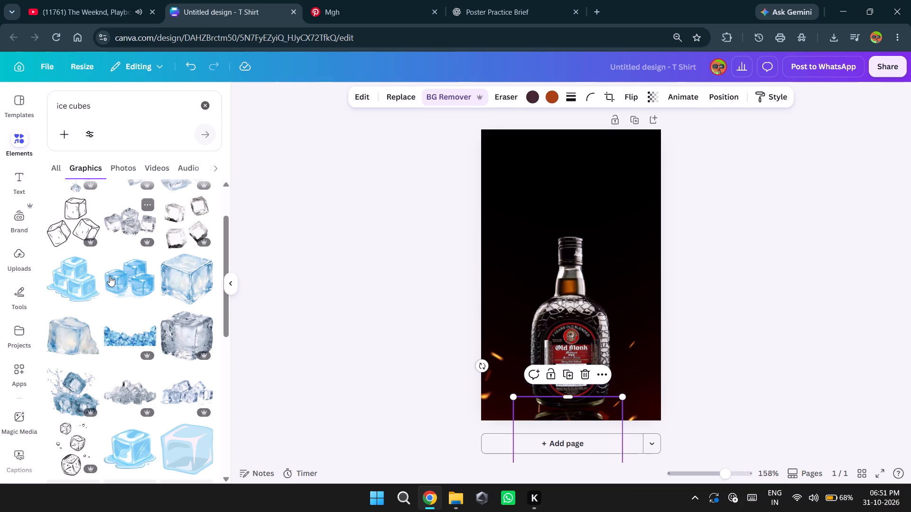
scroll(109, 281, down, 3)
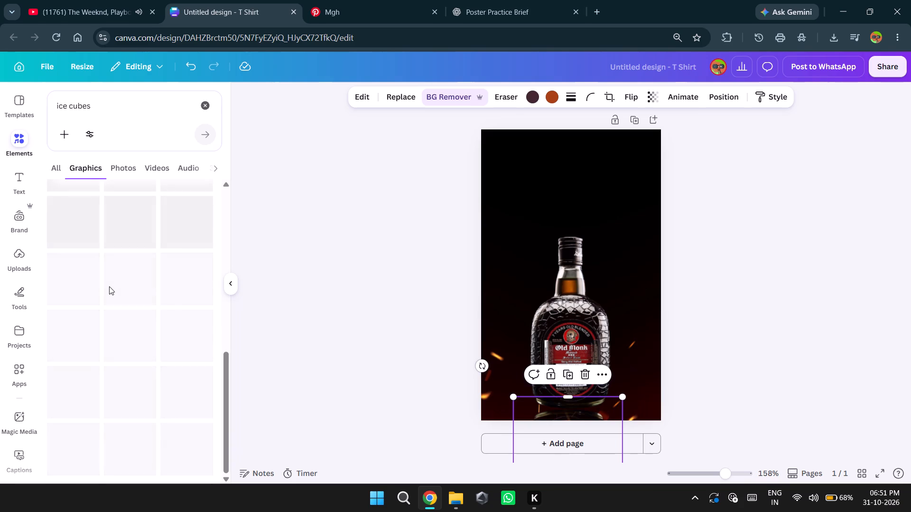
scroll(109, 286, up, 2)
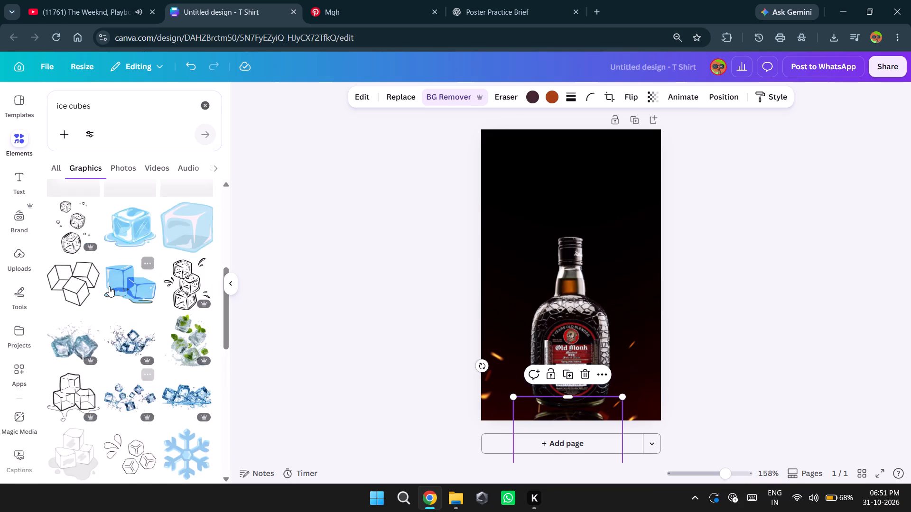
scroll(121, 362, up, 1)
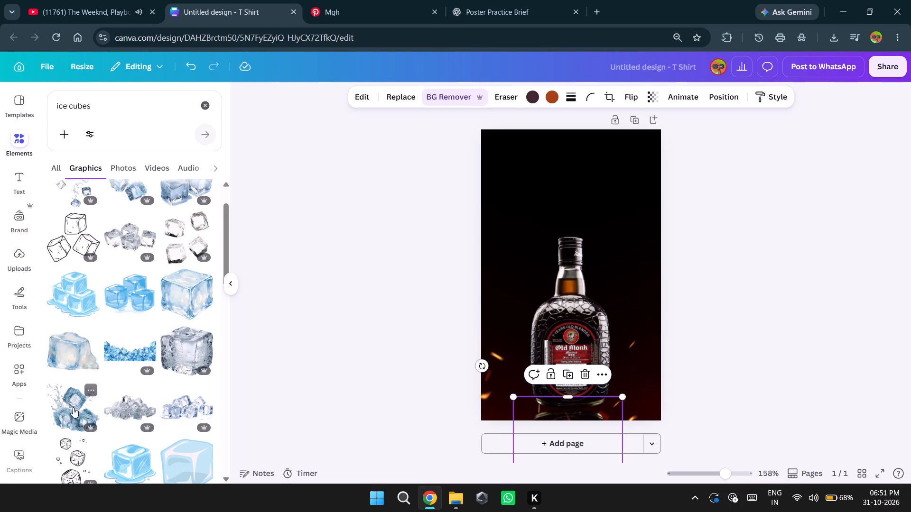
Add the falling ice cubes graphic with water splashes to the page, keeping a single copy of it.
double_click(69, 192)
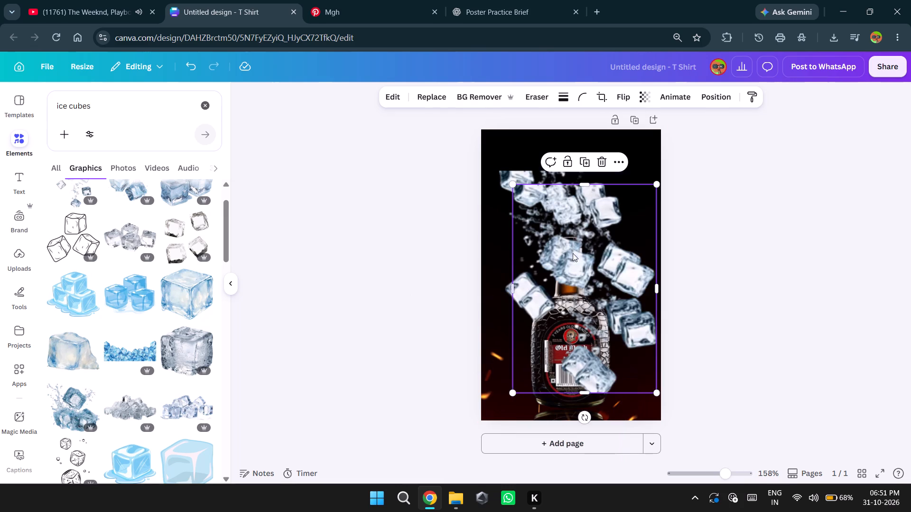
drag(594, 257, 572, 273)
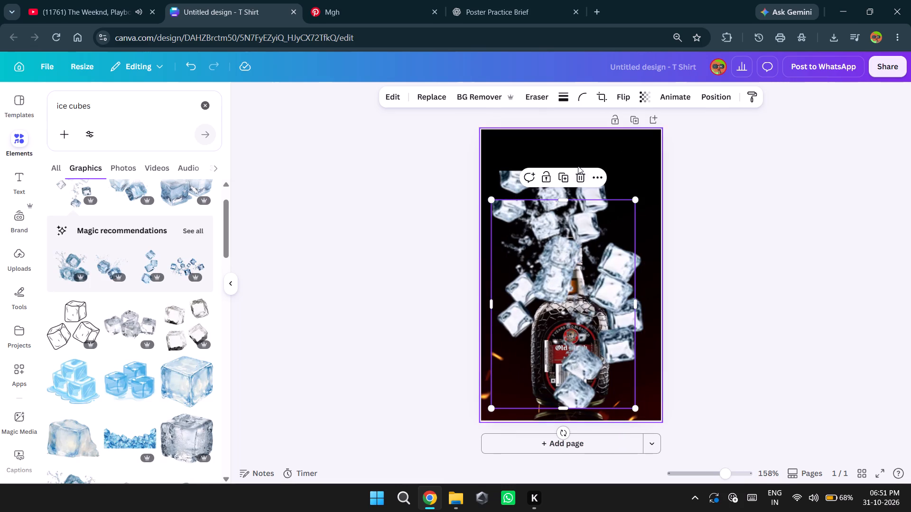
click(580, 178)
Shrink the falling ice cubes graphic to about 1 high and move it to the poster's upper-left corner.
drag(587, 223, 570, 259)
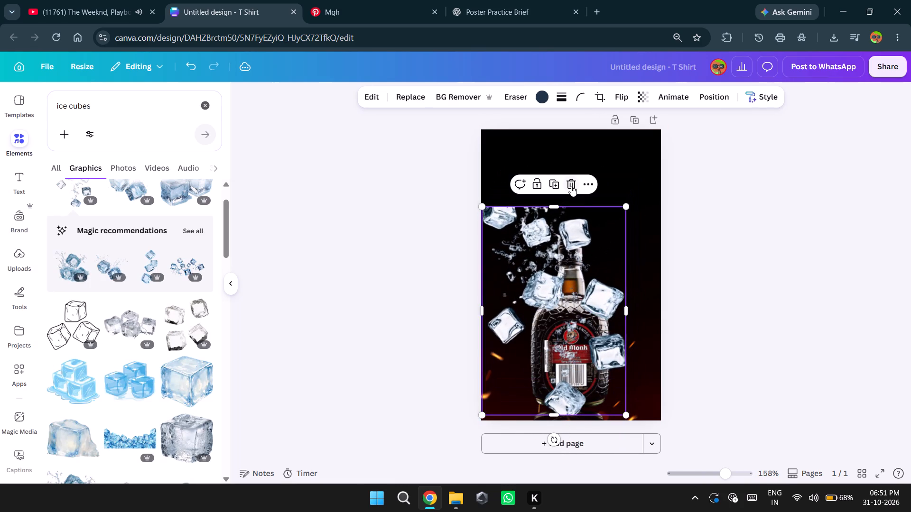
drag(624, 205, 555, 241)
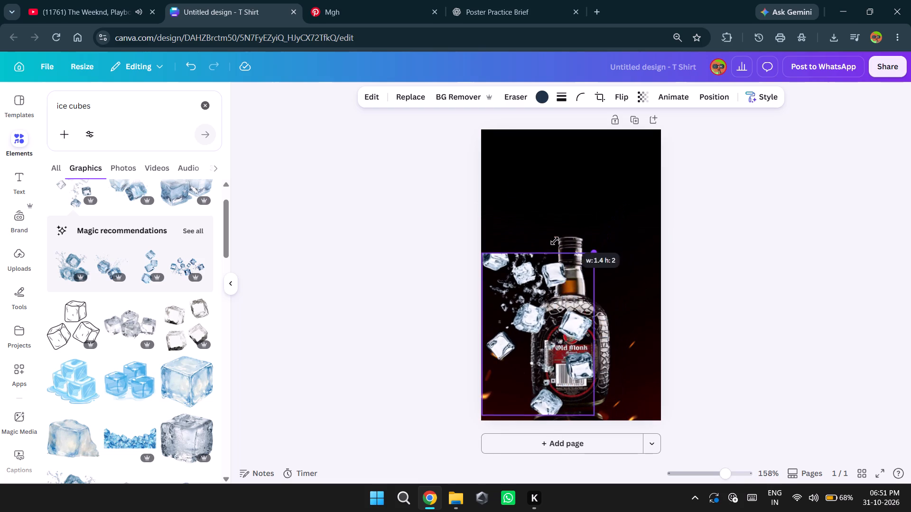
drag(555, 241, 524, 278)
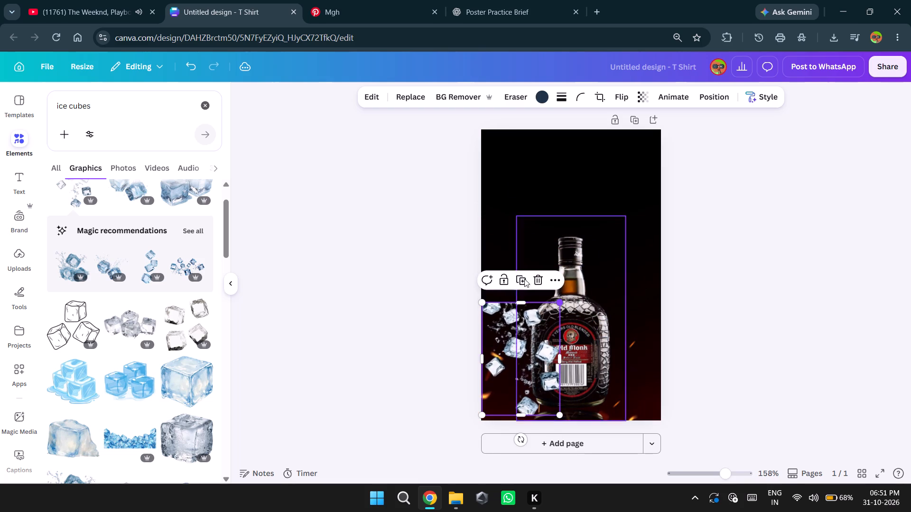
drag(521, 338, 516, 153)
drag(554, 230, 536, 207)
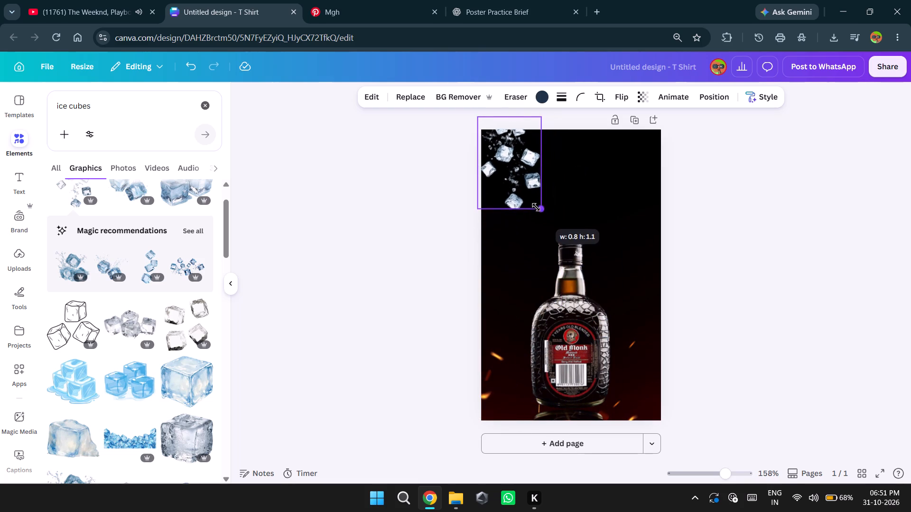
drag(536, 207, 530, 201)
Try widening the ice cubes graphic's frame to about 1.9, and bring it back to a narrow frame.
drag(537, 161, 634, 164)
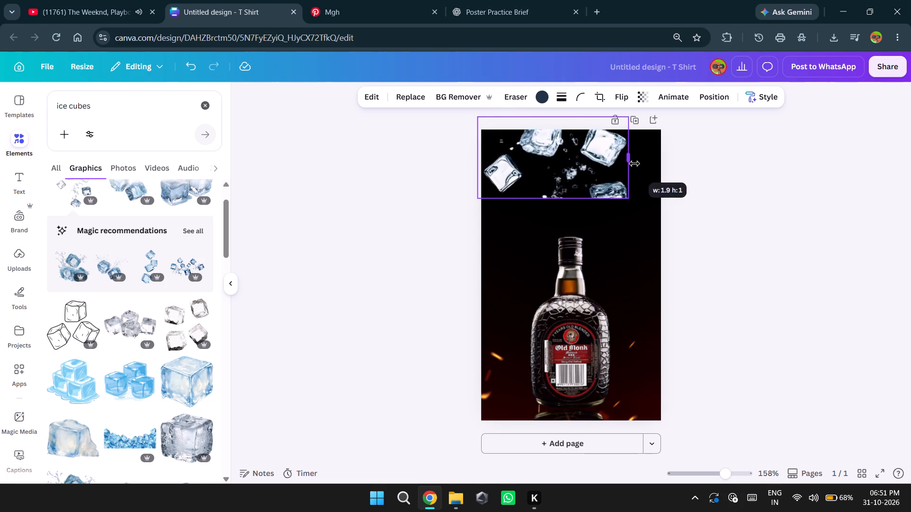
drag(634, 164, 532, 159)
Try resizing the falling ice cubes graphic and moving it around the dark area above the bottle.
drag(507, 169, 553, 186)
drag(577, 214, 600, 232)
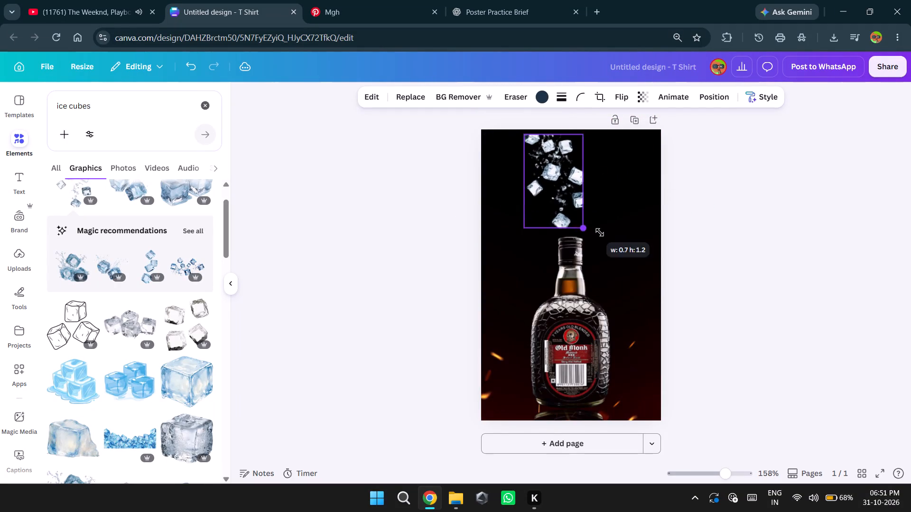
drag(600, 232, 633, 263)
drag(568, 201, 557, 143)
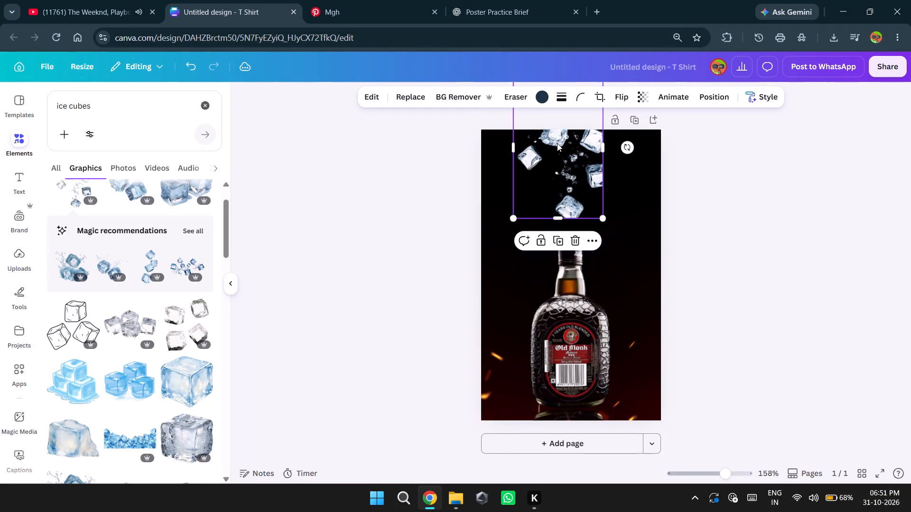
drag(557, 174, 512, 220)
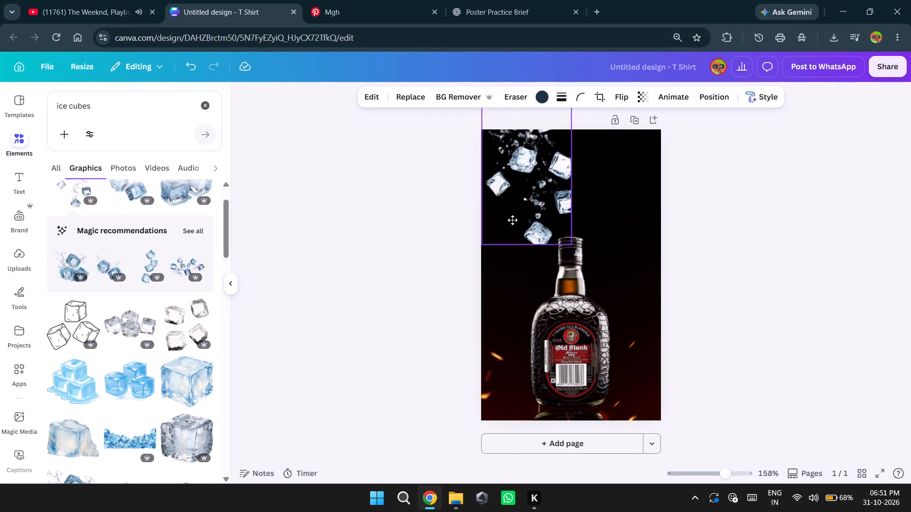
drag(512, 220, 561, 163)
Delete the falling ice cubes graphic from the poster.
click(581, 231)
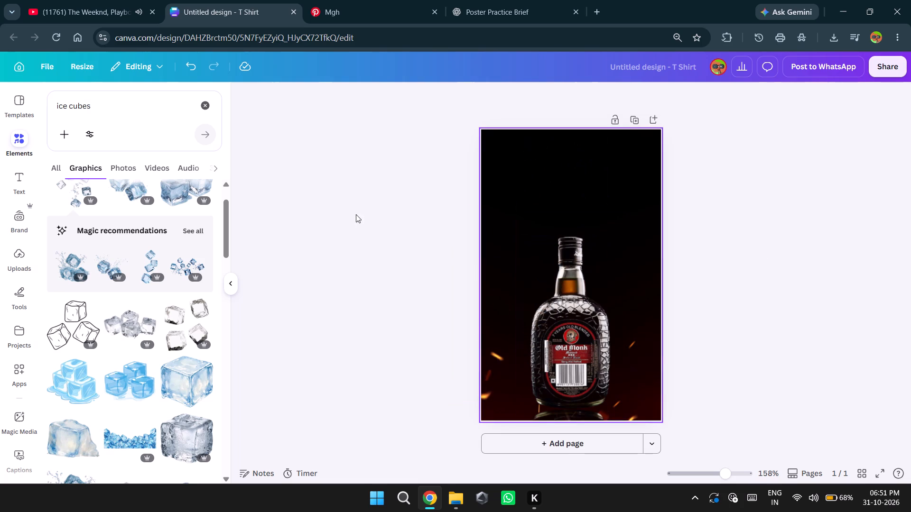
Search the graphics for "ice cube" and examine the results for a realistic single cube.
click(136, 106)
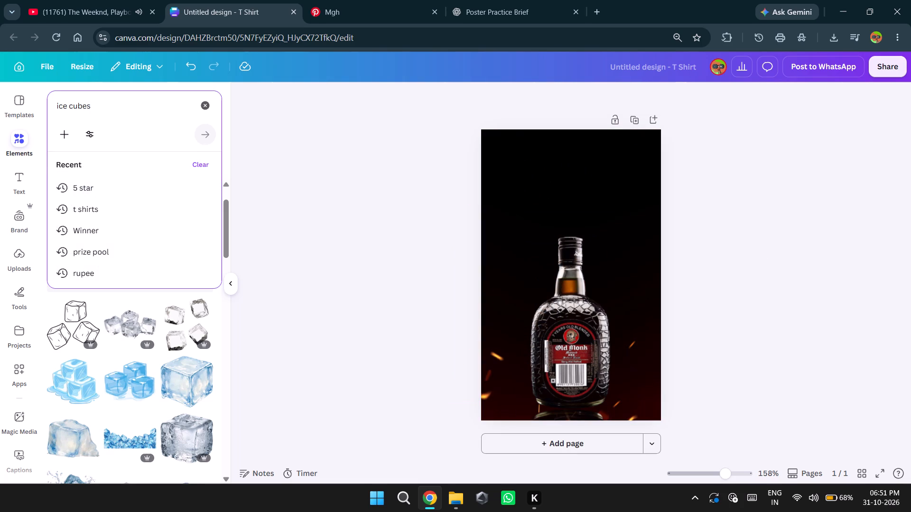
click(294, 323)
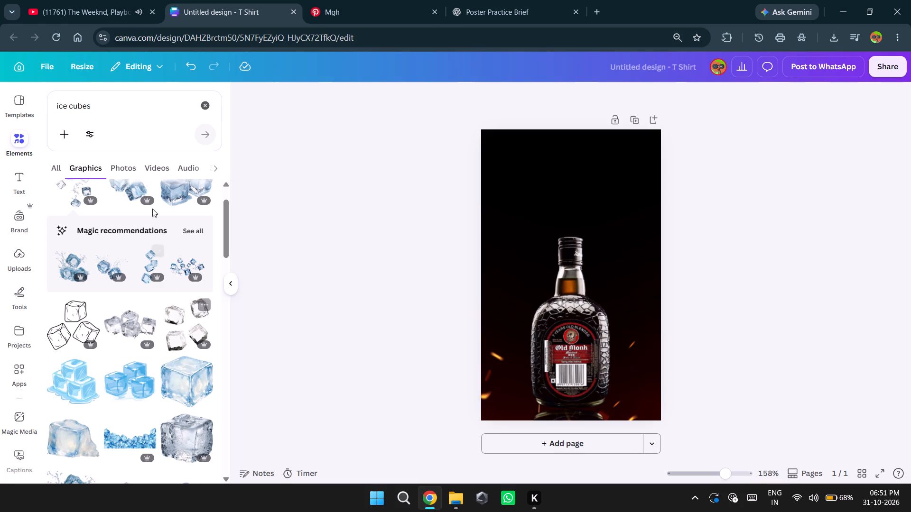
click(116, 93)
click(117, 108)
key(BackSpace)
key(Return)
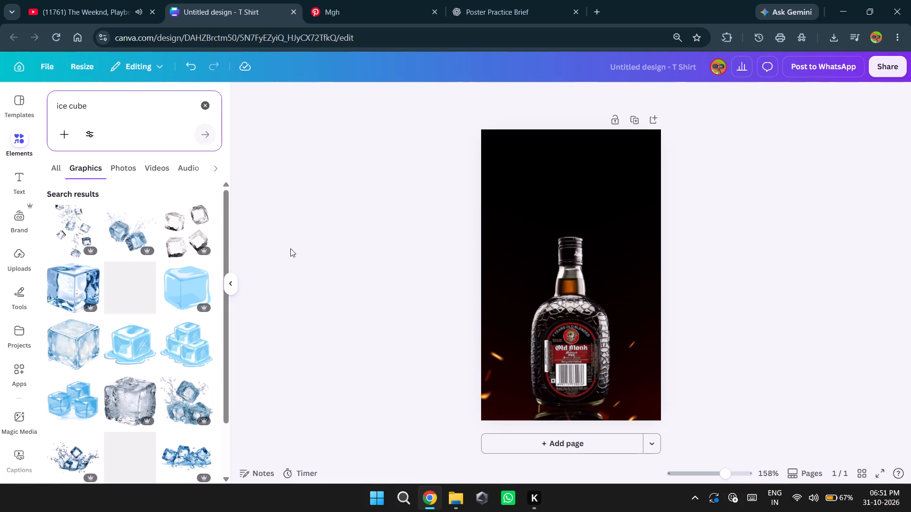
scroll(133, 394, down, 1)
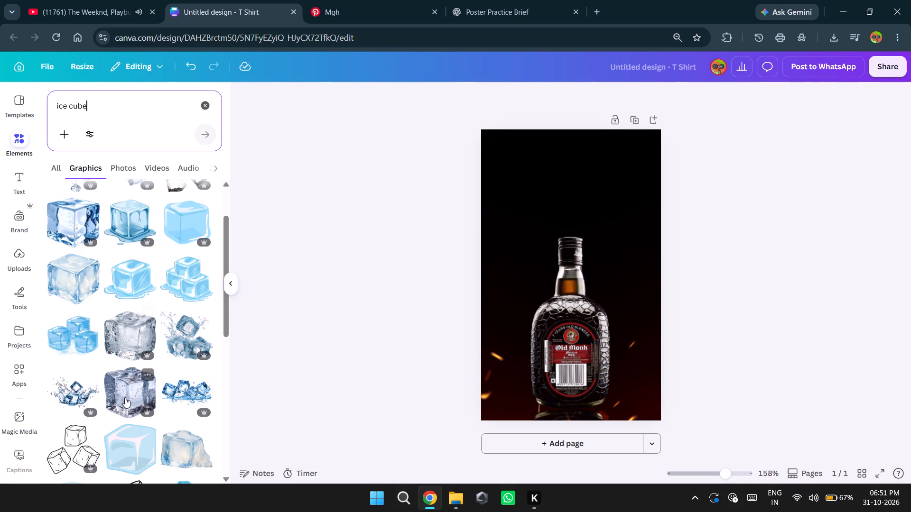
scroll(125, 378, down, 3)
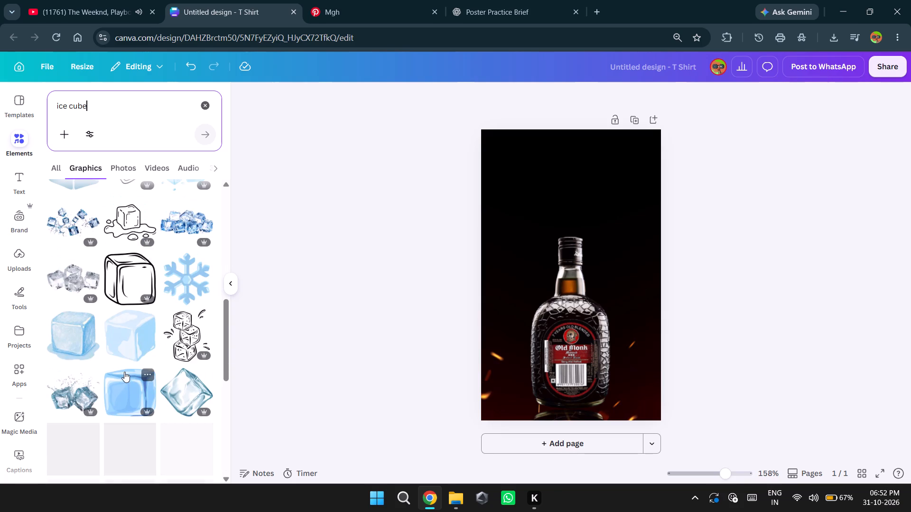
scroll(124, 372, down, 1)
scroll(124, 369, up, 3)
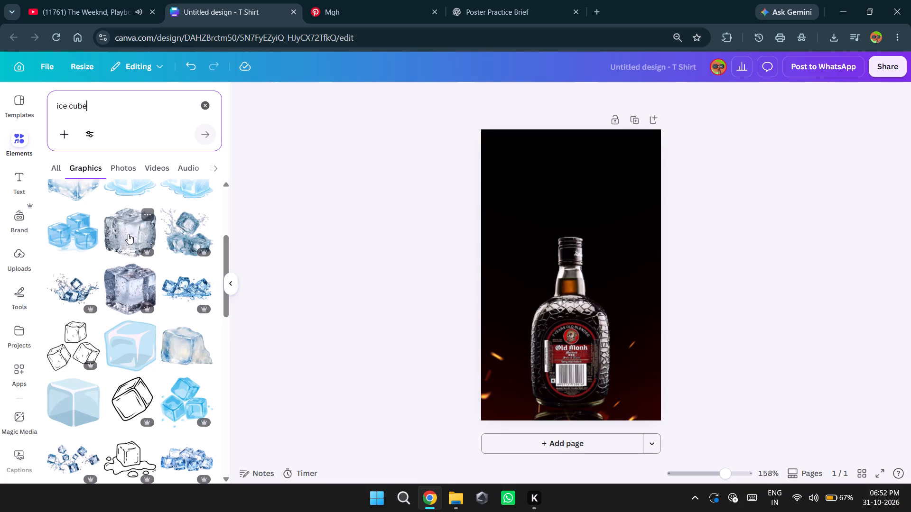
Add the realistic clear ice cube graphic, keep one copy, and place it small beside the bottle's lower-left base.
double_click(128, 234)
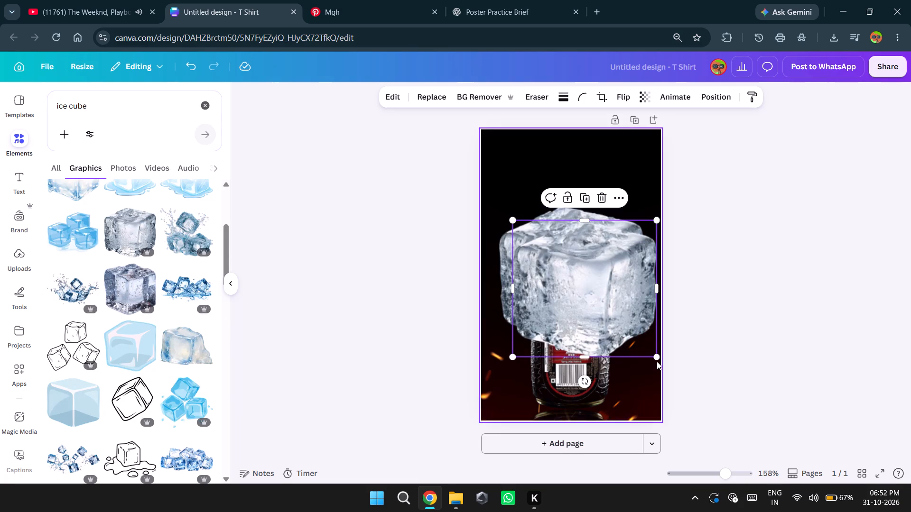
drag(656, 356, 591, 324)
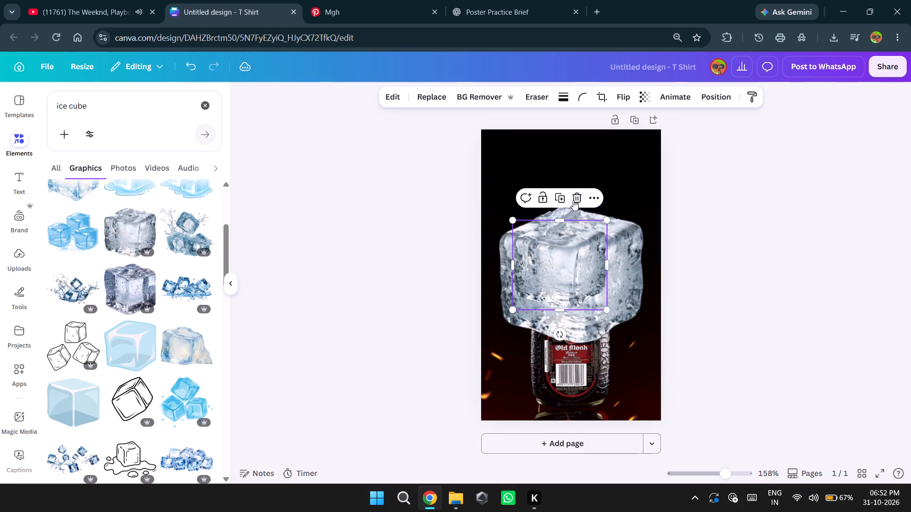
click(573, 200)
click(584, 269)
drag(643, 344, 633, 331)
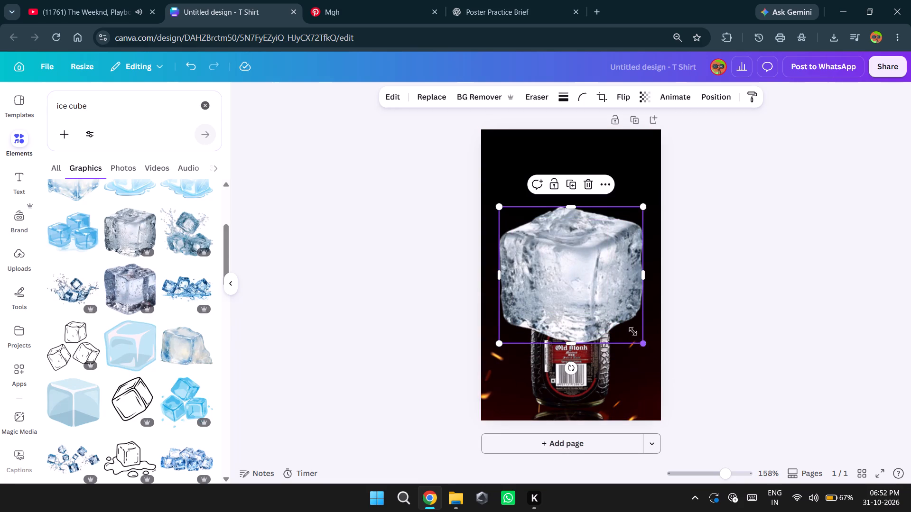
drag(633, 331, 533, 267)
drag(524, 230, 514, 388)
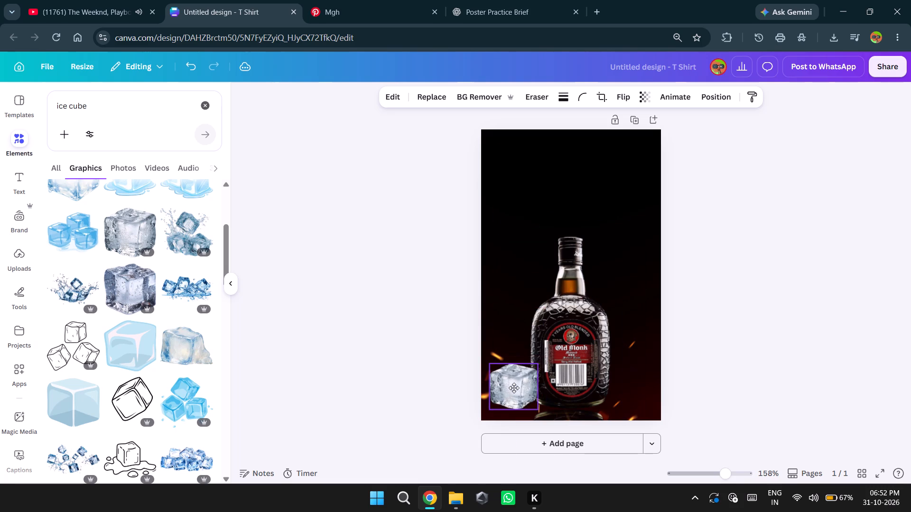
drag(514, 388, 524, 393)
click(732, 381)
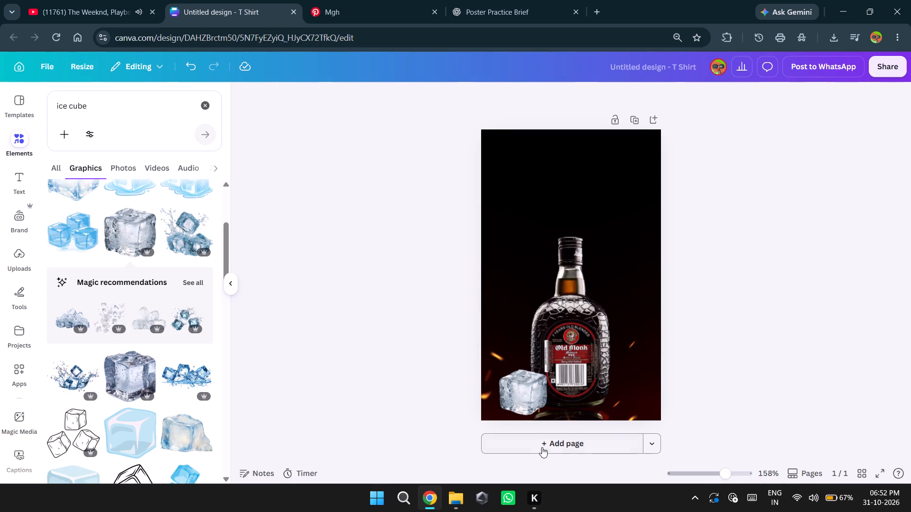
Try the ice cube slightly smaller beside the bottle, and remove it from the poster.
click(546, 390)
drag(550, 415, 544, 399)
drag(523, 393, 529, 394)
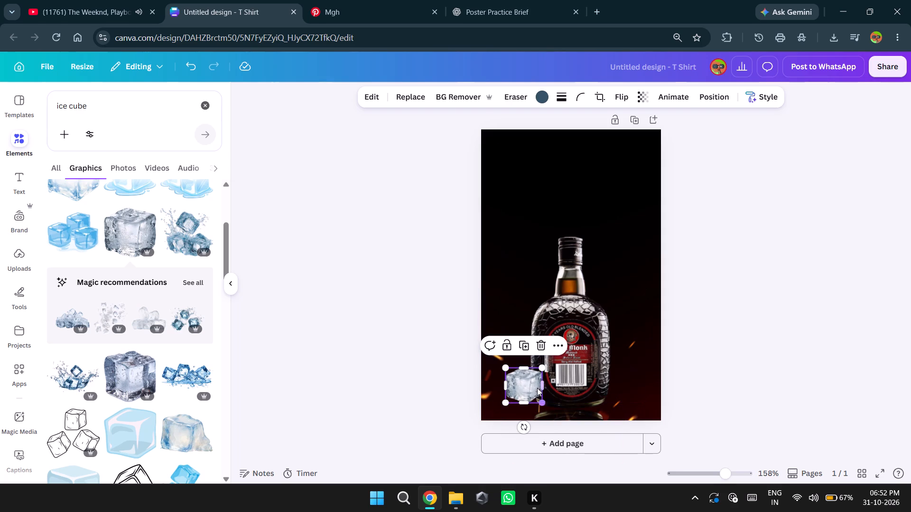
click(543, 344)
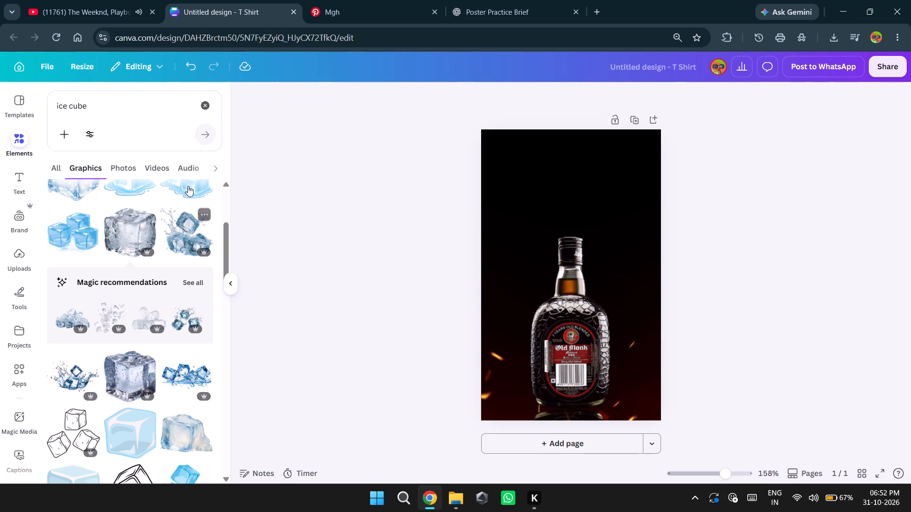
Search the graphics for "glass" and examine the results for a drinking glass that suits the poster.
click(130, 115)
click(128, 103)
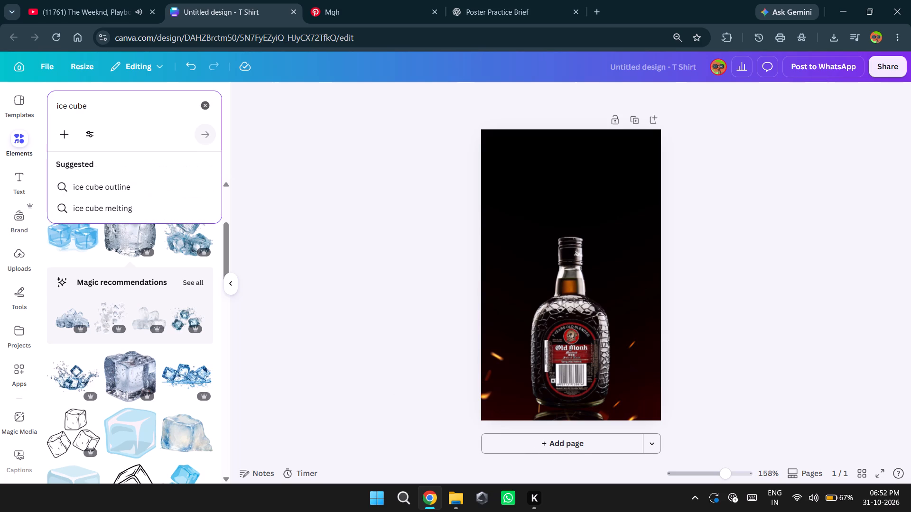
key(BackSpace)
key(BackSpace)
key(BackSpace)
key(BackSpace)
key(BackSpace)
key(BackSpace)
key(BackSpace)
key(BackSpace)
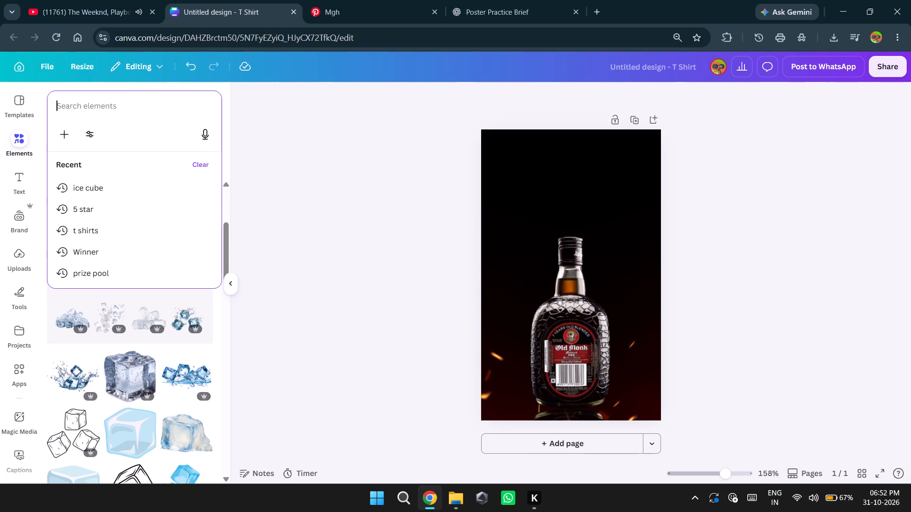
text(glass)
key(Return)
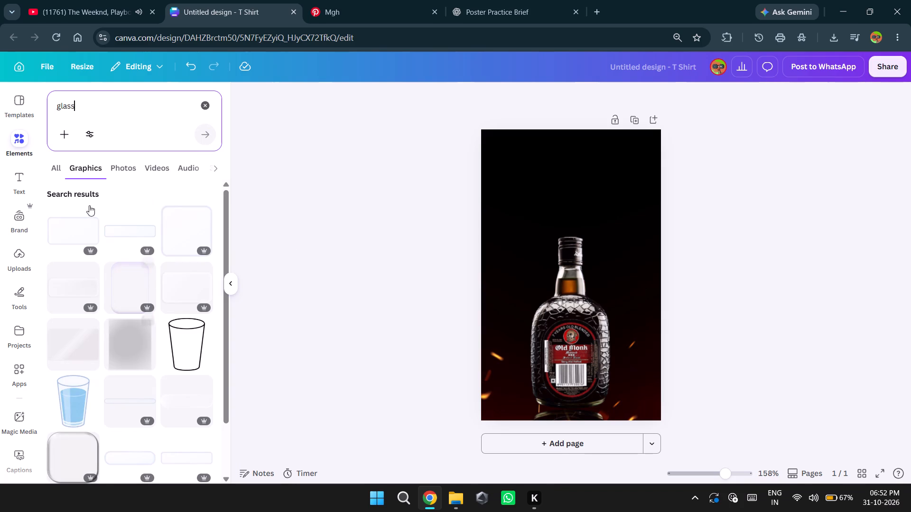
scroll(156, 364, down, 3)
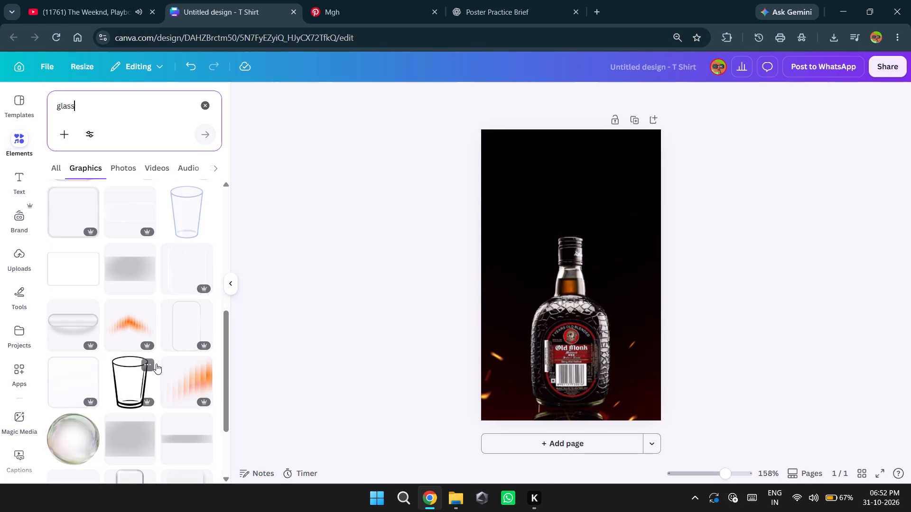
scroll(156, 364, up, 4)
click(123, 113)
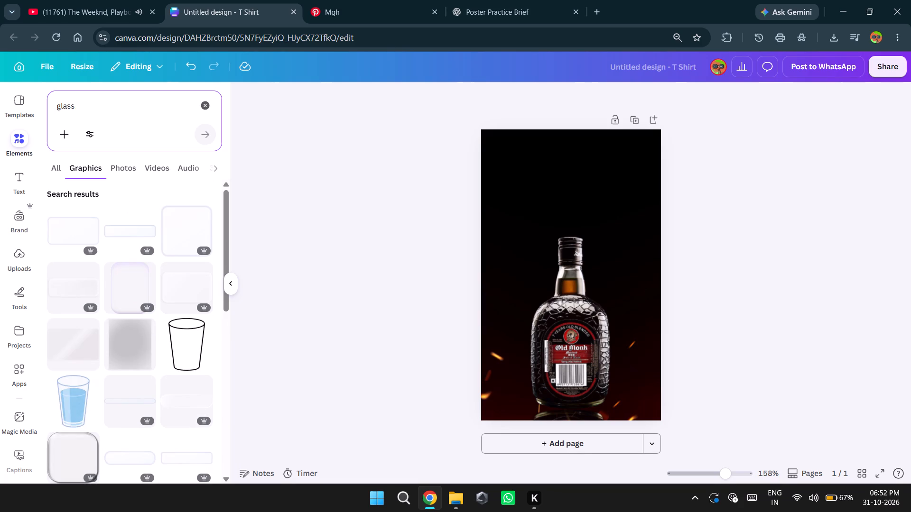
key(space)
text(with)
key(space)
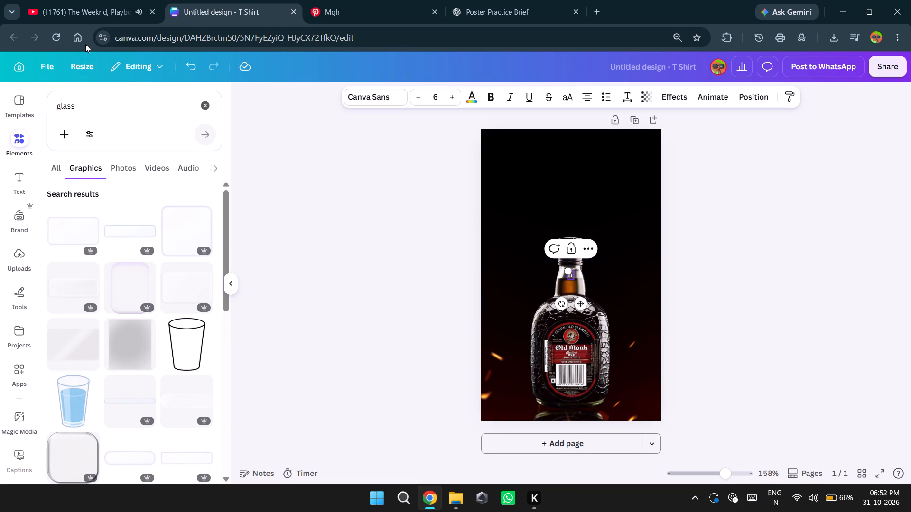
Search the graphics for "glass with whiskey".
click(113, 99)
key(space)
text(with)
key(space)
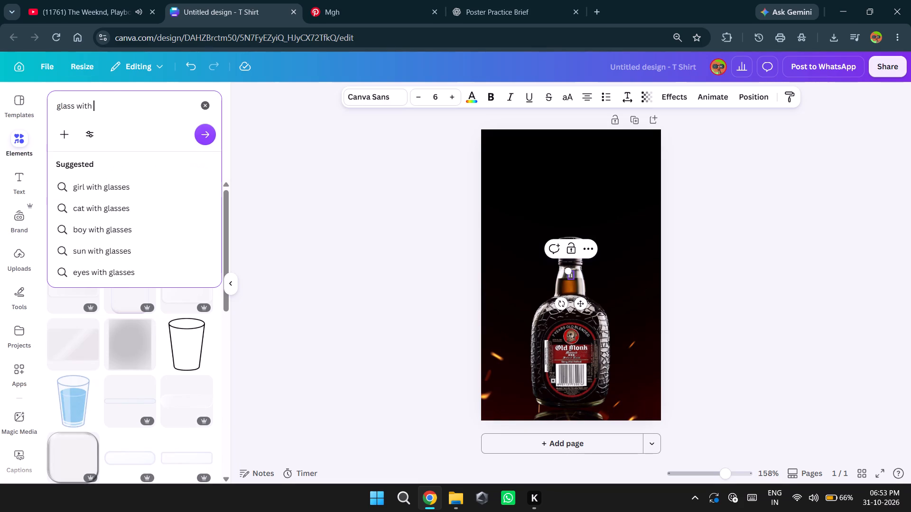
text(whiskry)
key(Return)
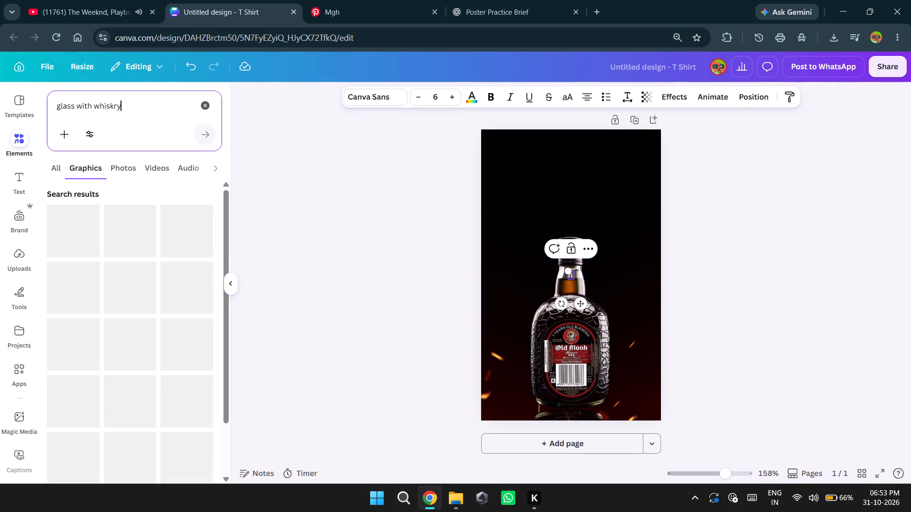
click(119, 102)
key(BackSpace)
key(e)
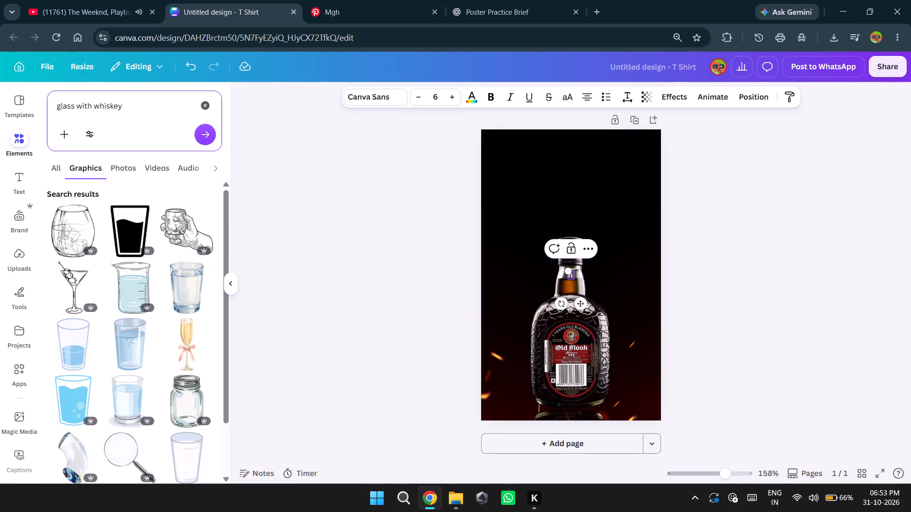
key(Return)
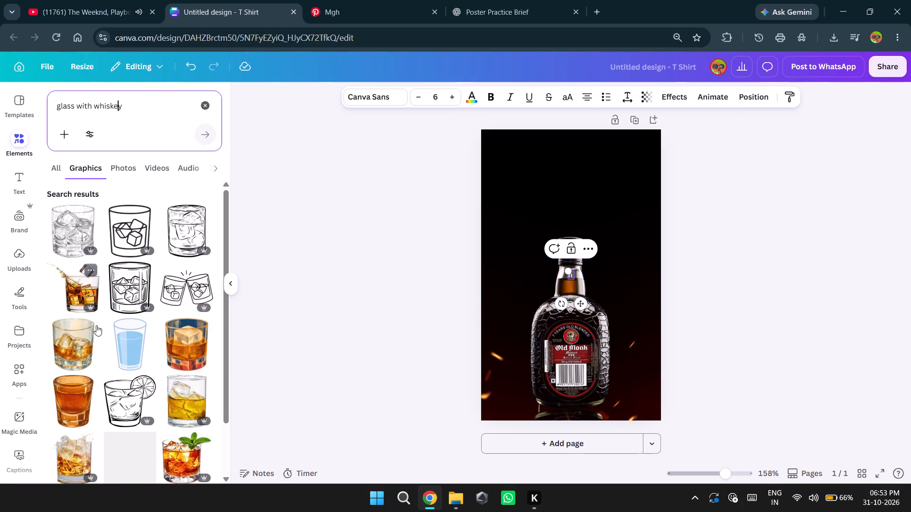
Add the cut-crystal whiskey glass graphic with one large ice cube to the page, keeping a single copy of it.
scroll(131, 383, down, 2)
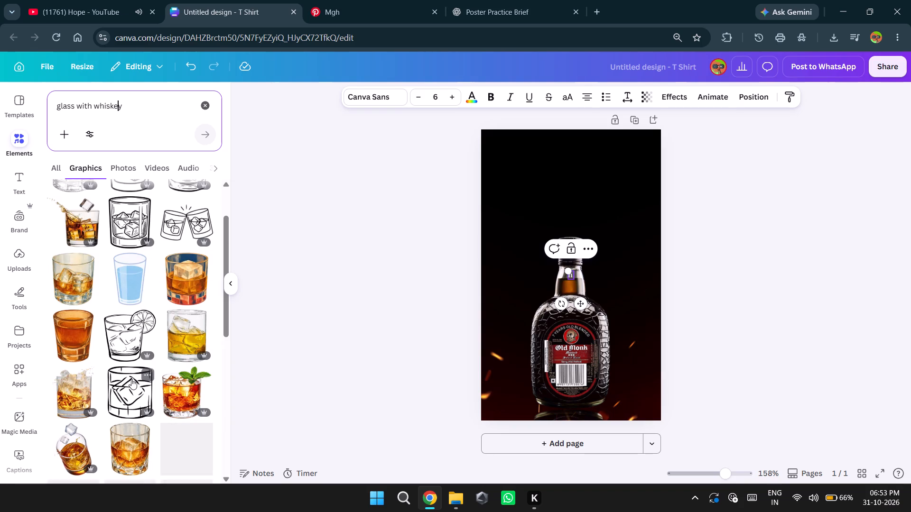
scroll(131, 379, down, 1)
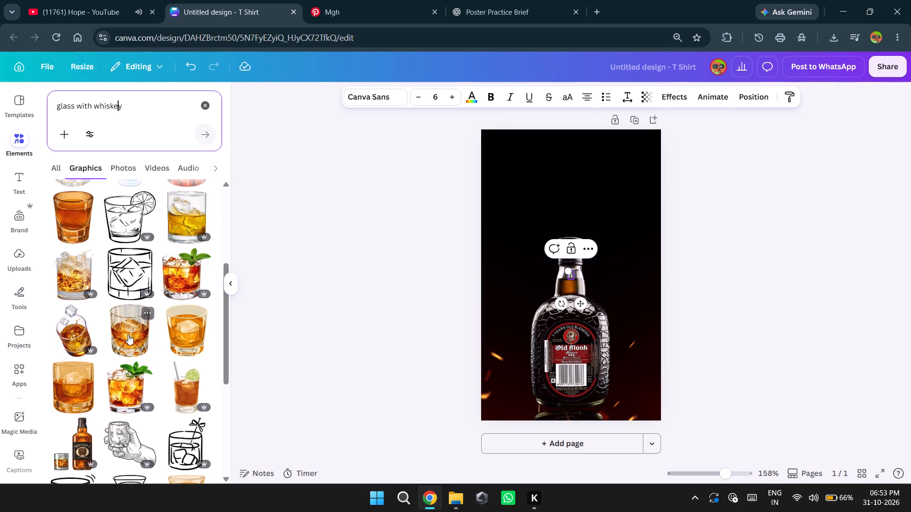
double_click(128, 334)
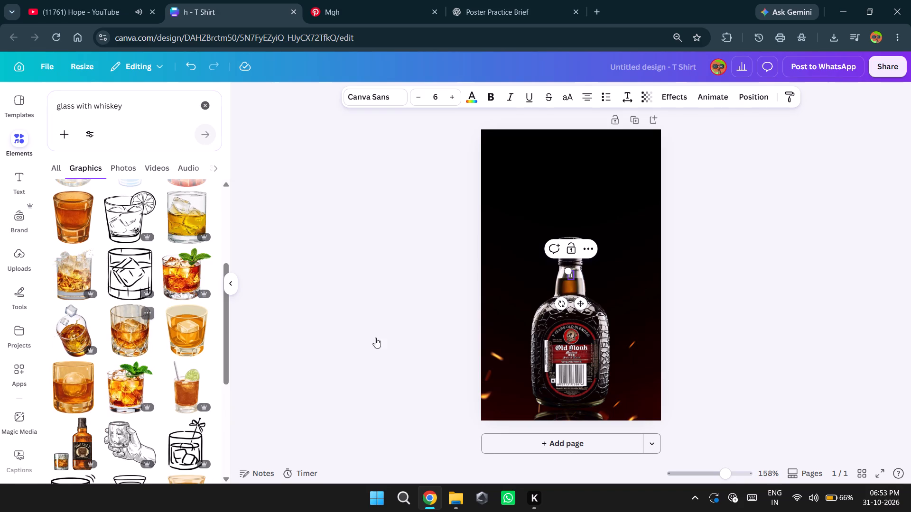
drag(657, 384, 628, 364)
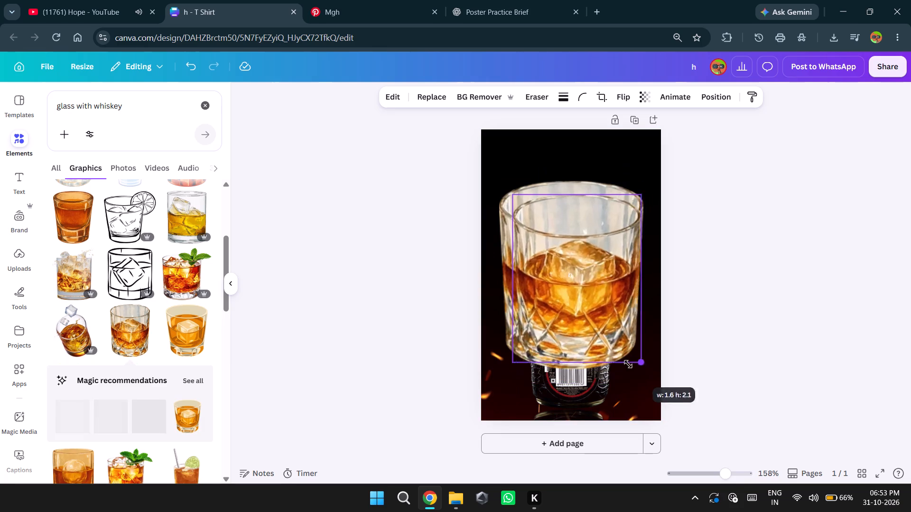
drag(628, 364, 559, 342)
click(578, 170)
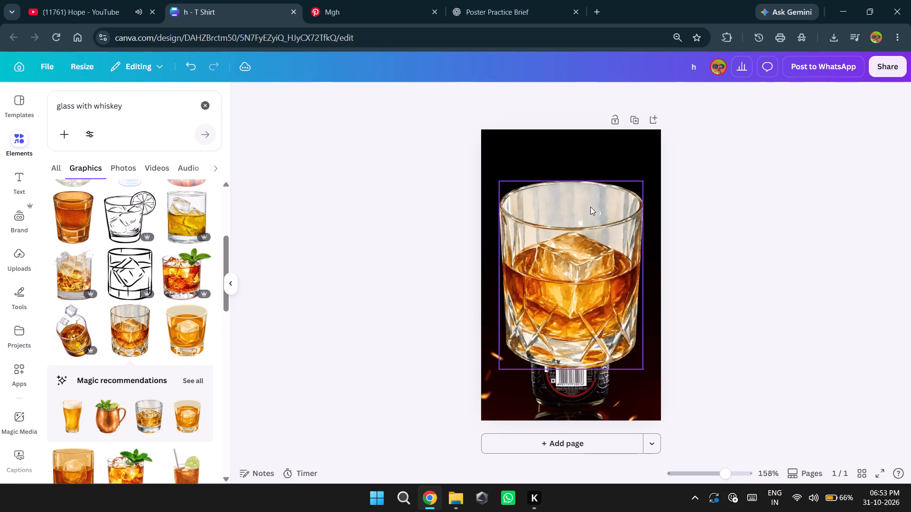
Shrink the whiskey glass to a small fraction of its size and place it beside the lower part of the Old Monk bottle.
click(590, 209)
drag(643, 182, 524, 289)
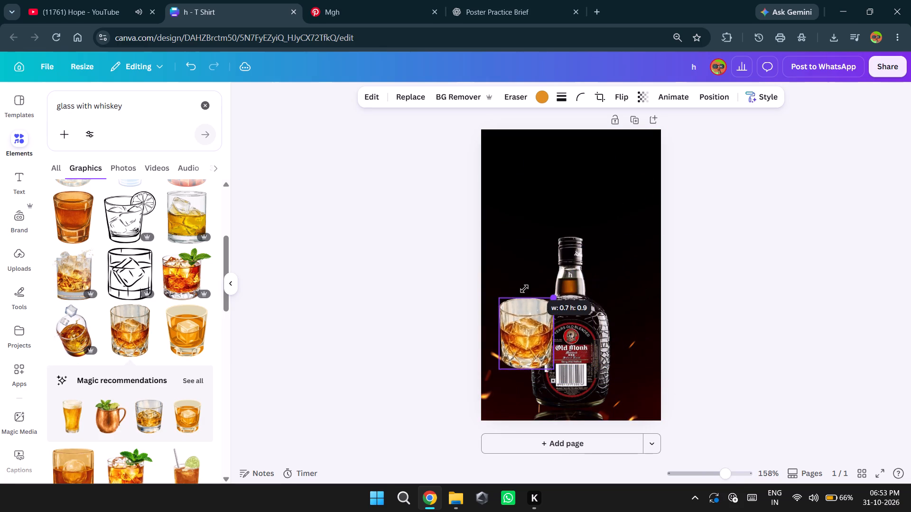
drag(524, 289, 519, 301)
drag(527, 346, 525, 381)
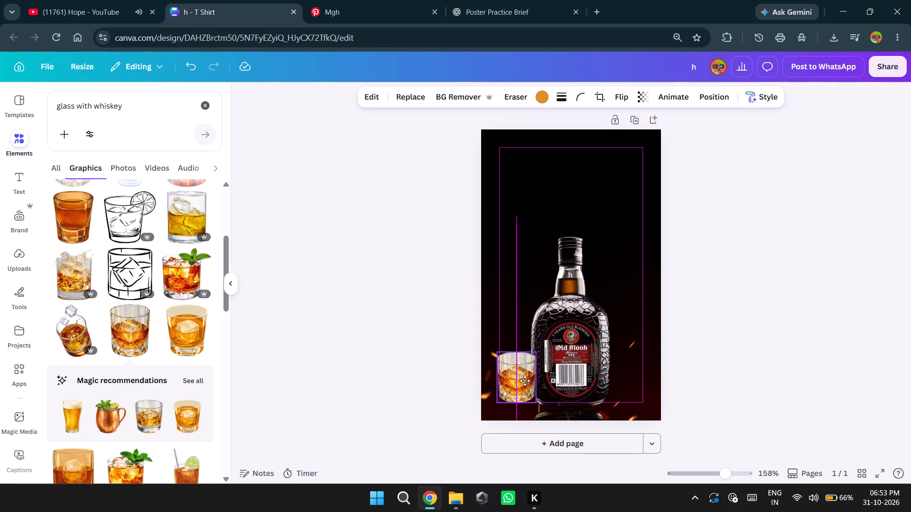
drag(525, 381, 525, 382)
drag(539, 351, 554, 344)
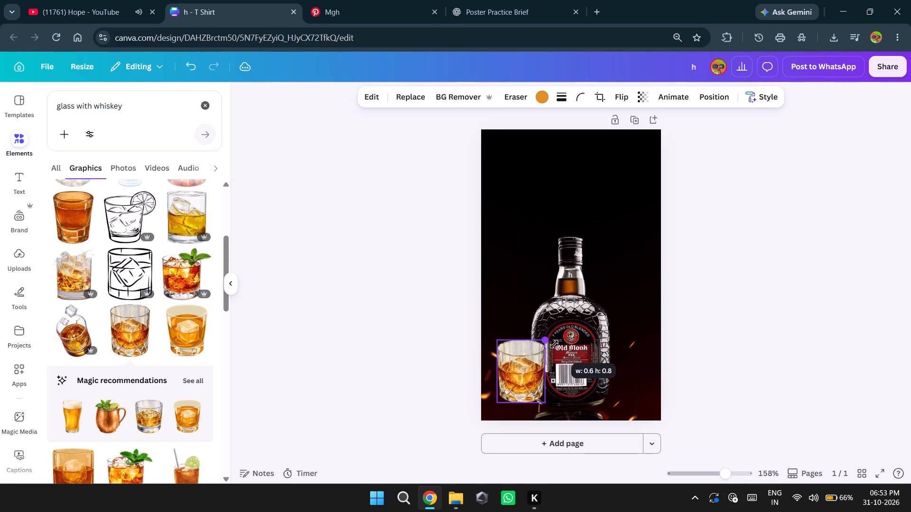
drag(554, 344, 558, 339)
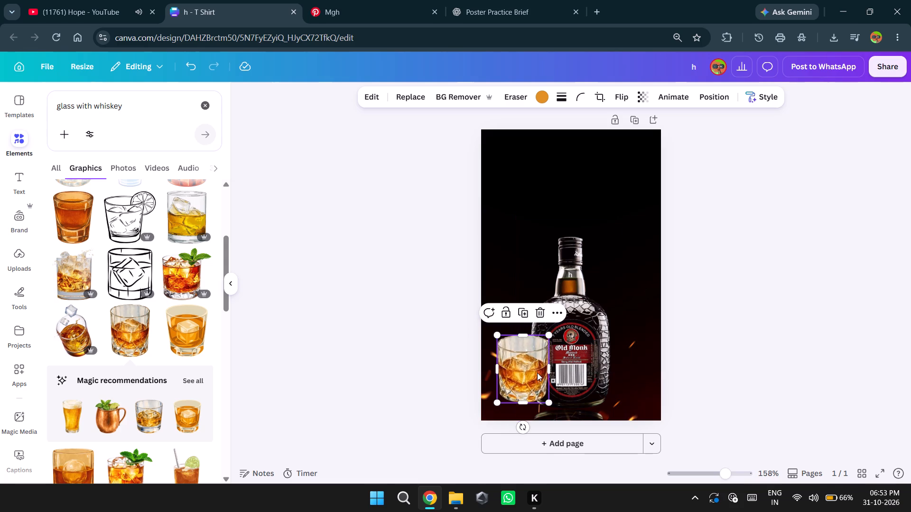
Reposition the whiskey glass so its base sits level with the bottle's base and its rim slightly overlaps the bottle's left side.
click(530, 370)
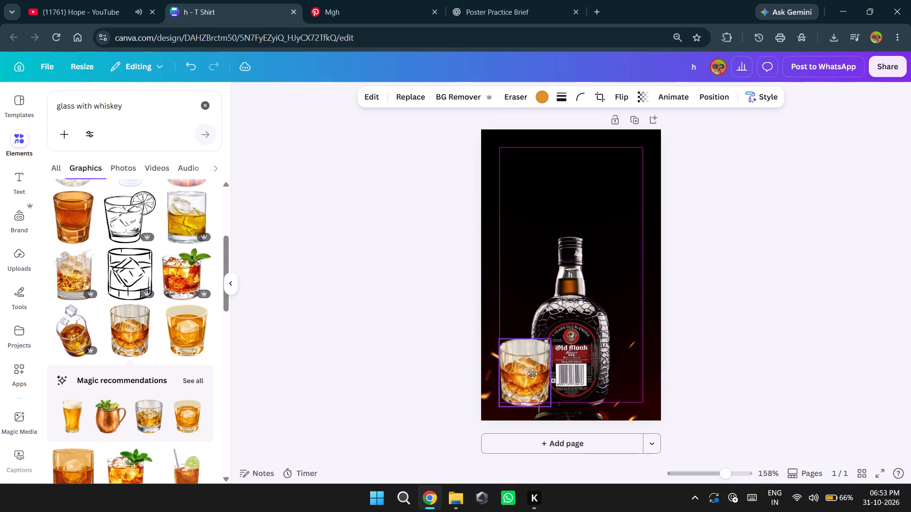
click(730, 340)
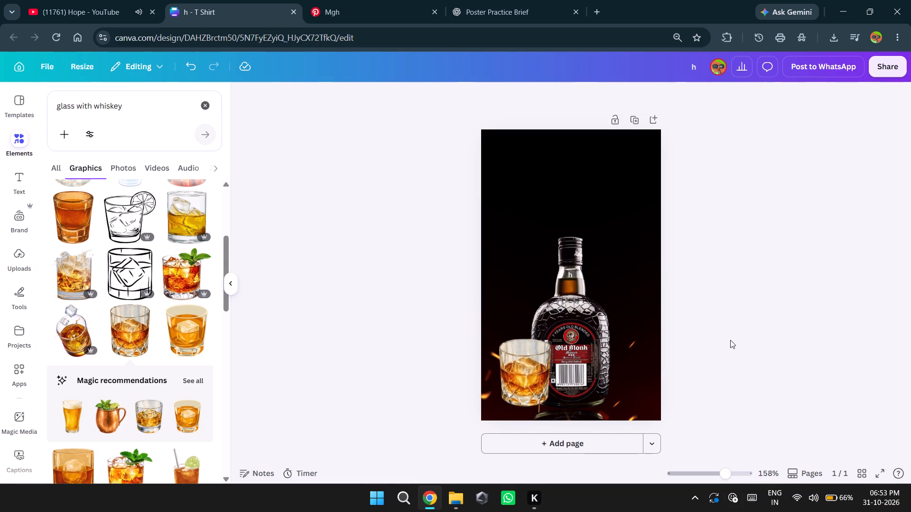
drag(536, 375, 530, 374)
drag(521, 368, 529, 369)
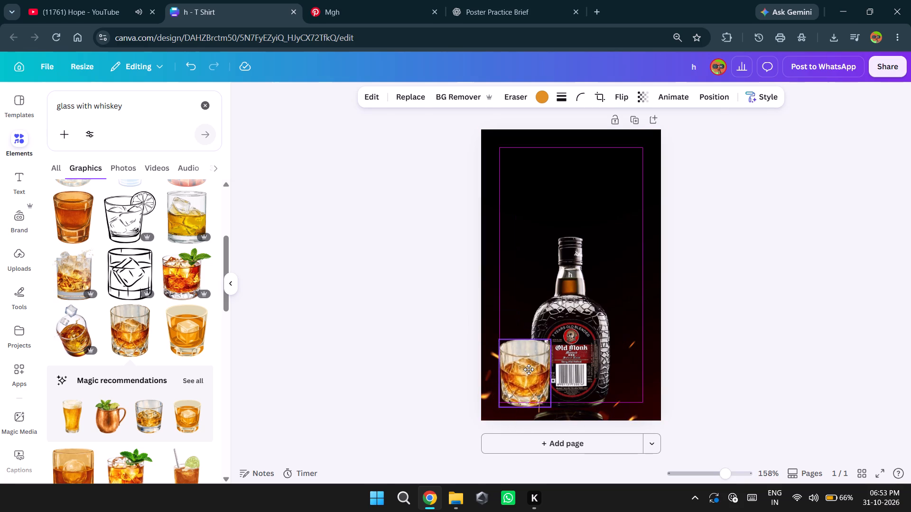
drag(529, 369, 533, 369)
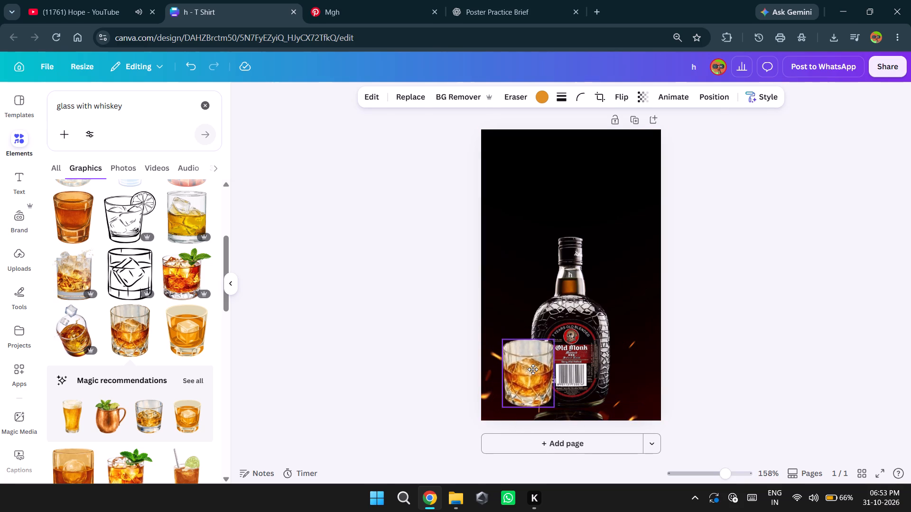
drag(533, 369, 533, 370)
click(746, 343)
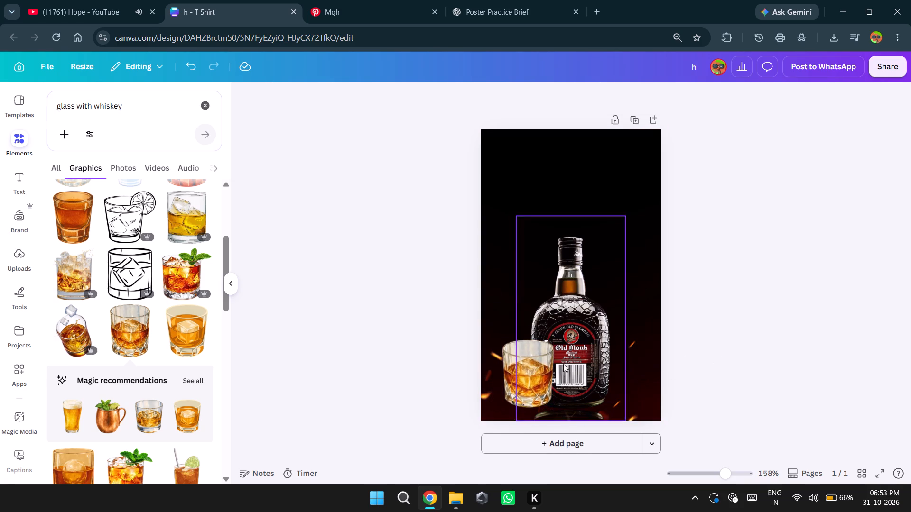
Duplicate the whiskey glass and rotate the copy upside down.
right_click(526, 371)
click(514, 371)
click(527, 317)
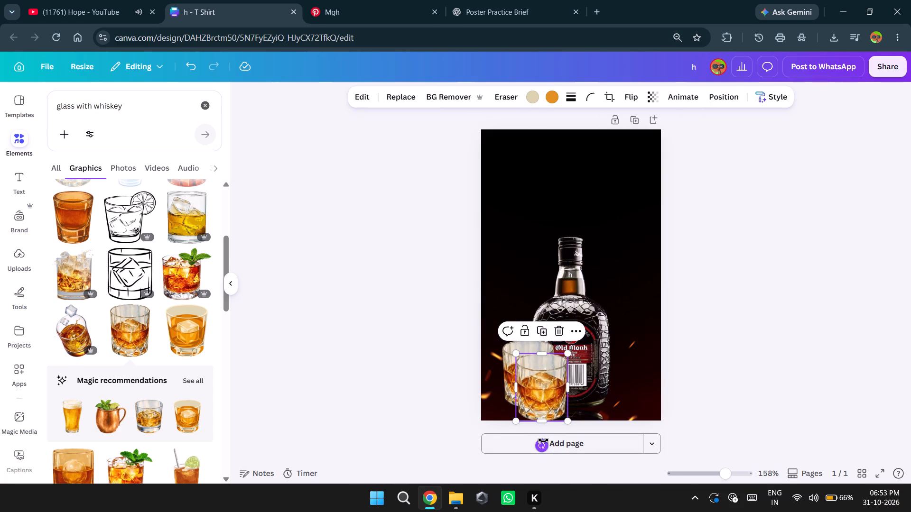
drag(543, 441, 541, 336)
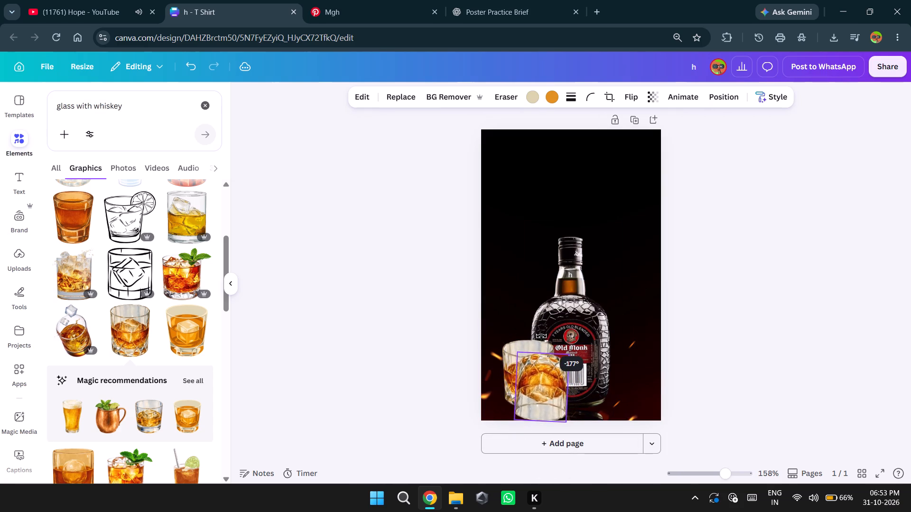
drag(541, 336, 541, 335)
Place the upside-down glass copy directly beneath the whiskey glass, aligned with it, as its reflection.
drag(546, 376, 532, 406)
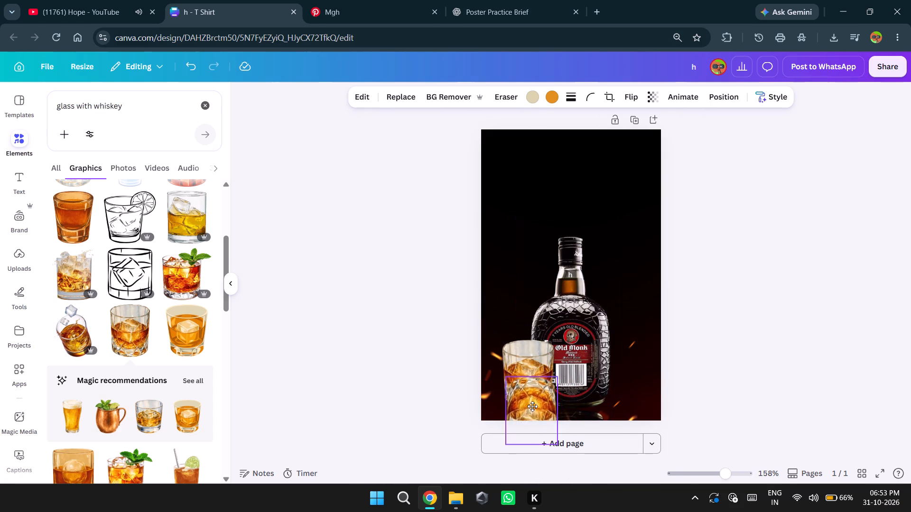
drag(532, 406, 531, 432)
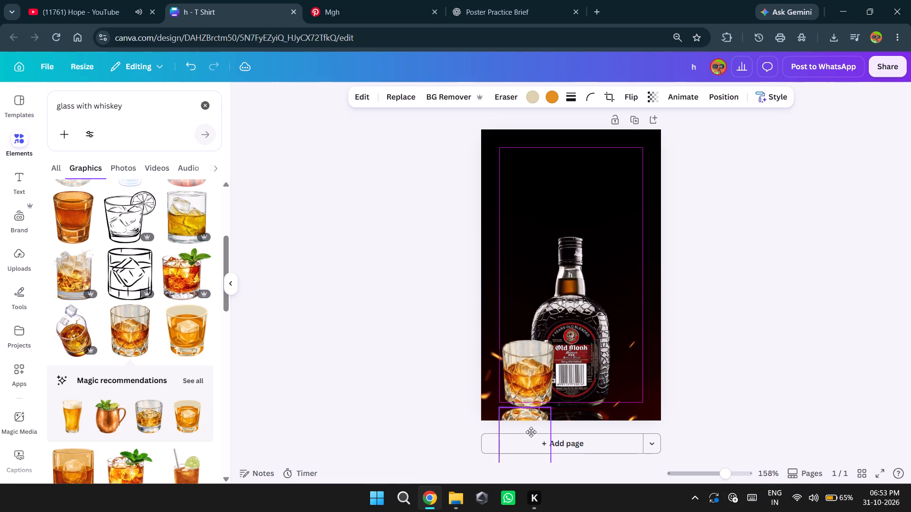
drag(531, 432, 533, 435)
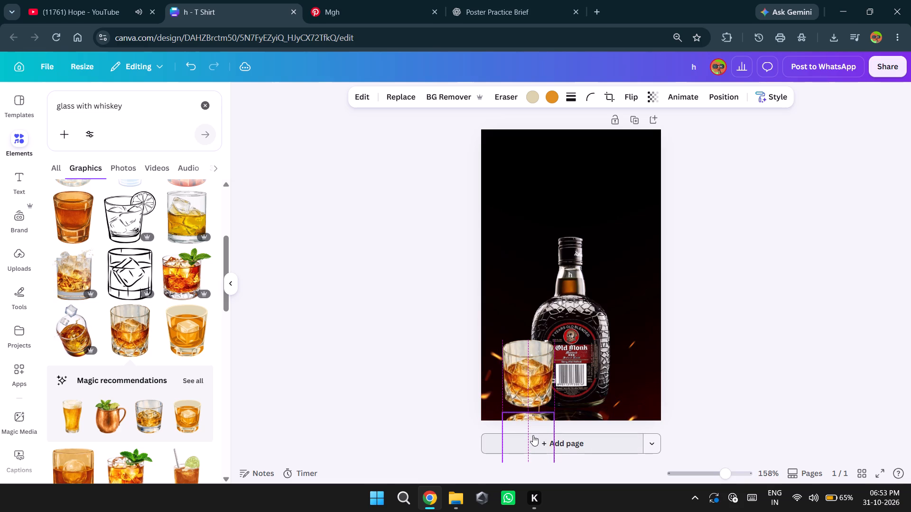
drag(533, 435, 532, 434)
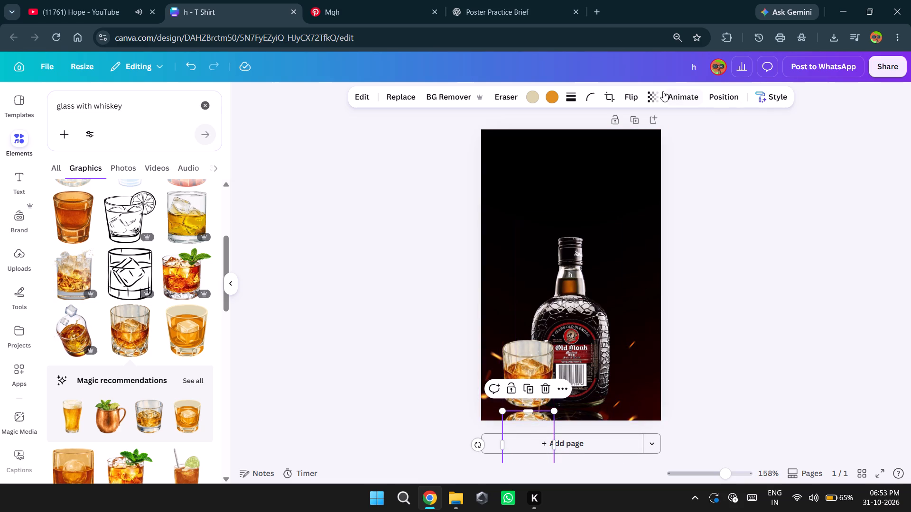
Fade the upside-down glass copy to roughly half transparency so it reads as a reflection.
click(657, 95)
drag(672, 141, 665, 143)
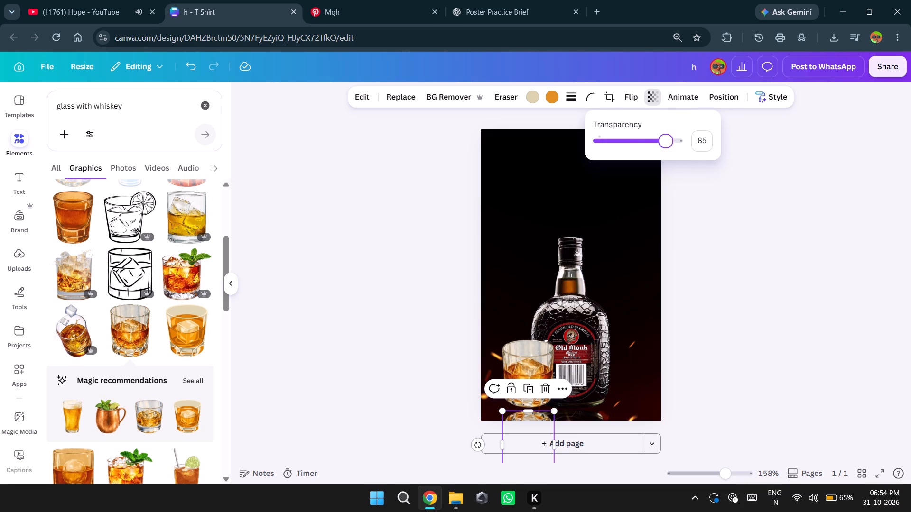
drag(665, 143, 644, 145)
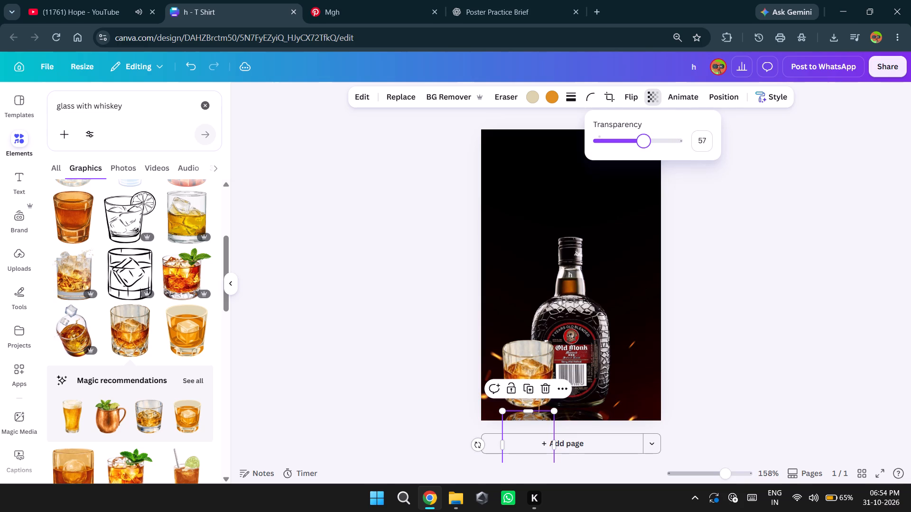
drag(644, 145, 639, 145)
click(711, 288)
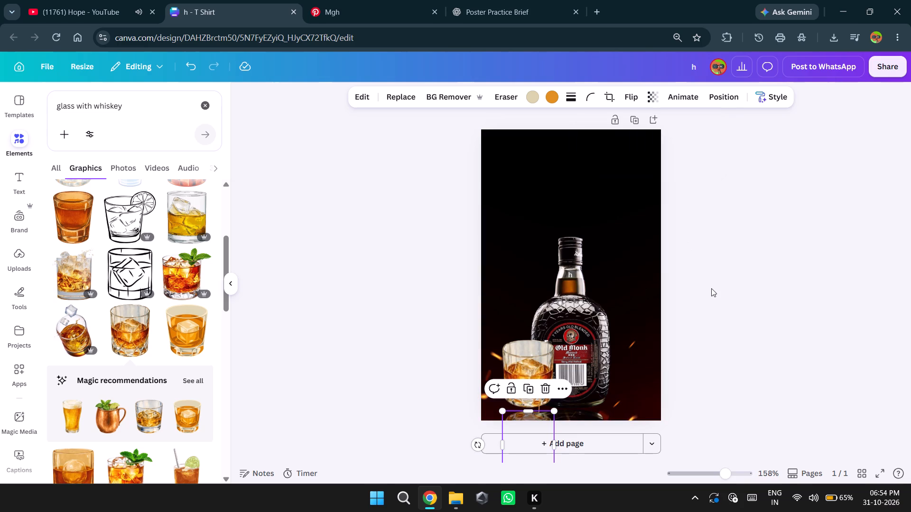
click(711, 288)
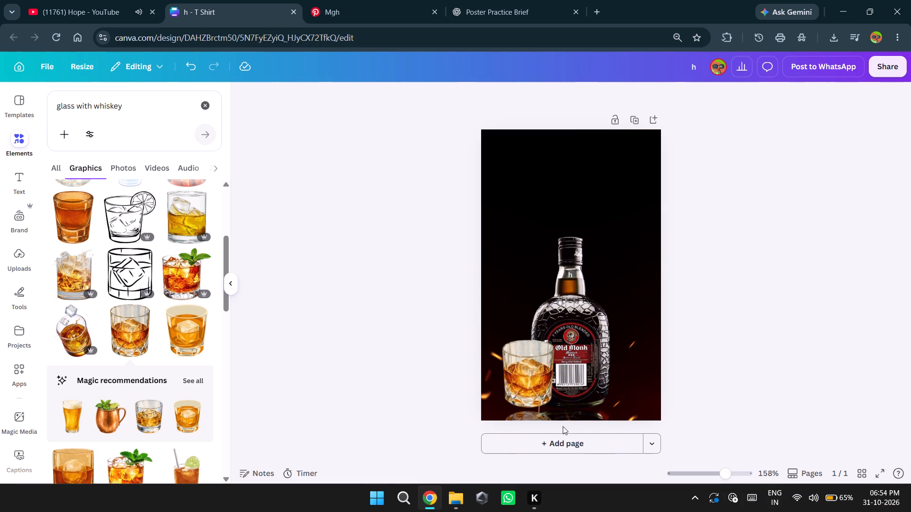
Raise the faded glass reflection slightly so its edge meets the base of the whiskey glass.
click(529, 416)
click(530, 415)
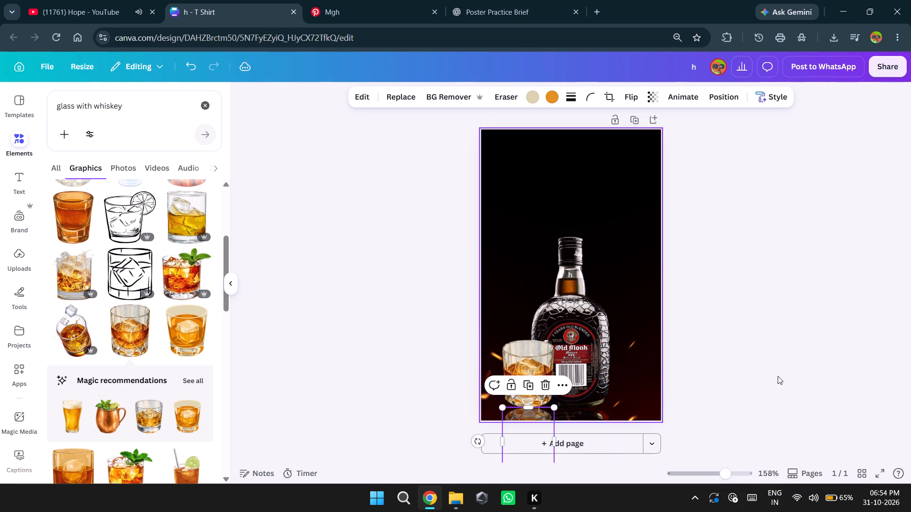
click(778, 376)
click(533, 414)
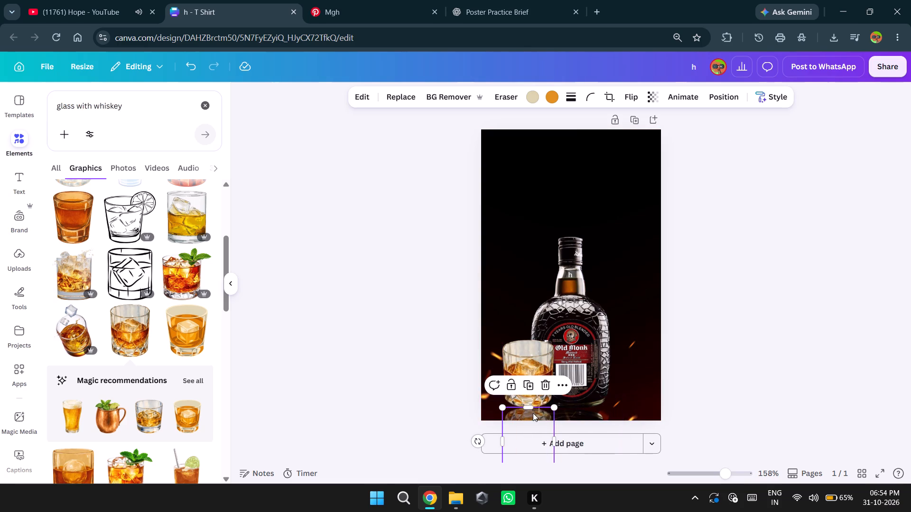
click(531, 412)
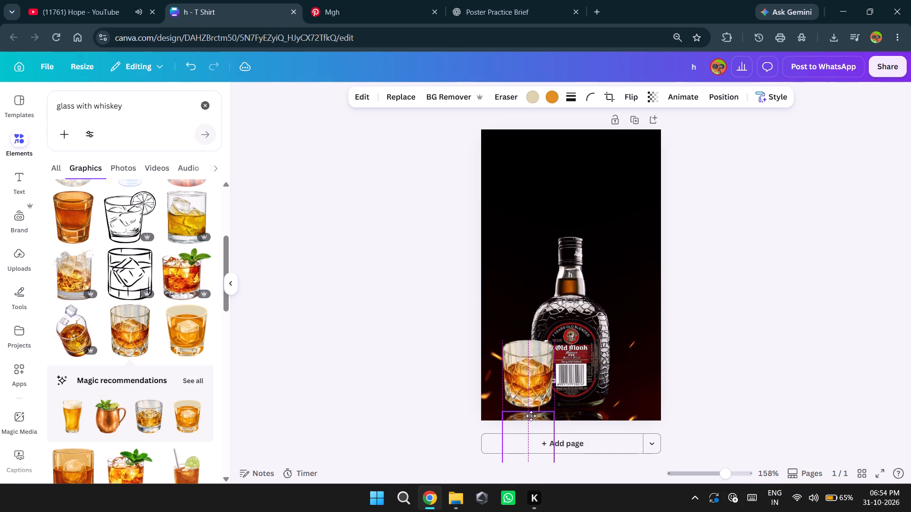
click(730, 394)
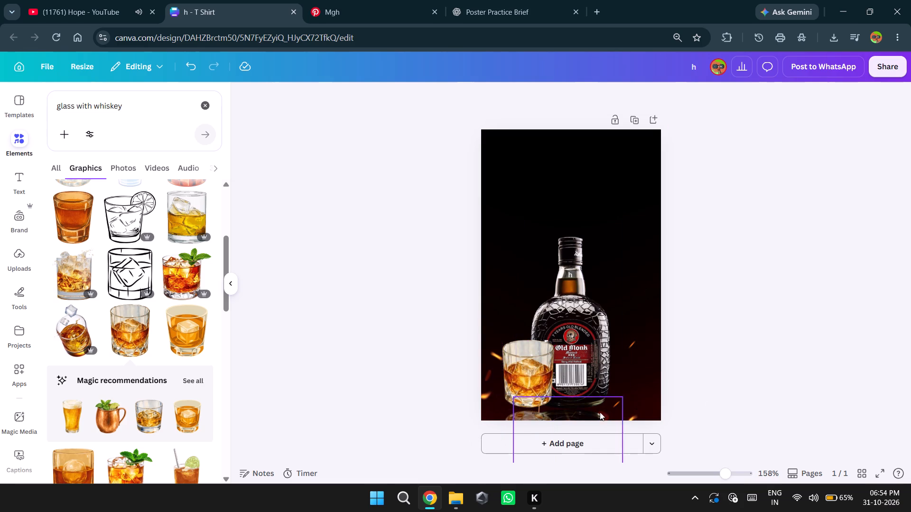
double_click(528, 416)
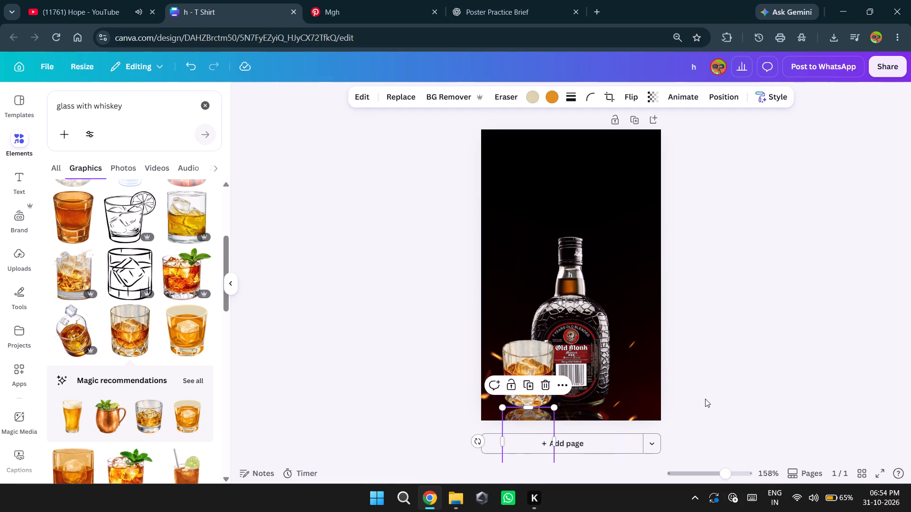
click(719, 395)
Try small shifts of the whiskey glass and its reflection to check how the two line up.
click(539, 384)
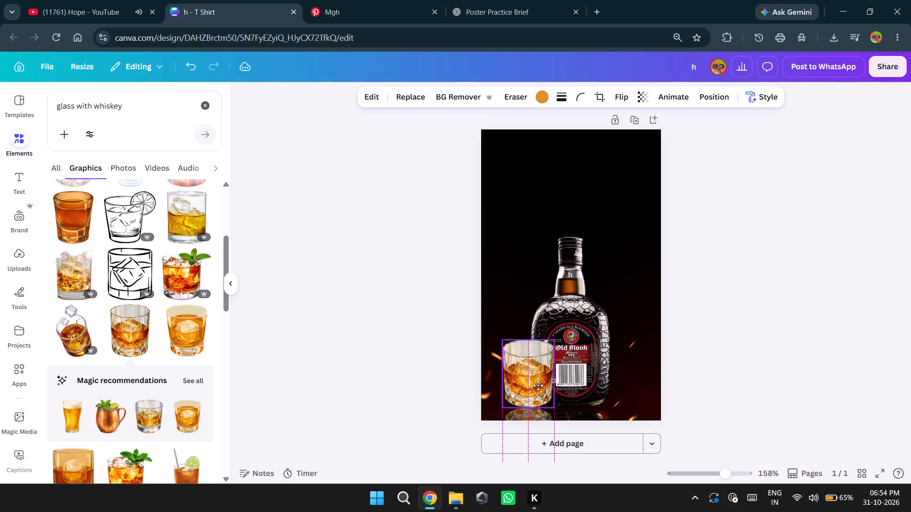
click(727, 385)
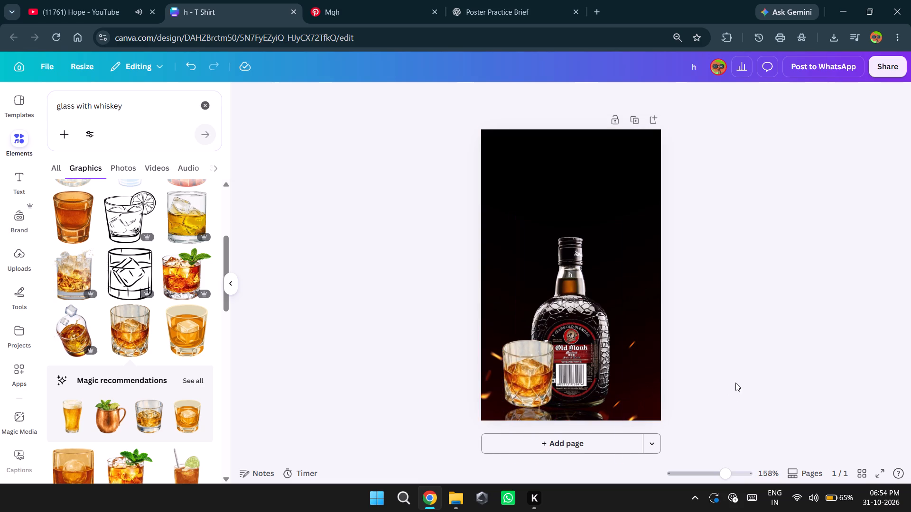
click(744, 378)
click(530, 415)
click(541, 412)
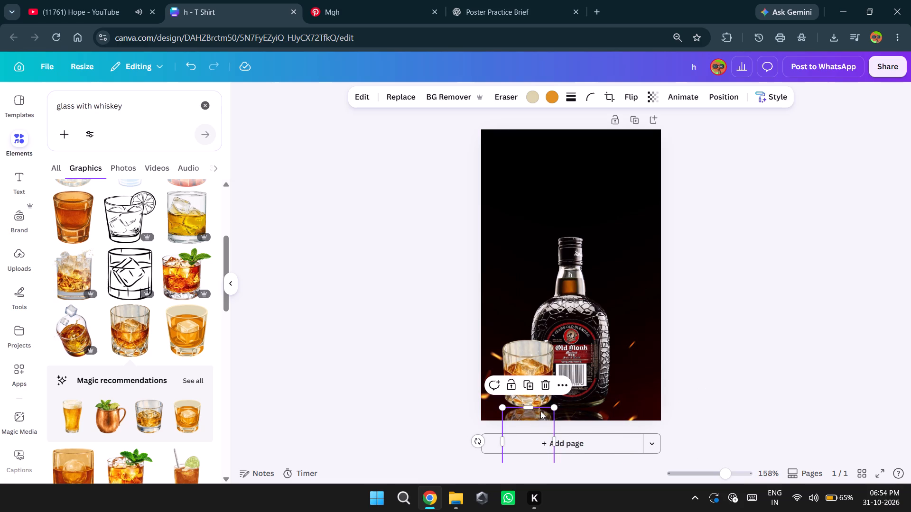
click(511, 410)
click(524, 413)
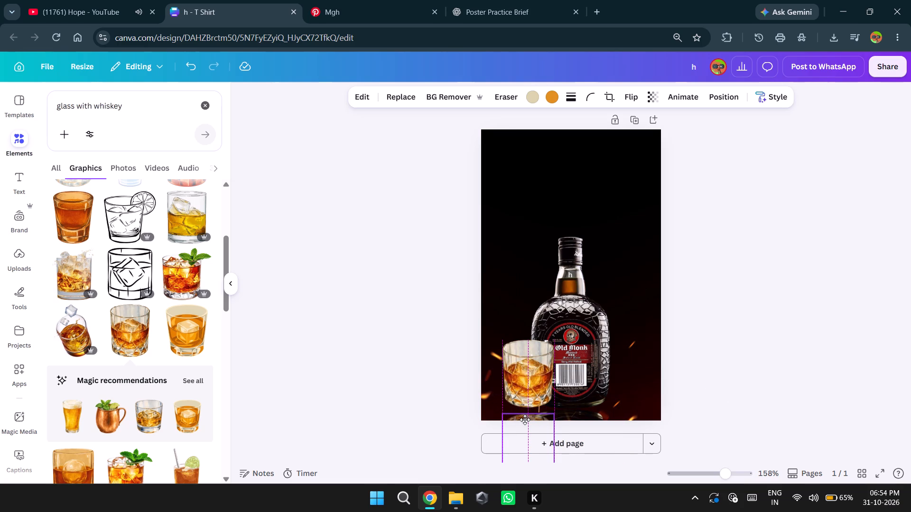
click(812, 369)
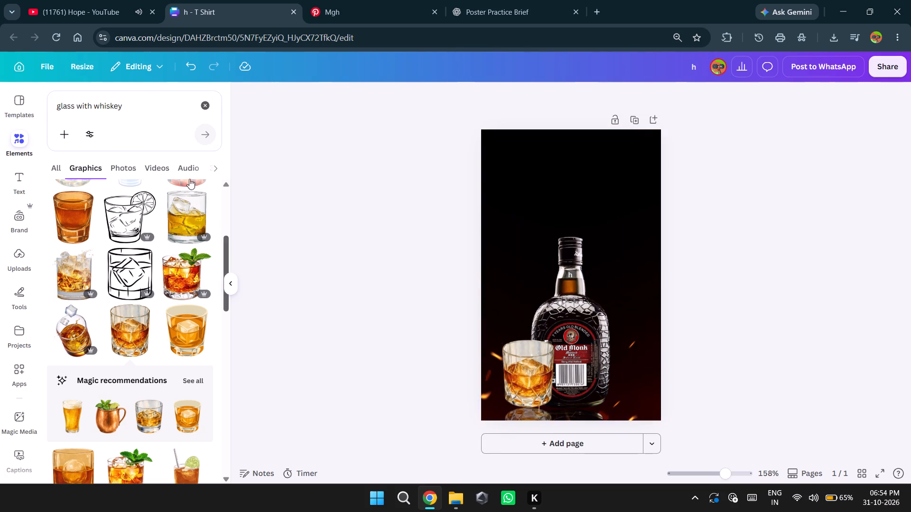
Show the page's layer order with the whiskey glass selected.
right_click(529, 362)
click(605, 241)
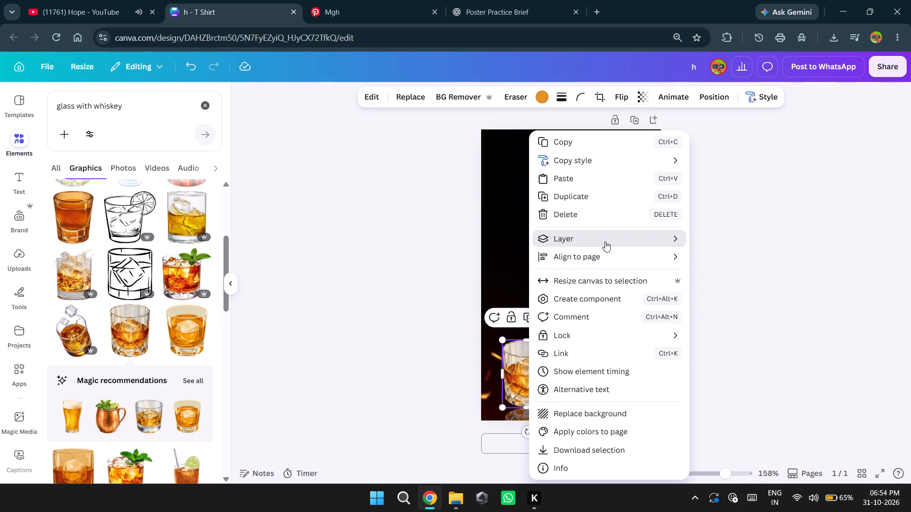
click(739, 373)
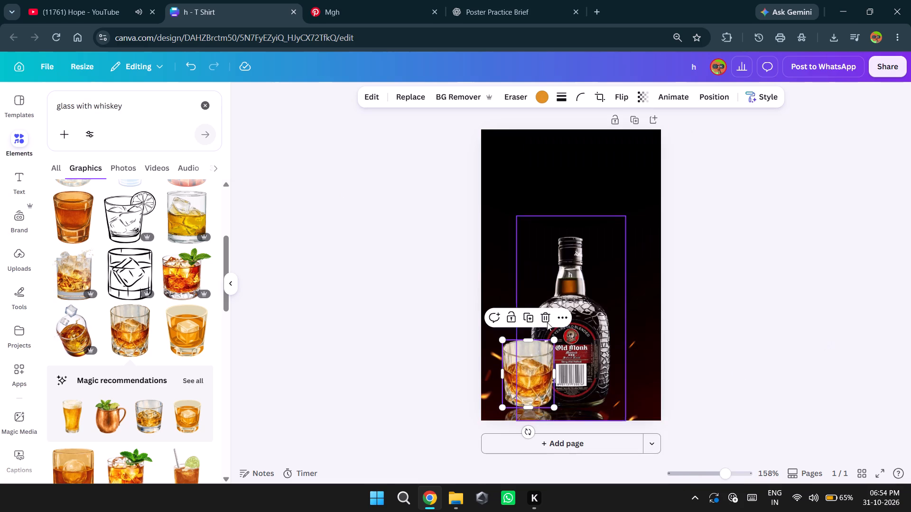
right_click(528, 356)
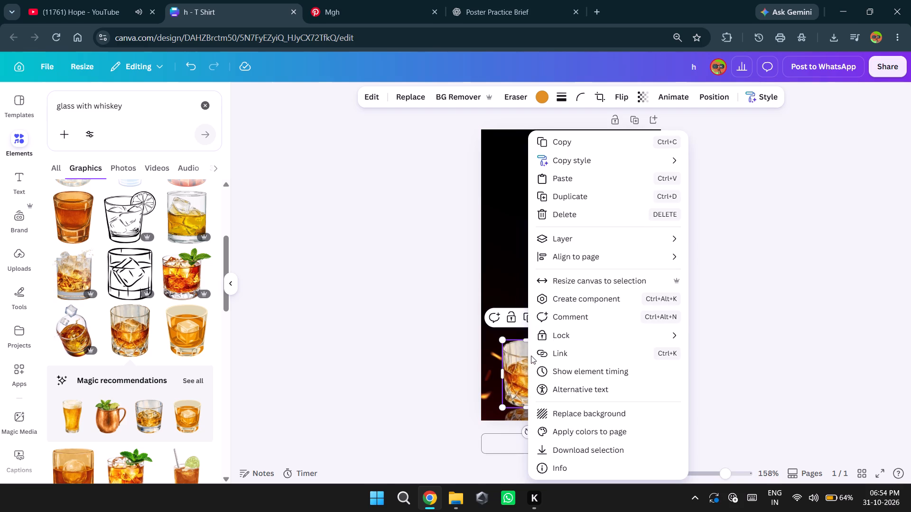
click(612, 239)
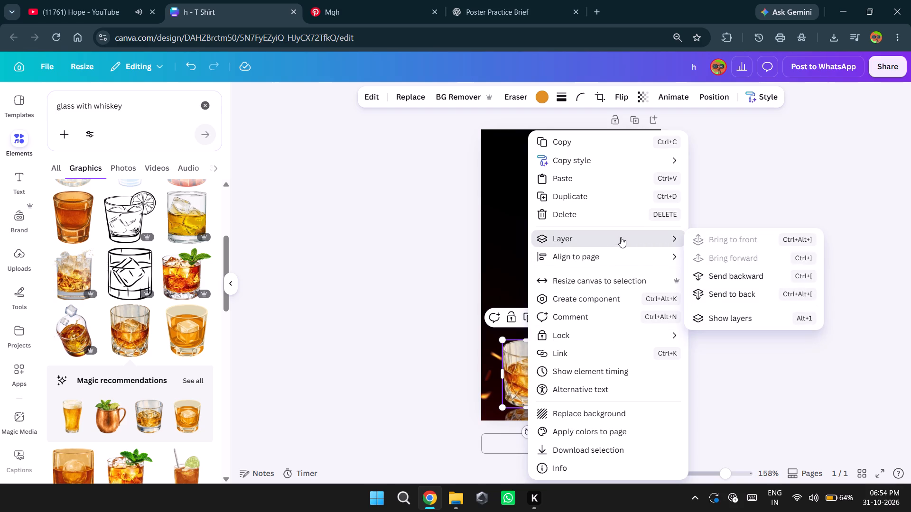
click(729, 315)
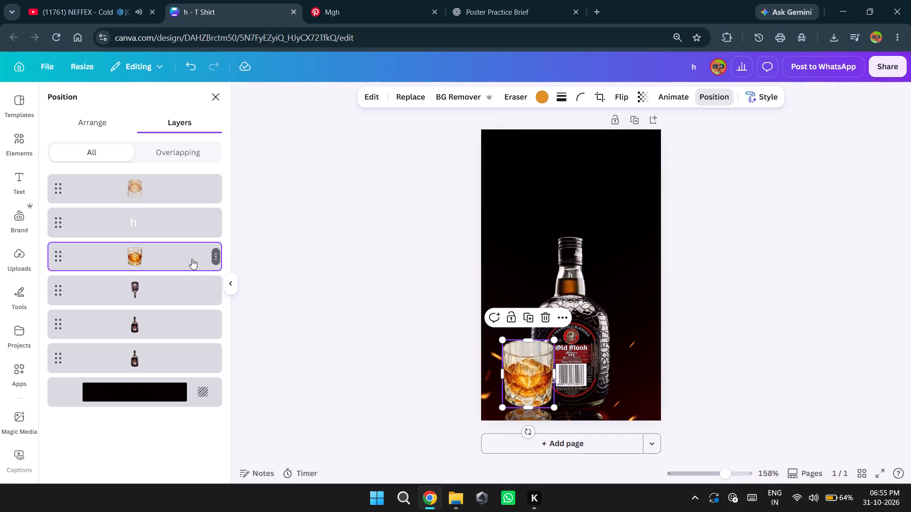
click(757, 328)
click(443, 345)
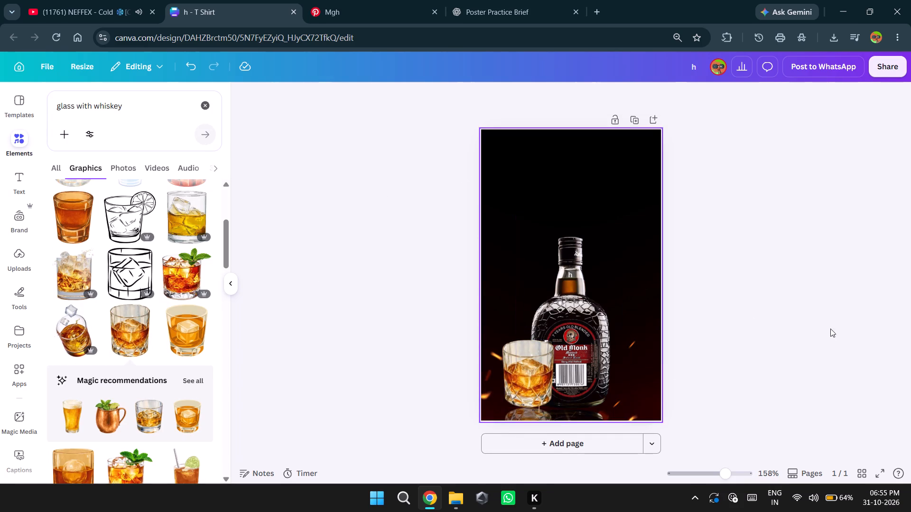
Open the 5 star and EAT 5 STAR images from the Downloads folder in File Explorer to examine their poster composition.
click(451, 504)
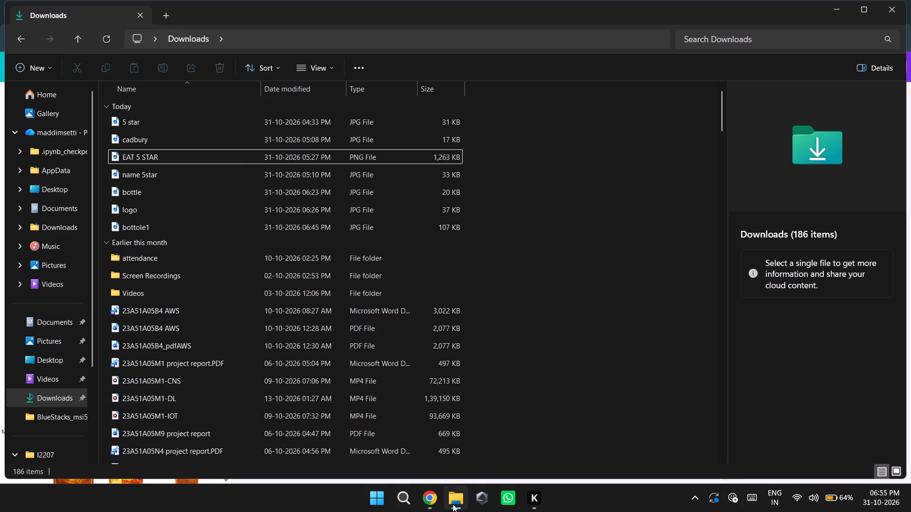
double_click(174, 120)
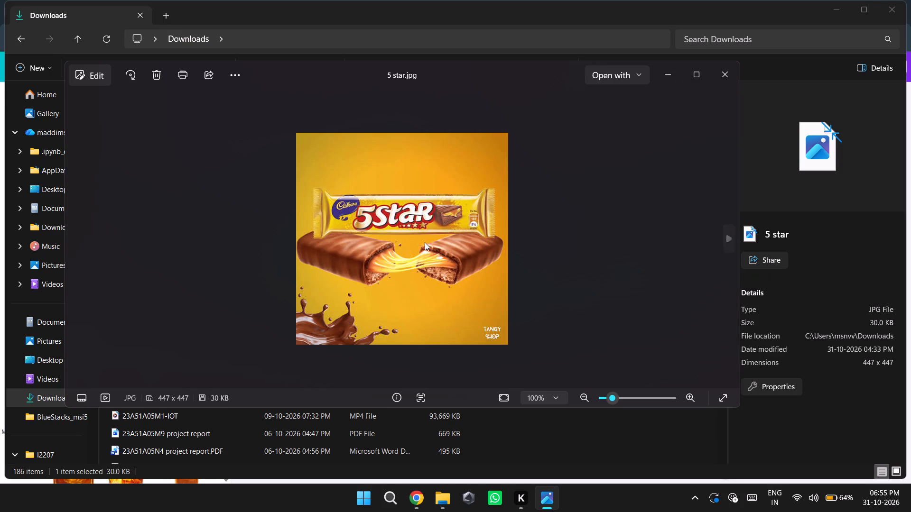
scroll(433, 239, up, 2)
scroll(433, 239, down, 4)
click(727, 85)
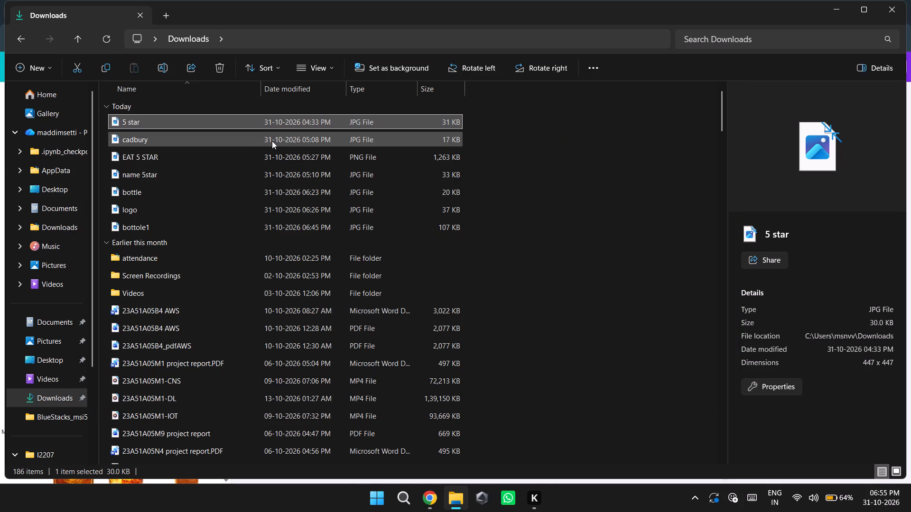
double_click(198, 160)
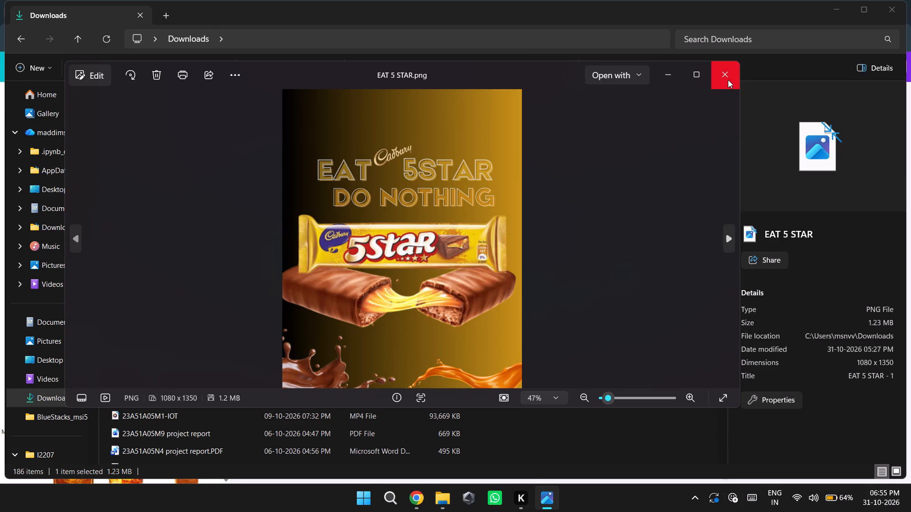
click(728, 80)
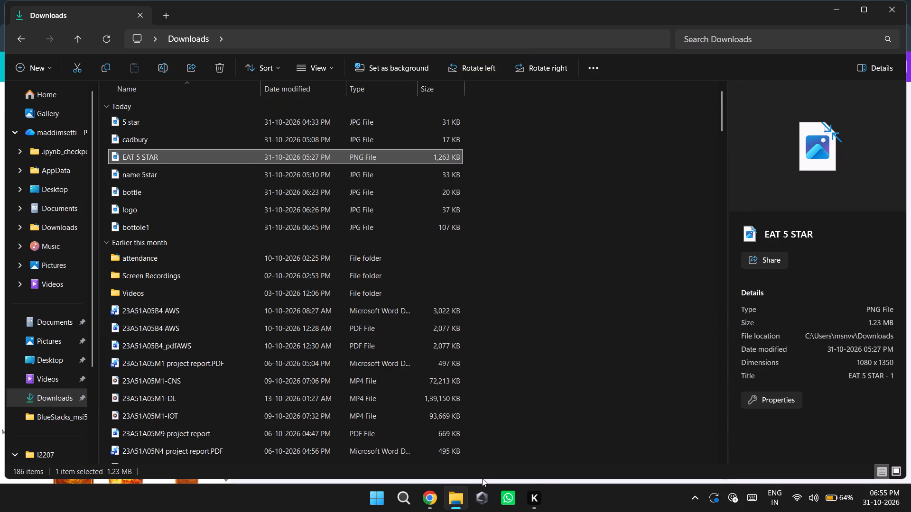
click(434, 503)
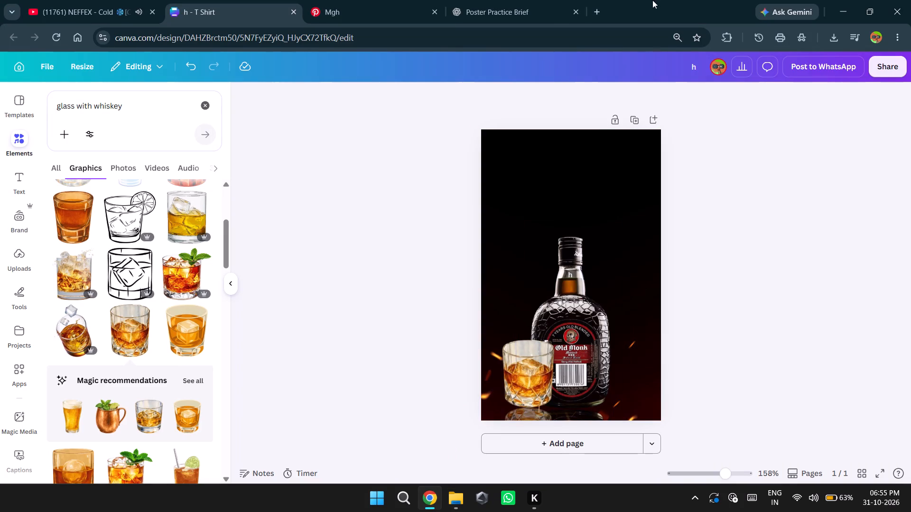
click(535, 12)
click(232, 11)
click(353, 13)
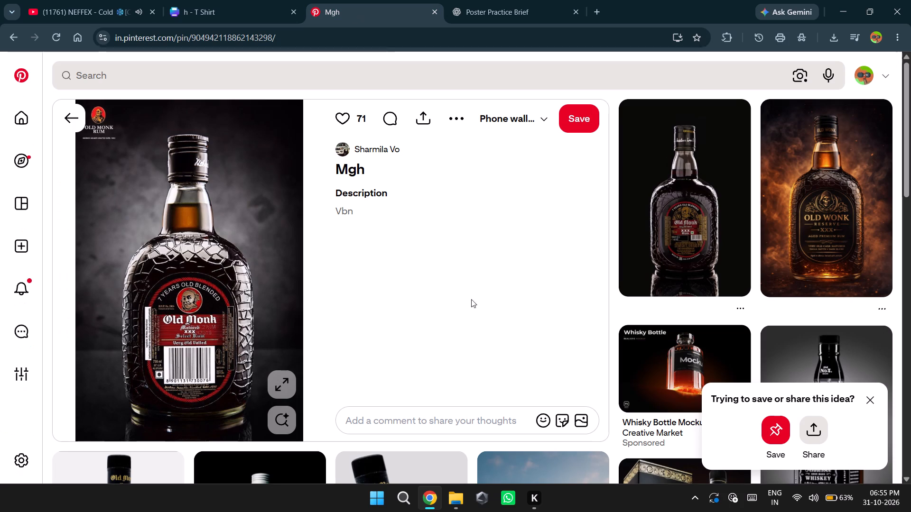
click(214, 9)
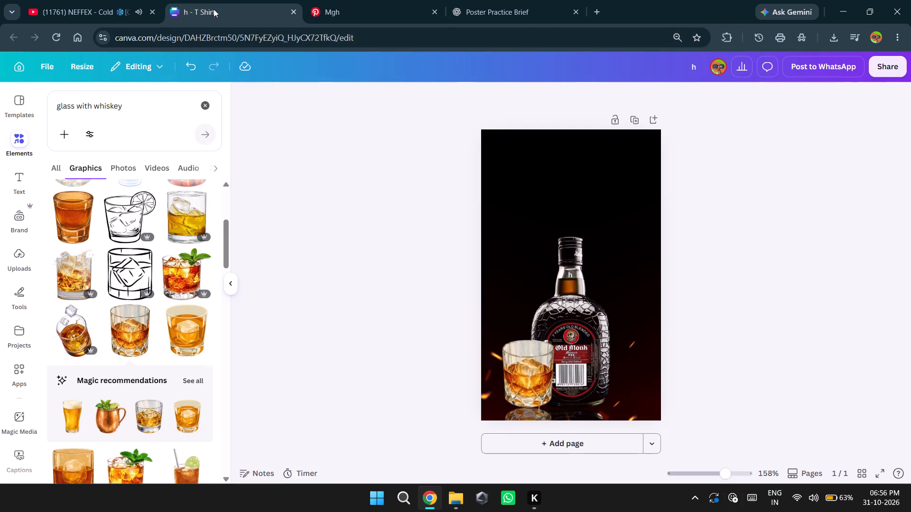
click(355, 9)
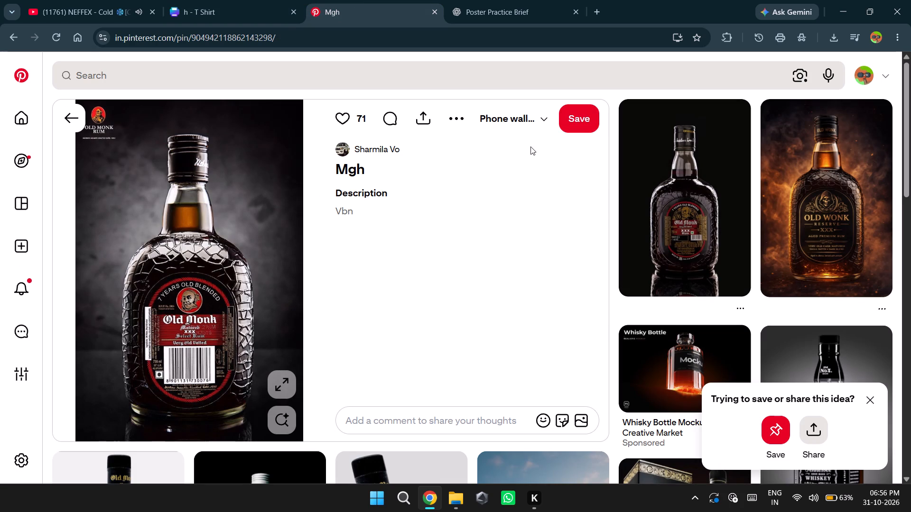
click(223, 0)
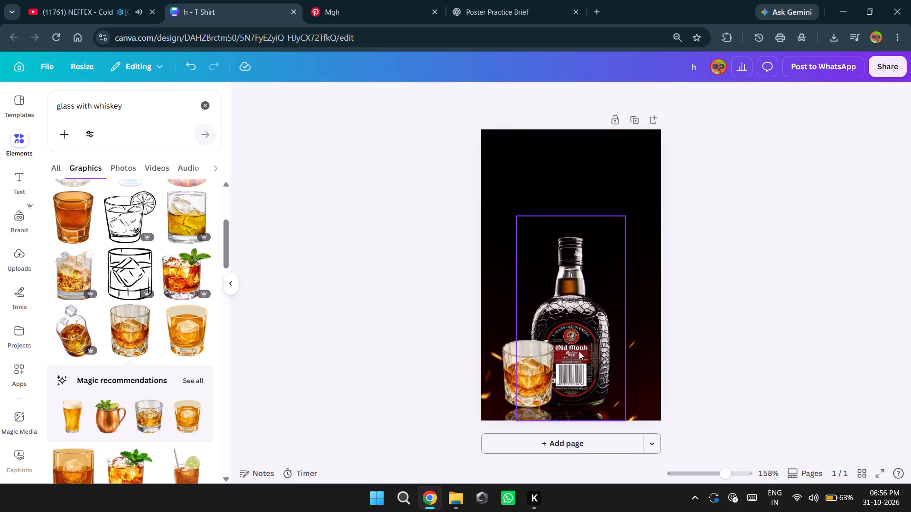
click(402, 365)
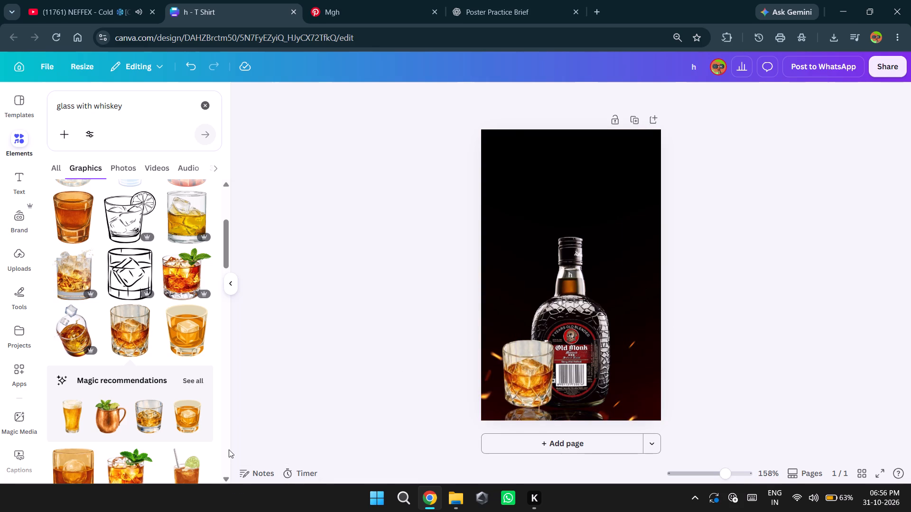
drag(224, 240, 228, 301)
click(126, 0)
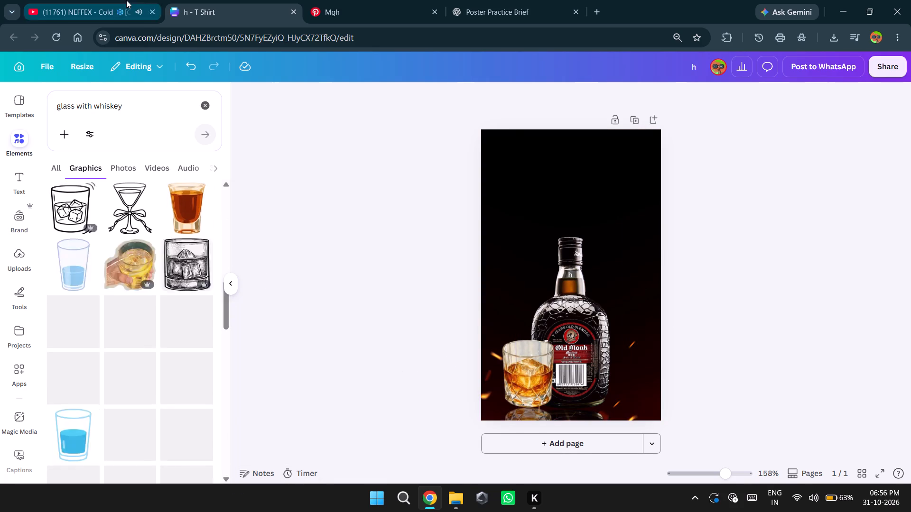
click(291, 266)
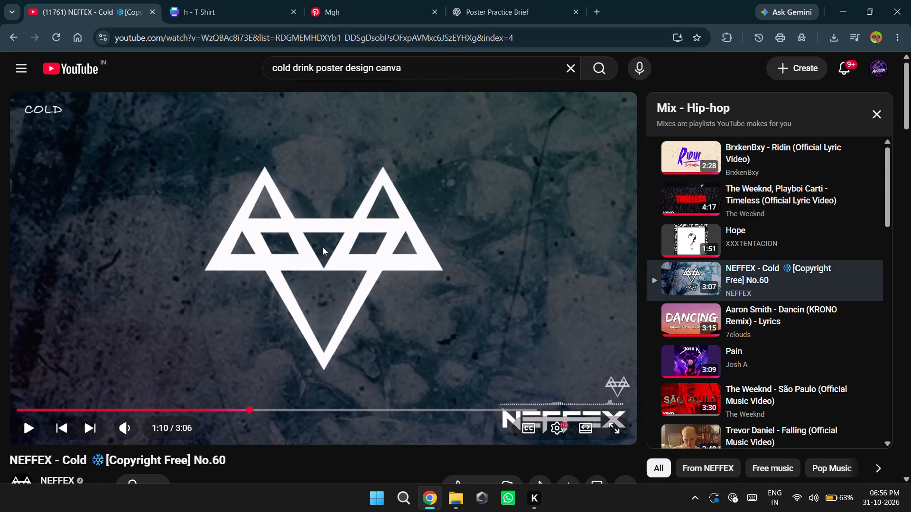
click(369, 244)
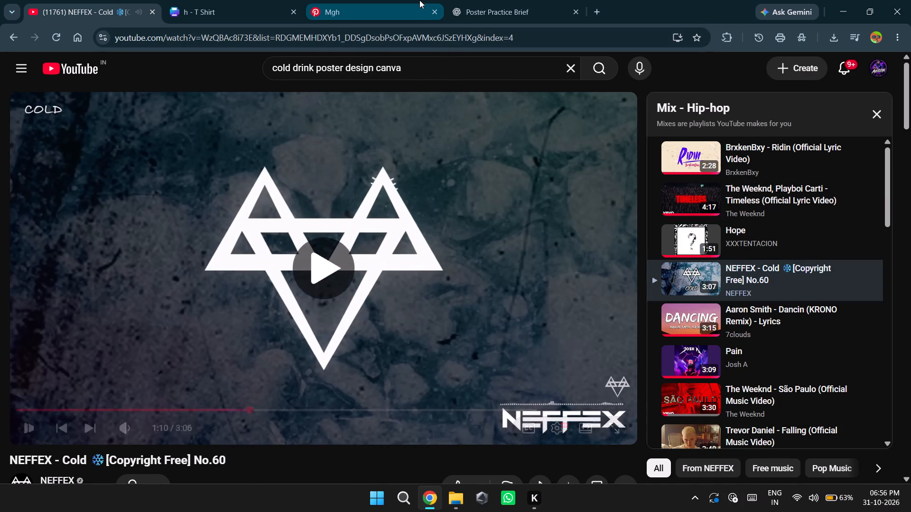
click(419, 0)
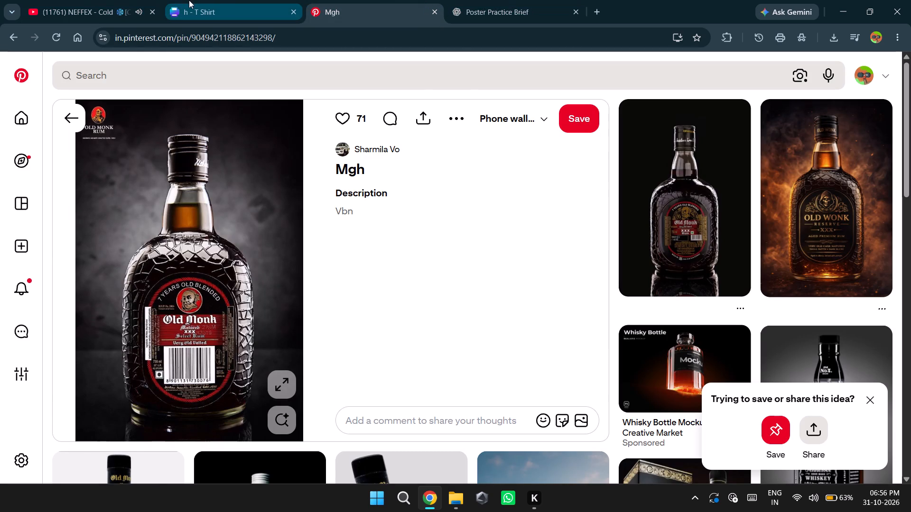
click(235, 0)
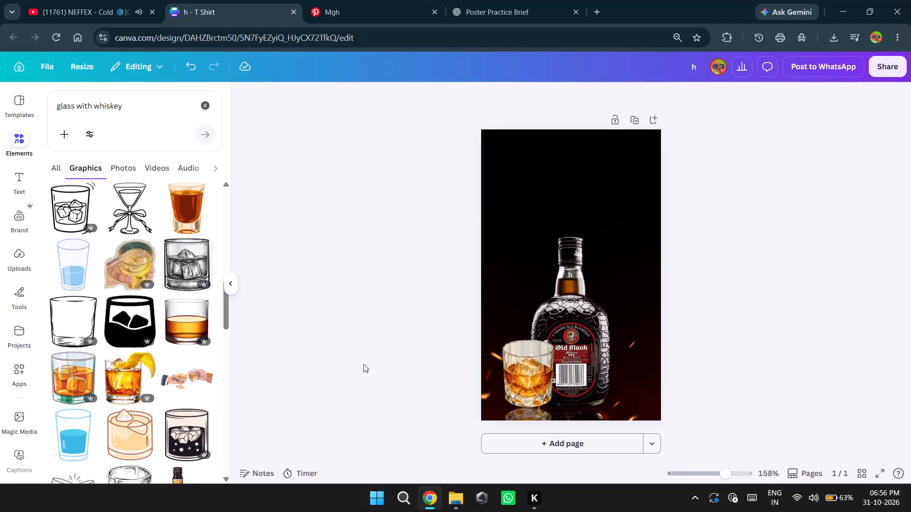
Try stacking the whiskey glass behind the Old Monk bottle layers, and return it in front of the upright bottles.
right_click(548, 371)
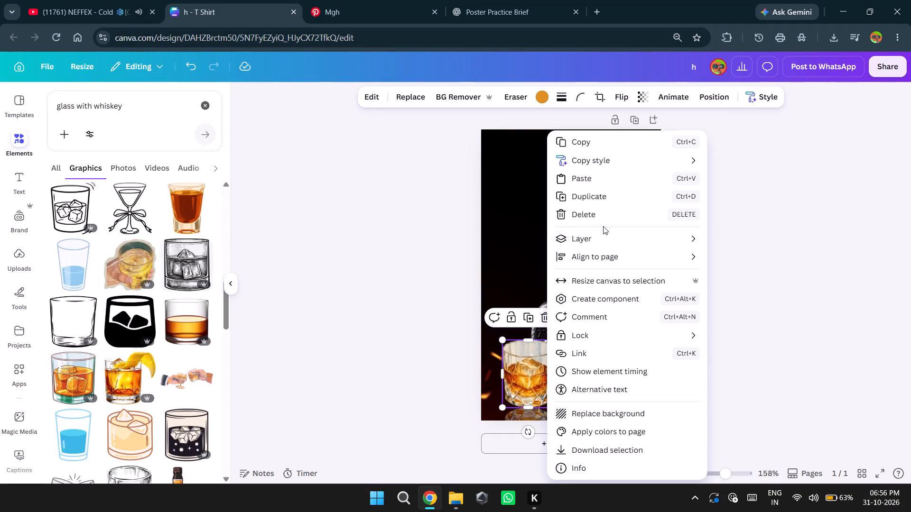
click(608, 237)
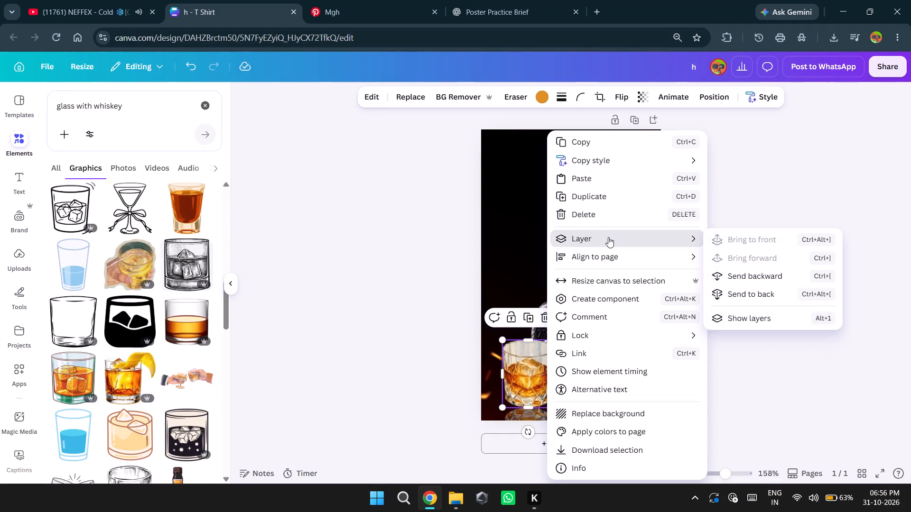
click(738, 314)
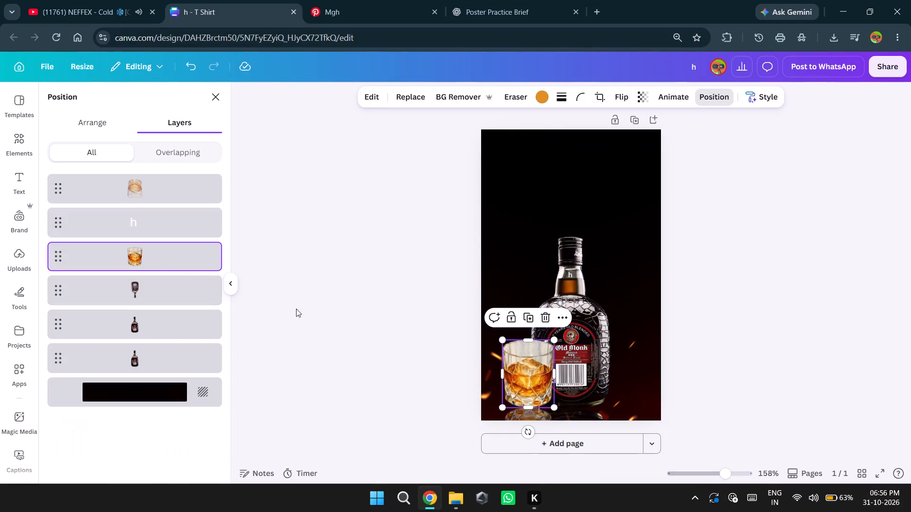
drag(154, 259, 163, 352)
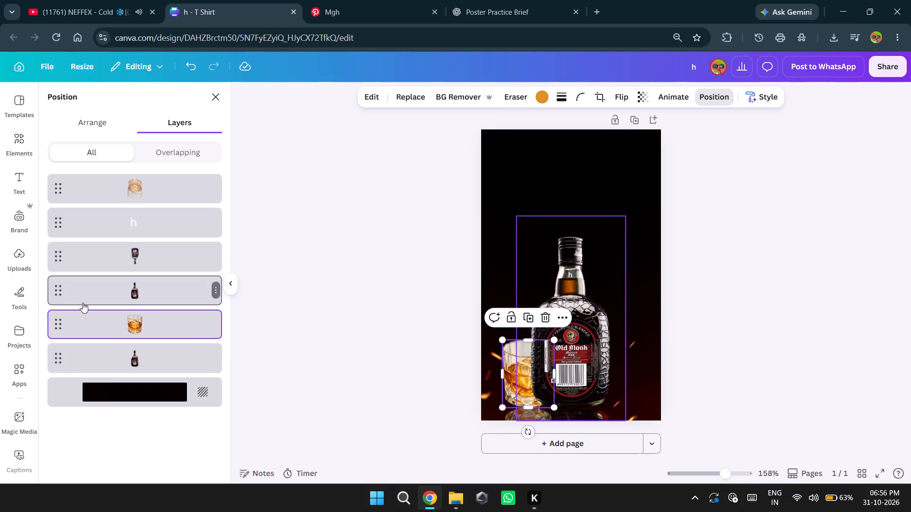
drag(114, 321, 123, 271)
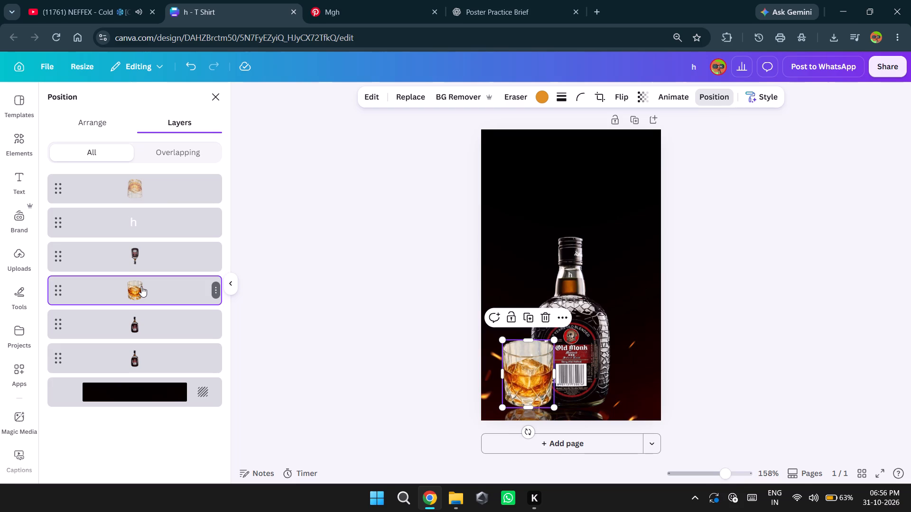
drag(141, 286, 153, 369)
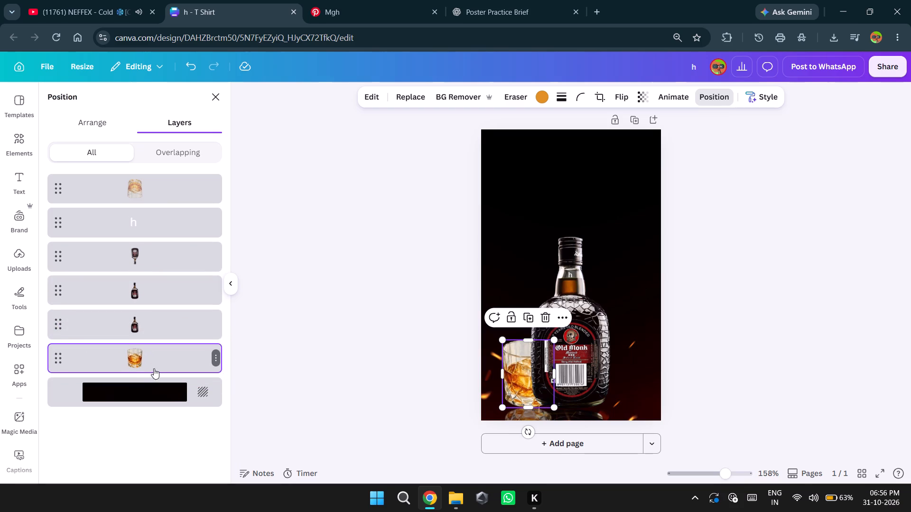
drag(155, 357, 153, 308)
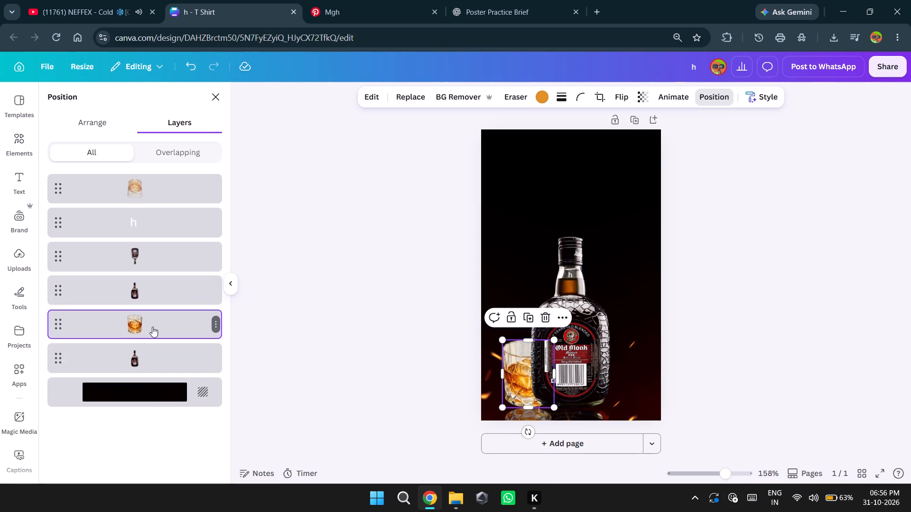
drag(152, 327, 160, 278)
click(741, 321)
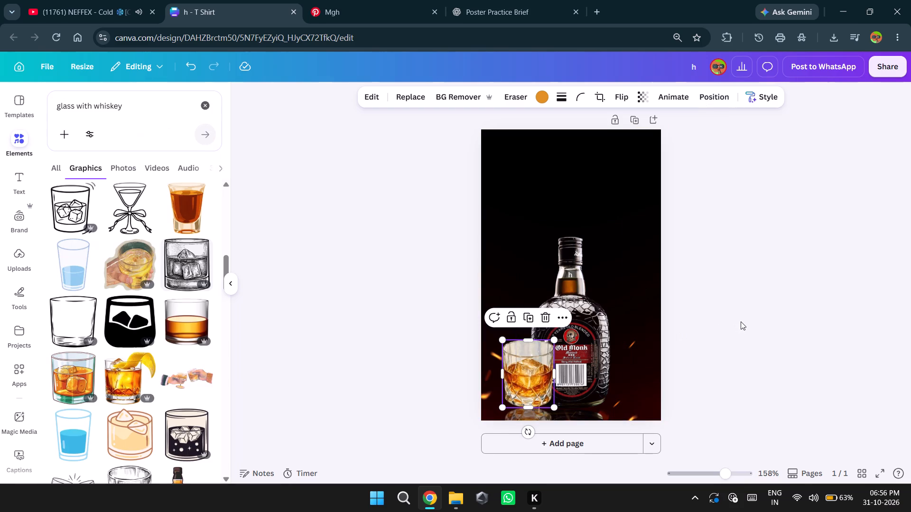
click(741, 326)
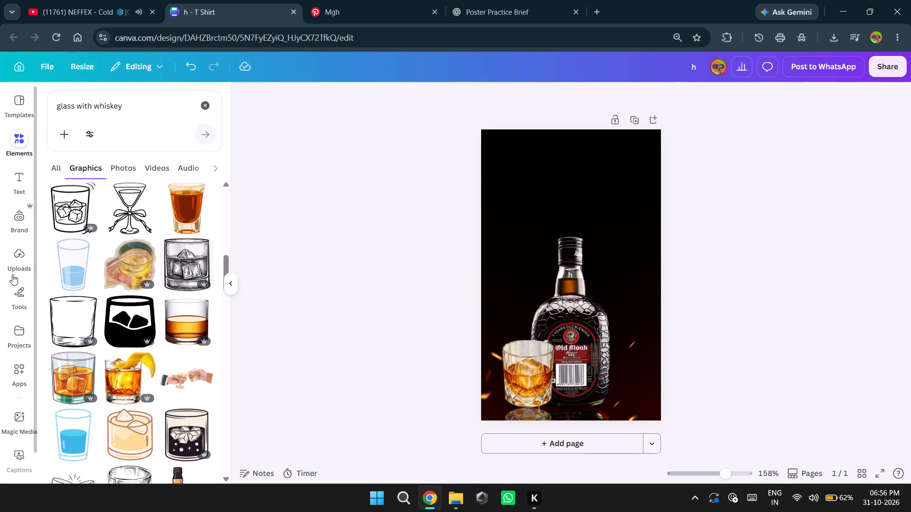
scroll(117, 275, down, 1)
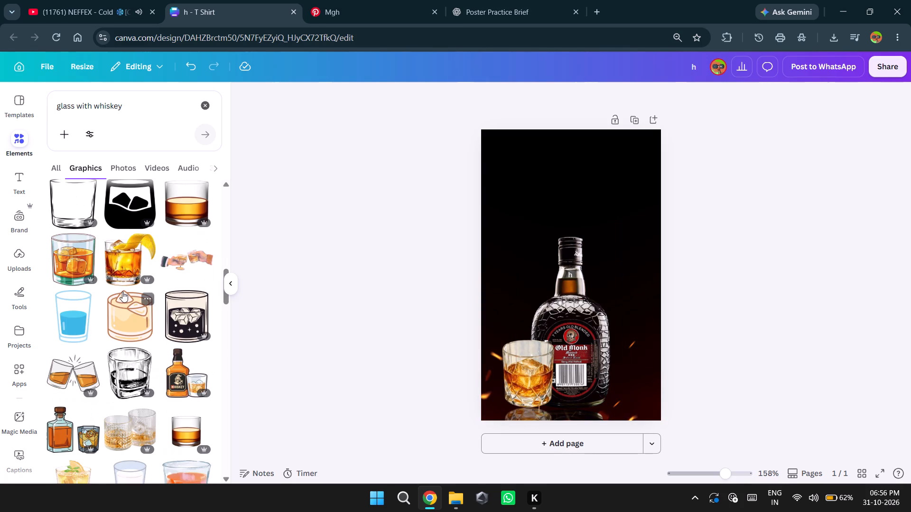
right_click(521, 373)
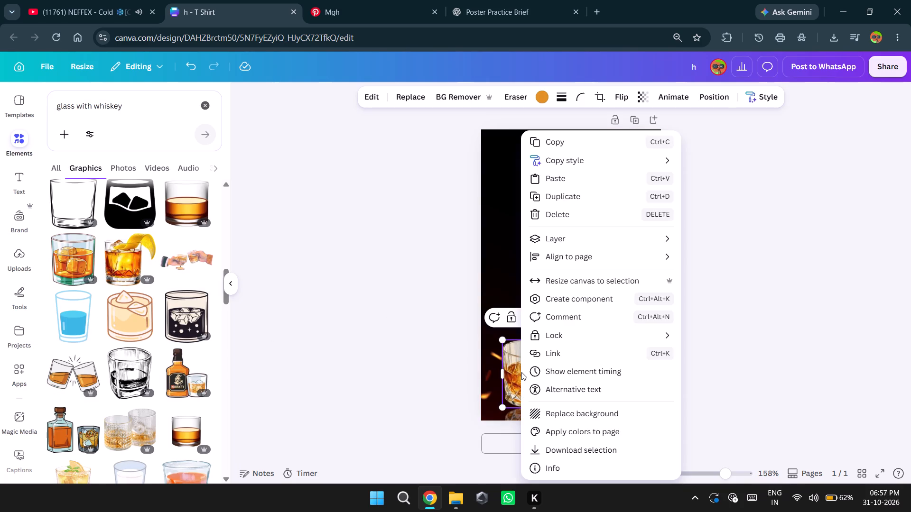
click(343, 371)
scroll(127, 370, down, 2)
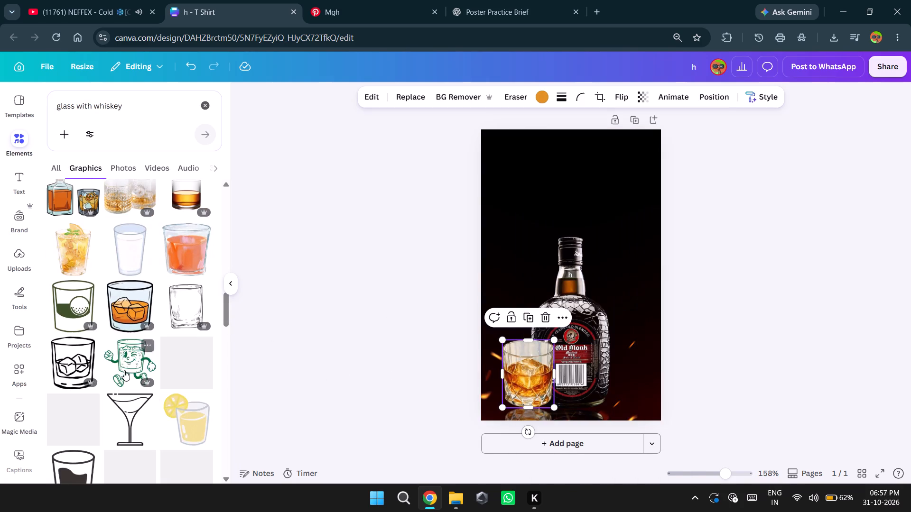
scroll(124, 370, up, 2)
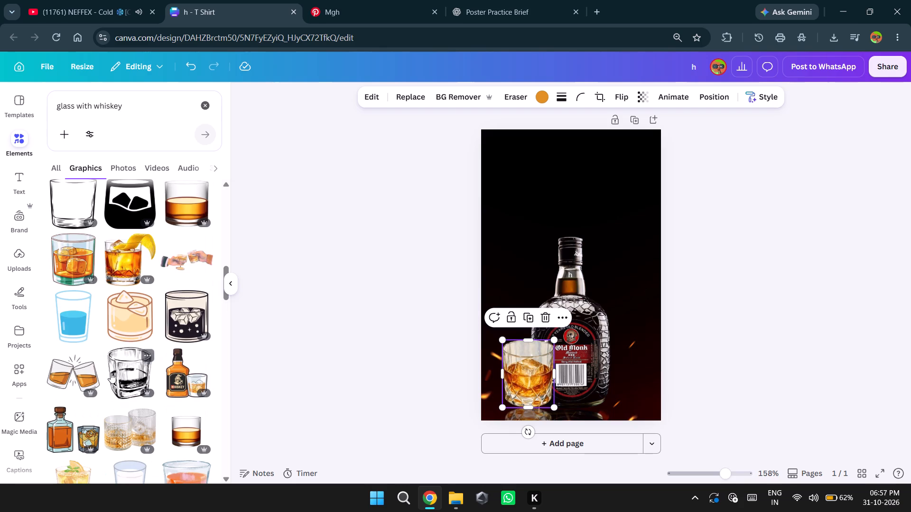
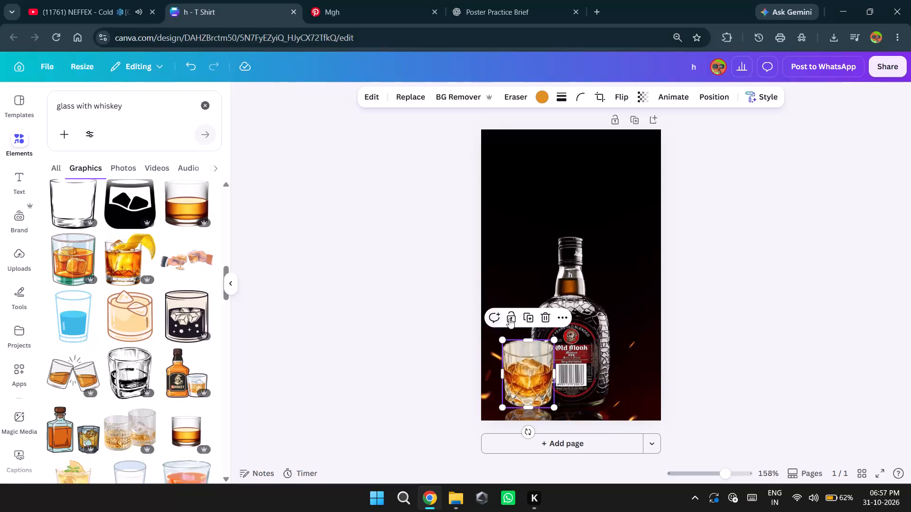
Browse the whiskey glass graphics for another glass that suits the poster.
click(313, 283)
scroll(151, 357, down, 2)
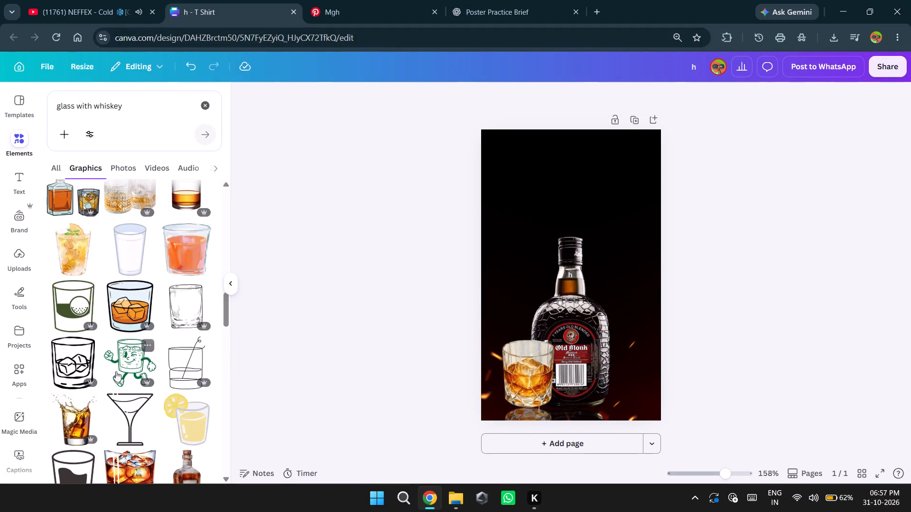
scroll(110, 373, down, 2)
scroll(109, 374, up, 1)
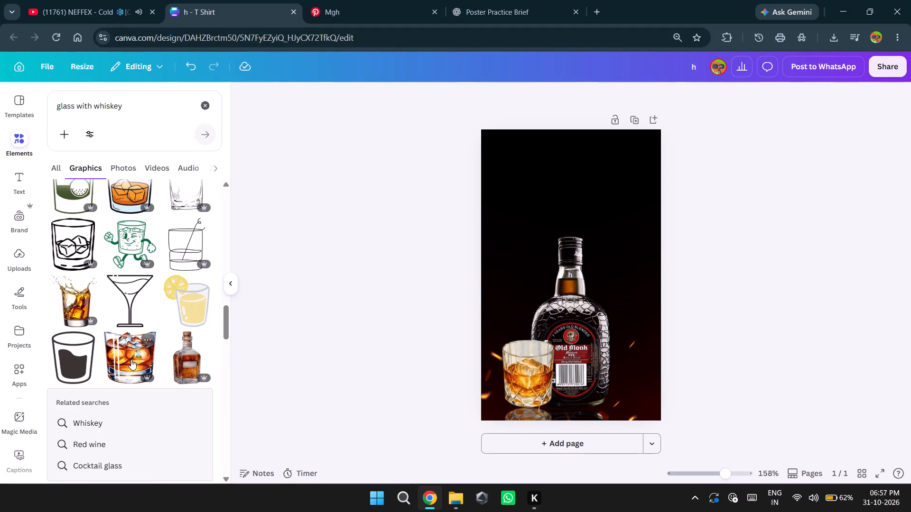
scroll(131, 359, down, 2)
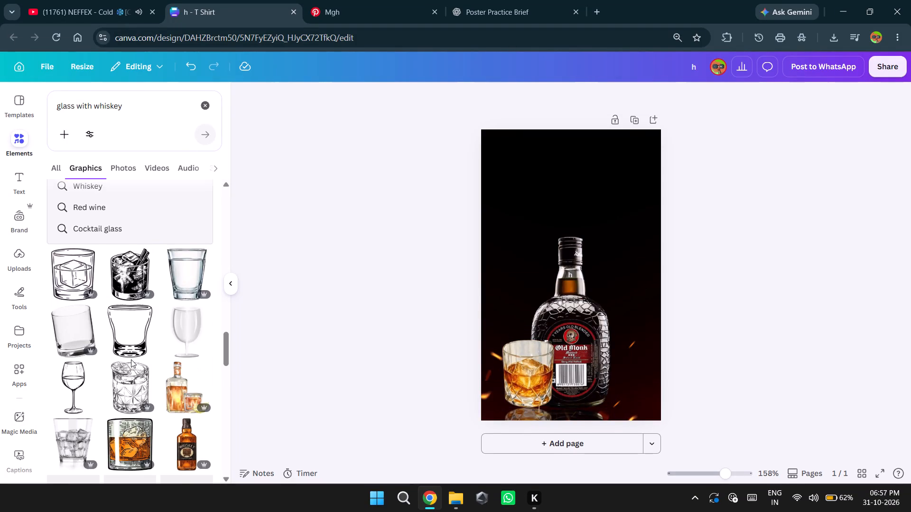
scroll(131, 359, down, 3)
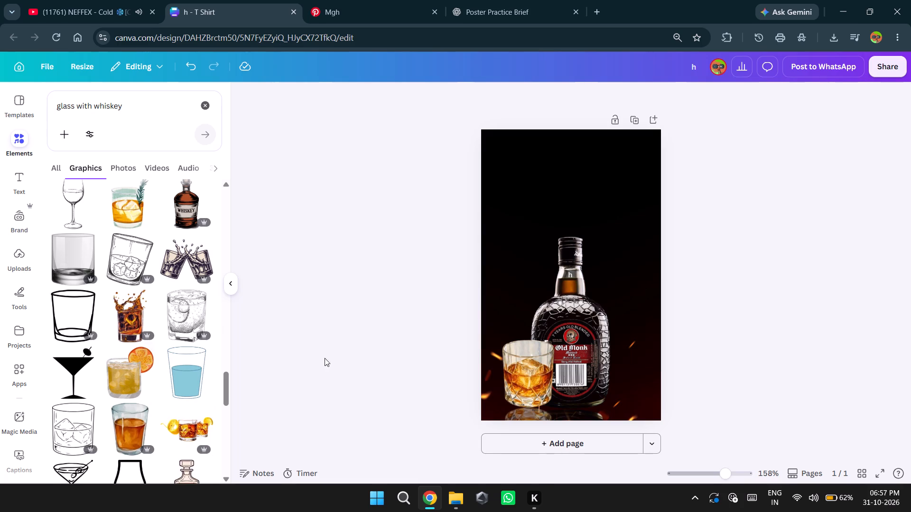
scroll(148, 404, down, 4)
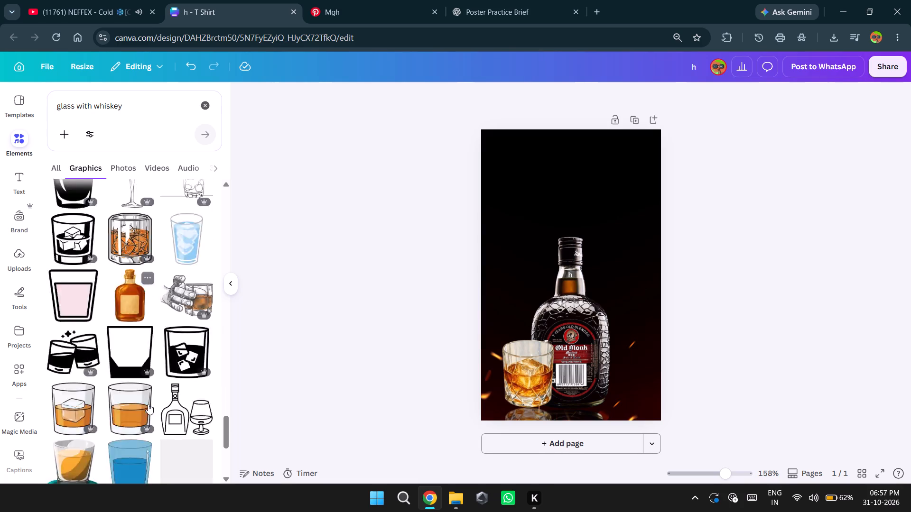
scroll(148, 404, down, 2)
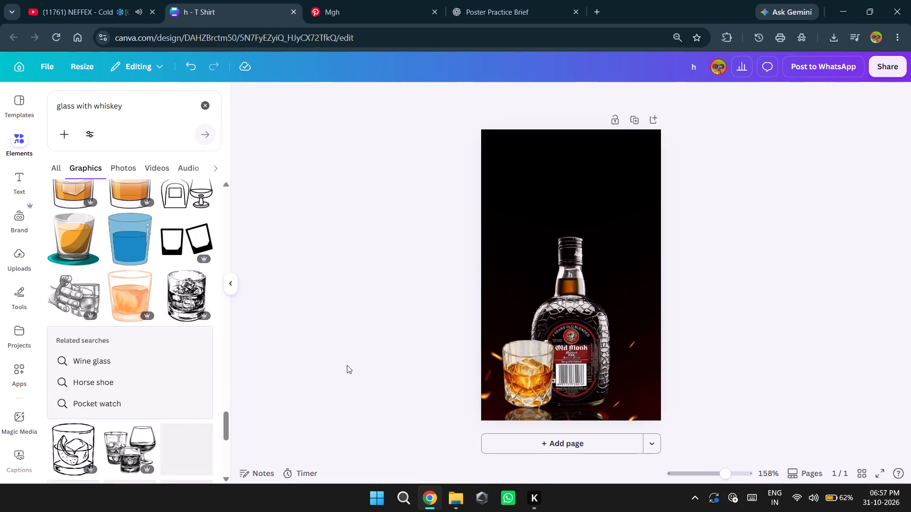
click(349, 364)
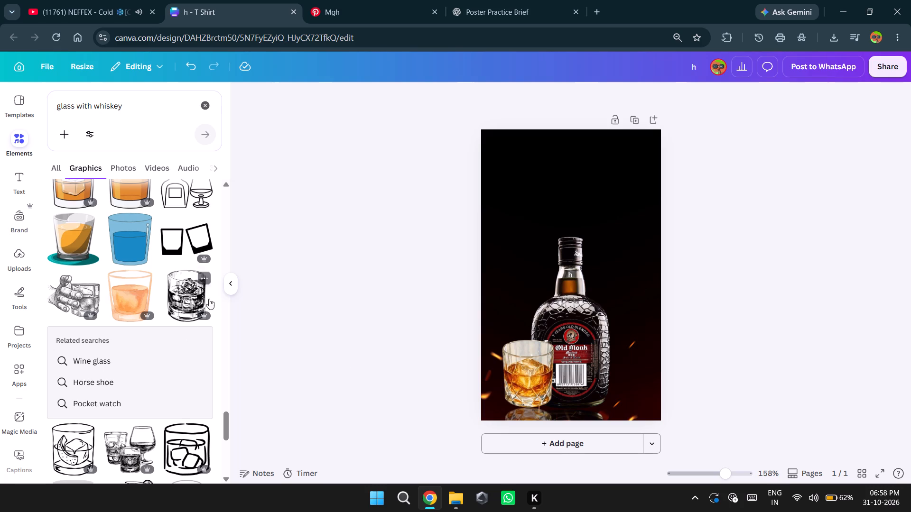
scroll(157, 292, down, 3)
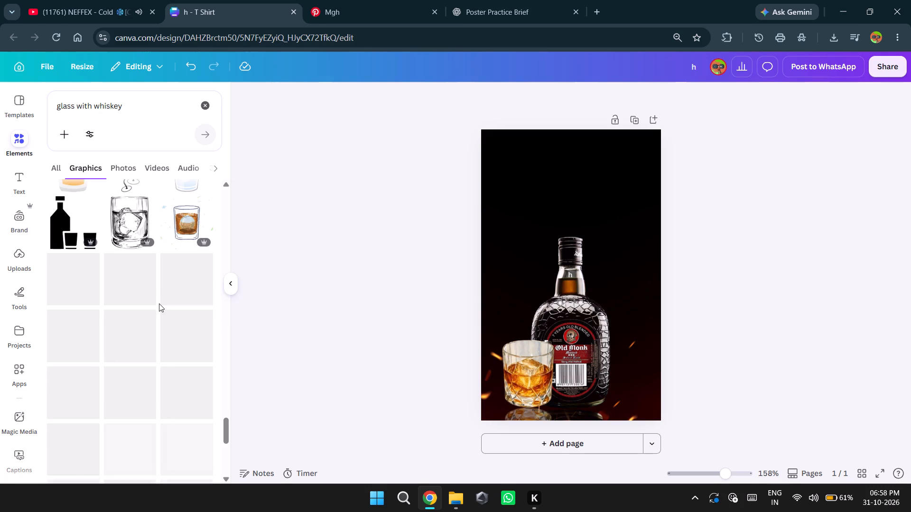
scroll(159, 305, up, 1)
scroll(169, 338, down, 1)
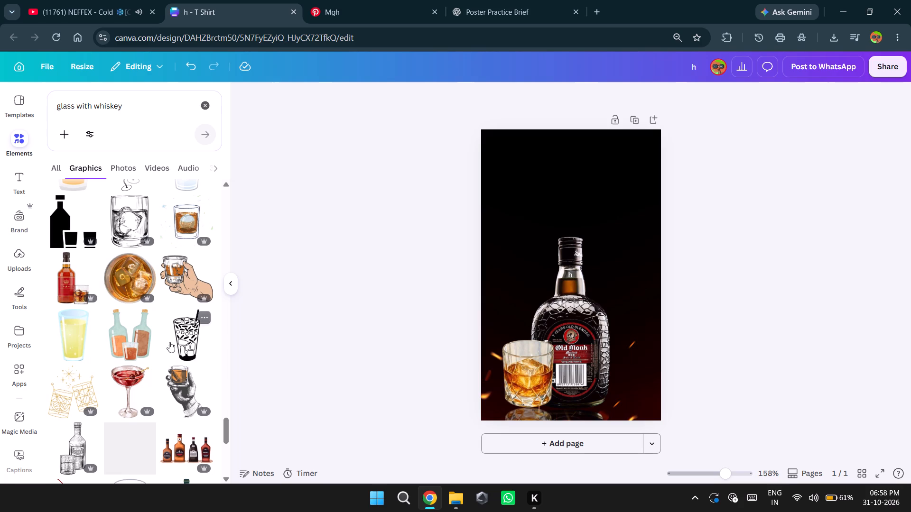
drag(228, 426, 223, 366)
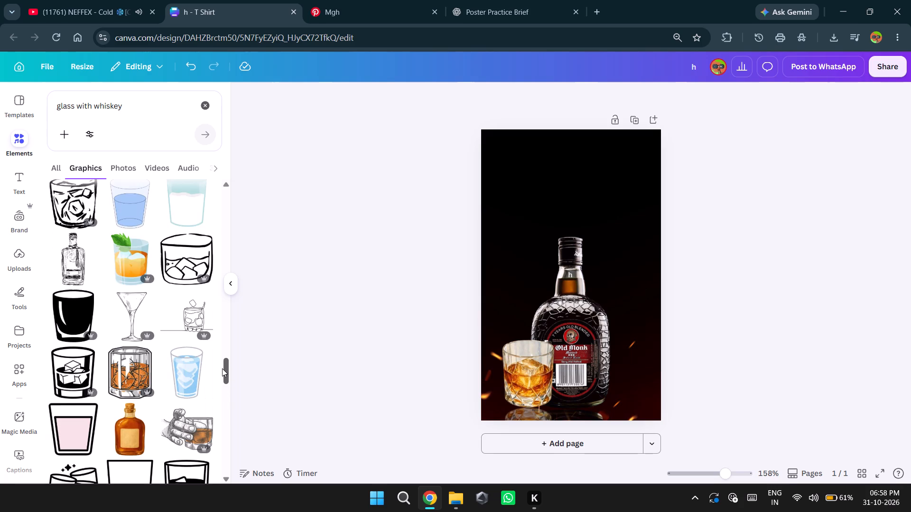
scroll(128, 383, down, 2)
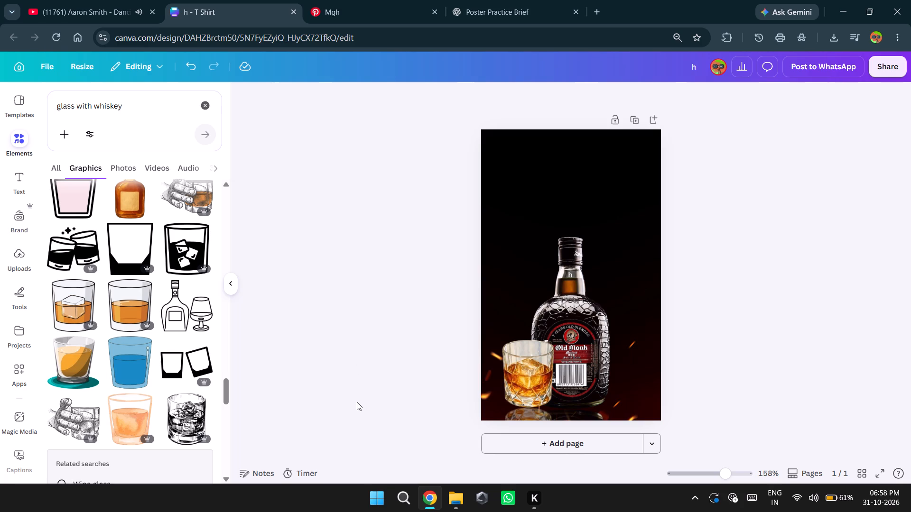
click(646, 445)
click(763, 349)
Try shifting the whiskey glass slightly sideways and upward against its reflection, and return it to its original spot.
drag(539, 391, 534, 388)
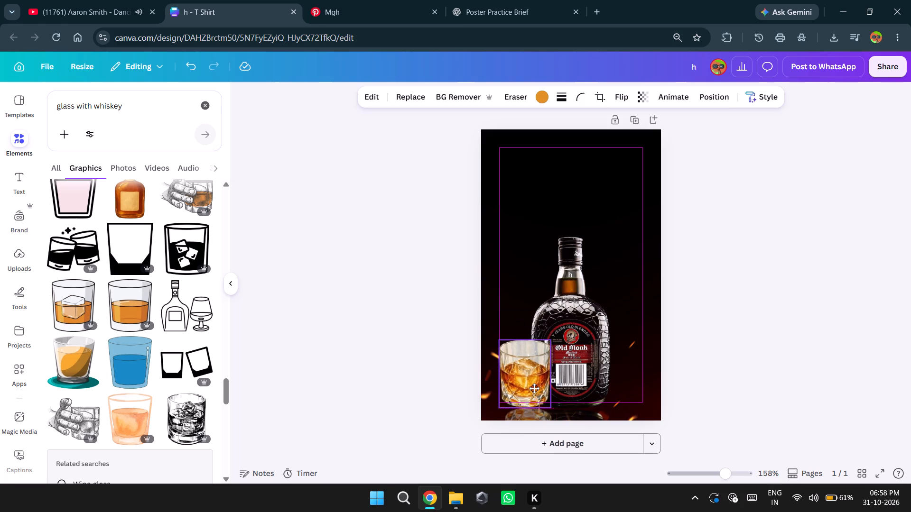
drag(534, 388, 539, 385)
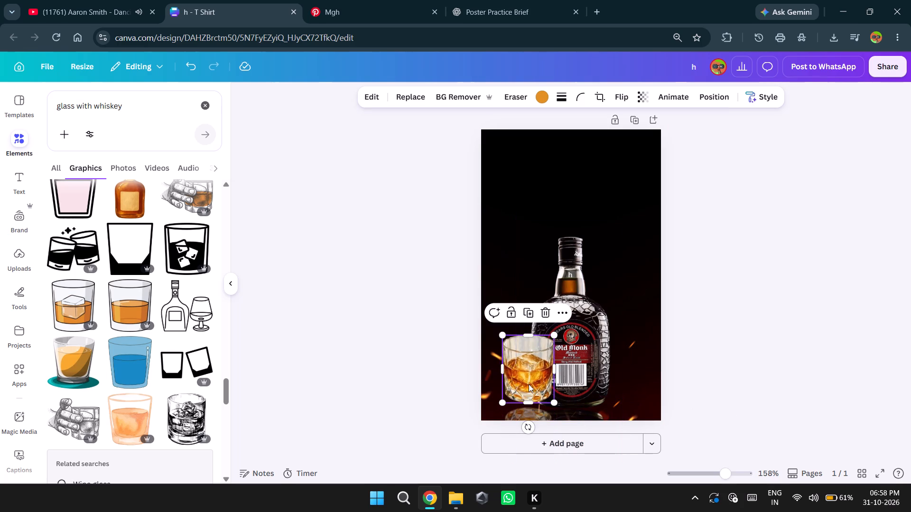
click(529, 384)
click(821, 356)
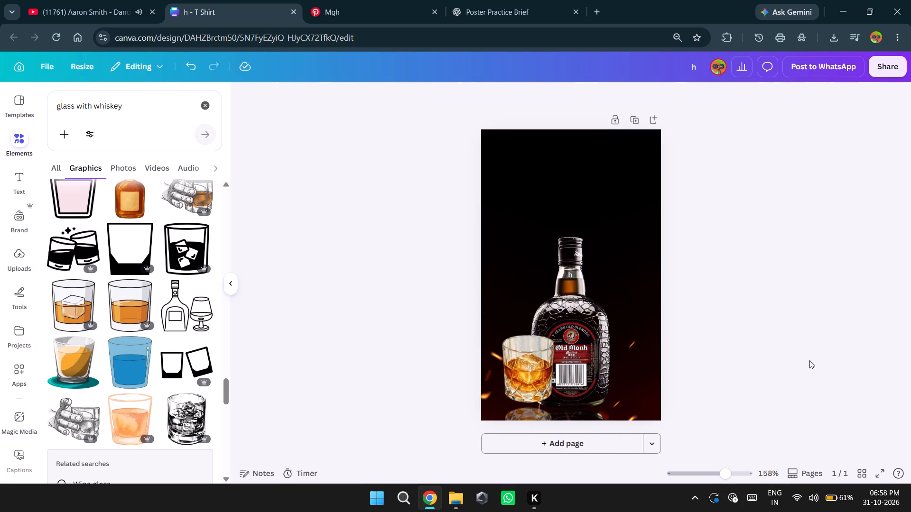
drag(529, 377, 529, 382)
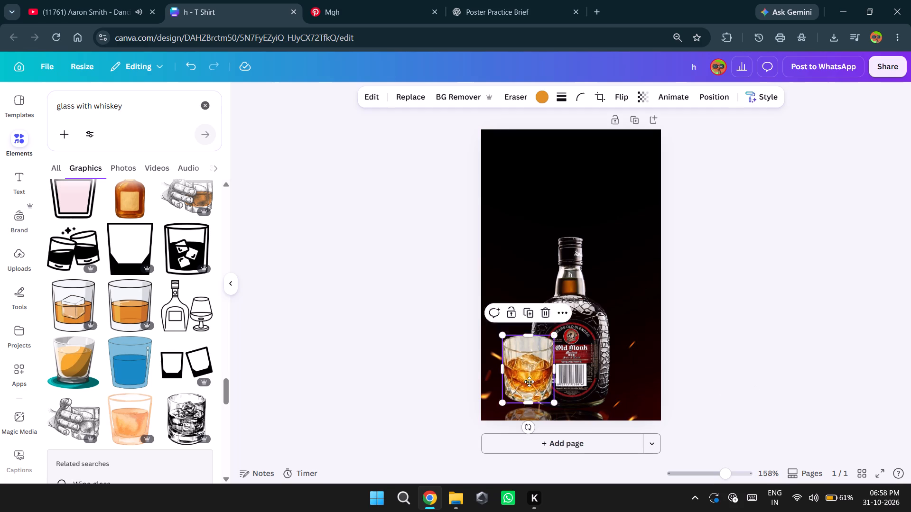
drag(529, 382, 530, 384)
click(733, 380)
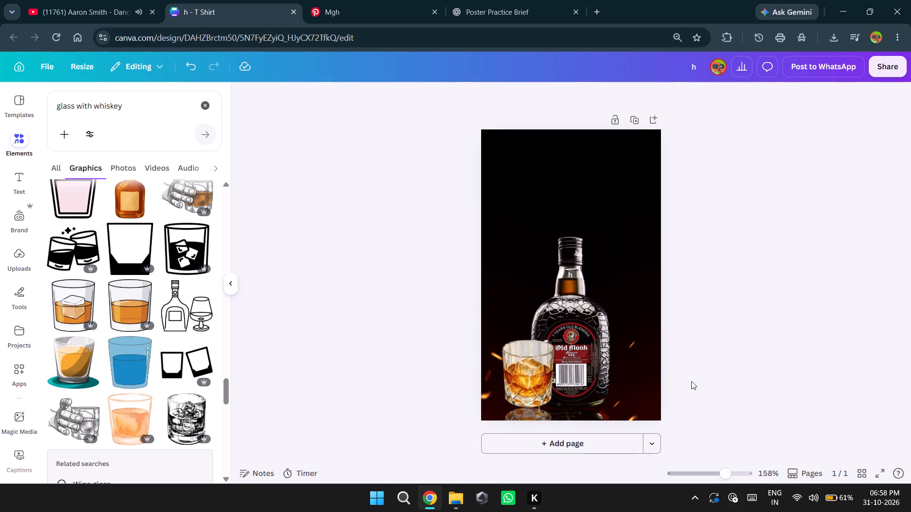
Search the element graphics for "duotune".
click(135, 110)
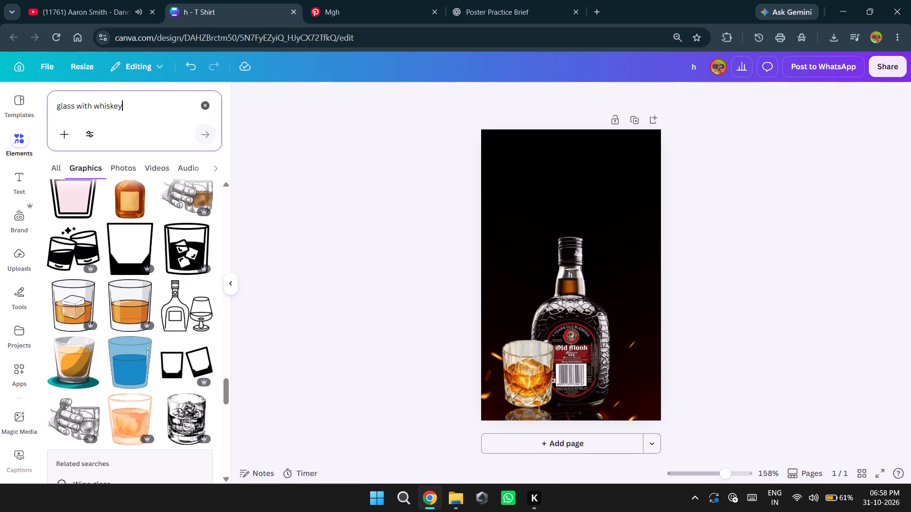
key(BackSpace)
key(BackSpace)
key(BackSpace)
key(BackSpace)
key(BackSpace)
key(BackSpace)
key(BackSpace)
key(BackSpace)
key(BackSpace)
key(BackSpace)
key(BackSpace)
key(BackSpace)
key(BackSpace)
key(BackSpace)
key(BackSpace)
key(BackSpace)
key(BackSpace)
key(BackSpace)
key(BackSpace)
key(BackSpace)
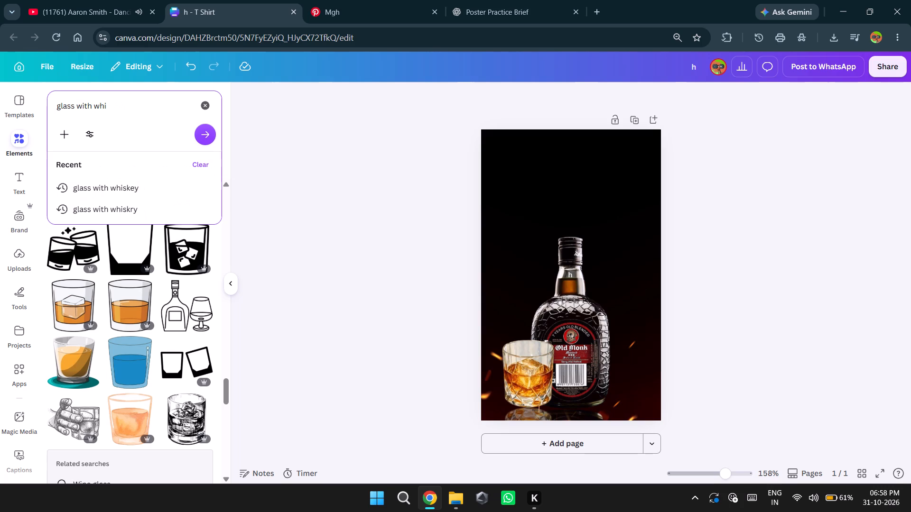
key(BackSpace)
key(BackSpace)
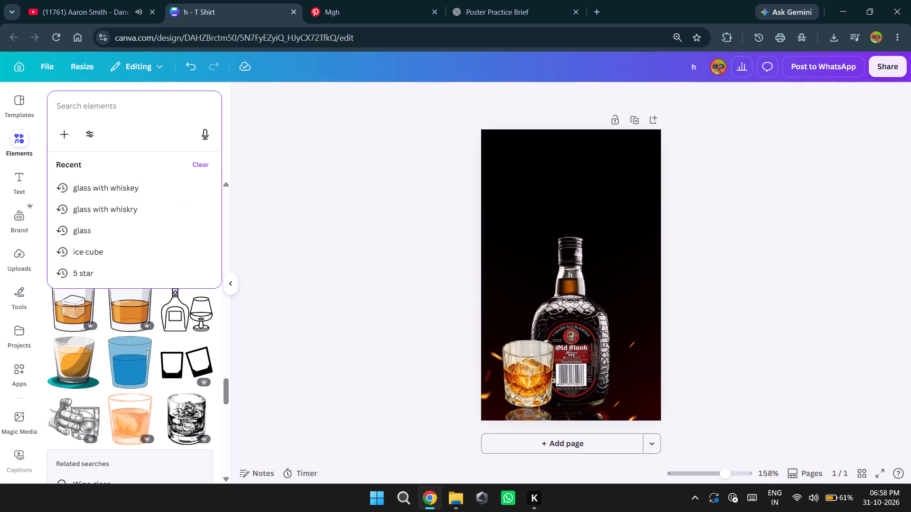
text(de)
text(otune)
key(Left)
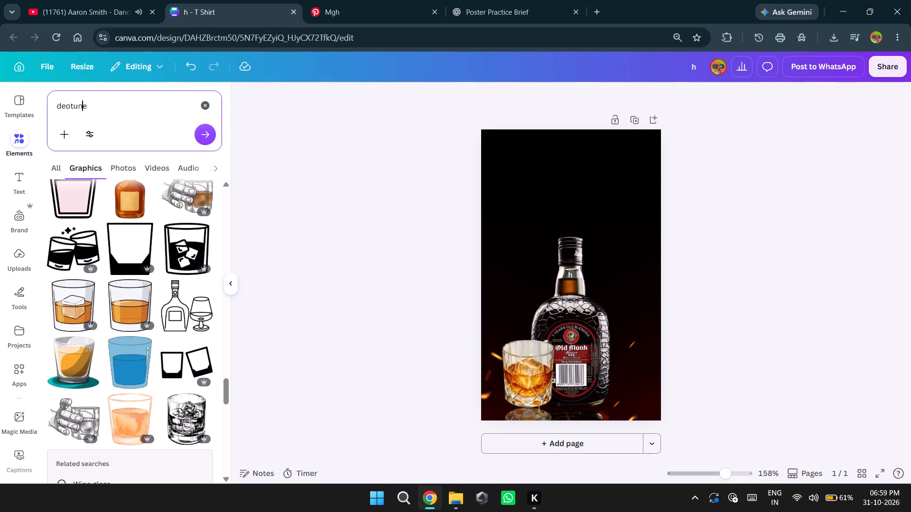
key(Left)
key(Left)
key(Left)
key(Left)
key(BackSpace)
key(u)
key(Return)
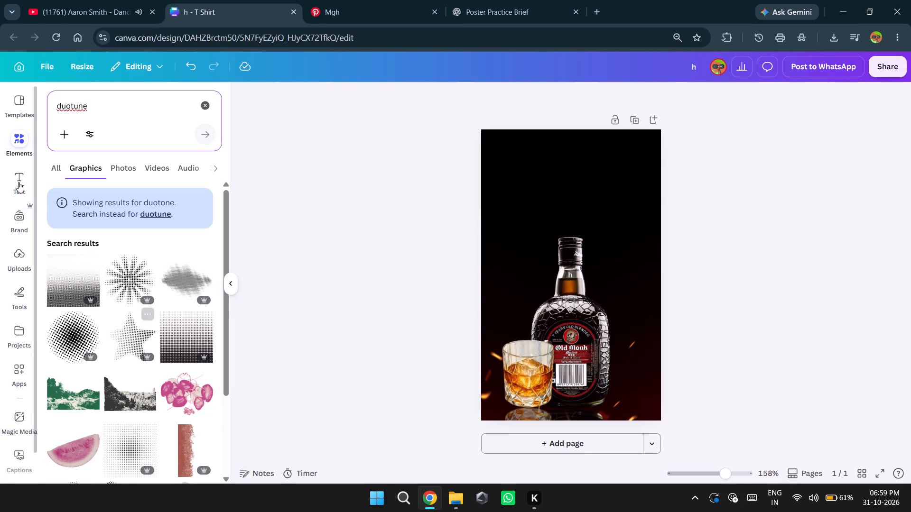
Search the element graphics for "deotune" and look through the results.
click(122, 101)
key(BackSpace)
key(BackSpace)
key(BackSpace)
key(BackSpace)
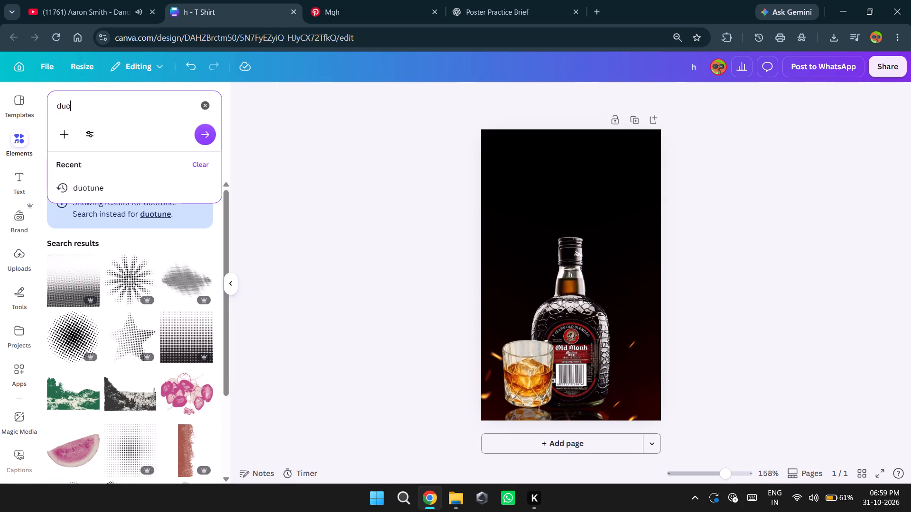
key(BackSpace)
key(BackSpace)
text(eotune)
key(Return)
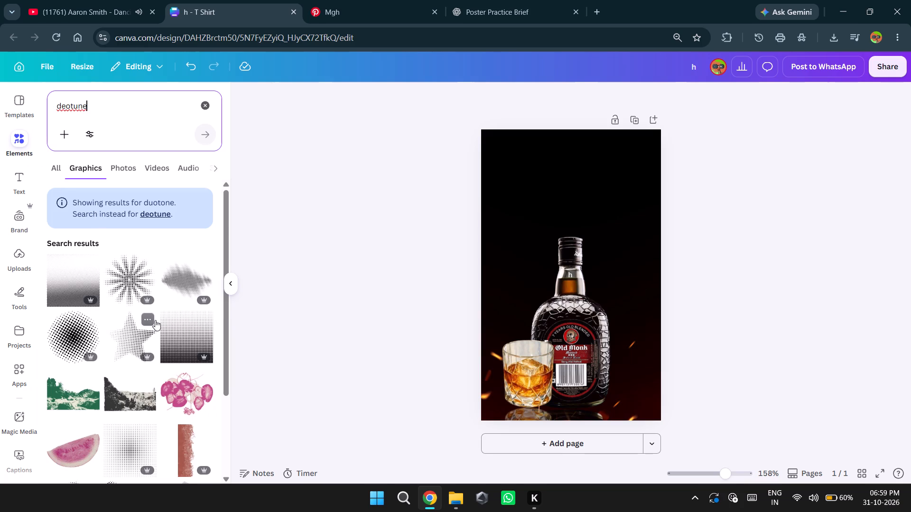
scroll(172, 366, down, 5)
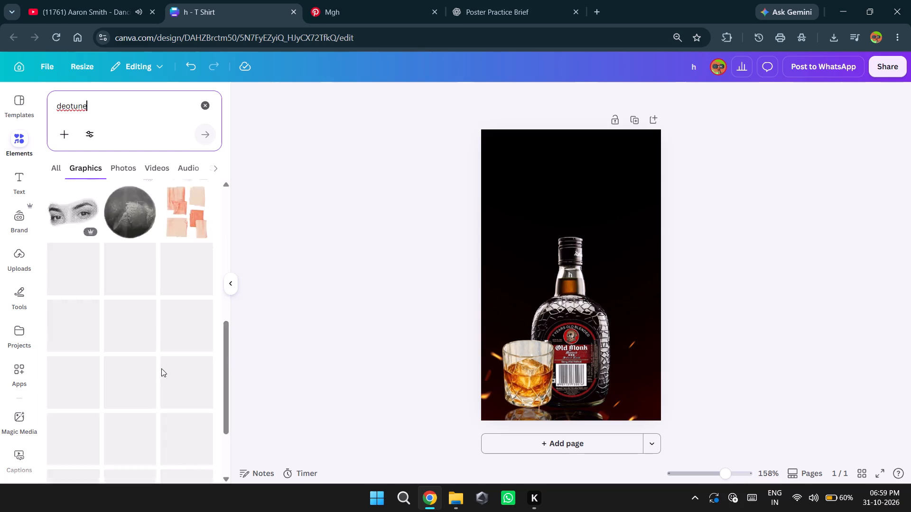
scroll(155, 363, up, 7)
Search the element graphics for "duotone".
click(114, 111)
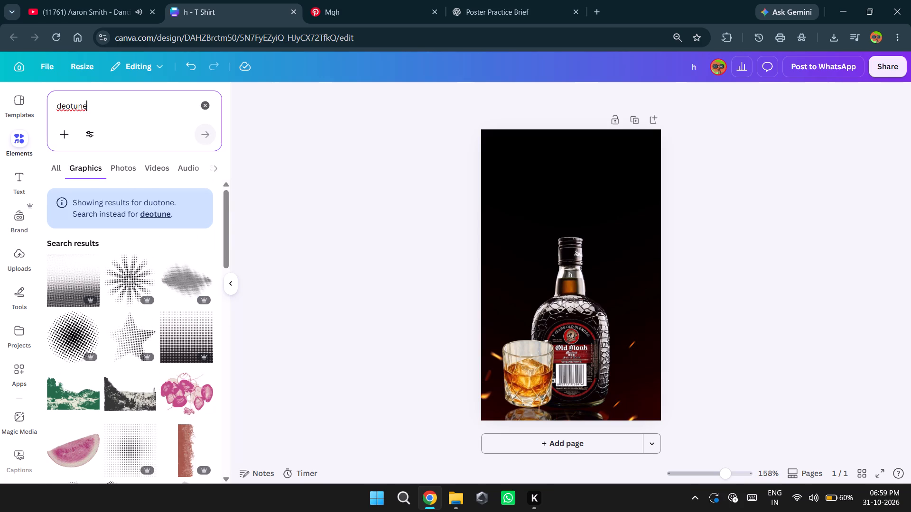
key(BackSpace)
key(BackSpace)
key(BackSpace)
key(BackSpace)
key(BackSpace)
key(BackSpace)
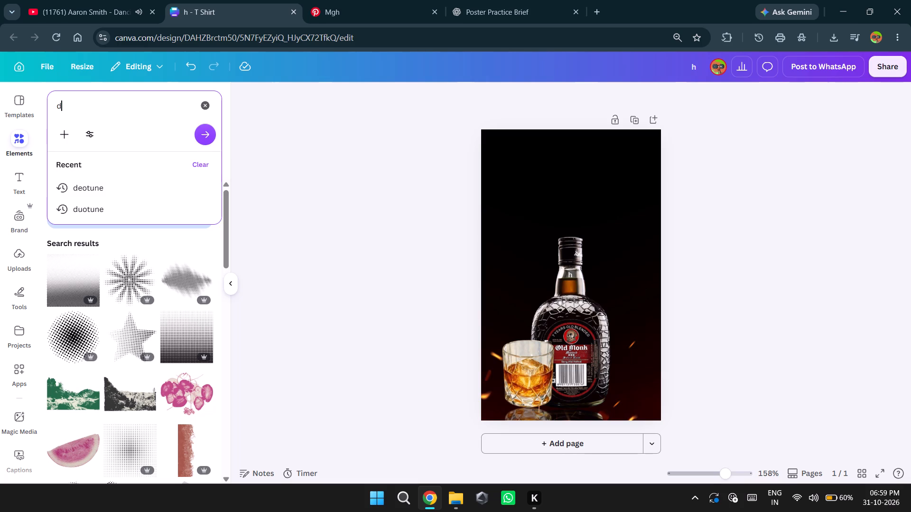
text(uotone)
key(Return)
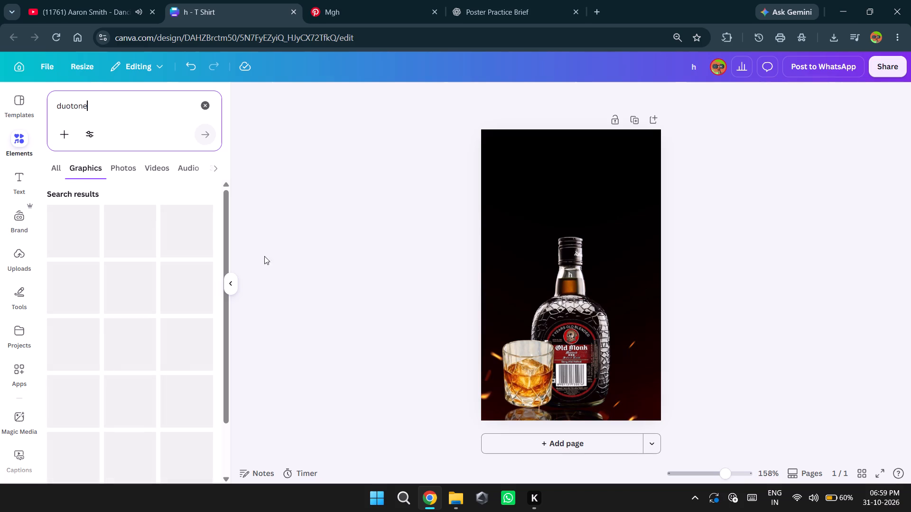
Duplicate the upright Old Monk bottle and move the copy beside the original, partly beyond the page's right edge.
click(599, 322)
click(572, 194)
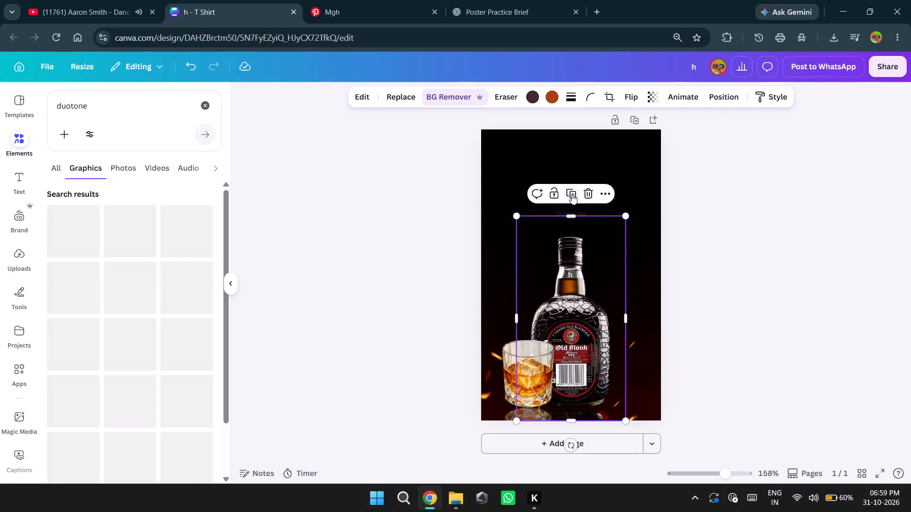
drag(591, 357, 675, 344)
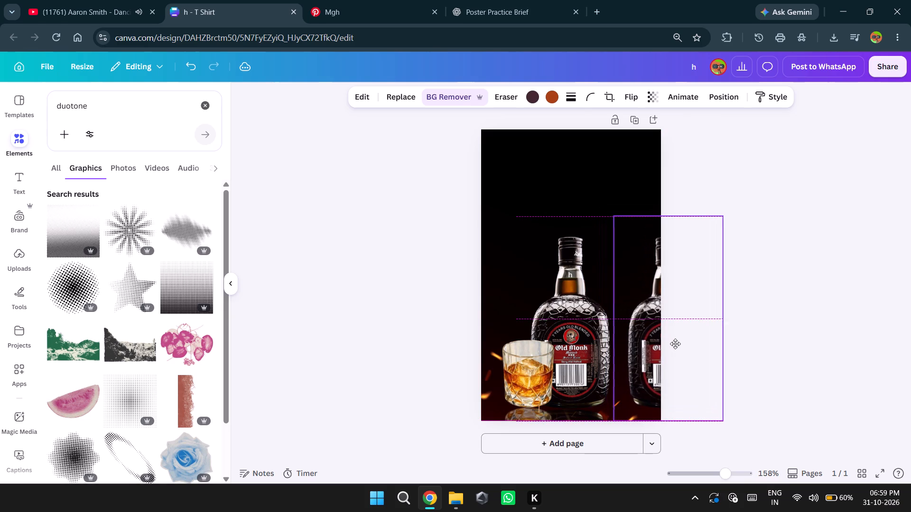
drag(675, 344, 679, 344)
click(646, 349)
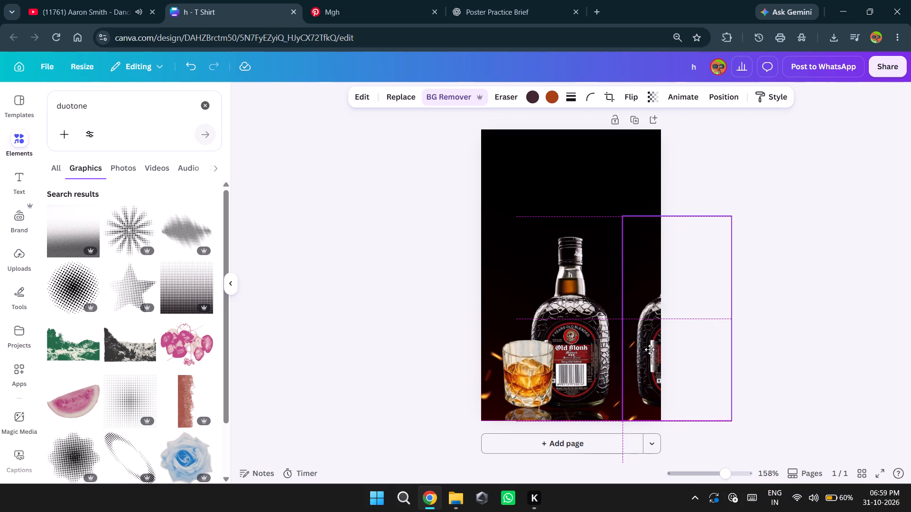
click(643, 349)
right_click(641, 349)
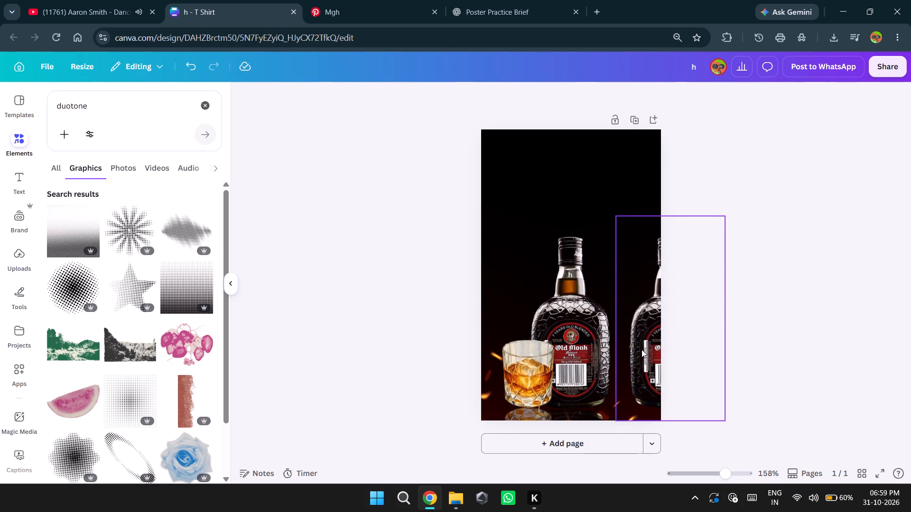
right_click(648, 325)
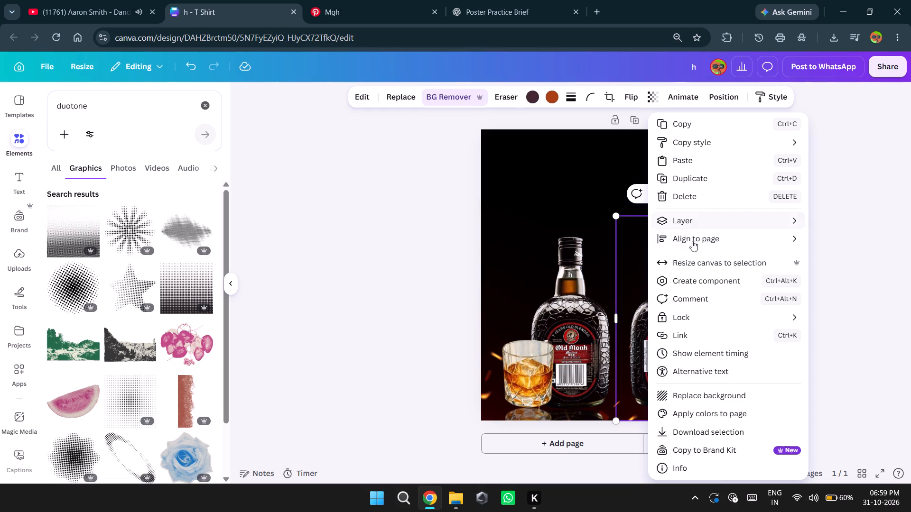
click(653, 98)
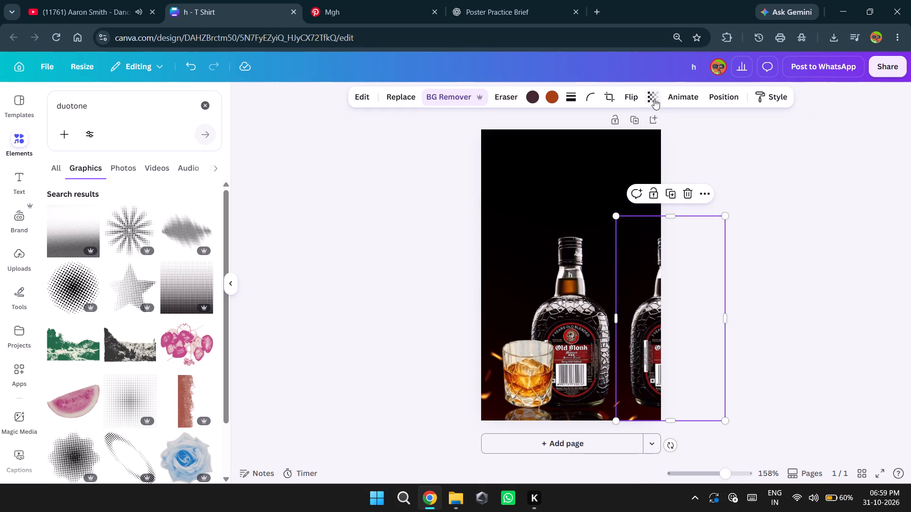
Increase the transparency of the bottle copy at the page's right edge.
click(646, 97)
drag(672, 144, 645, 152)
Duplicate the centre Old Monk bottle and place the copy level with it, partly beyond the page's left edge.
right_click(571, 321)
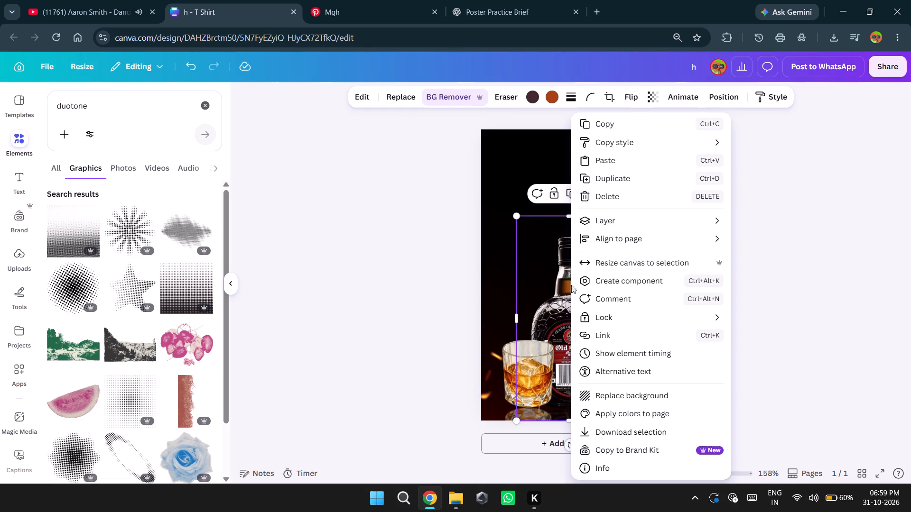
click(623, 179)
drag(582, 358, 502, 362)
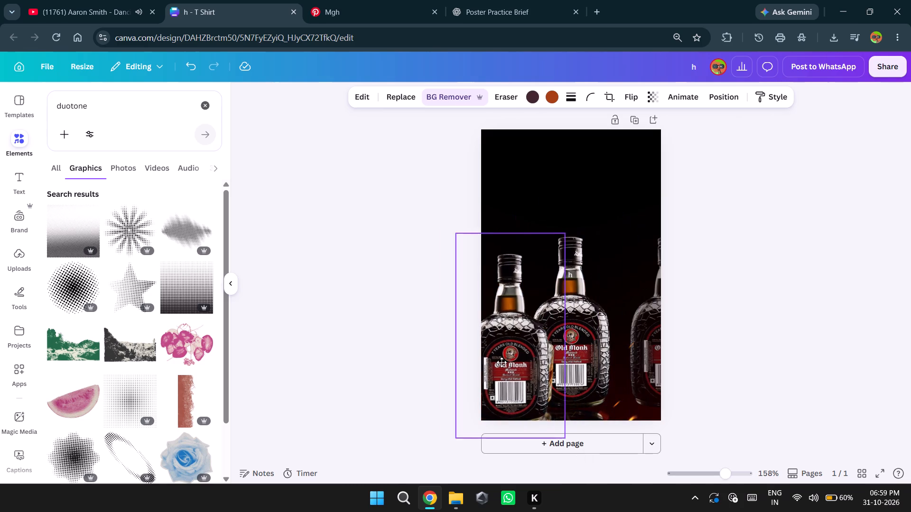
drag(502, 362, 462, 342)
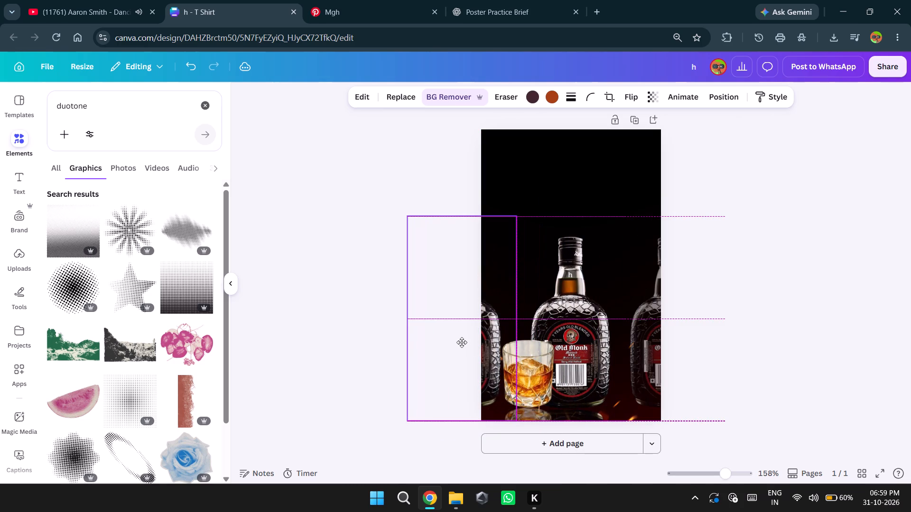
drag(462, 342, 468, 342)
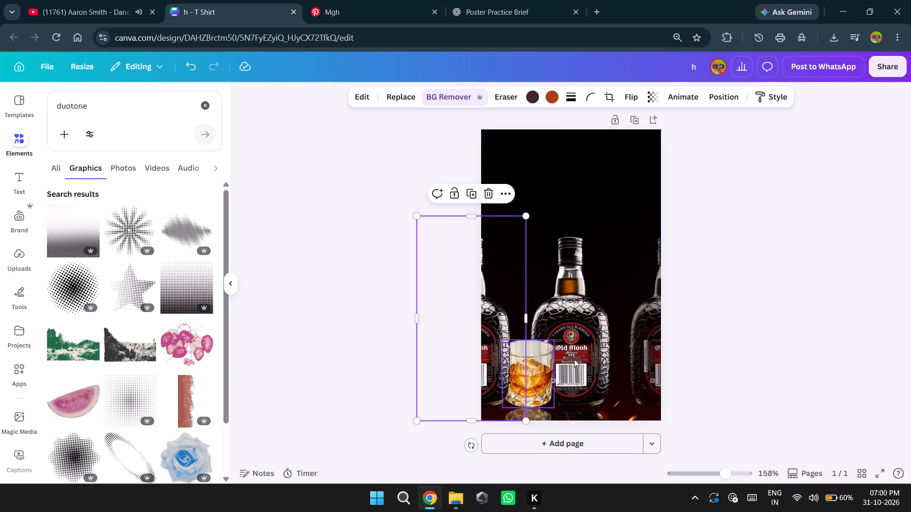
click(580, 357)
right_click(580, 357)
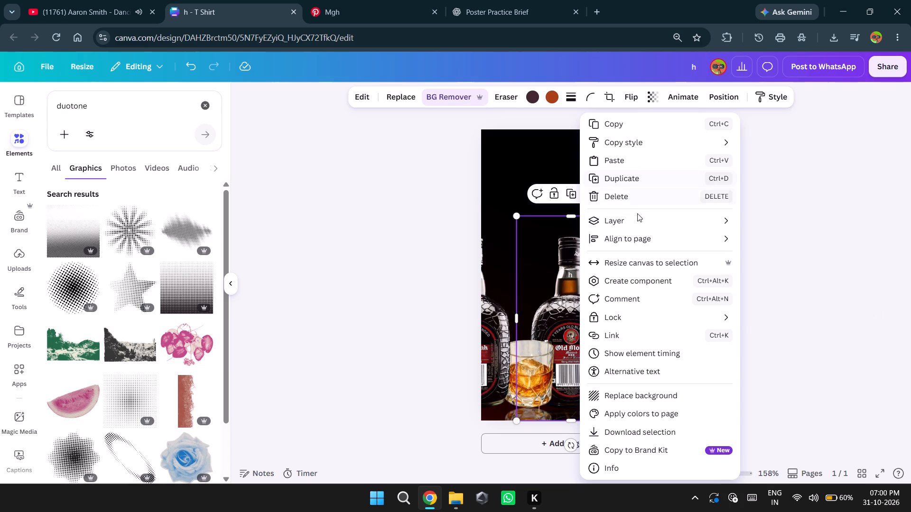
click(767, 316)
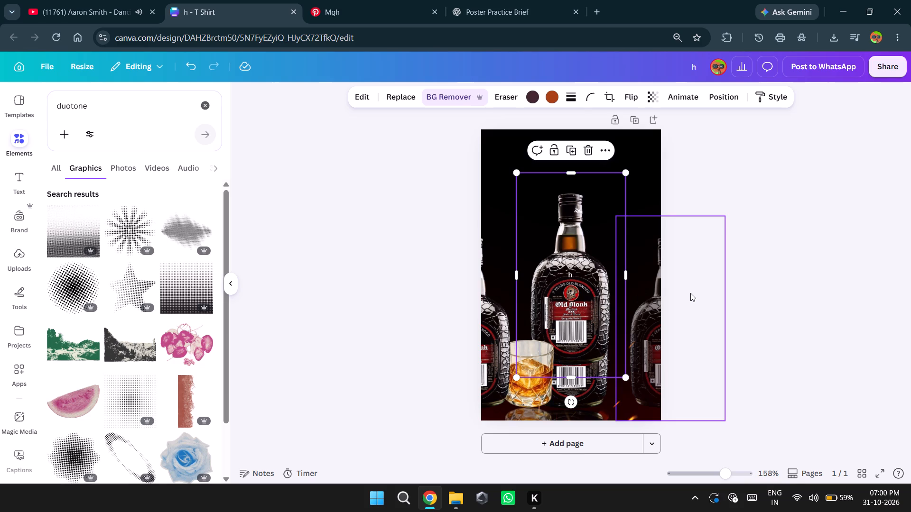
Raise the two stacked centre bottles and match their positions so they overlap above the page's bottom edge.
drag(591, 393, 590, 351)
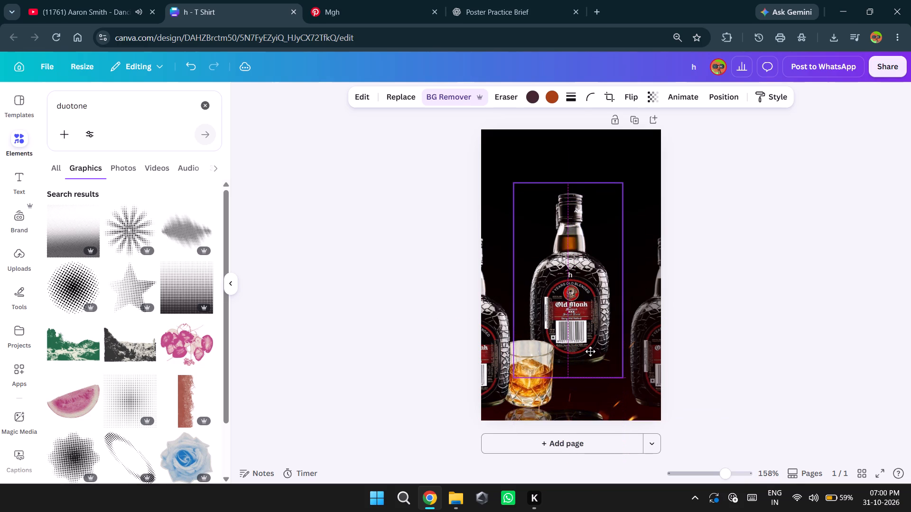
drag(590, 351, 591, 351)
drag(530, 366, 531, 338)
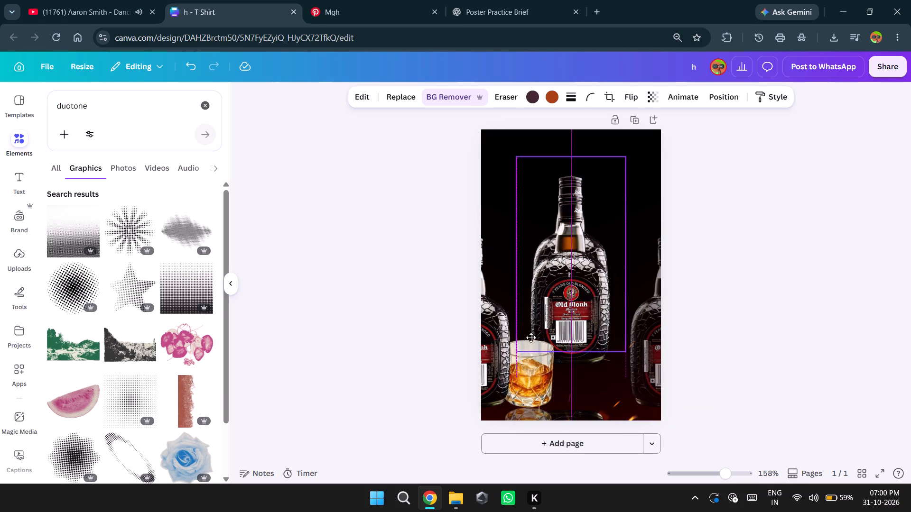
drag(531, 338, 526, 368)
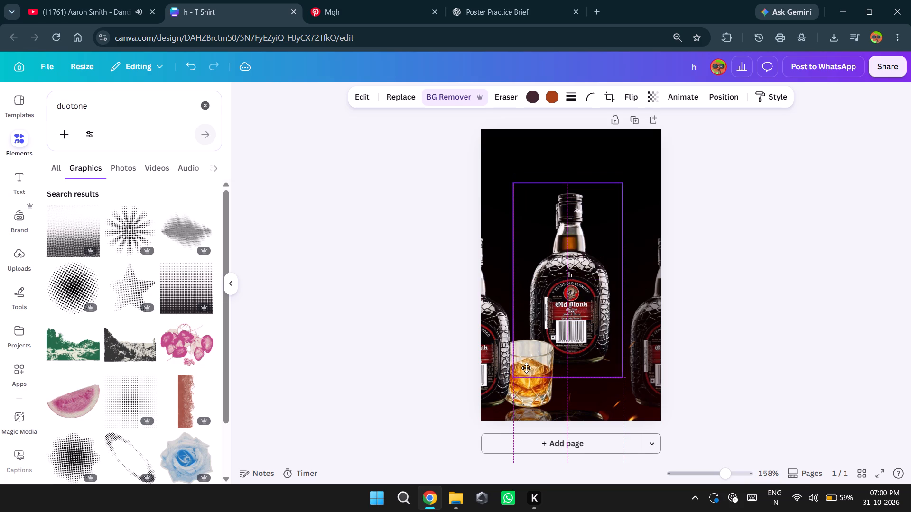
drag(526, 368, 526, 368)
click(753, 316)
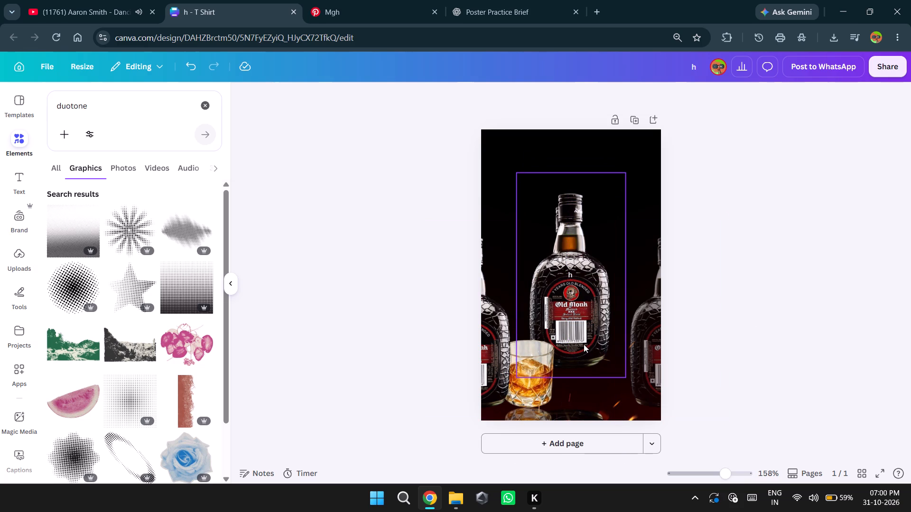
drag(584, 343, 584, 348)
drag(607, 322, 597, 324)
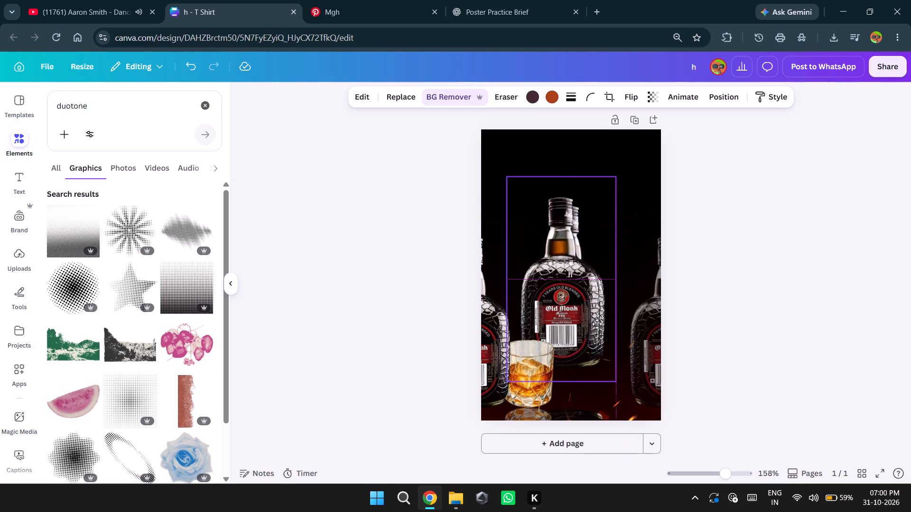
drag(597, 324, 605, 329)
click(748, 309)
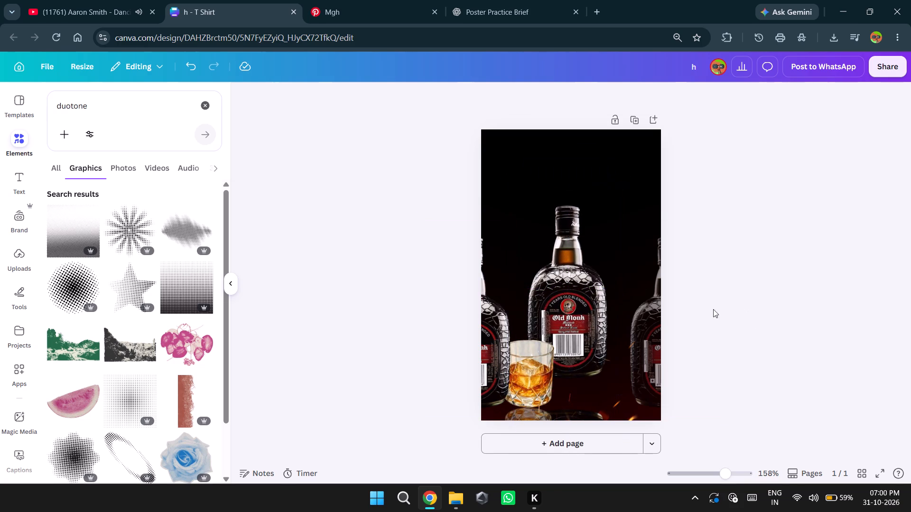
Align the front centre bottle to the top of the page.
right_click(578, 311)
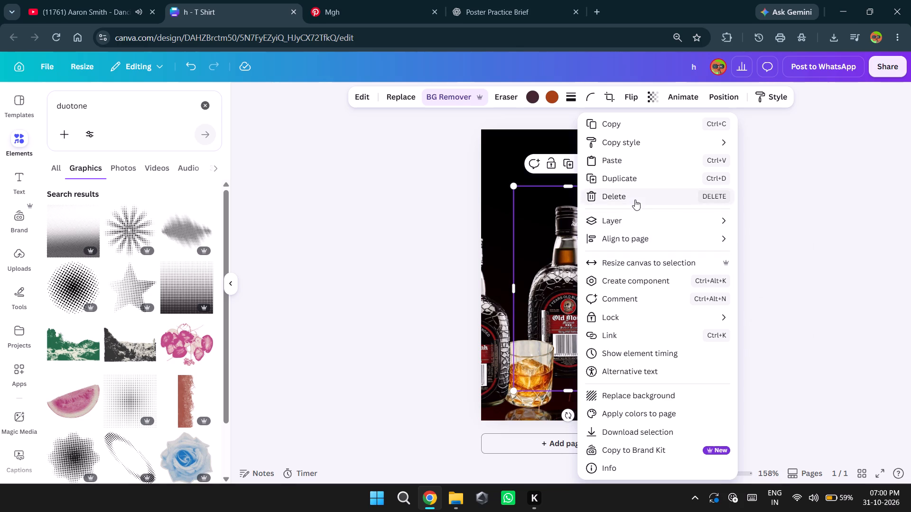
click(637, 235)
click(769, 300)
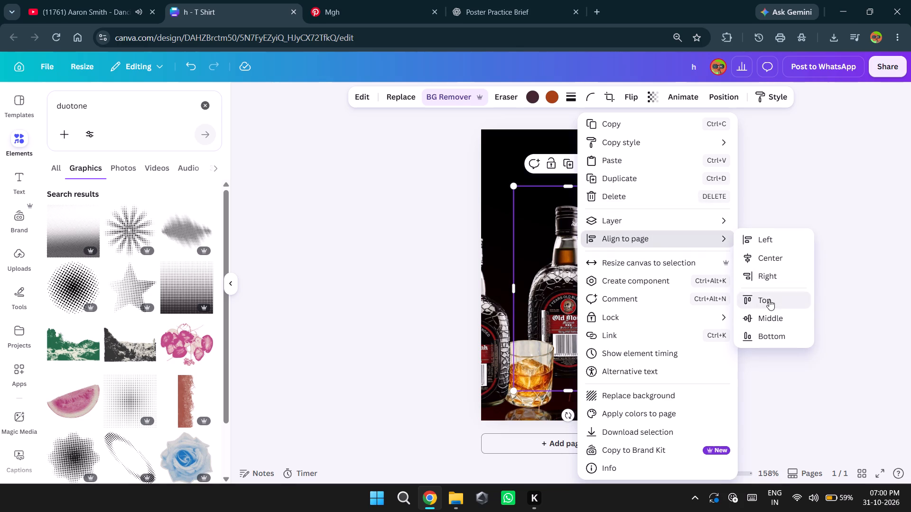
Align the front centre bottle to the page's horizontal centre and vertical middle.
right_click(583, 271)
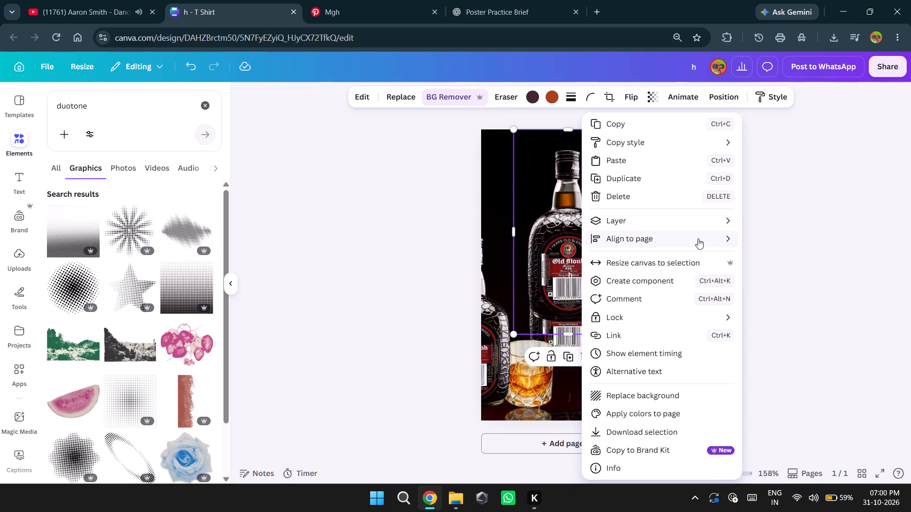
click(698, 238)
click(773, 258)
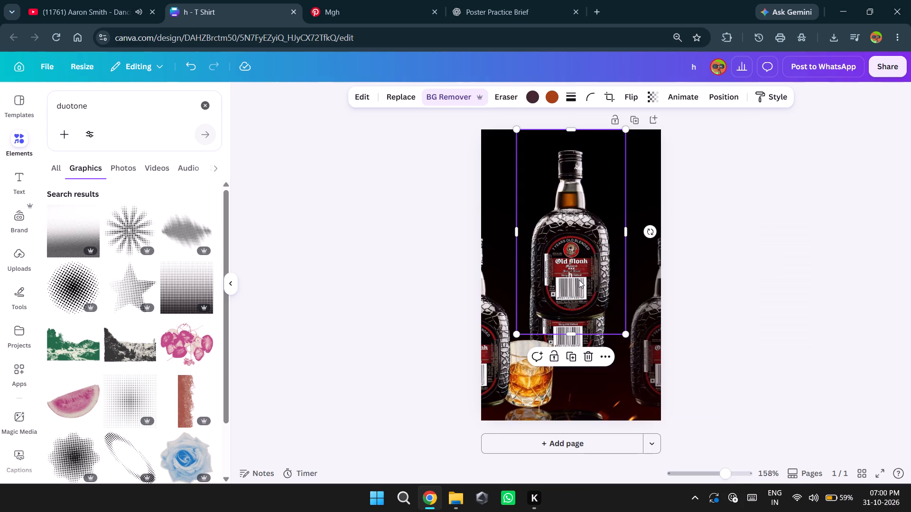
right_click(579, 280)
click(683, 238)
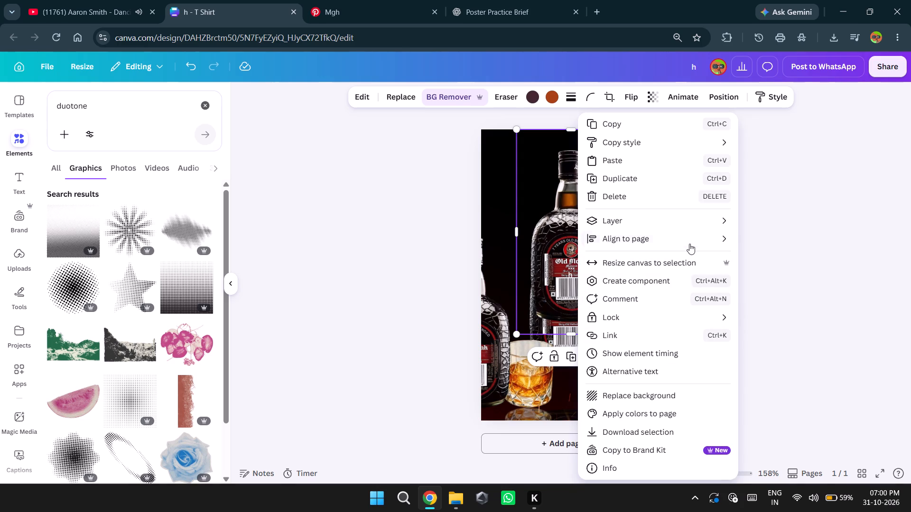
click(689, 244)
click(761, 321)
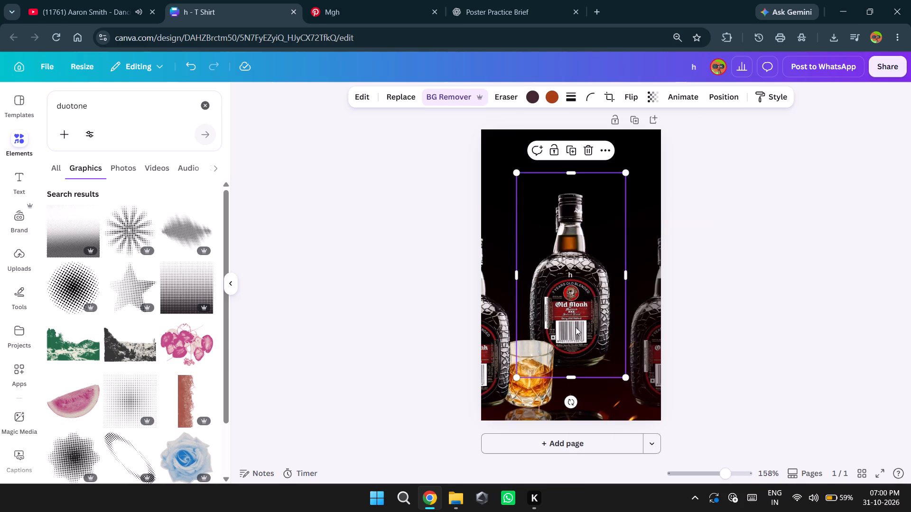
Move the front bottle aside and align the bottle behind it to the page's vertical middle and horizontal centre.
click(576, 327)
drag(576, 327, 654, 328)
right_click(557, 312)
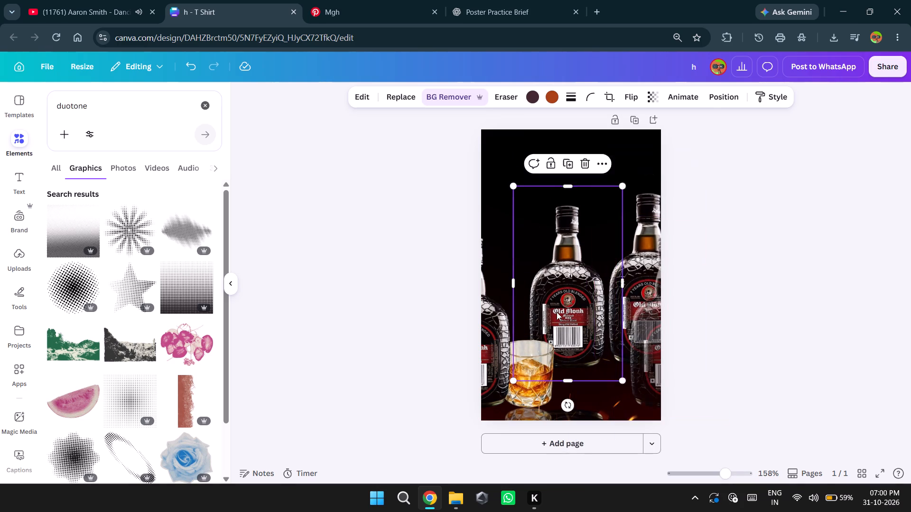
click(604, 240)
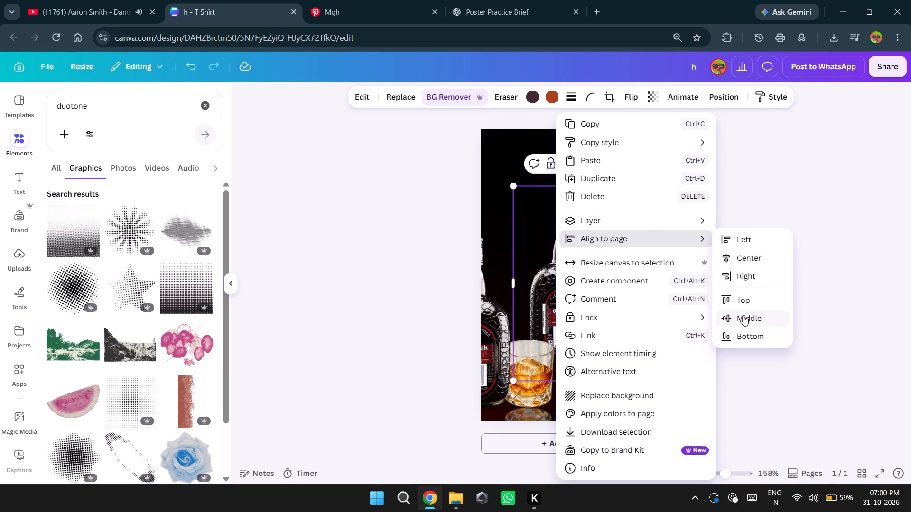
click(743, 315)
right_click(586, 306)
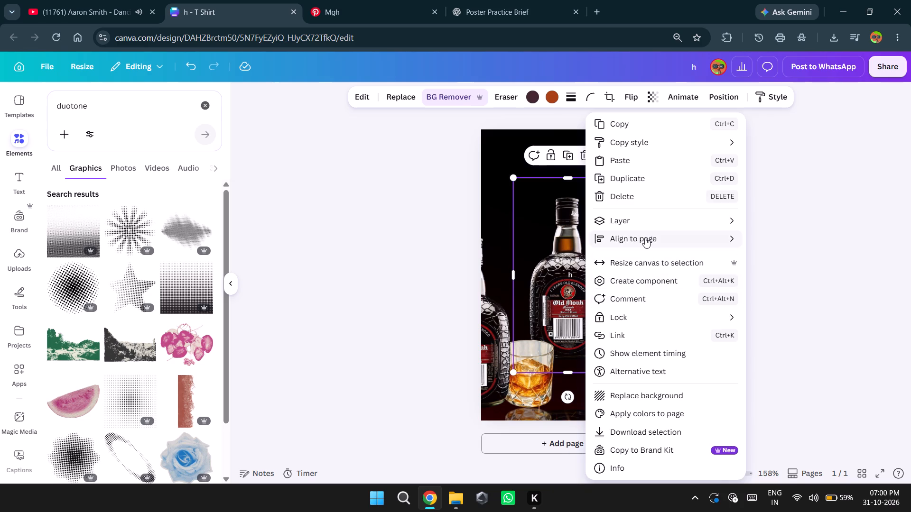
click(645, 238)
click(761, 259)
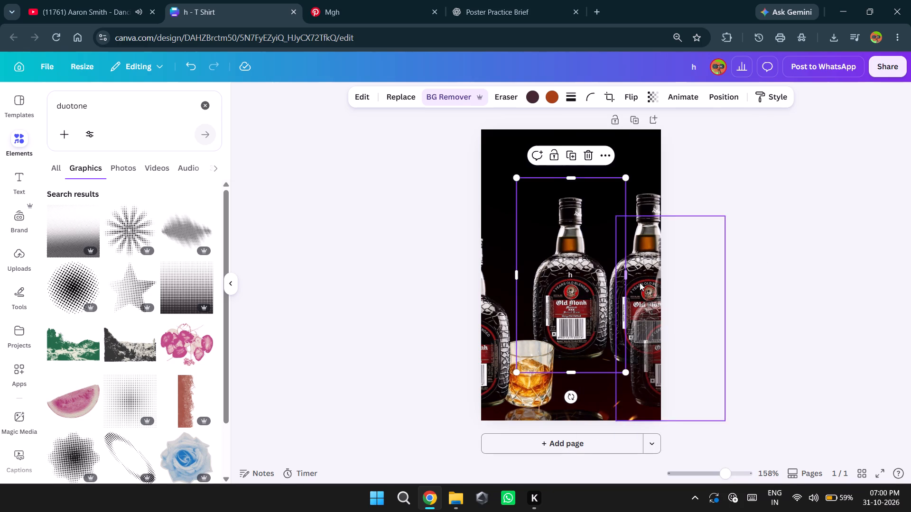
Move the set-aside bottle back over the aligned bottle in the centre of the page.
click(640, 283)
drag(619, 278, 613, 280)
drag(627, 277, 609, 277)
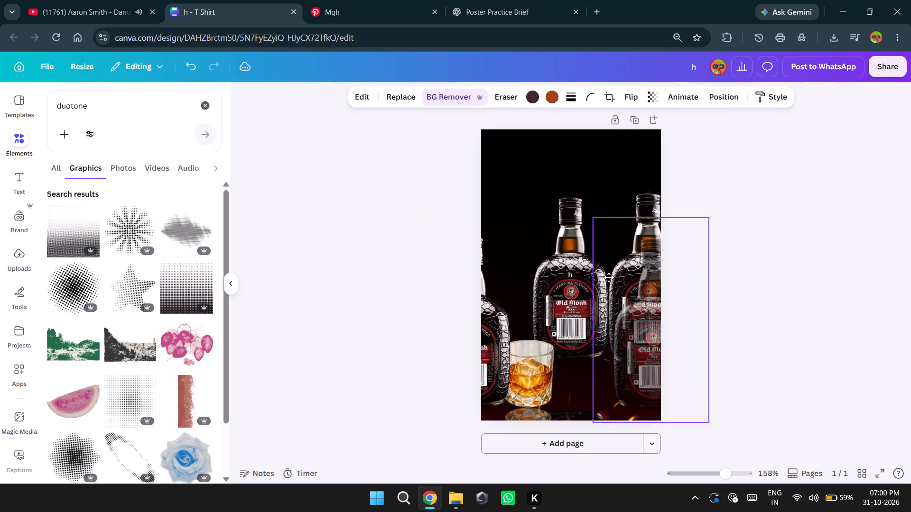
drag(609, 277, 629, 283)
click(630, 272)
click(636, 242)
click(635, 218)
click(646, 210)
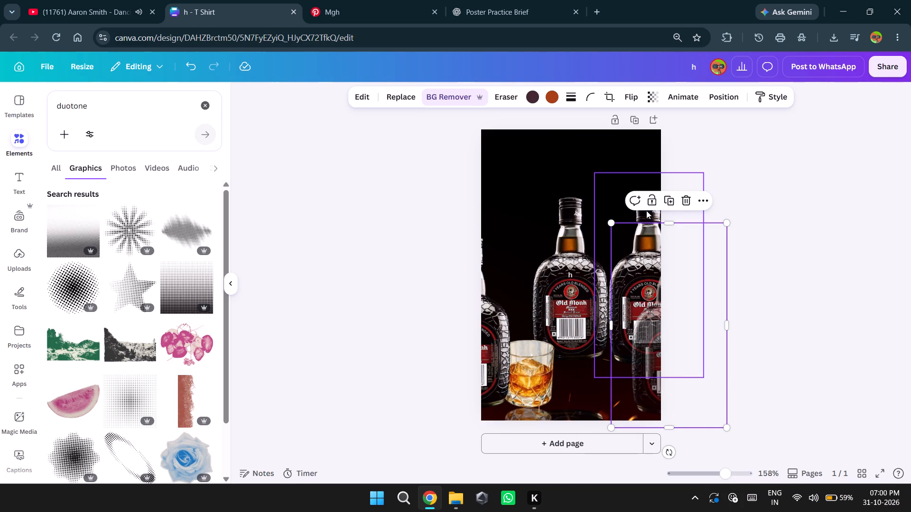
drag(646, 210, 569, 212)
drag(576, 315, 579, 310)
drag(579, 310, 575, 314)
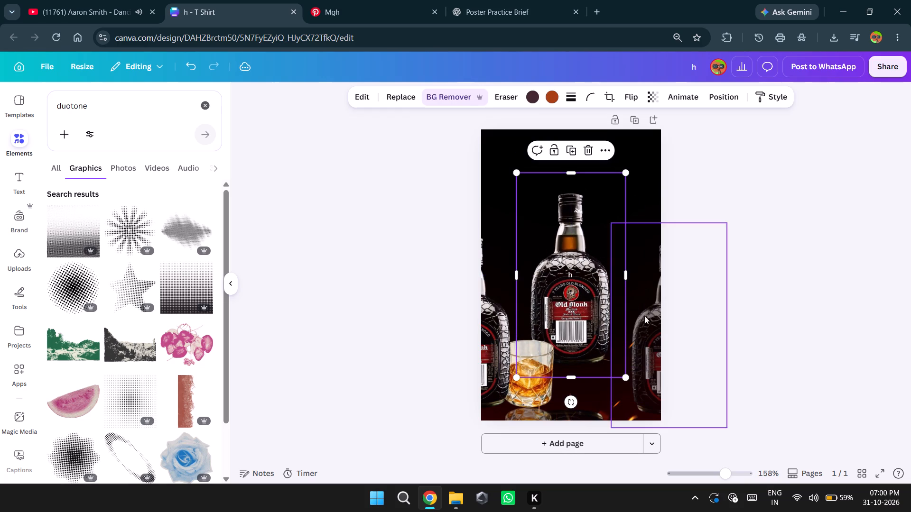
Raise the faded bottle copy at the page's right edge until it is level with the centre bottle.
drag(645, 328, 641, 276)
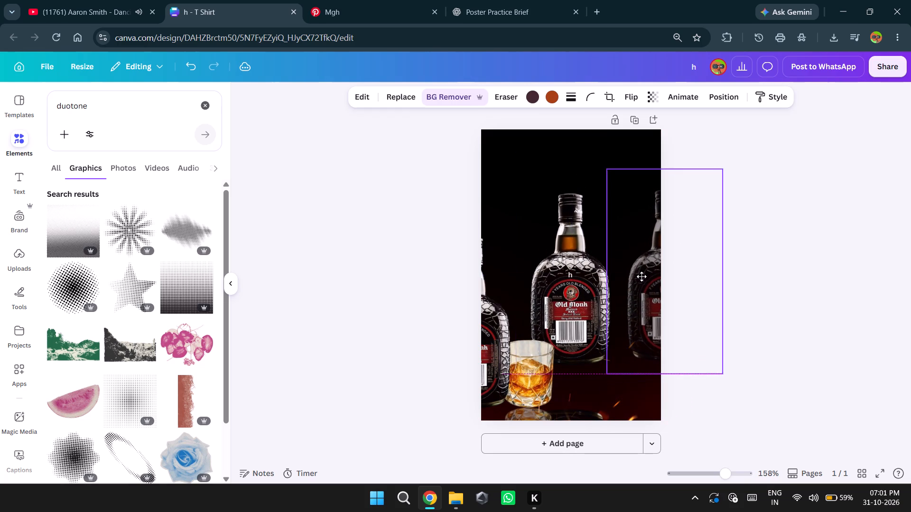
drag(641, 276, 638, 279)
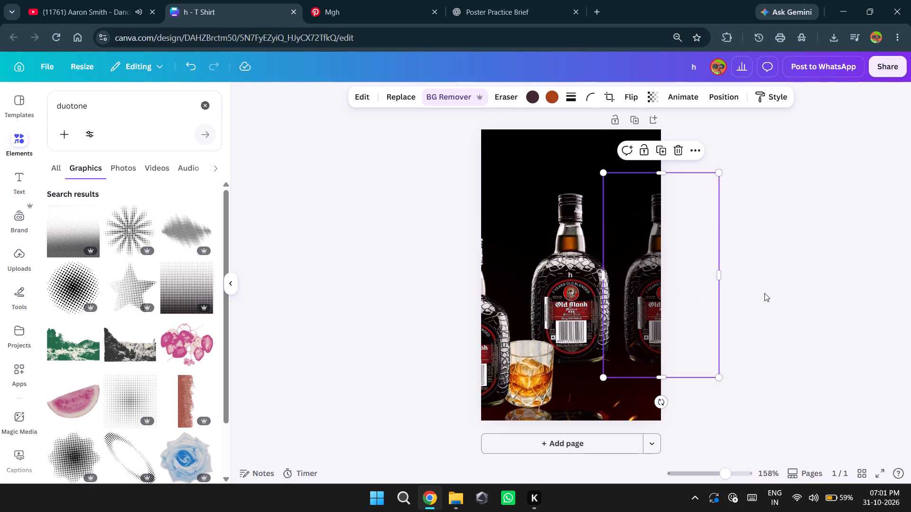
click(767, 293)
Raise the whiskey glass so its base sits near the base of the centre bottle.
drag(540, 370, 544, 327)
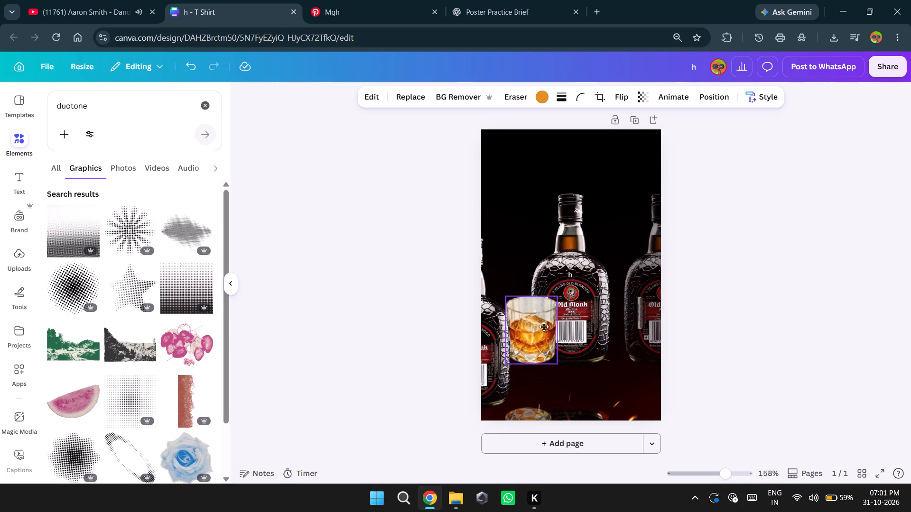
drag(544, 327, 546, 330)
click(545, 332)
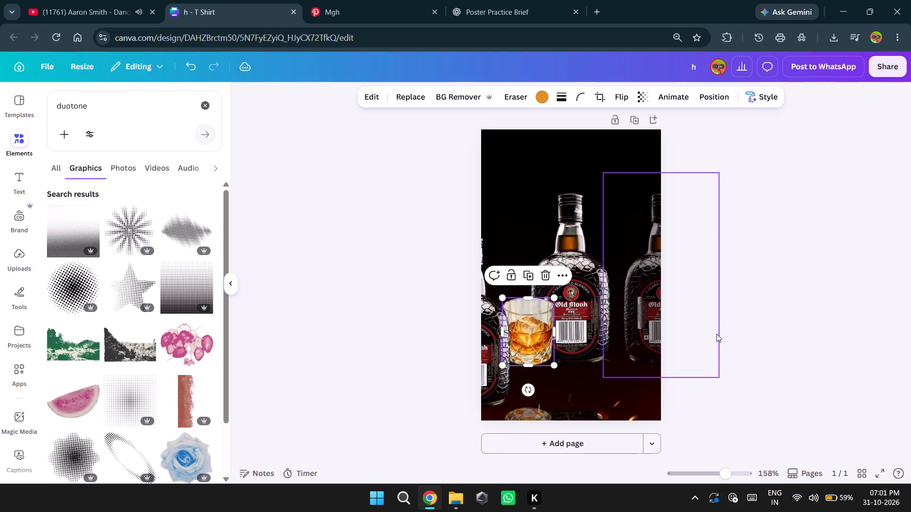
click(723, 347)
Nudge the faded bottle copy at the page's right edge slightly higher than the centre bottle.
click(634, 336)
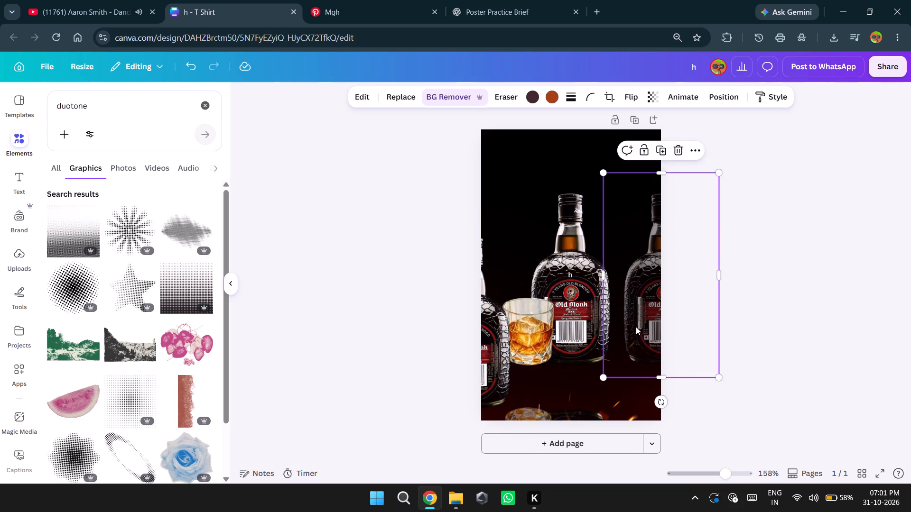
click(636, 327)
drag(636, 327, 636, 321)
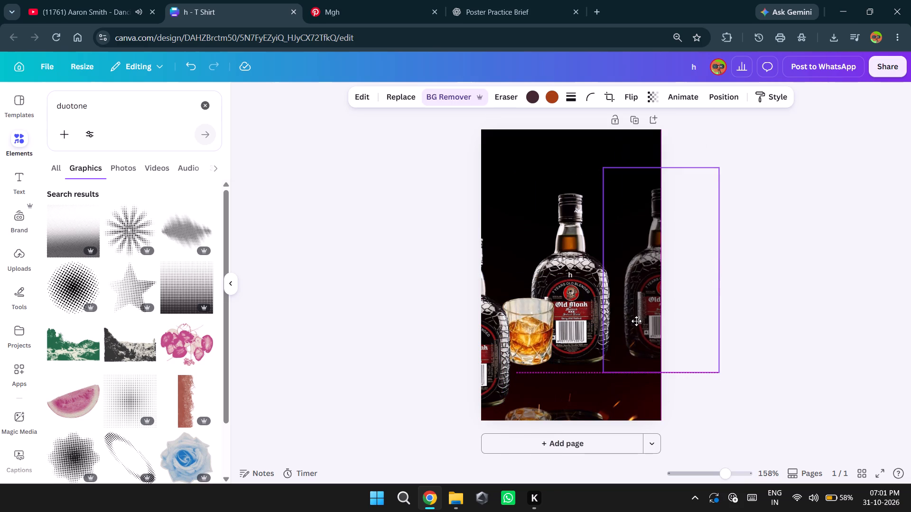
drag(636, 321, 636, 320)
click(636, 320)
Raise the bottle copy at the page's left edge to roughly the same level as the centre bottle.
drag(495, 355, 497, 303)
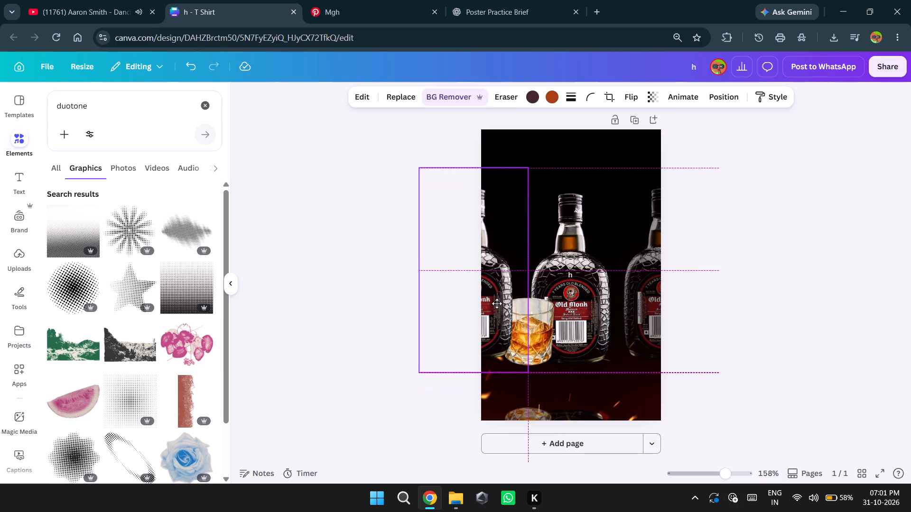
drag(497, 303, 496, 315)
click(523, 326)
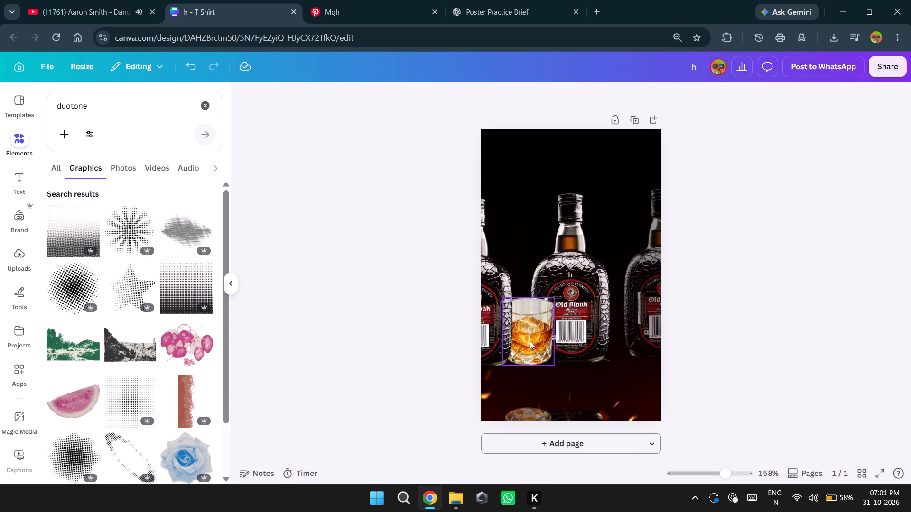
Move the whiskey glass inward so it overlaps the centre bottle's lower left side, with its base near the bottle's base.
click(530, 340)
drag(530, 340, 540, 351)
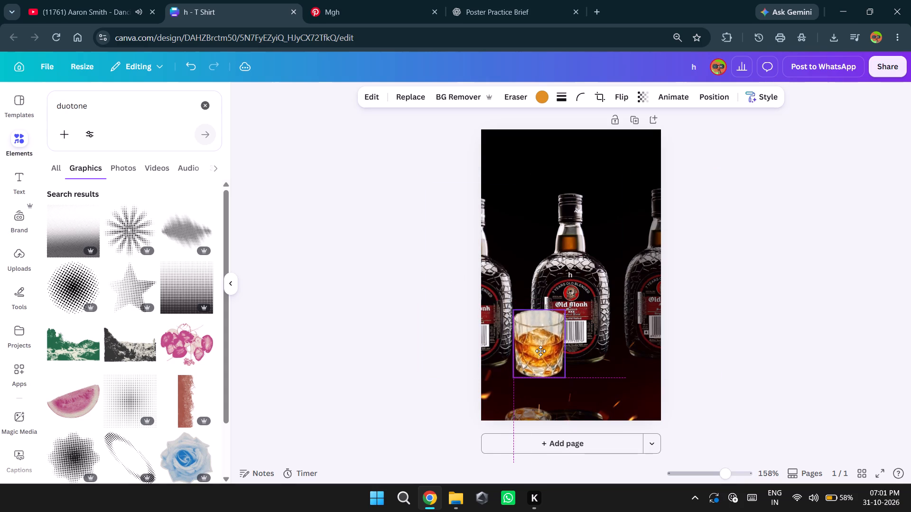
drag(540, 351, 543, 351)
drag(534, 351, 537, 344)
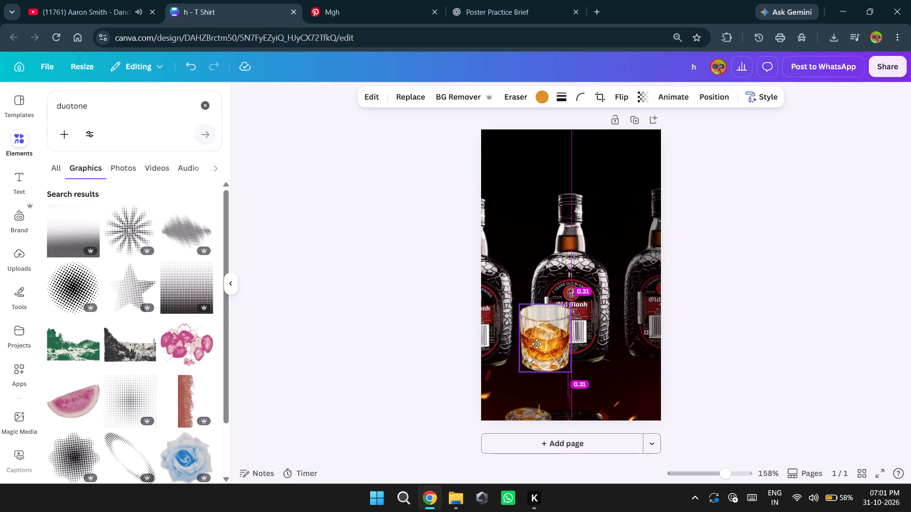
drag(537, 344, 538, 342)
click(538, 342)
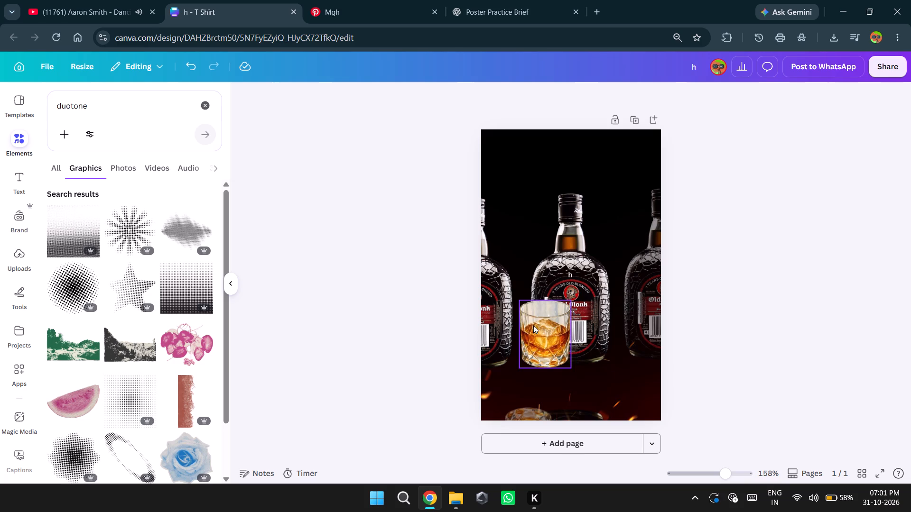
Shift the bottle copy at the page's left edge slightly inward toward the centre bottle.
click(493, 319)
click(498, 315)
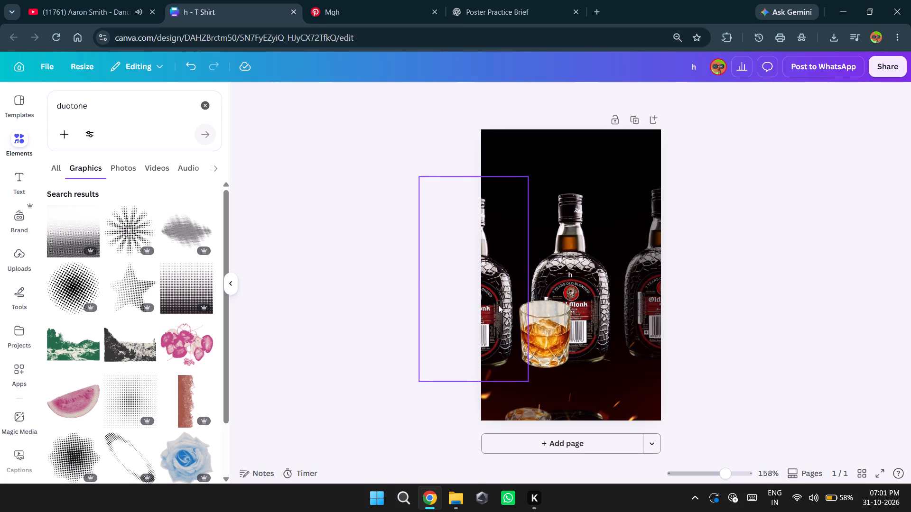
click(499, 299)
click(501, 303)
drag(494, 320, 501, 320)
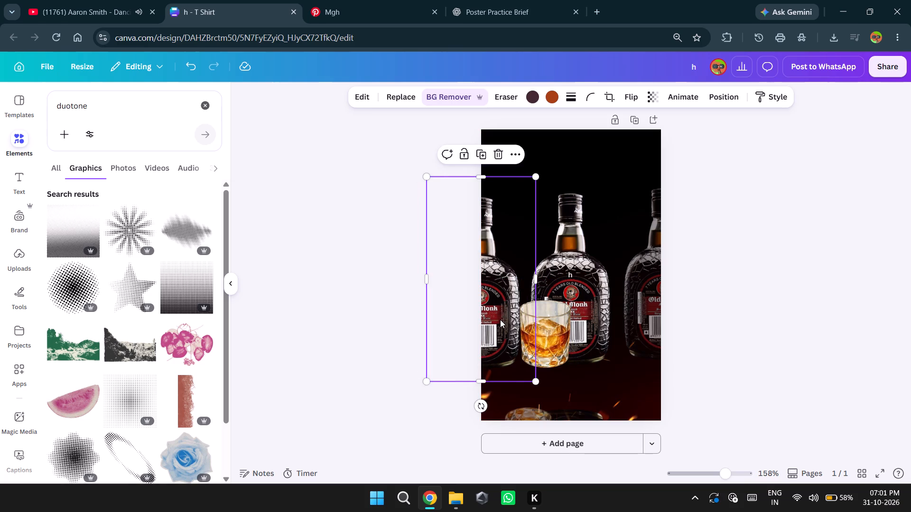
Fade the bottle copy at the page's left edge by setting its transparency to 59.
click(649, 296)
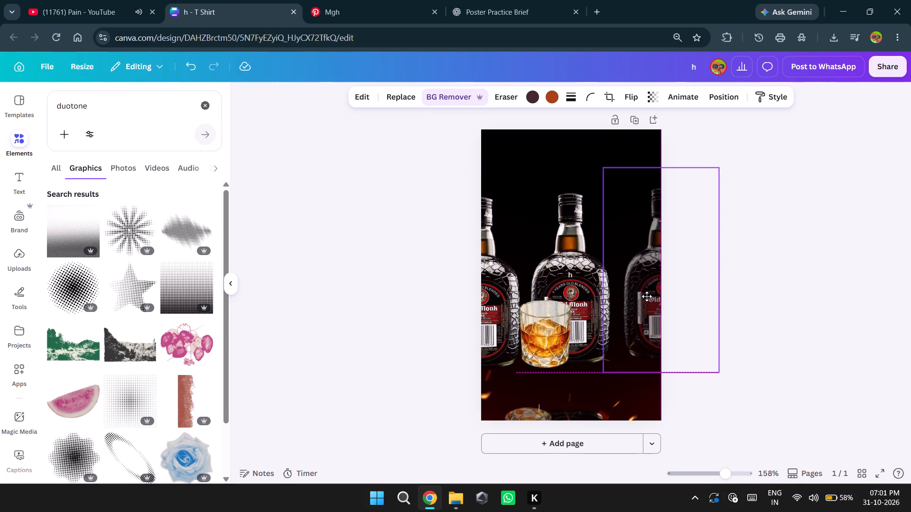
right_click(506, 306)
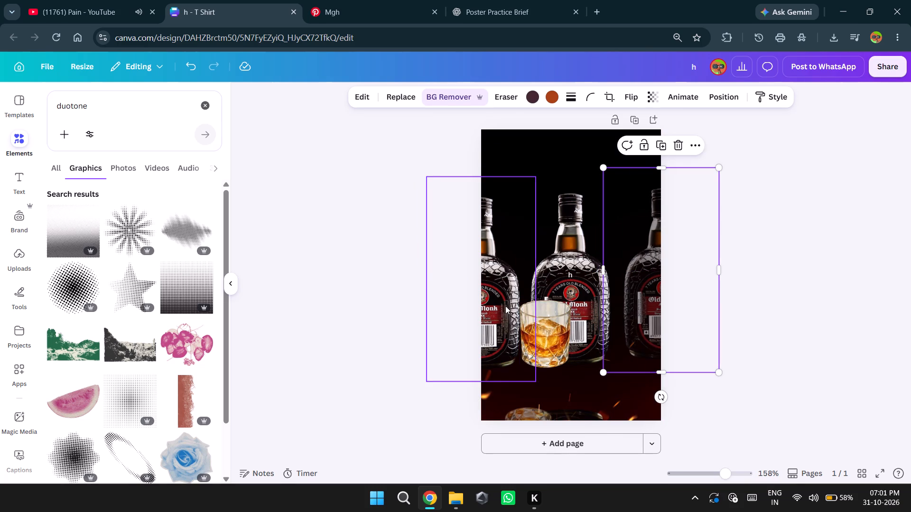
double_click(651, 95)
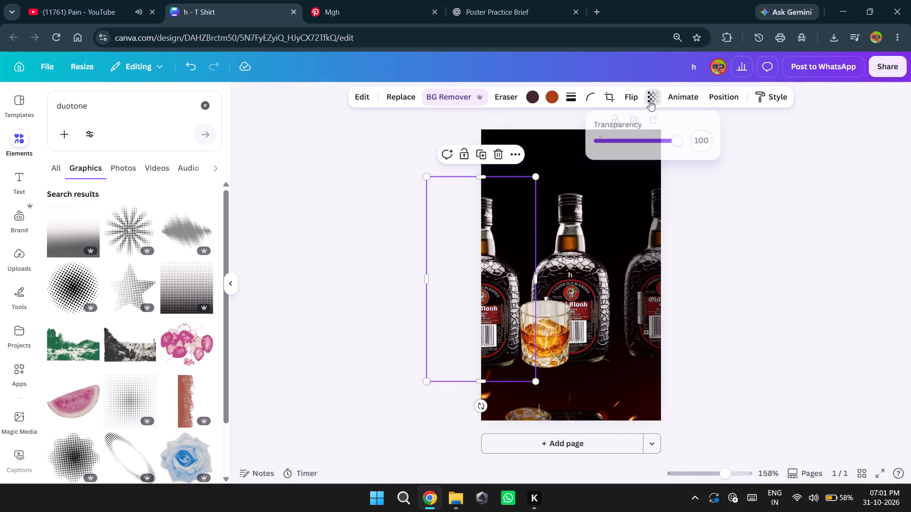
drag(675, 143, 653, 148)
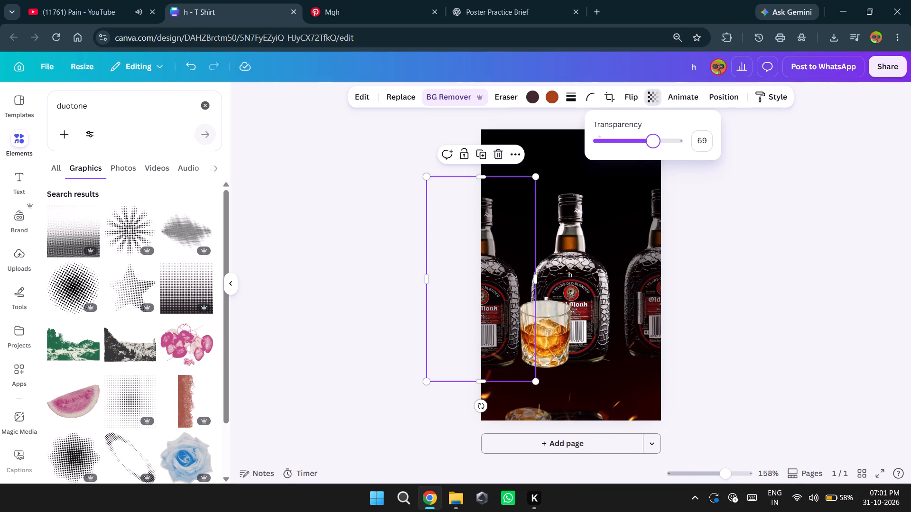
drag(651, 145, 645, 145)
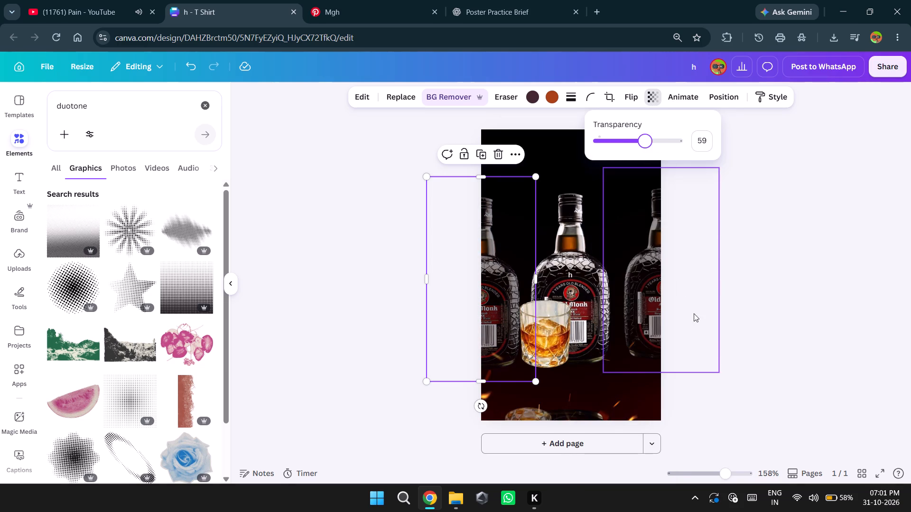
click(725, 365)
Nudge the faded bottle copy at the page's left edge slightly higher.
drag(497, 318, 496, 312)
click(496, 312)
click(813, 342)
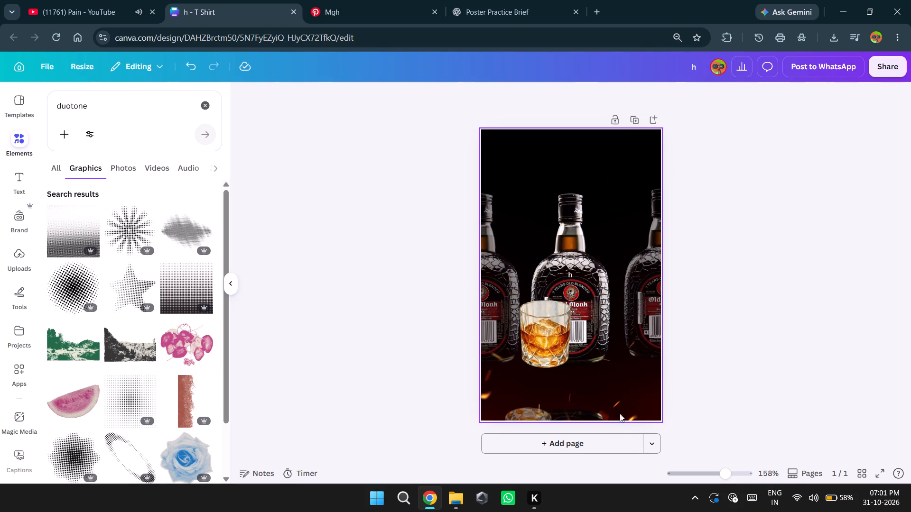
Move the whiskey glass reflection up and align it directly beneath the glass.
drag(526, 412, 543, 399)
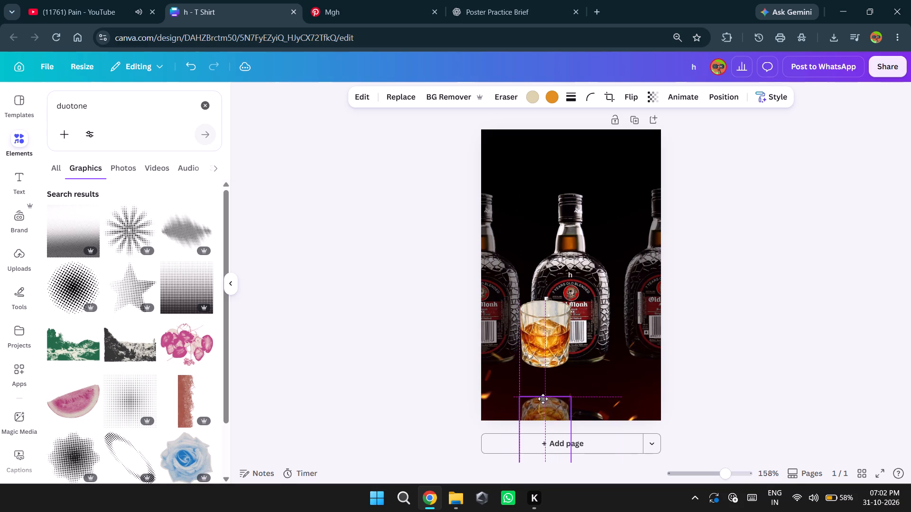
drag(543, 399, 543, 395)
Raise the centre bottle's flipped reflection so it sits just below the bottle's base, beside the glass reflection.
click(585, 413)
click(591, 413)
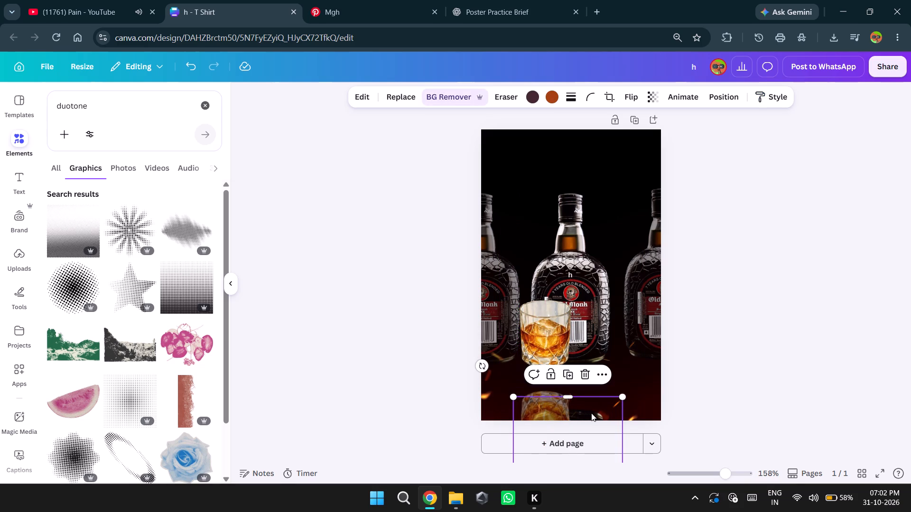
drag(591, 413, 589, 398)
drag(590, 410, 590, 385)
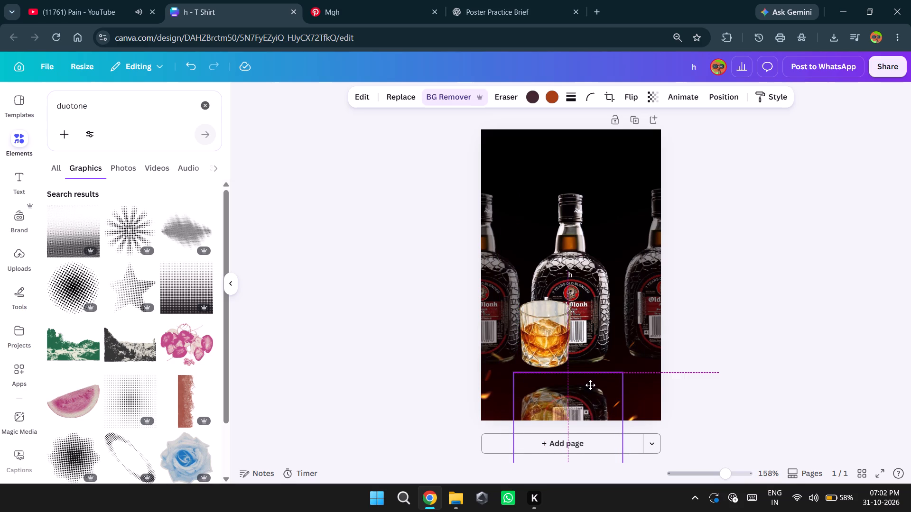
drag(590, 385, 590, 389)
click(728, 395)
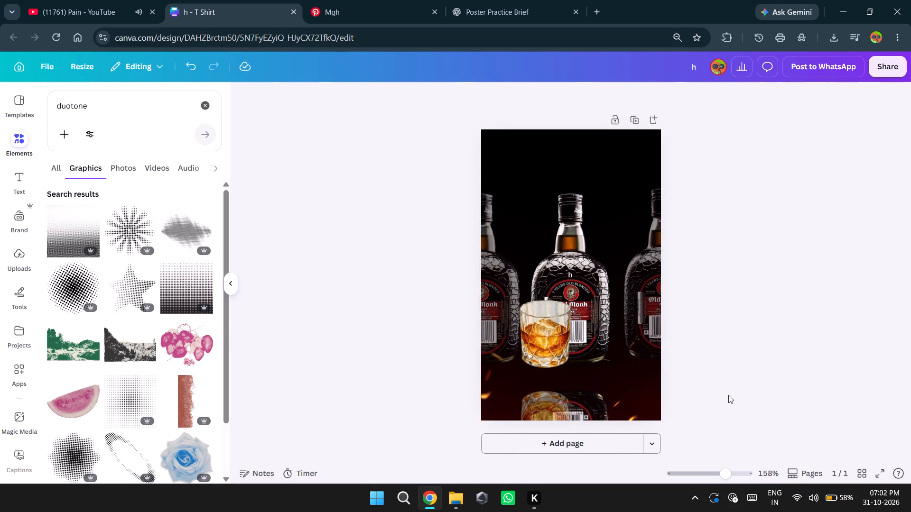
Duplicate the faded bottle at the page's right edge and rotate the copy upside down.
right_click(641, 325)
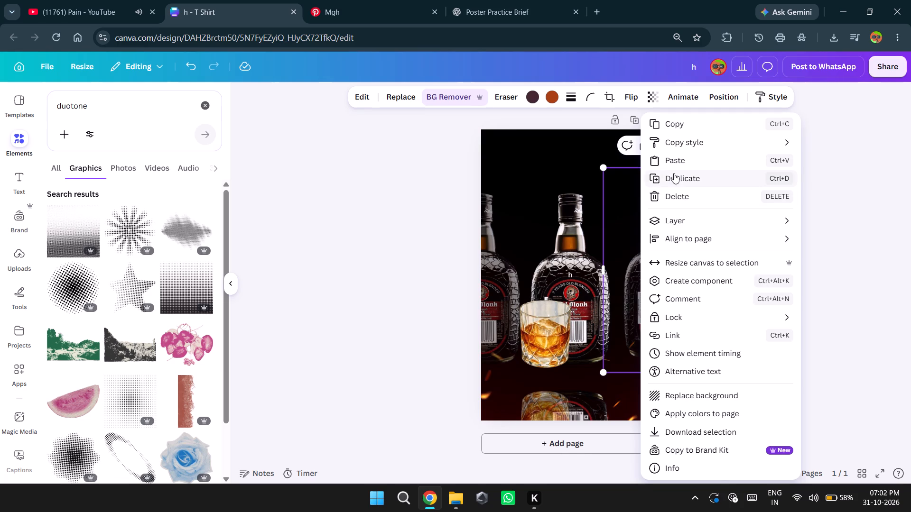
click(674, 173)
drag(650, 318, 637, 372)
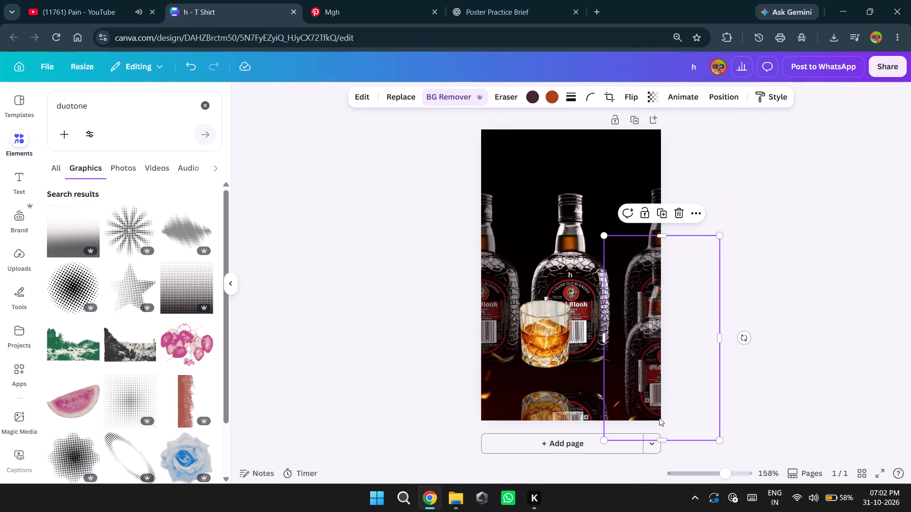
drag(747, 338, 738, 380)
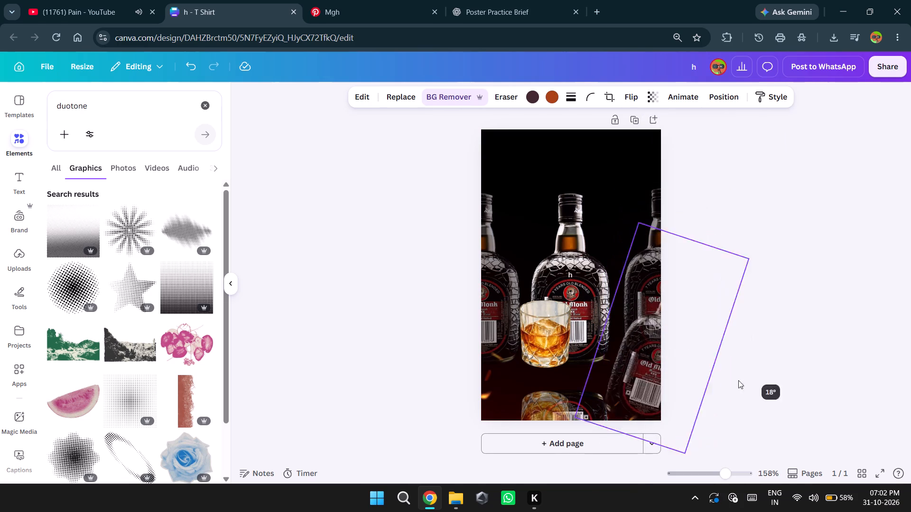
drag(738, 380, 583, 338)
Position the upside-down copy directly beneath the right-edge bottle as its reflection, slightly below that bottle's base.
drag(644, 304, 645, 434)
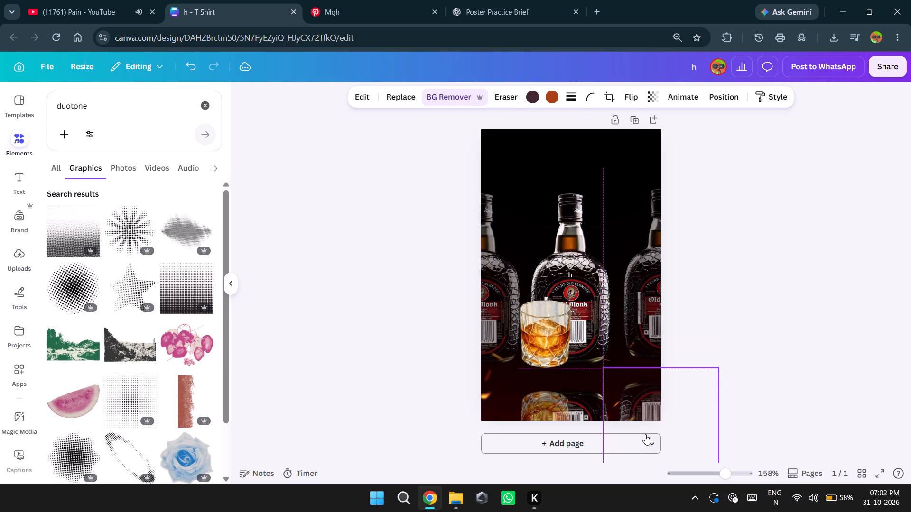
drag(645, 434, 634, 437)
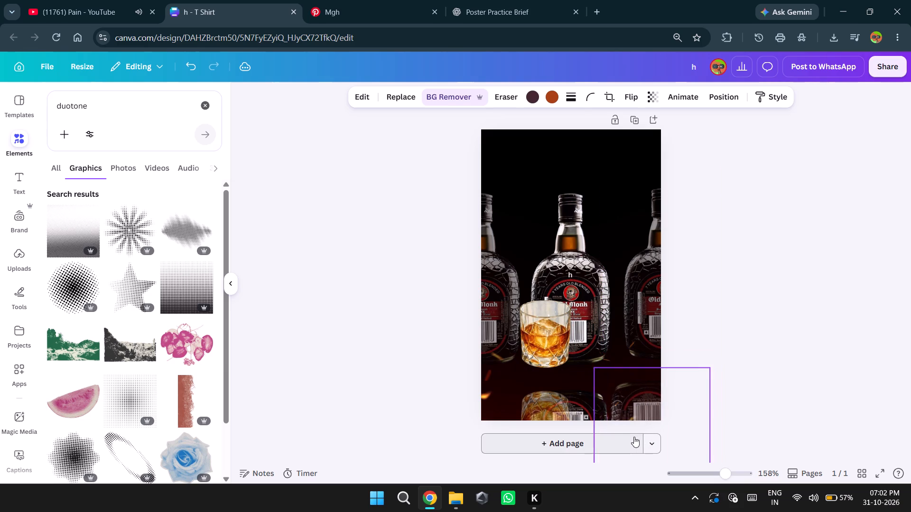
drag(634, 437, 643, 436)
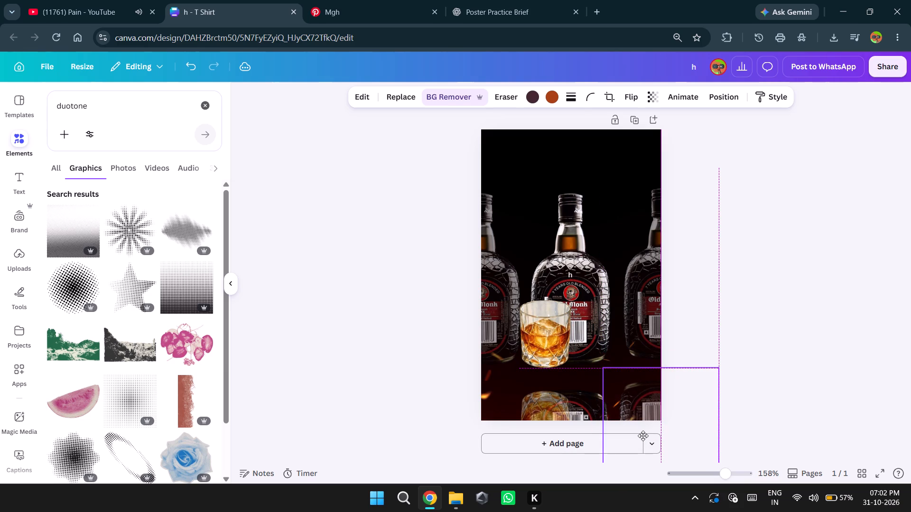
drag(643, 436, 639, 444)
click(745, 385)
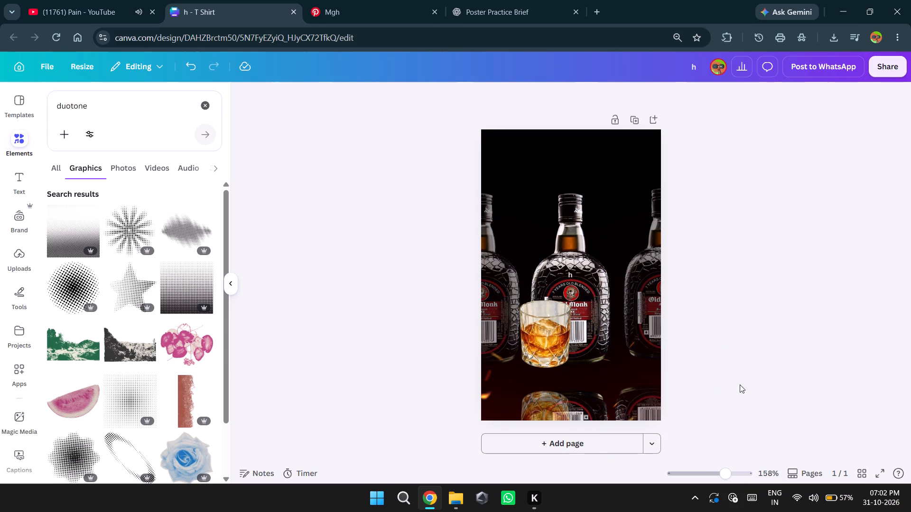
drag(633, 406, 642, 409)
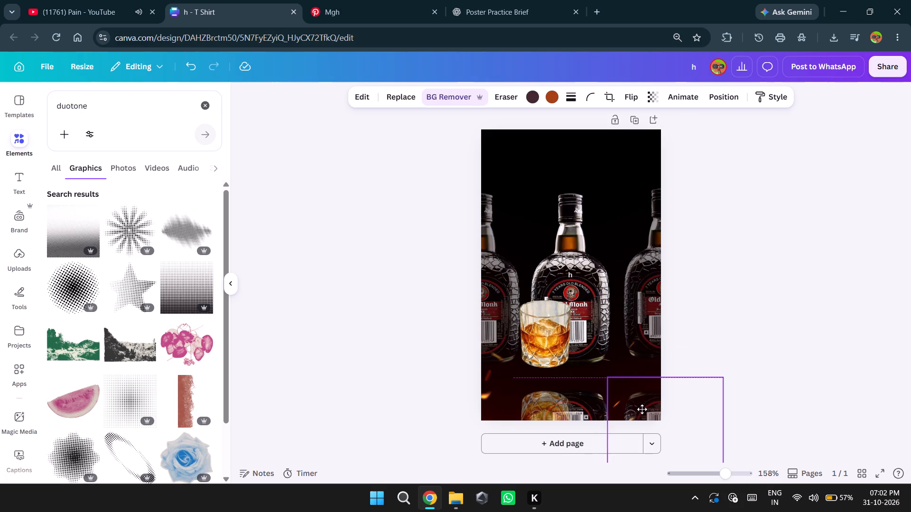
drag(642, 409, 638, 366)
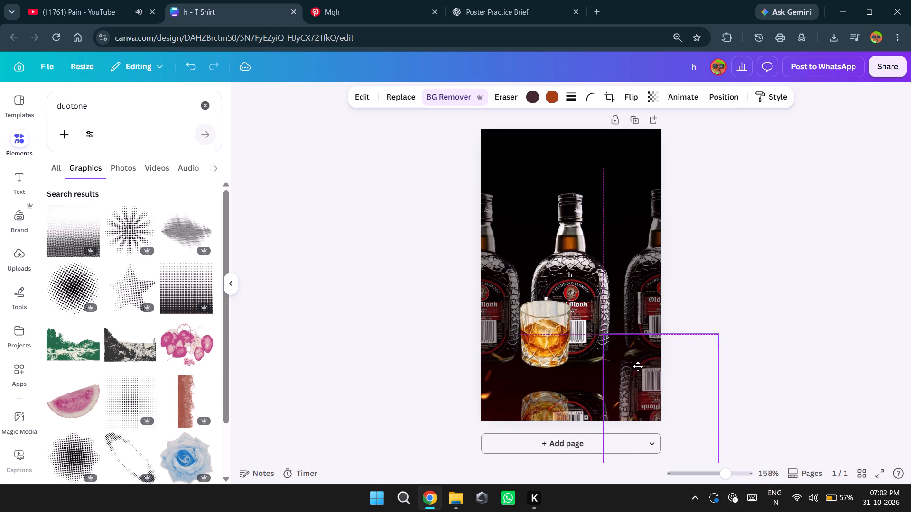
drag(638, 366, 655, 359)
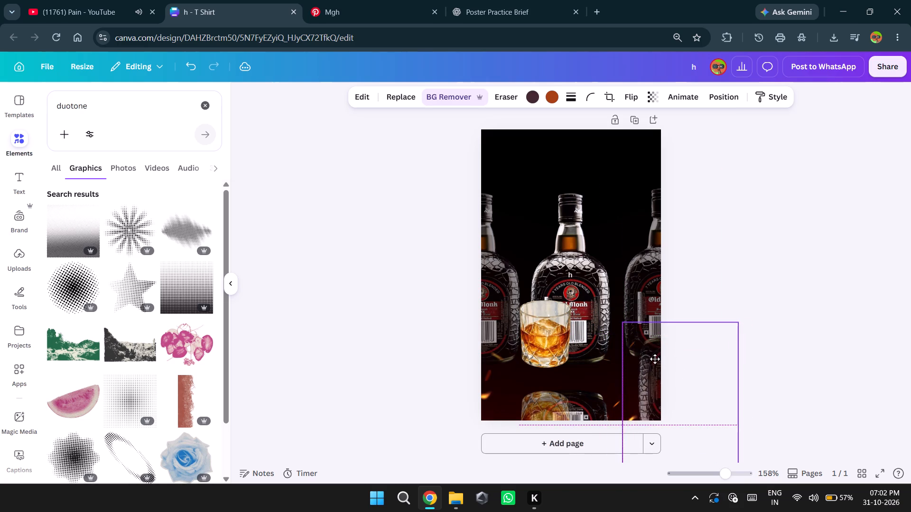
drag(655, 359, 643, 398)
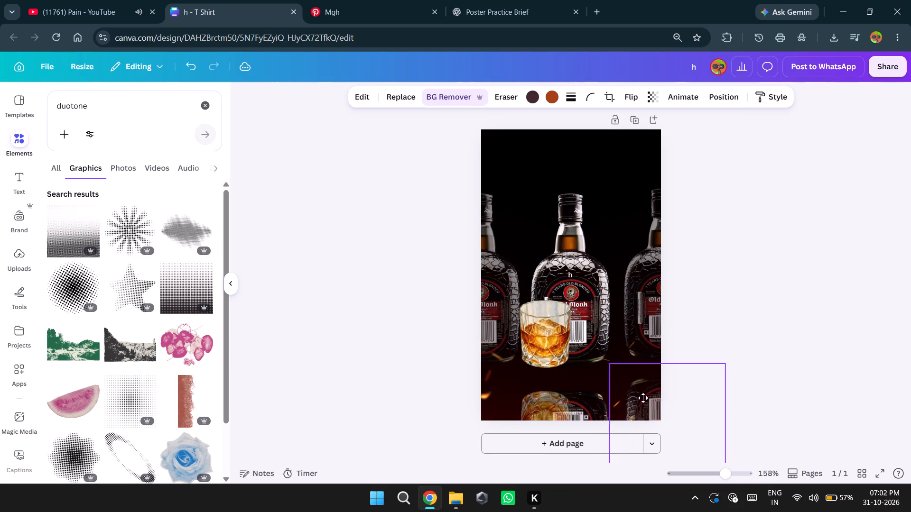
drag(643, 398, 652, 398)
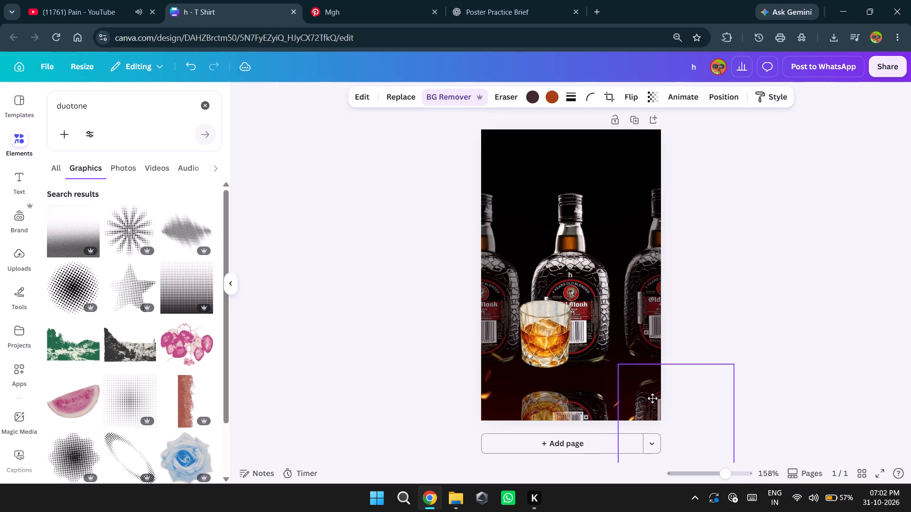
drag(652, 398, 638, 398)
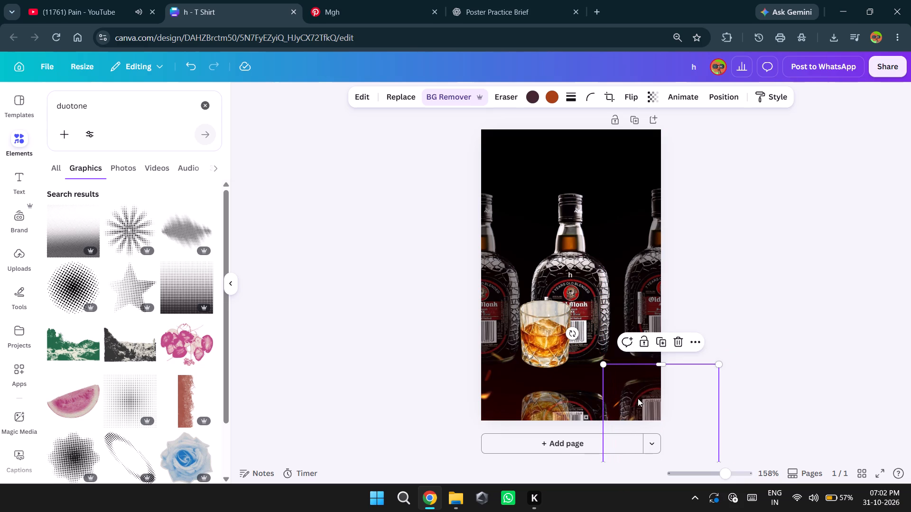
click(809, 341)
Duplicate the faded bottle at the page's left edge and rotate the copy upside down.
click(631, 315)
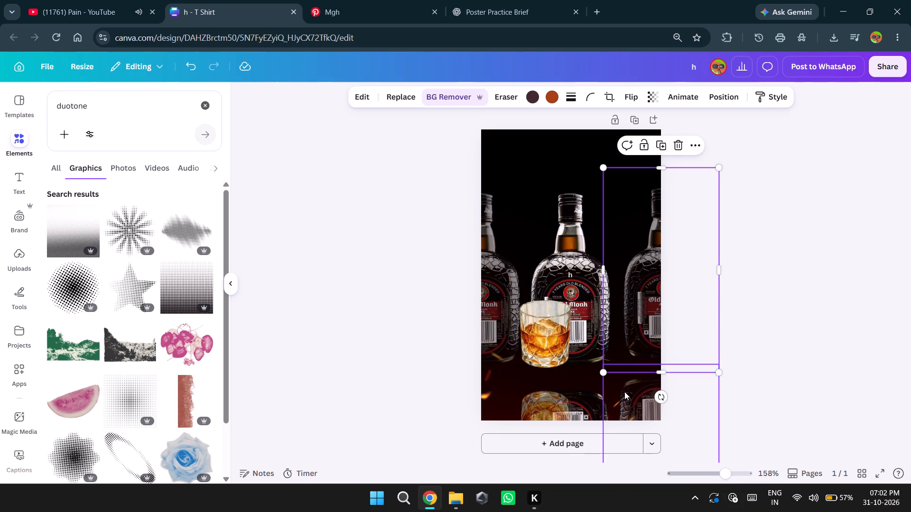
click(506, 327)
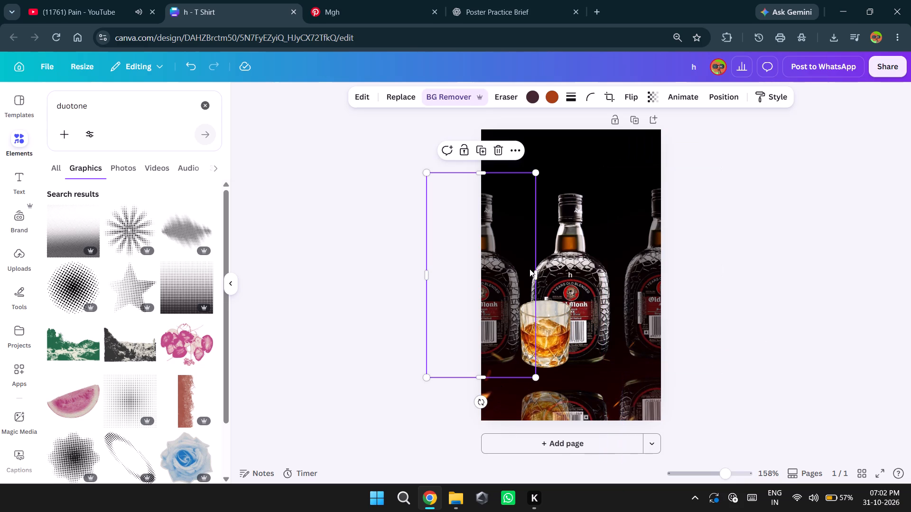
click(478, 149)
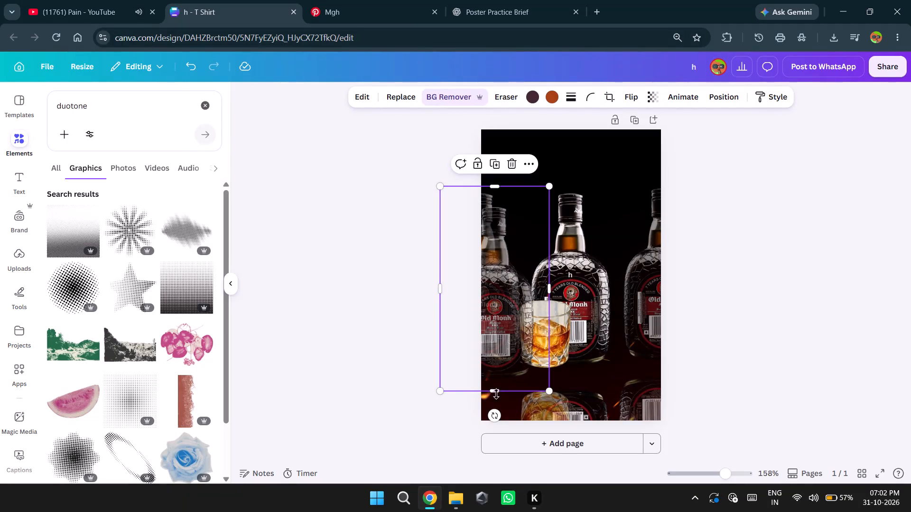
drag(493, 415, 499, 209)
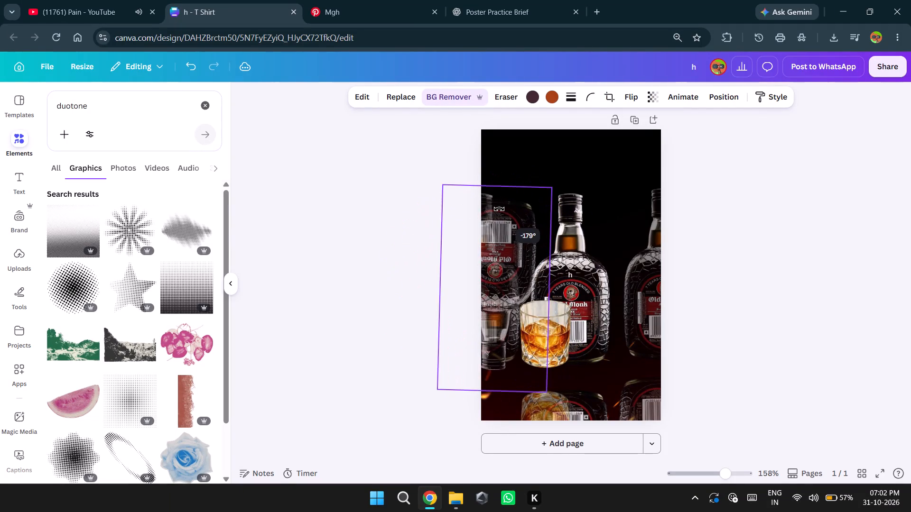
drag(499, 209, 497, 209)
Position the upside-down copy directly beneath the left-edge bottle as its reflection, just below that bottle's base.
drag(501, 252, 501, 260)
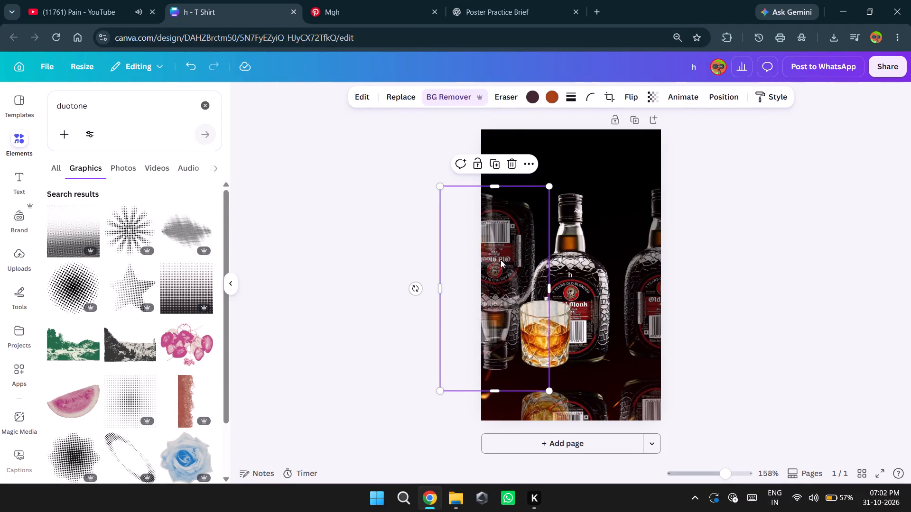
drag(501, 260, 485, 445)
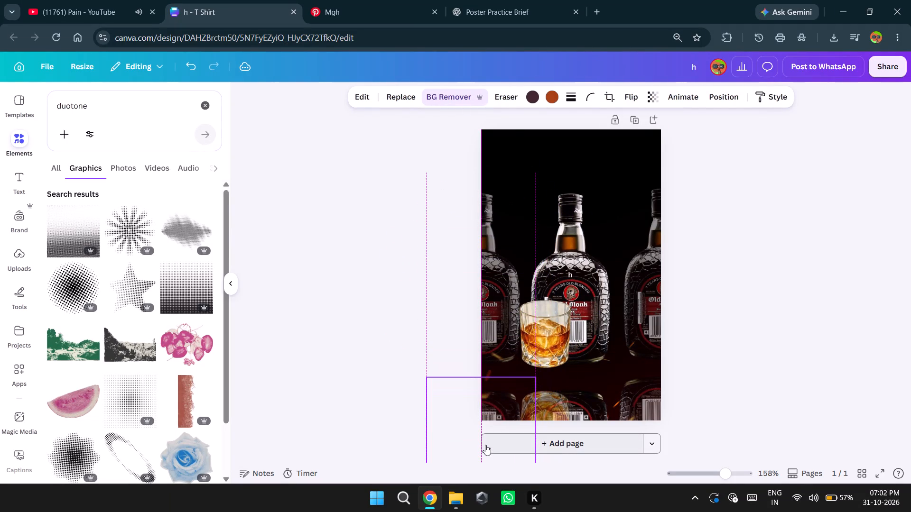
drag(485, 445, 485, 444)
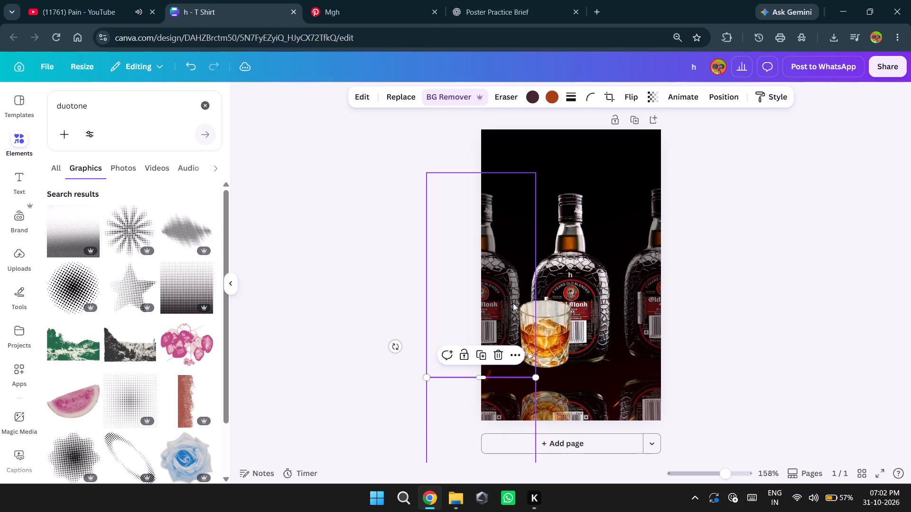
click(510, 295)
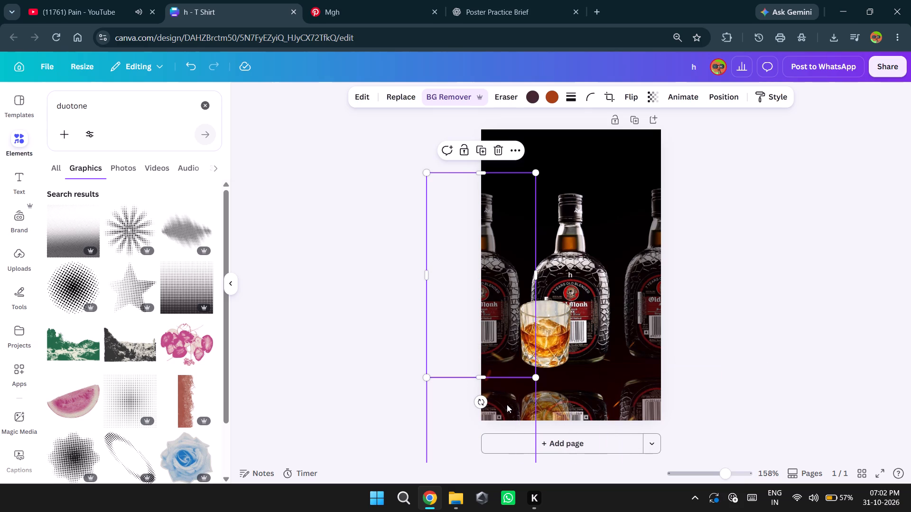
drag(507, 404, 509, 395)
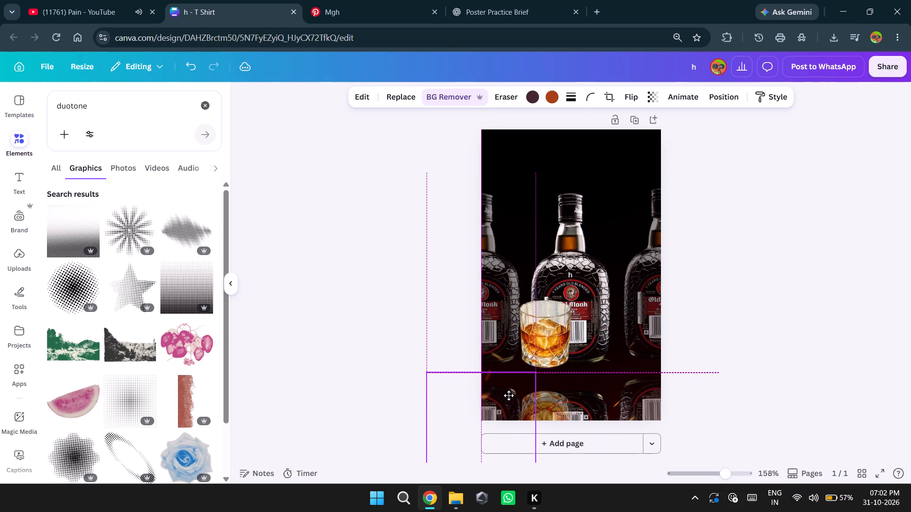
drag(509, 395, 508, 393)
drag(502, 395, 502, 399)
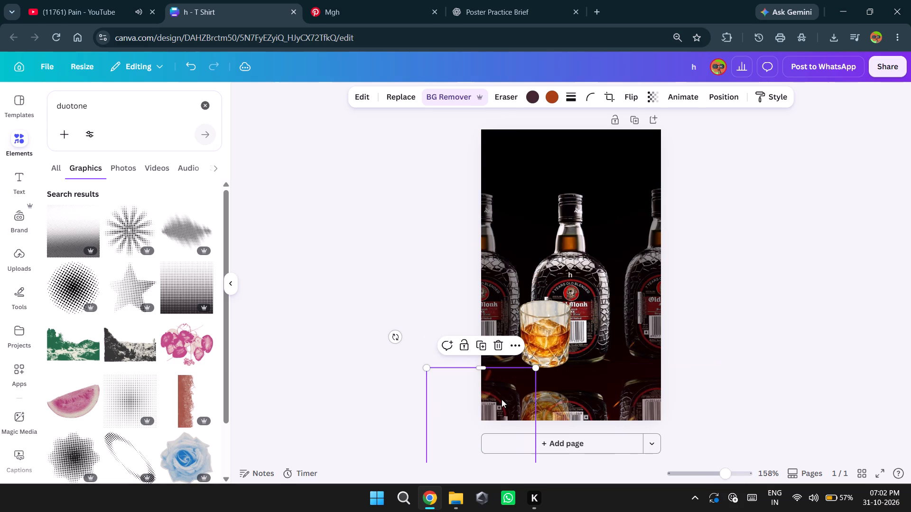
click(732, 387)
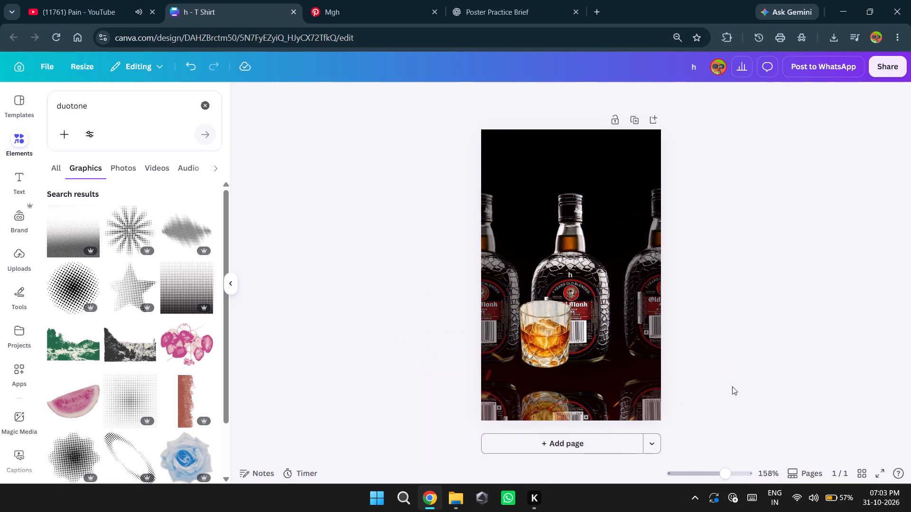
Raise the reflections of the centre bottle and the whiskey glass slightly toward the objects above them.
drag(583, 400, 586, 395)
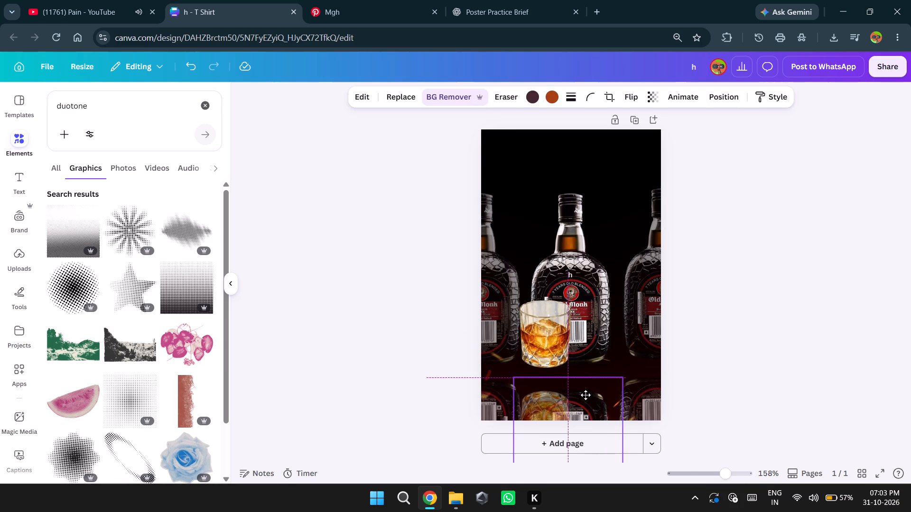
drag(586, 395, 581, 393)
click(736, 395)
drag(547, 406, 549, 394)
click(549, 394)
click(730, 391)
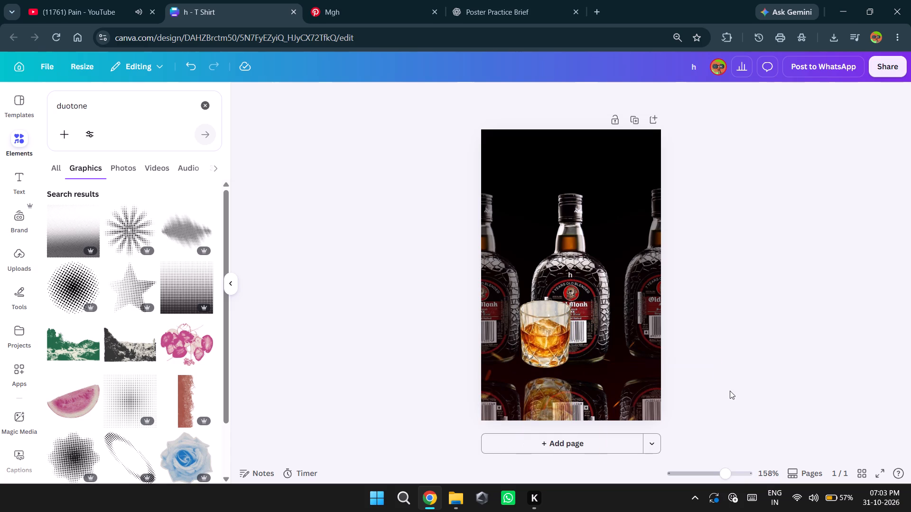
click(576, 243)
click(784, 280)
Lower the whiskey glass slightly and align its flipped reflection directly beneath its base.
drag(555, 345, 558, 357)
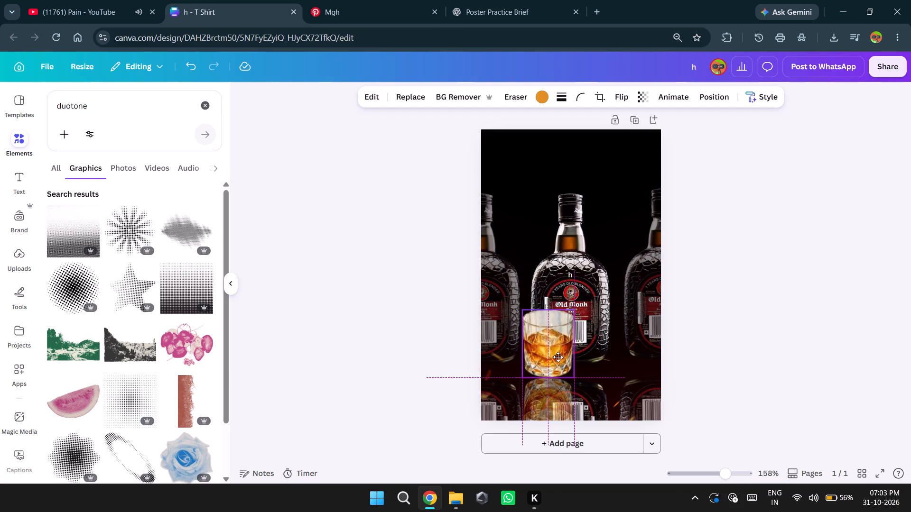
drag(558, 357, 558, 356)
click(551, 385)
drag(551, 385, 550, 390)
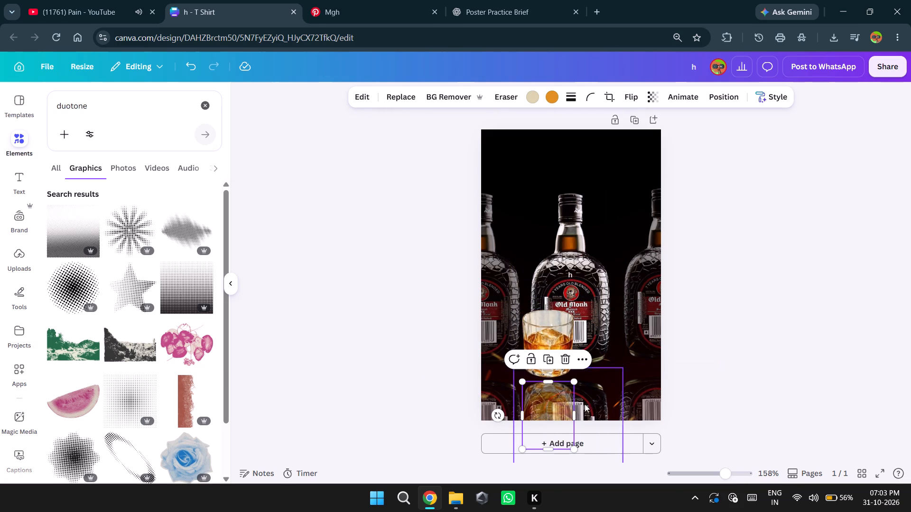
drag(556, 391, 556, 384)
click(766, 383)
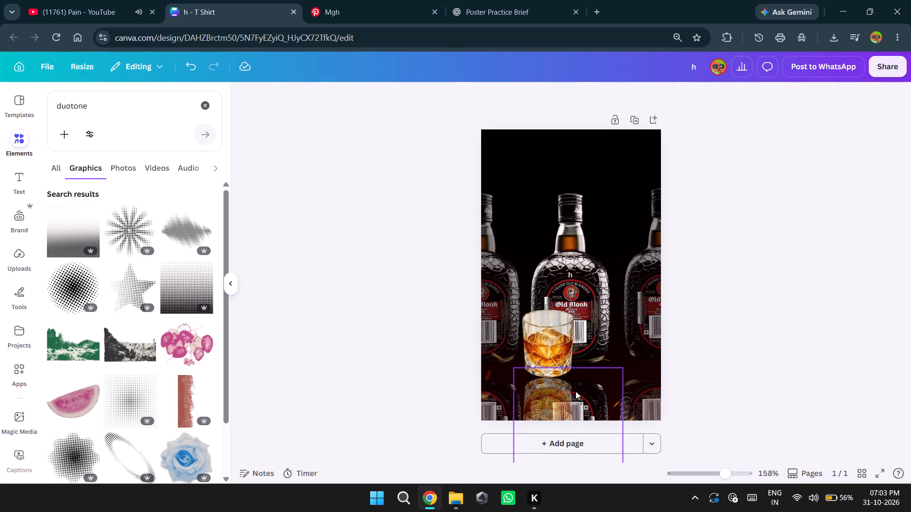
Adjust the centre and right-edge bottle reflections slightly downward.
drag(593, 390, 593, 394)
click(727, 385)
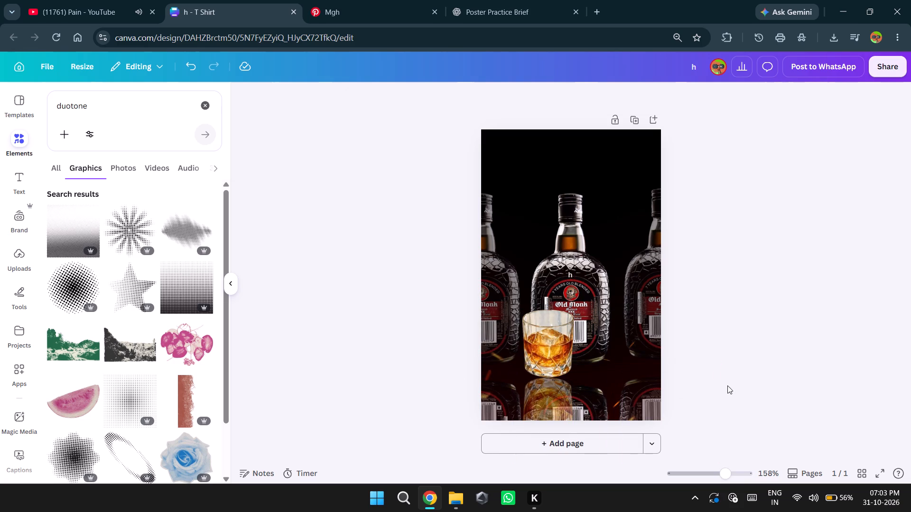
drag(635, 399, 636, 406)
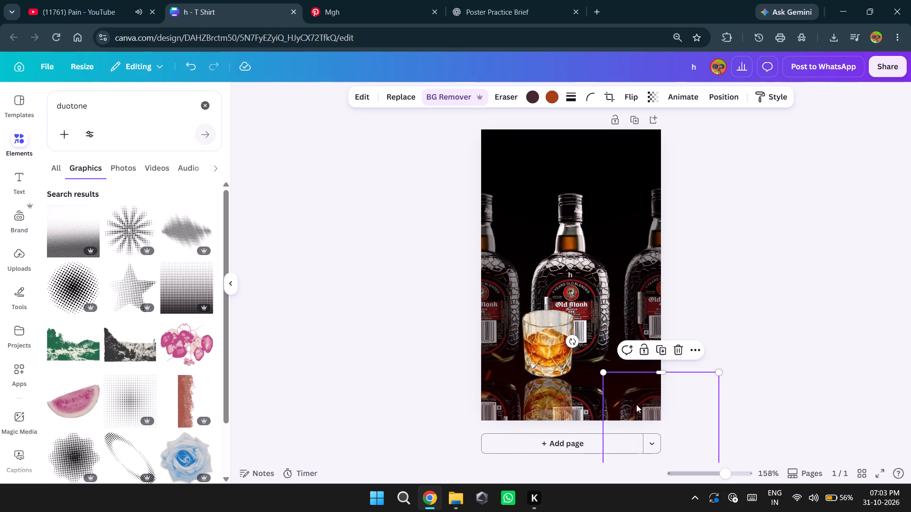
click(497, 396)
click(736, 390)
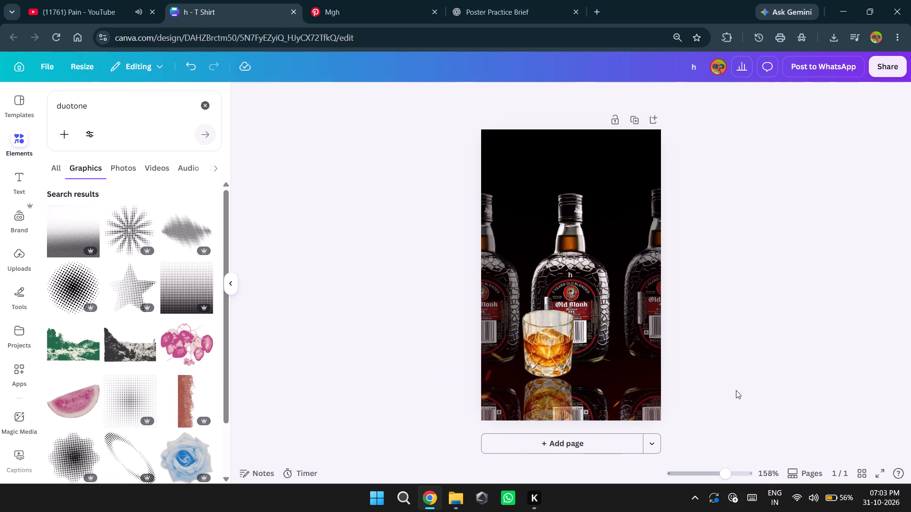
Raise the whiskey glass slightly and scale it down a little in front of the centre bottle.
drag(554, 365, 555, 361)
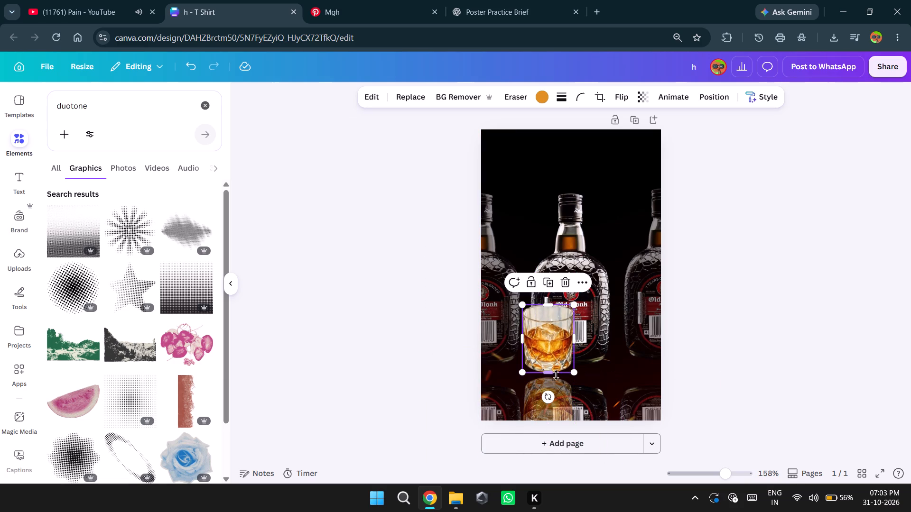
click(742, 373)
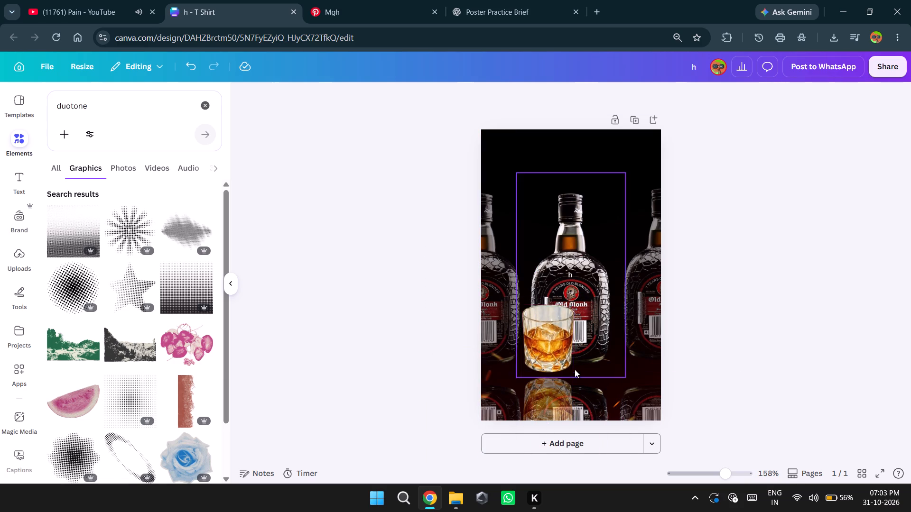
click(549, 355)
drag(575, 373, 568, 365)
click(557, 339)
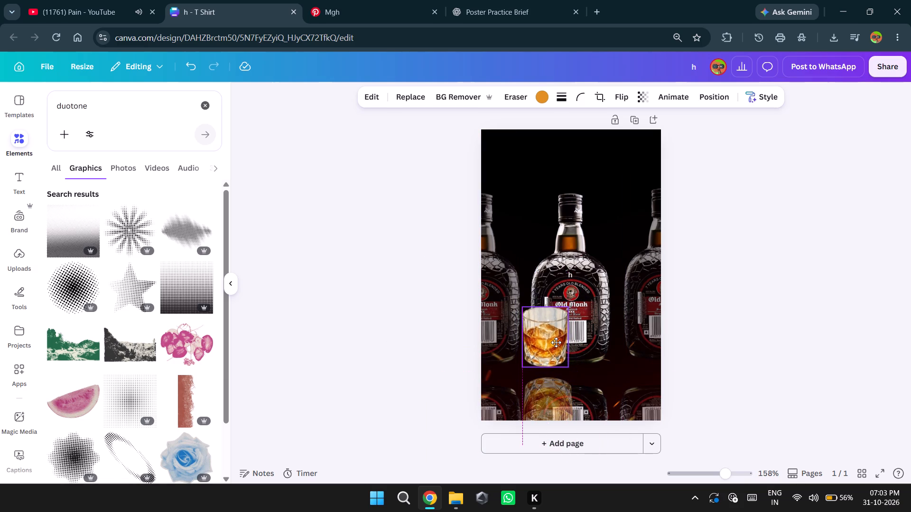
Delete the larger old glass reflection beneath the whiskey glass.
click(559, 390)
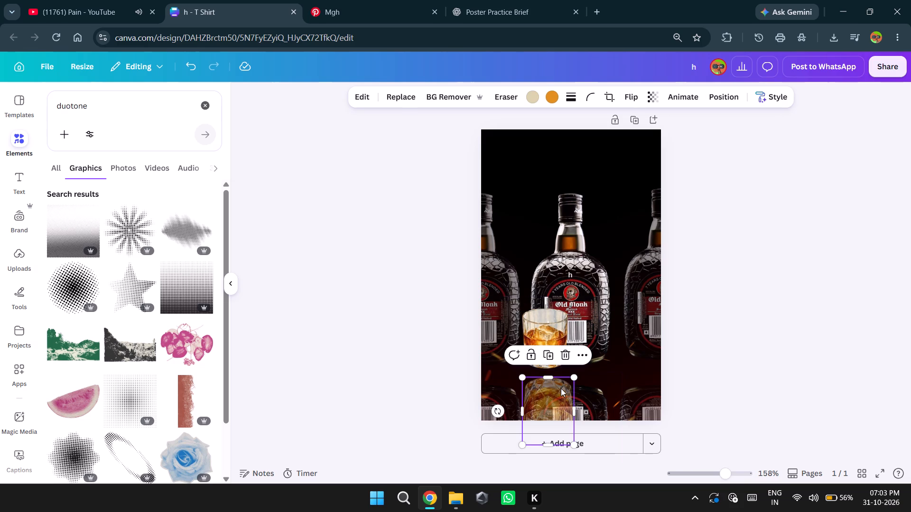
click(561, 388)
click(563, 353)
Duplicate the resized whiskey glass, turn the copy upside down and place it directly beneath as the new reflection.
click(550, 342)
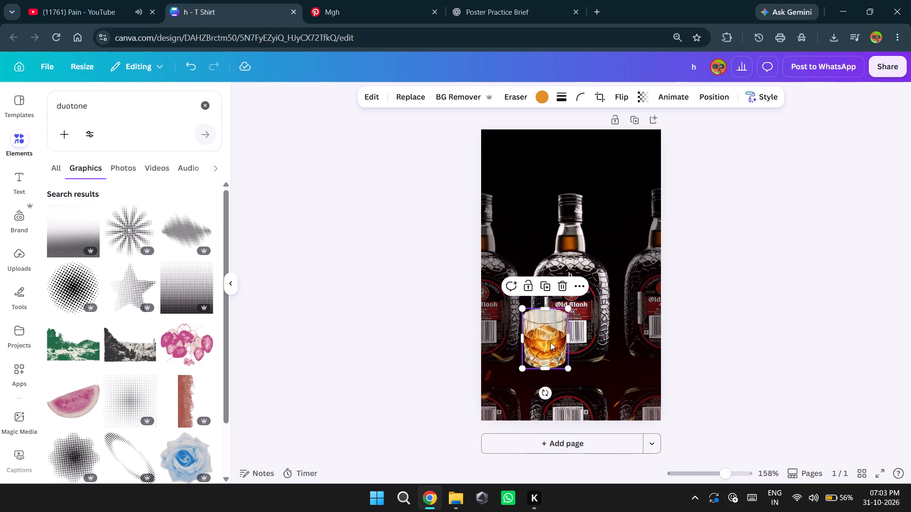
click(545, 283)
drag(558, 406, 535, 402)
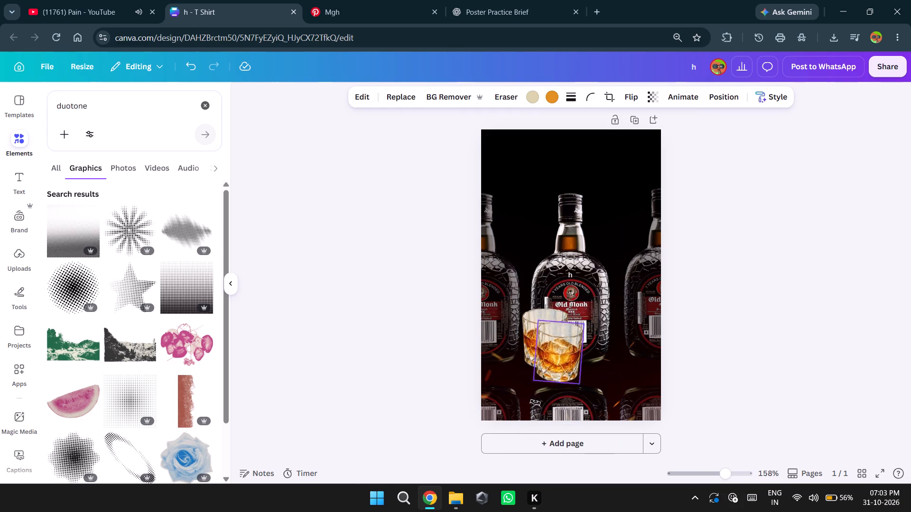
drag(535, 402, 559, 277)
drag(568, 349, 553, 404)
click(554, 403)
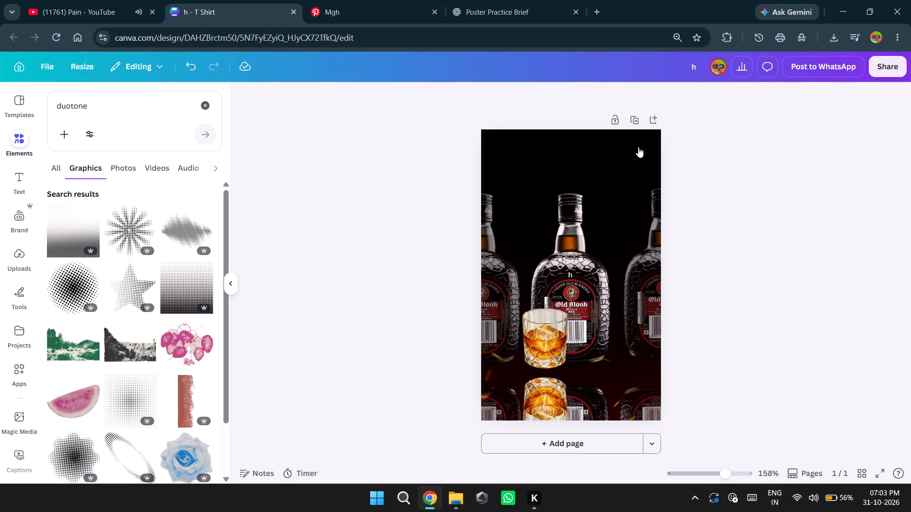
Set the new glass reflection's transparency to about 50 and align it centrally beneath the whiskey glass.
click(566, 392)
click(654, 88)
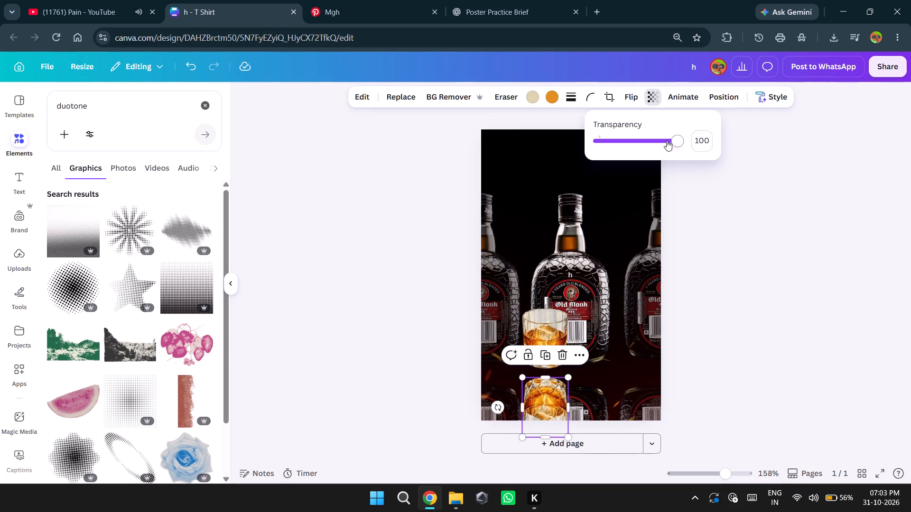
drag(678, 141, 638, 151)
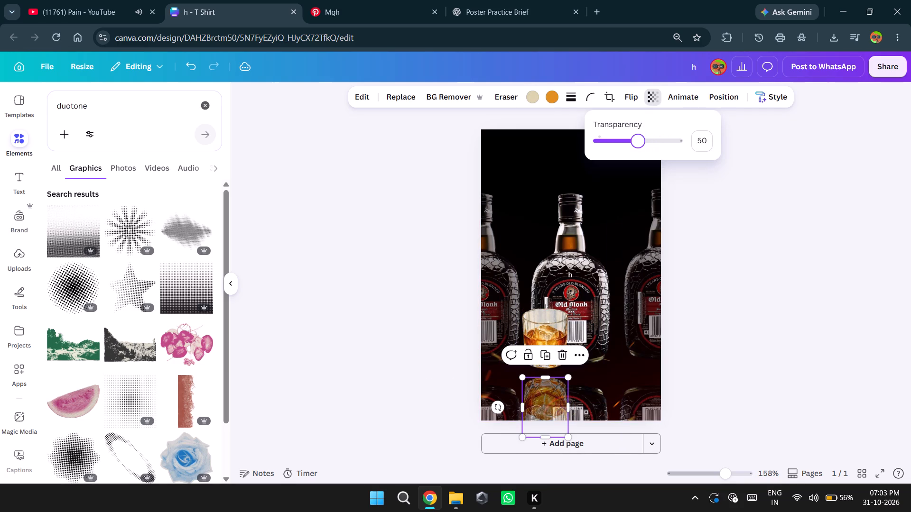
drag(638, 151, 637, 150)
click(726, 329)
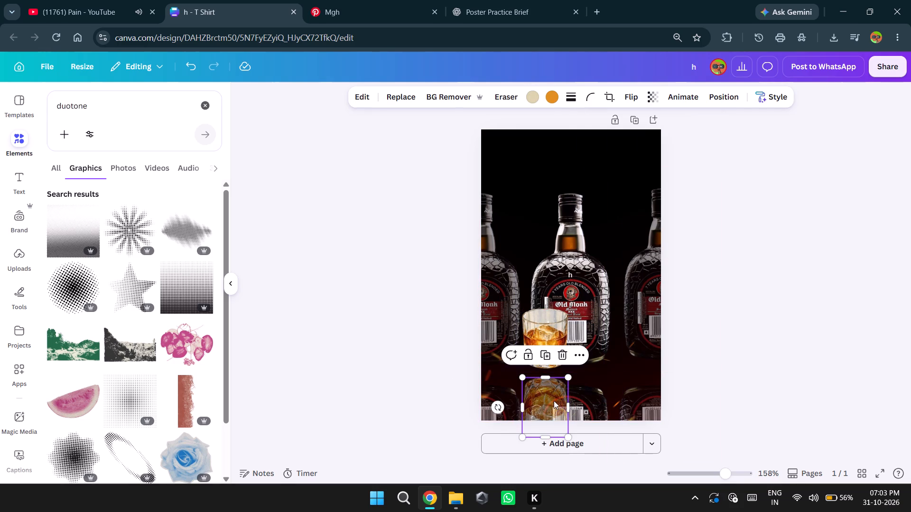
drag(554, 401, 548, 400)
drag(544, 393, 548, 393)
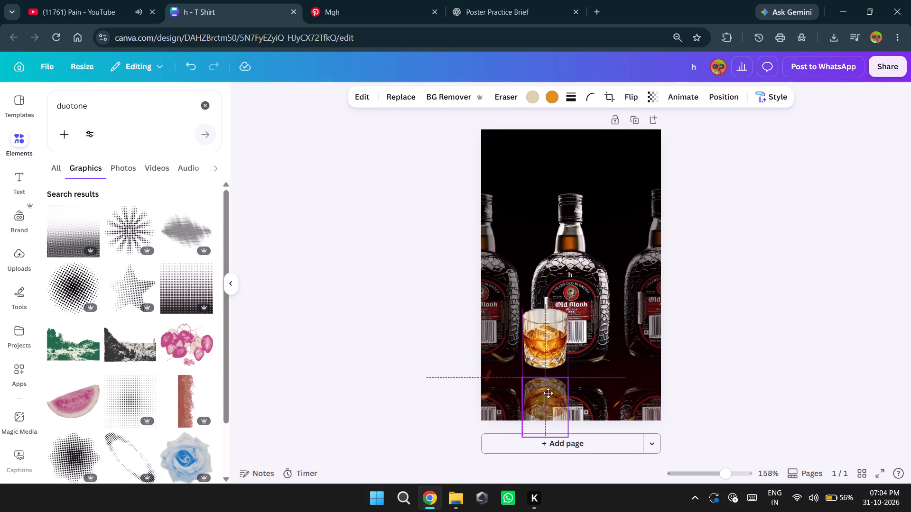
drag(548, 393, 549, 393)
click(788, 378)
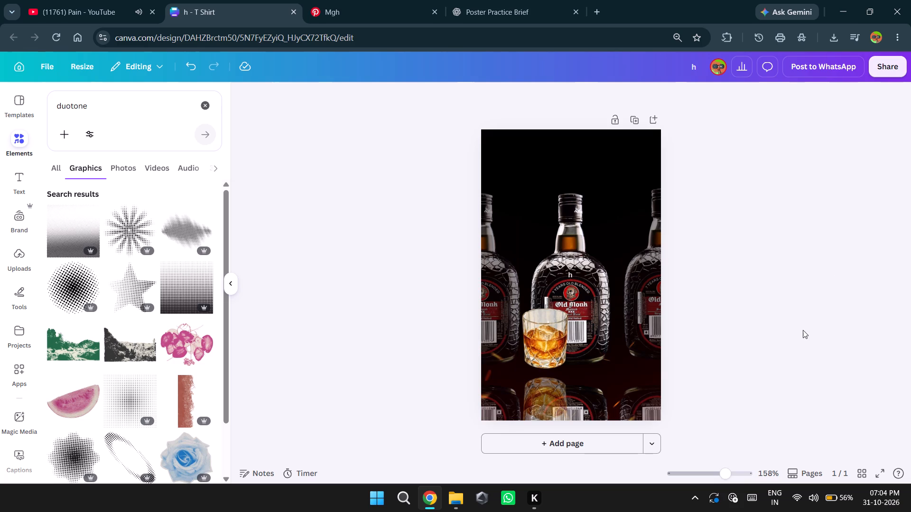
Lower the centre, right-edge and left-edge bottle reflections to a matching level, leaving a wider gap below the bottles.
drag(590, 398, 588, 415)
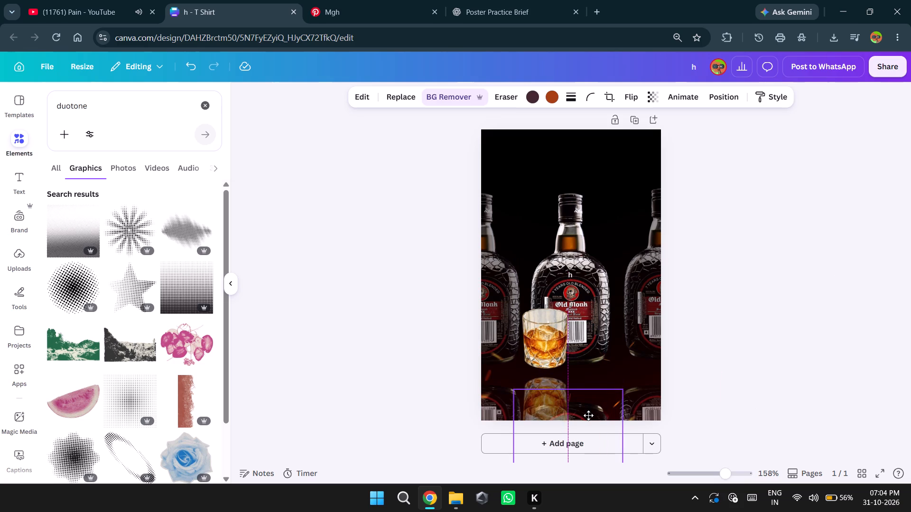
drag(588, 415, 588, 407)
drag(589, 406, 587, 413)
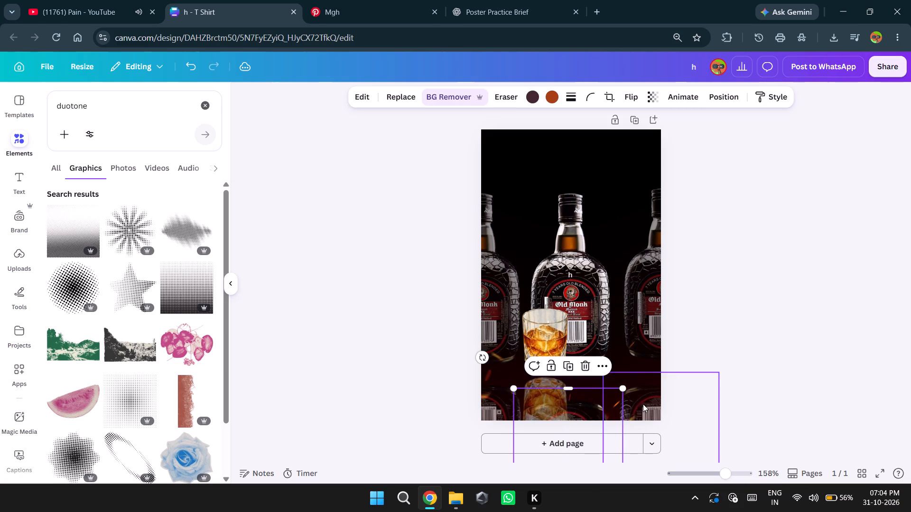
drag(643, 404, 643, 411)
drag(641, 407, 644, 417)
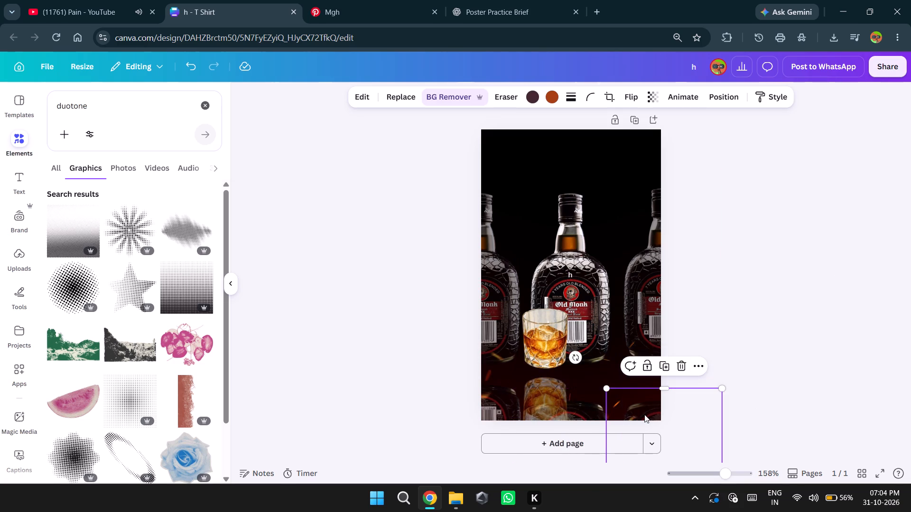
drag(497, 403, 496, 412)
drag(500, 403, 500, 408)
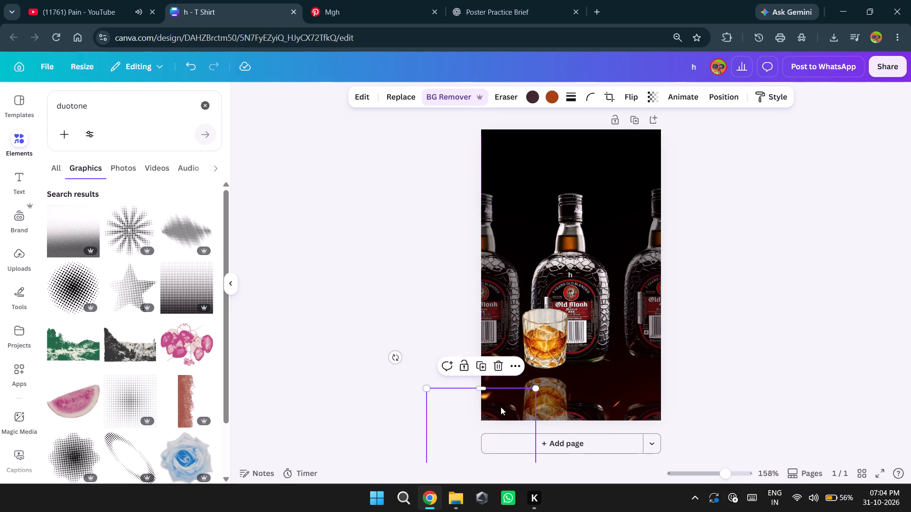
Lower the whiskey glass's reflection so it sits slightly below the tops of the bottle reflections.
drag(551, 399, 551, 403)
drag(551, 402, 550, 407)
click(734, 395)
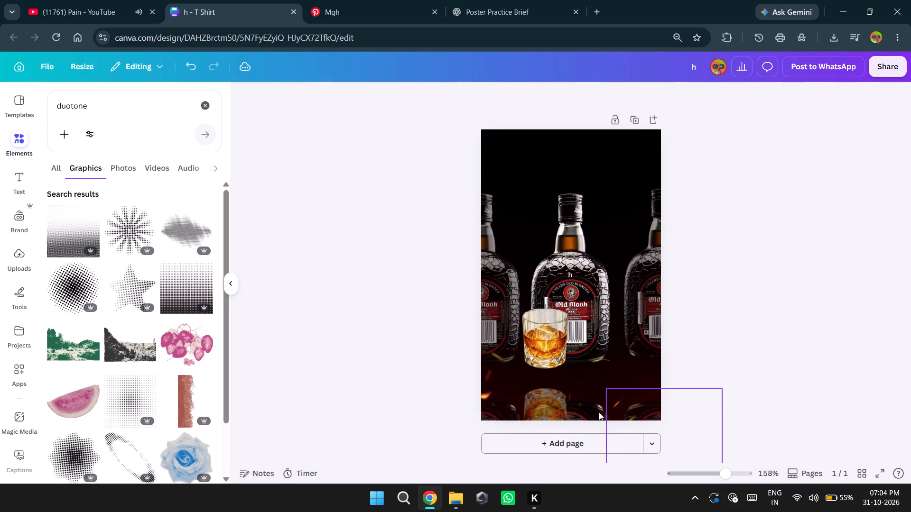
drag(553, 409, 550, 418)
click(723, 408)
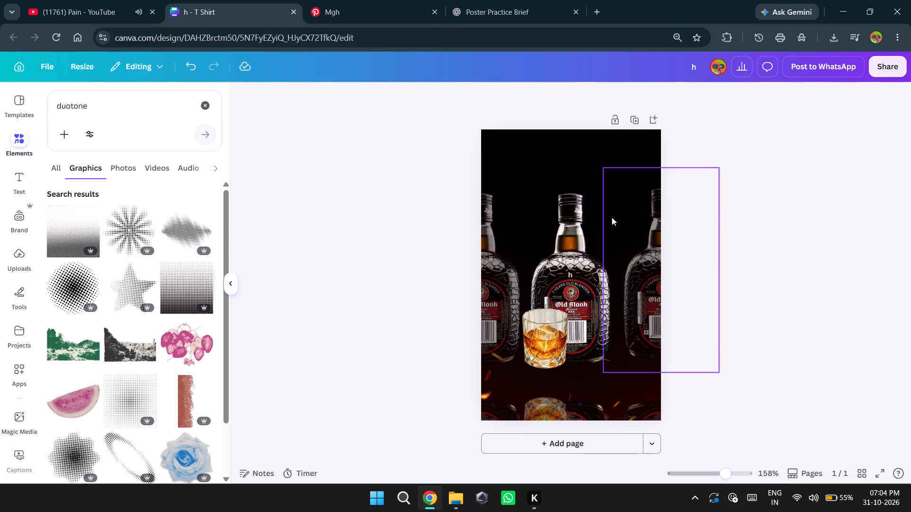
Duplicate the left-edge bottle, rotate the copy 180° and place it at the poster's top-left corner with only its neck hanging into view.
click(498, 247)
click(478, 148)
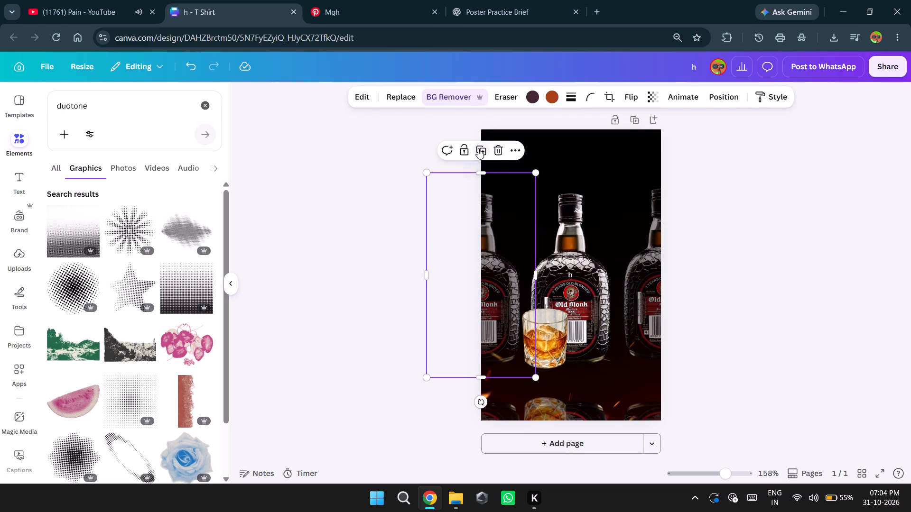
drag(504, 304, 533, 195)
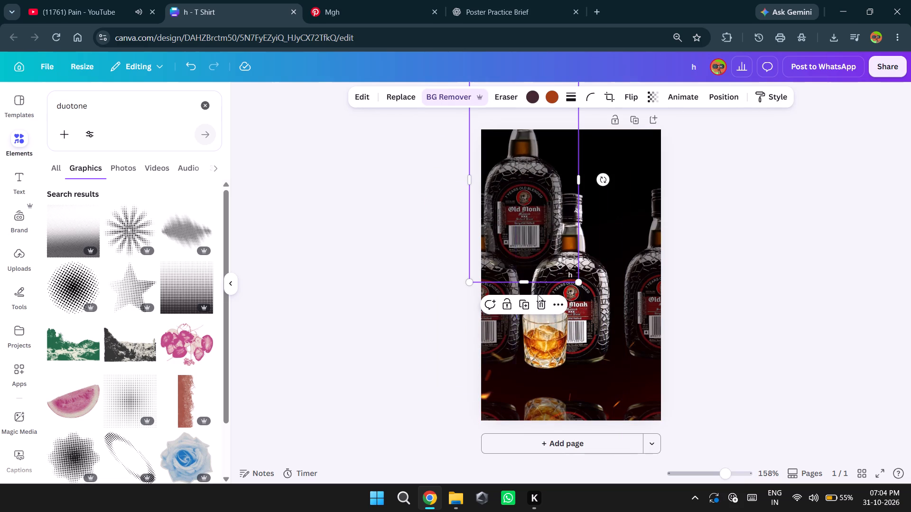
drag(602, 180, 415, 121)
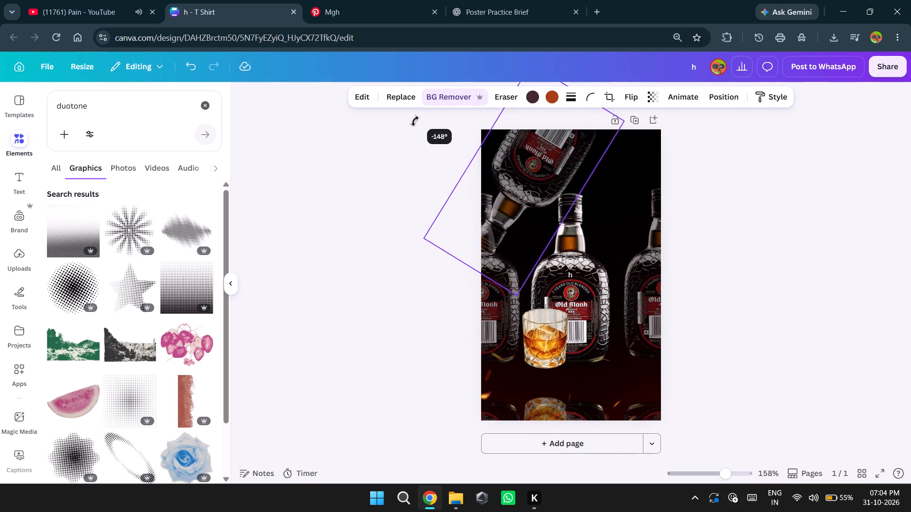
drag(415, 121, 465, 179)
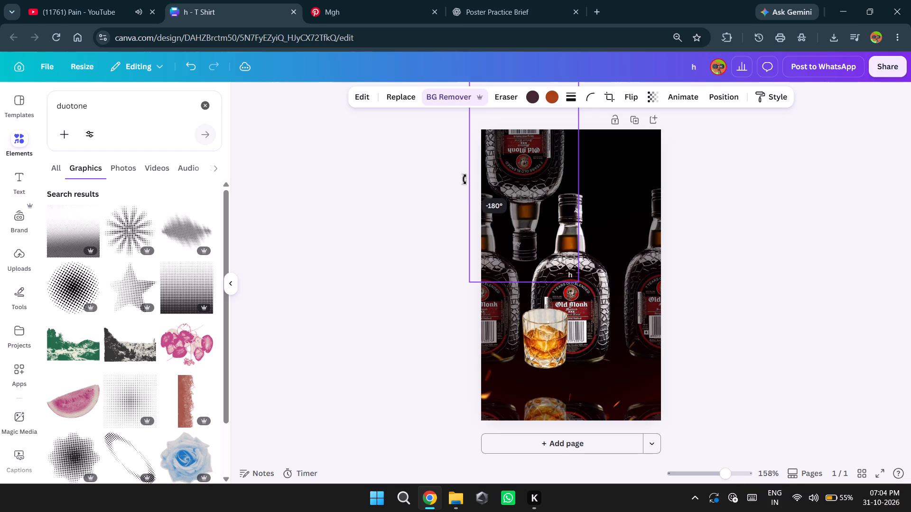
drag(465, 179, 464, 179)
drag(533, 178, 501, 95)
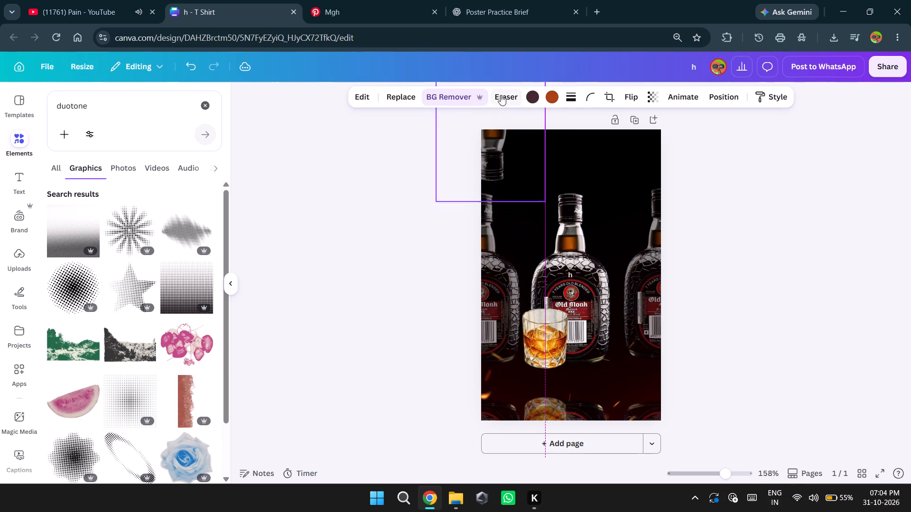
drag(501, 95, 503, 87)
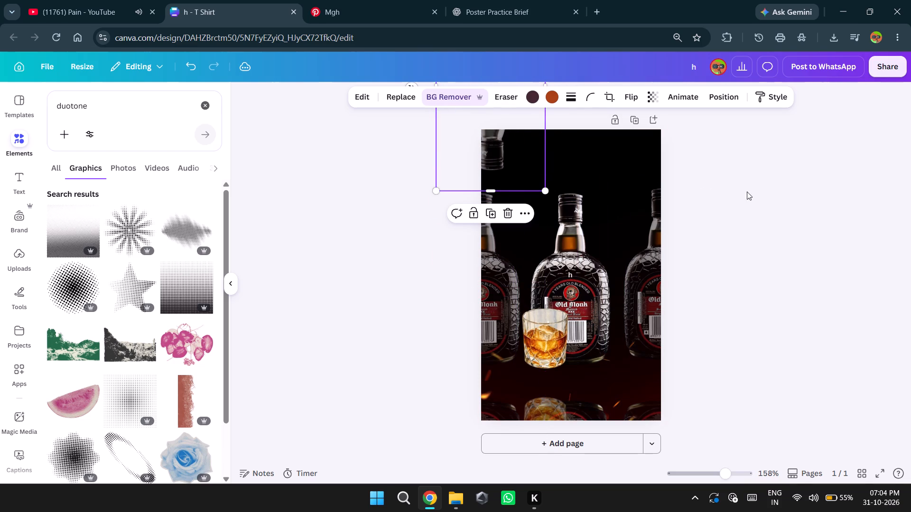
click(760, 194)
drag(496, 145, 491, 145)
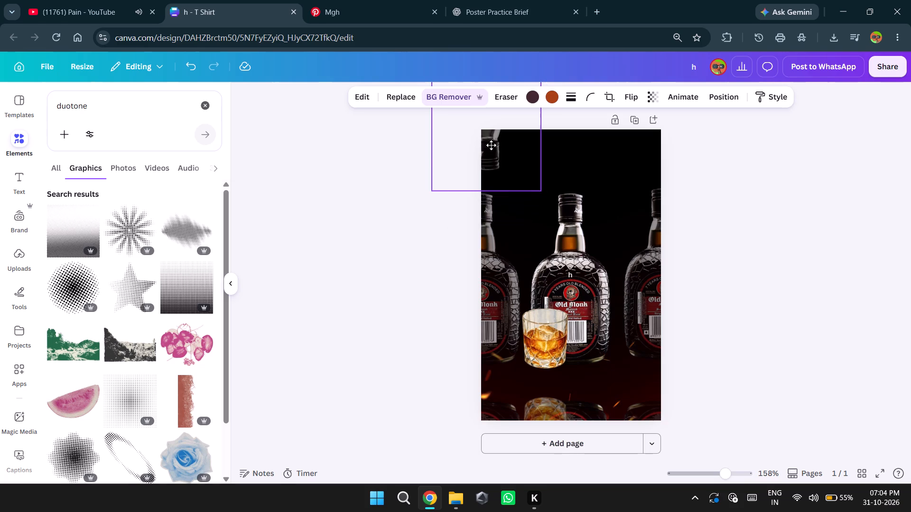
drag(491, 145, 487, 154)
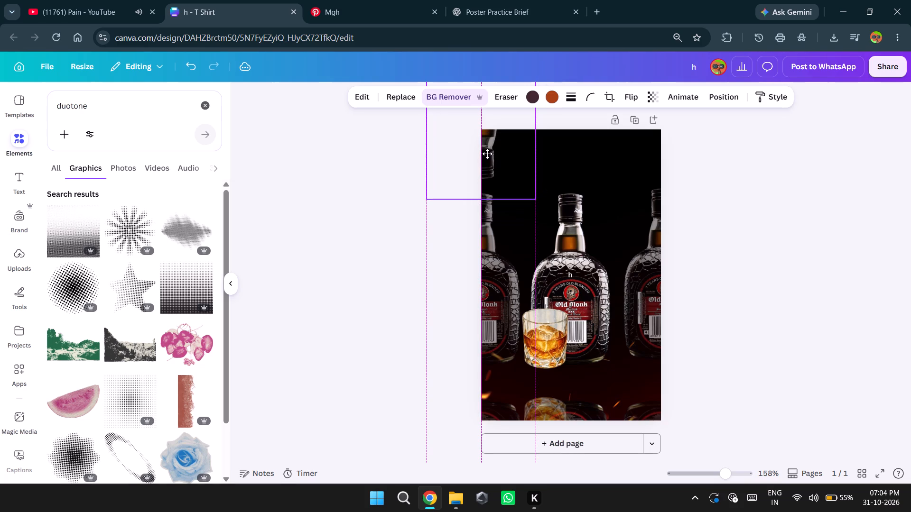
drag(487, 154, 487, 148)
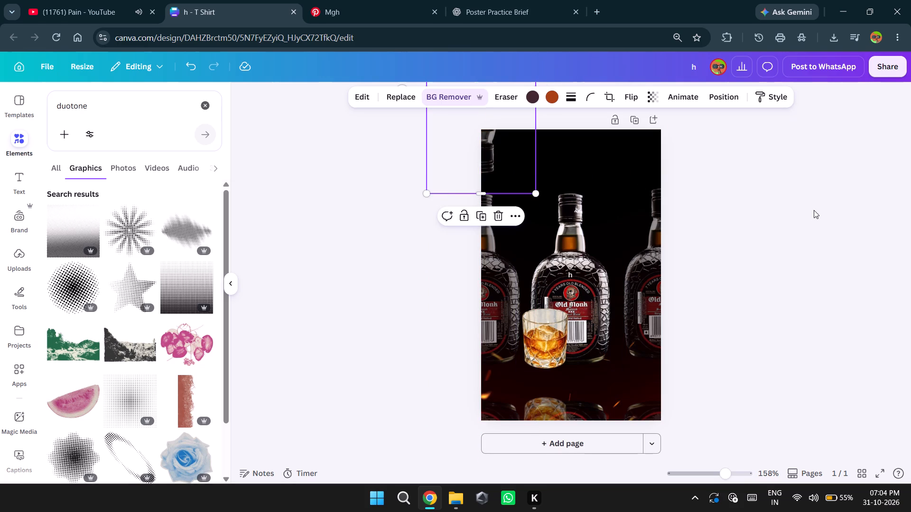
click(814, 210)
Duplicate the centre bottle, rotate the copy 180° and place it at the poster's top centre, directly above the original, with only its neck showing.
click(567, 249)
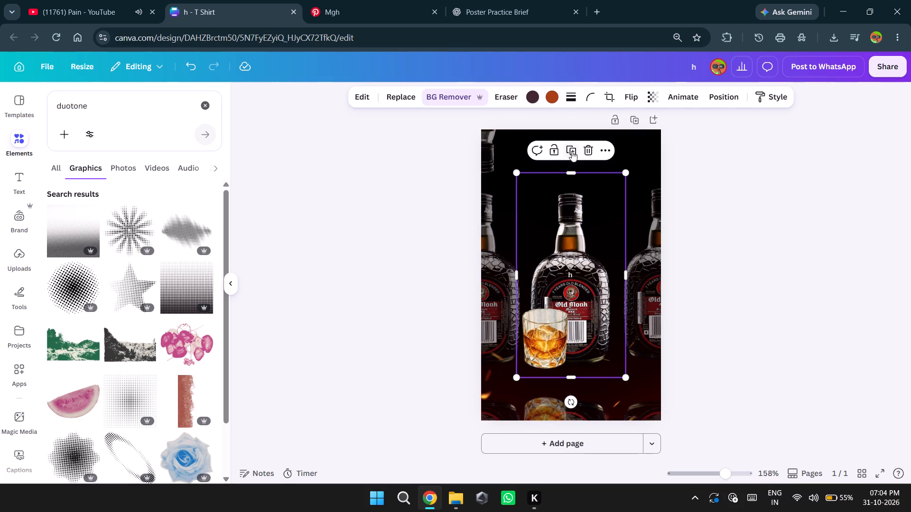
click(572, 151)
drag(582, 289, 568, 195)
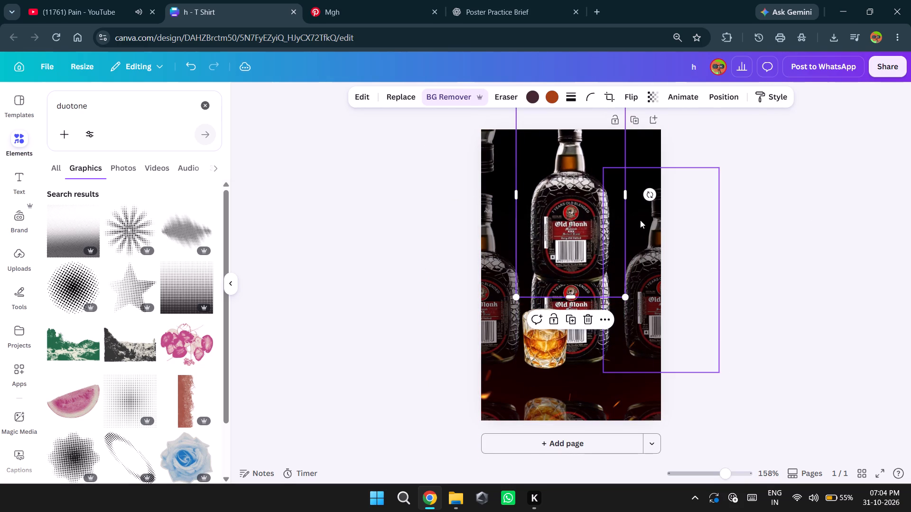
drag(648, 196, 401, 238)
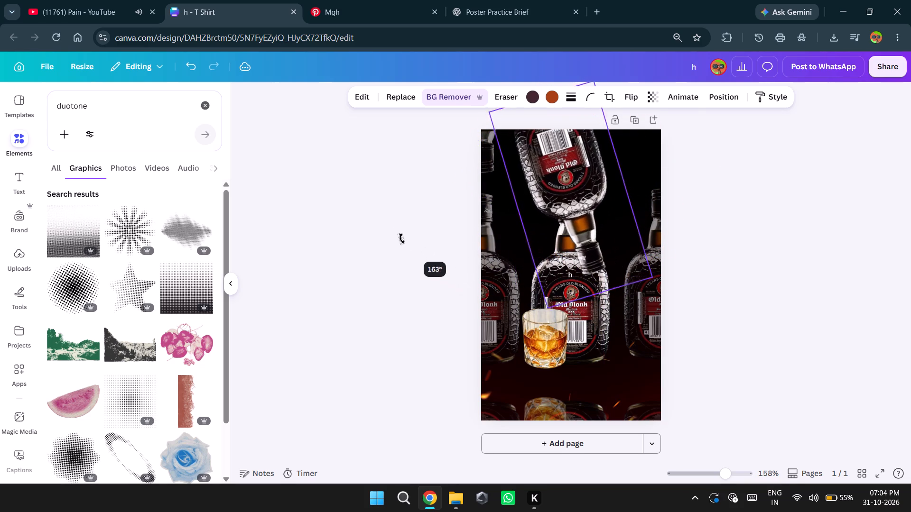
drag(401, 238, 366, 195)
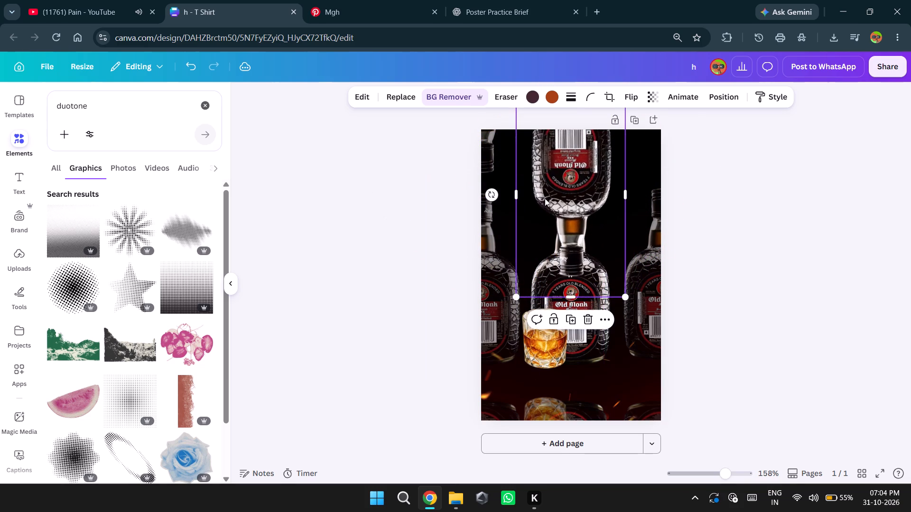
drag(583, 206, 581, 94)
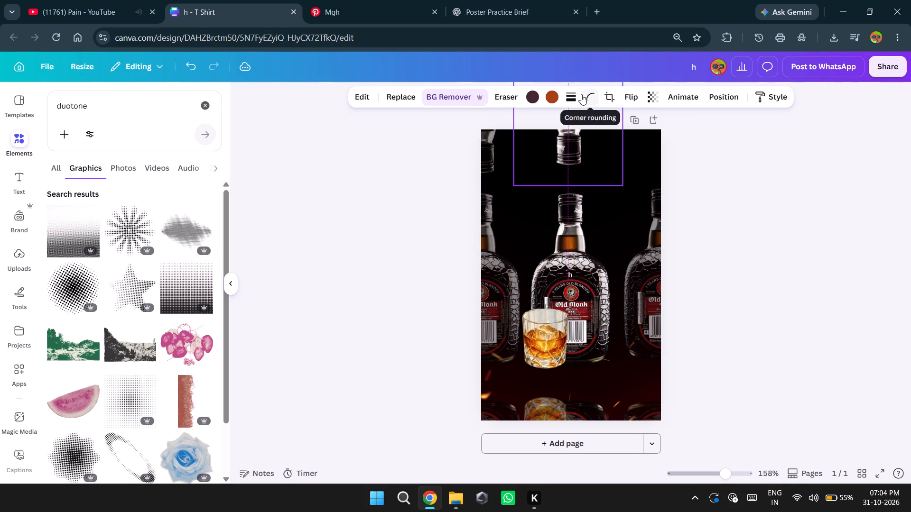
drag(581, 94, 585, 94)
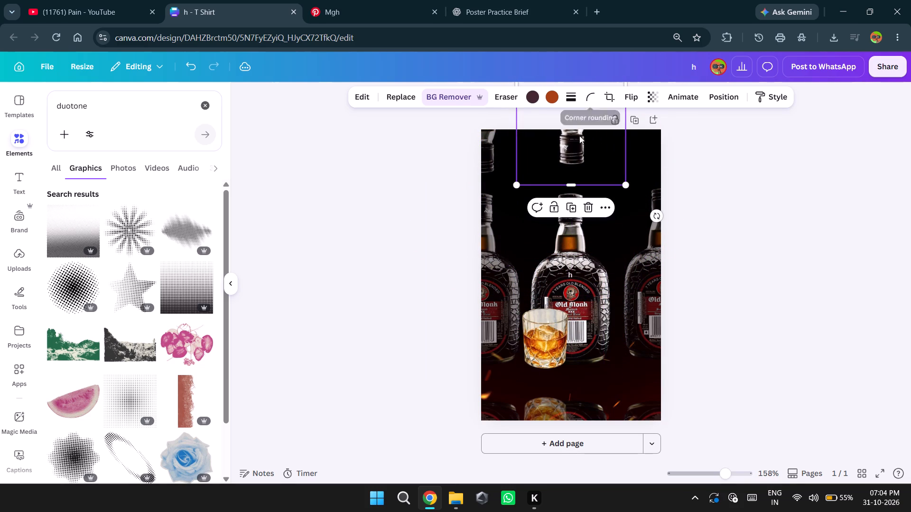
click(571, 146)
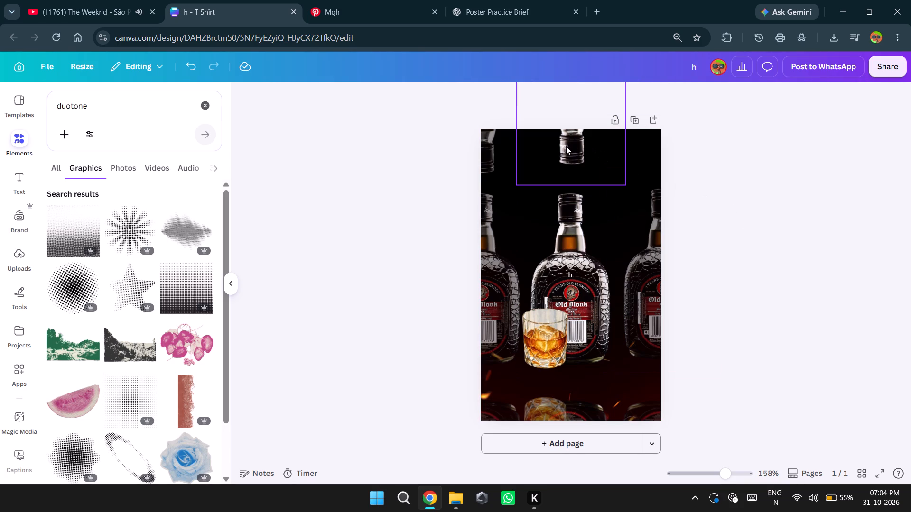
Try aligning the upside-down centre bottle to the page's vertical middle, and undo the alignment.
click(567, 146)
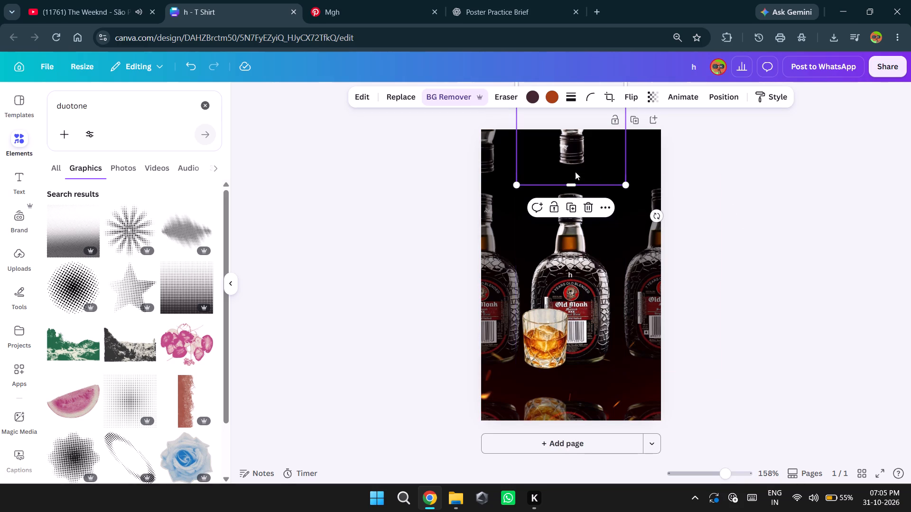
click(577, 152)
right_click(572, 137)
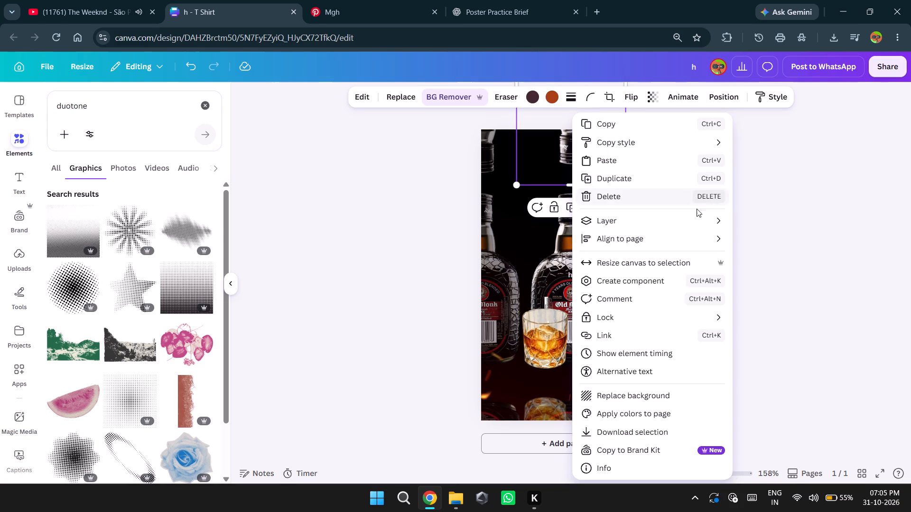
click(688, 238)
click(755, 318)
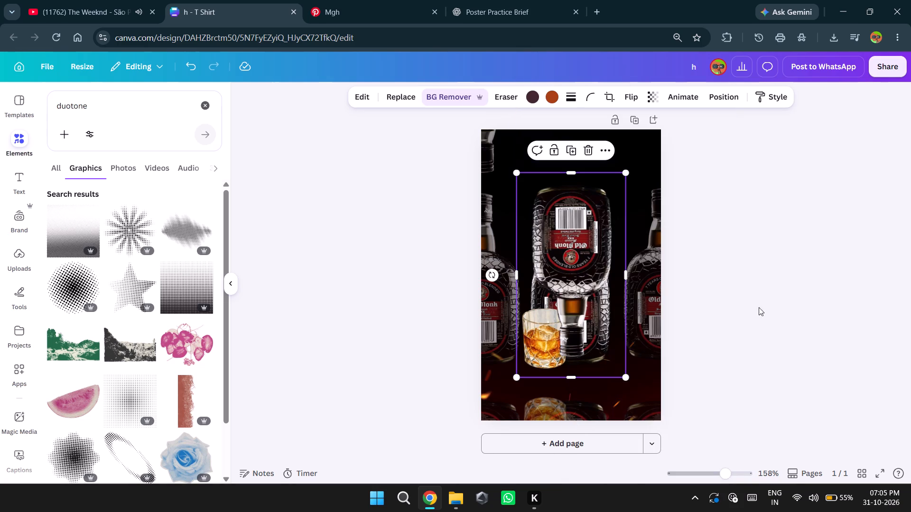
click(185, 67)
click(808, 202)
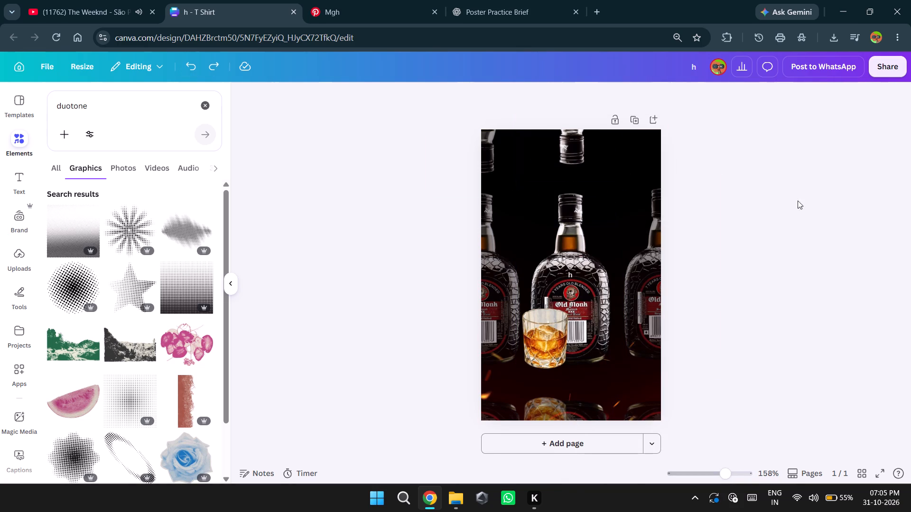
Set the upside-down centre bottle's transparency to 52 and lower it level with the upside-down bottle at the top-left corner.
right_click(577, 141)
click(656, 99)
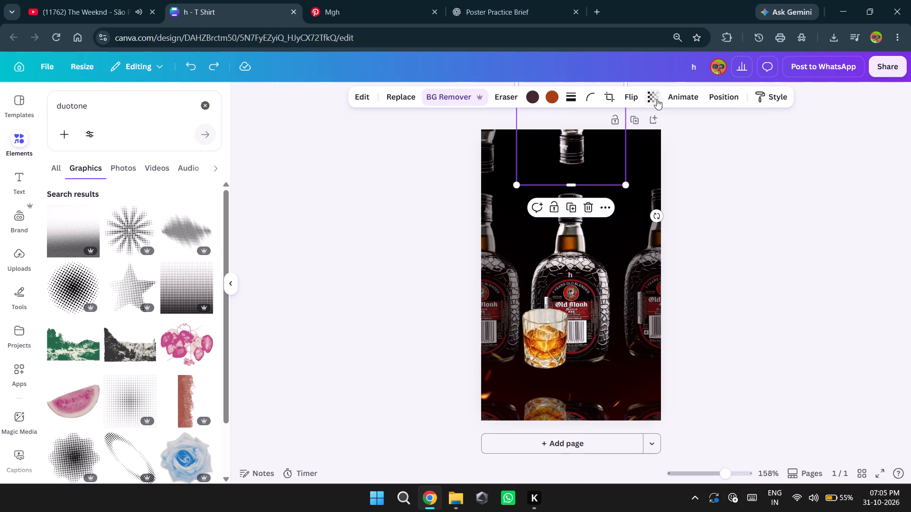
click(650, 98)
drag(670, 141, 652, 144)
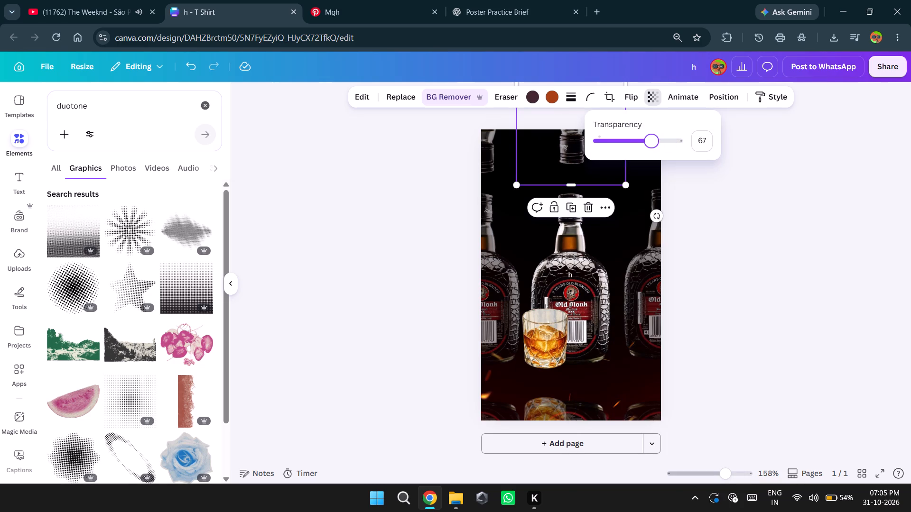
drag(652, 144, 651, 144)
click(640, 144)
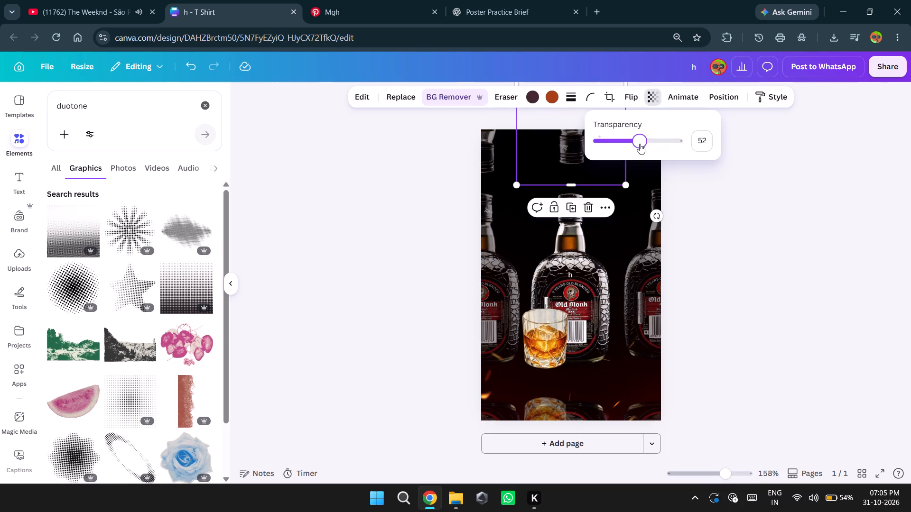
click(722, 256)
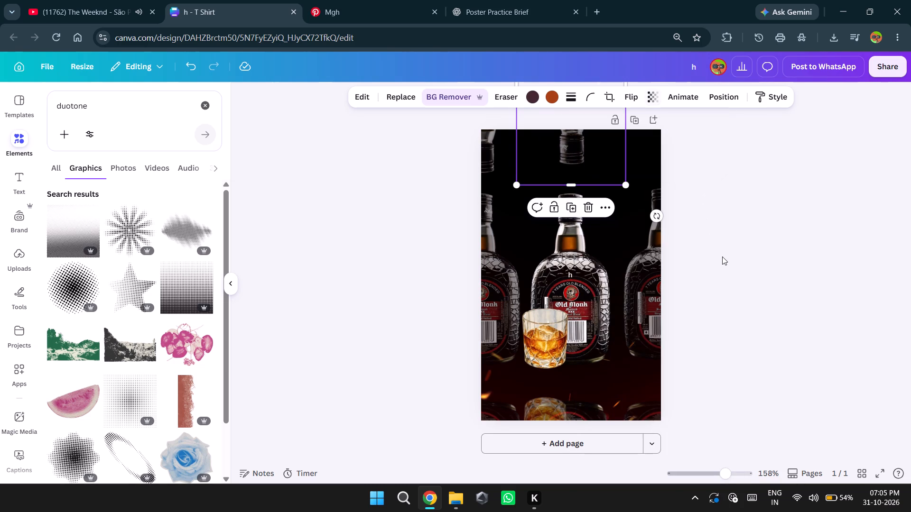
drag(566, 149, 568, 155)
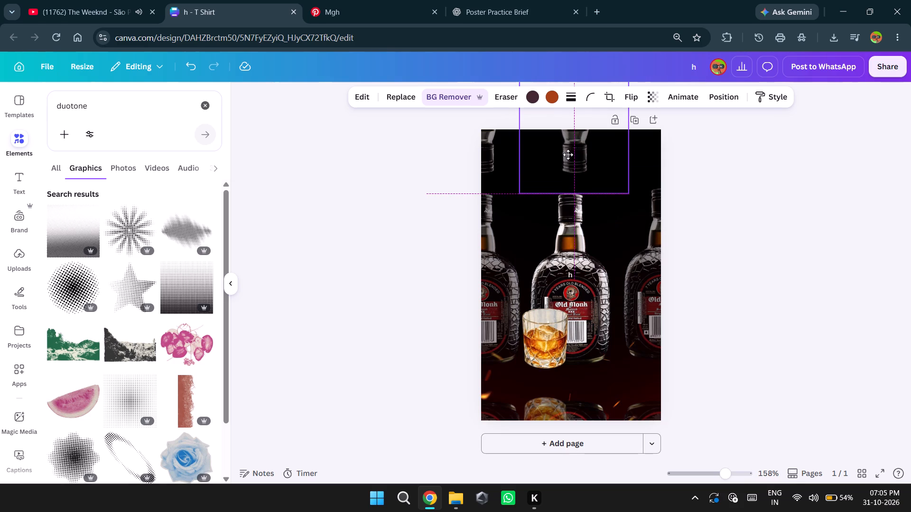
drag(568, 155, 564, 155)
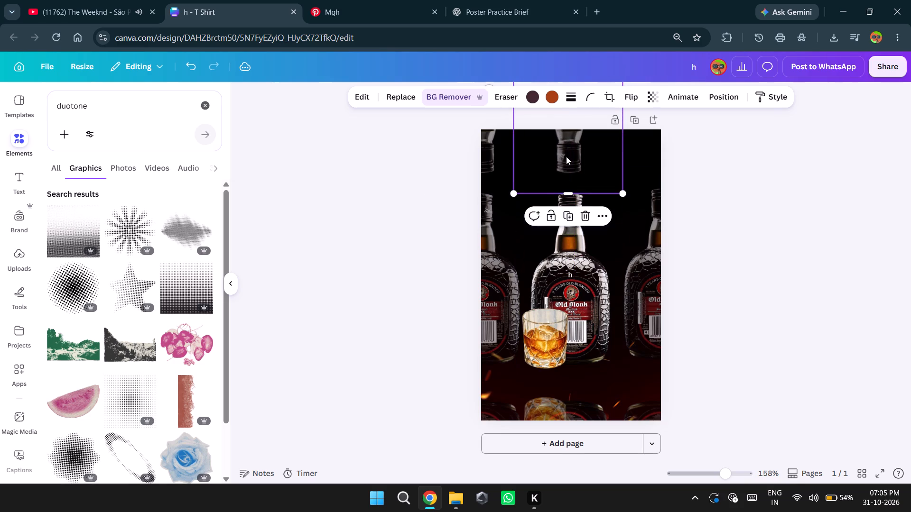
click(768, 238)
Fade the upside-down centre bottle a little further by reducing its transparency value below 52.
click(561, 155)
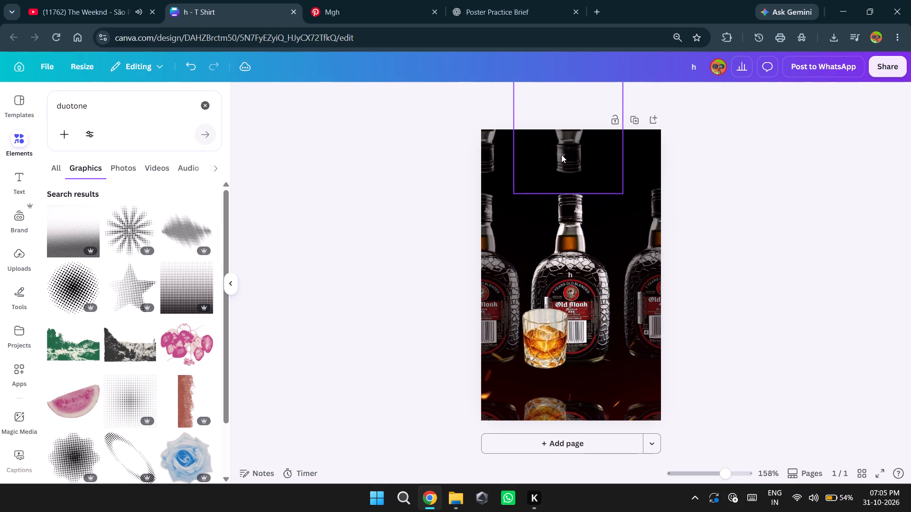
click(660, 95)
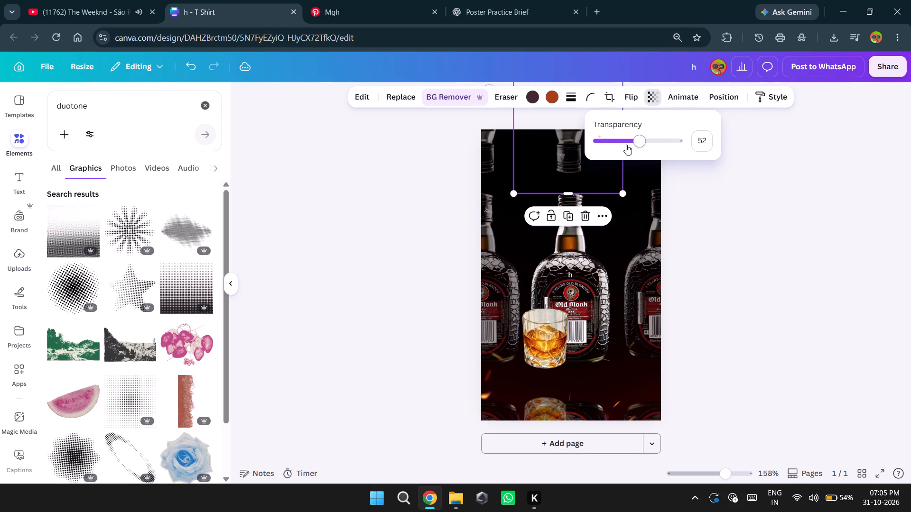
click(626, 143)
click(630, 142)
click(725, 230)
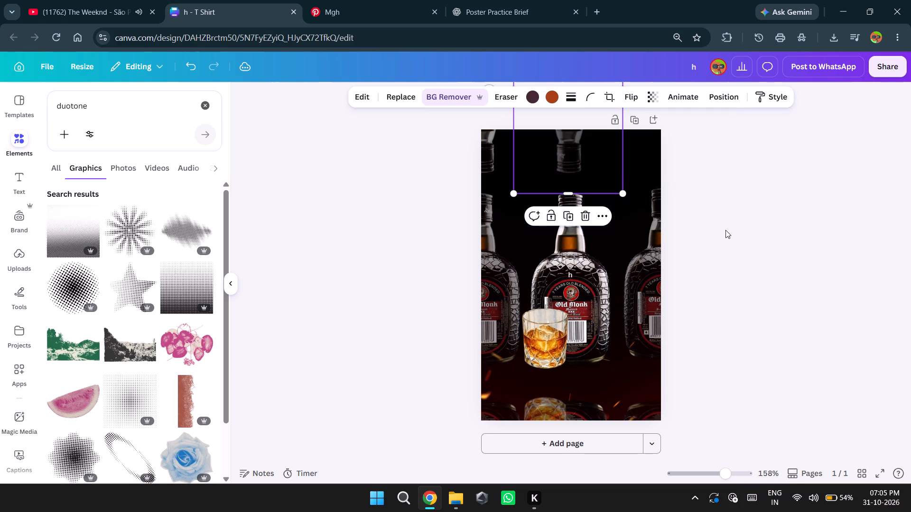
Duplicate the right-edge bottle, rotate the copy 180° and place it at the poster's top-right corner, its neck level with the other hanging bottles.
click(651, 250)
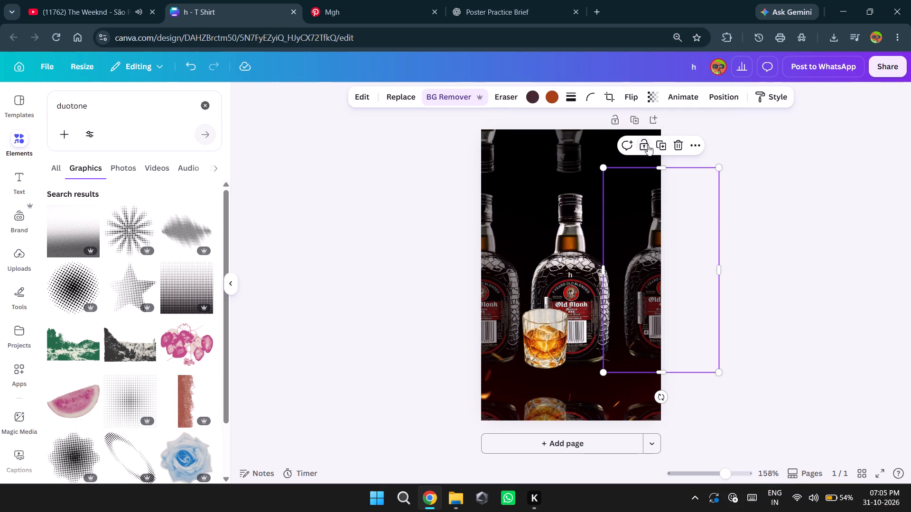
click(664, 144)
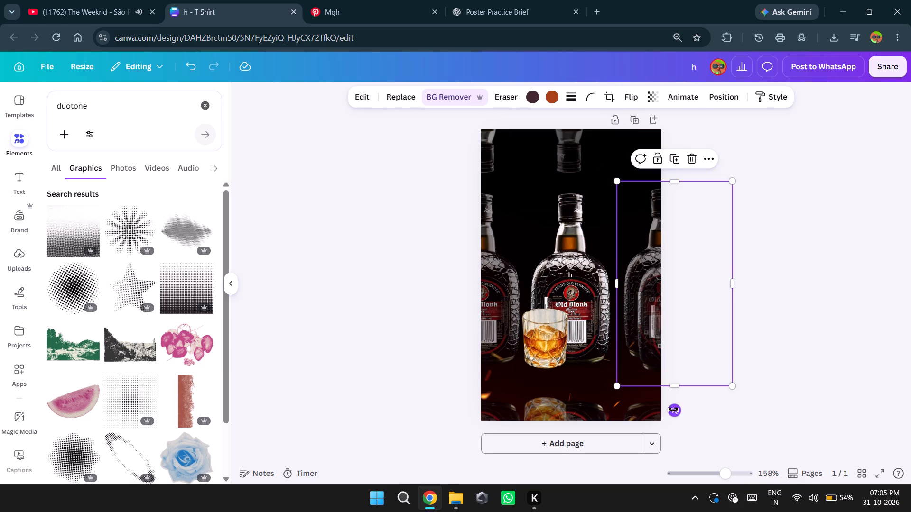
drag(673, 410, 675, 209)
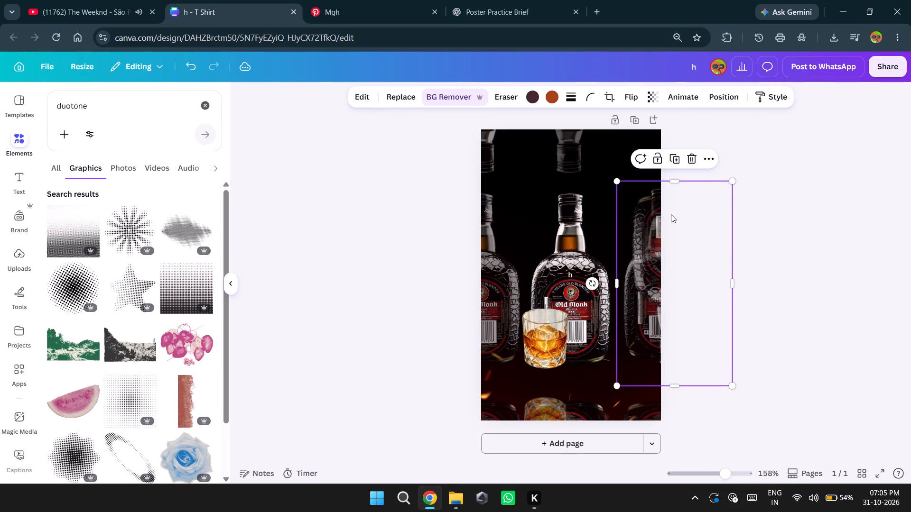
drag(651, 233, 643, 69)
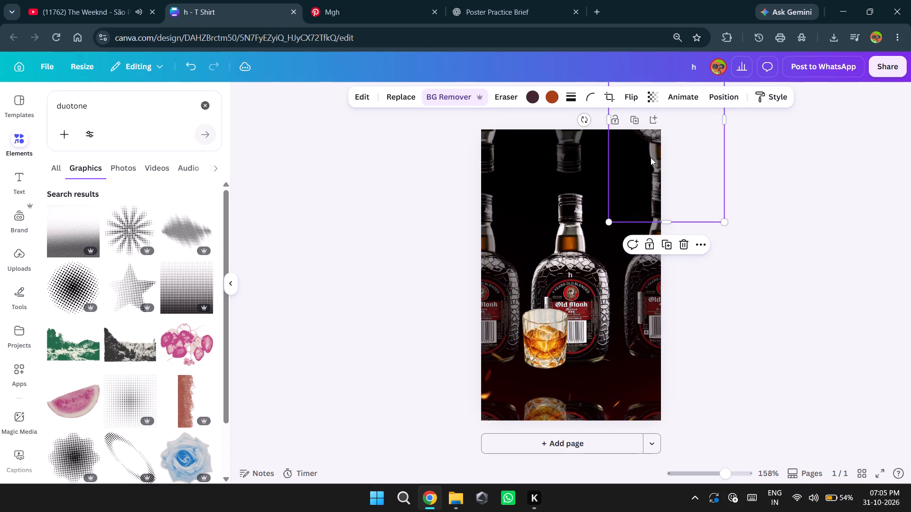
drag(652, 158, 644, 126)
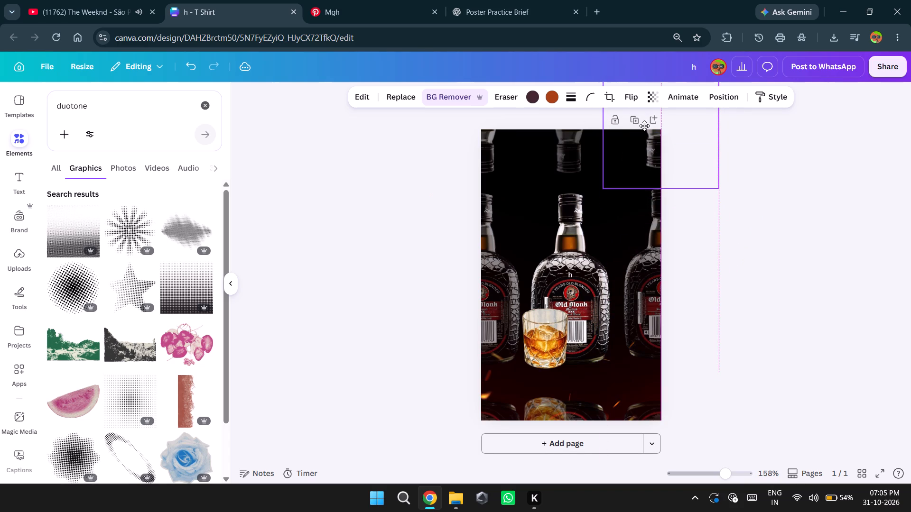
drag(644, 126, 644, 128)
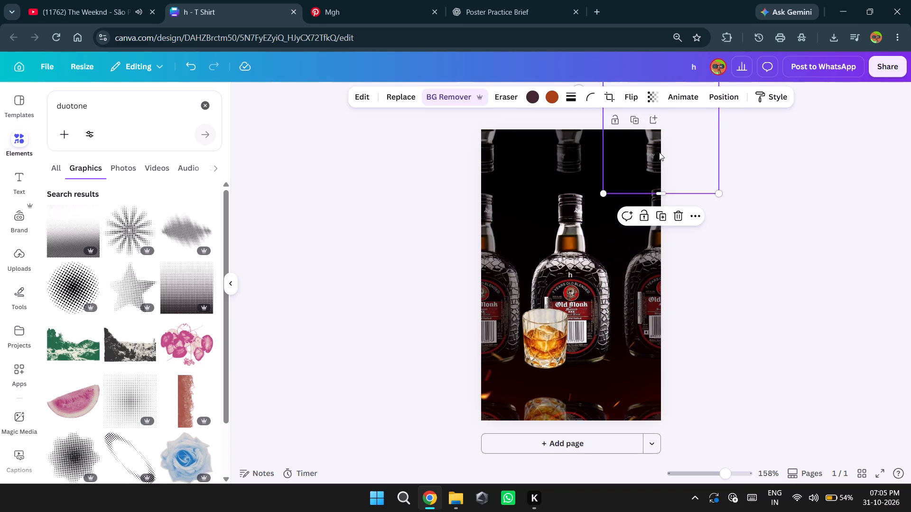
Fade the upside-down bottle at the poster's top-right corner further by lowering its transparency value to below 57.
click(653, 93)
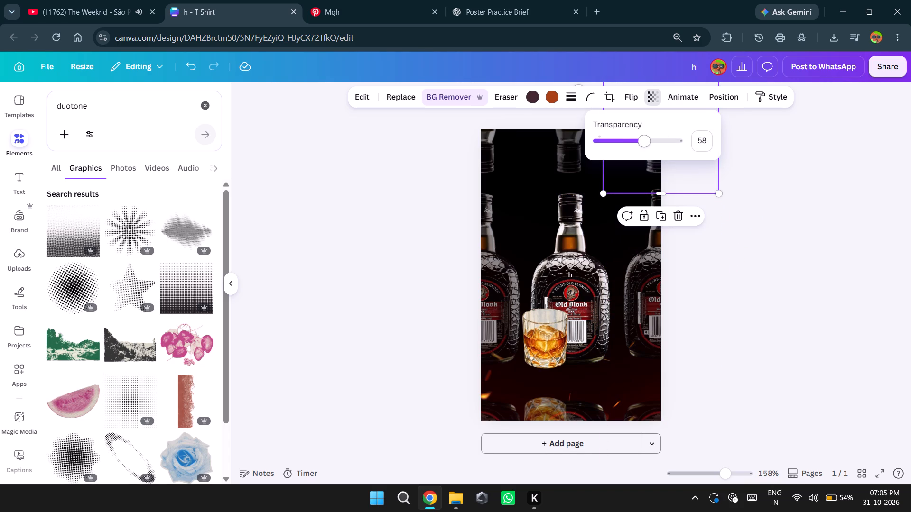
click(640, 146)
click(644, 146)
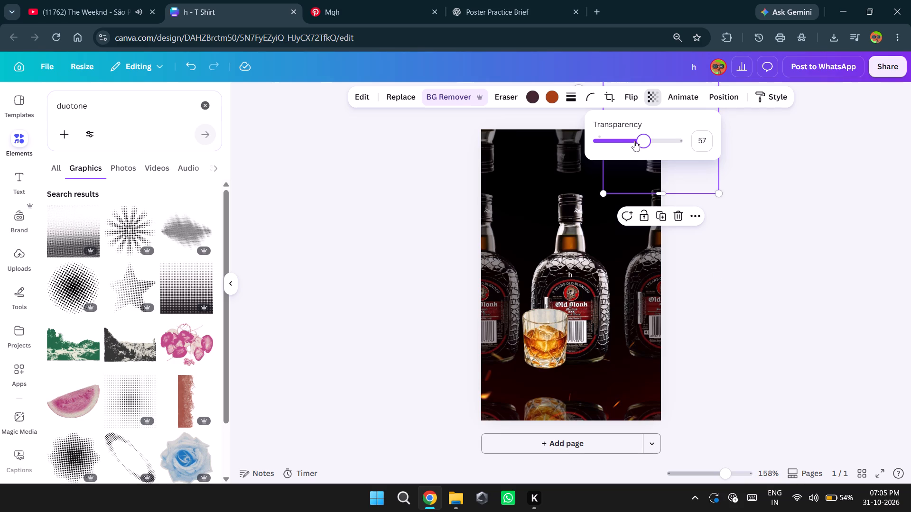
click(634, 141)
click(729, 298)
click(767, 306)
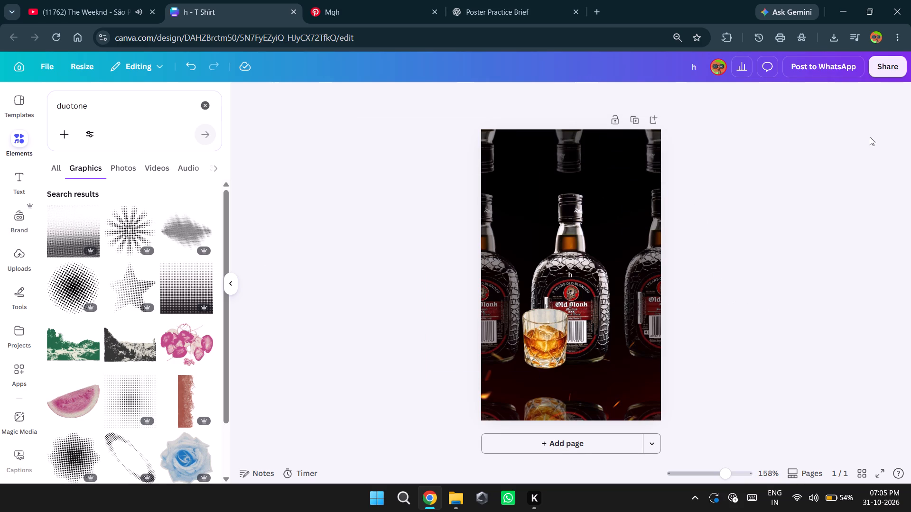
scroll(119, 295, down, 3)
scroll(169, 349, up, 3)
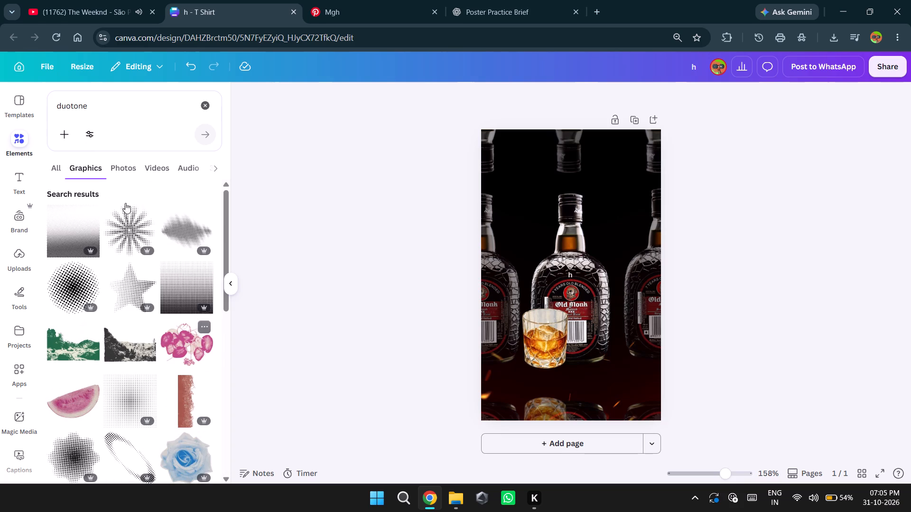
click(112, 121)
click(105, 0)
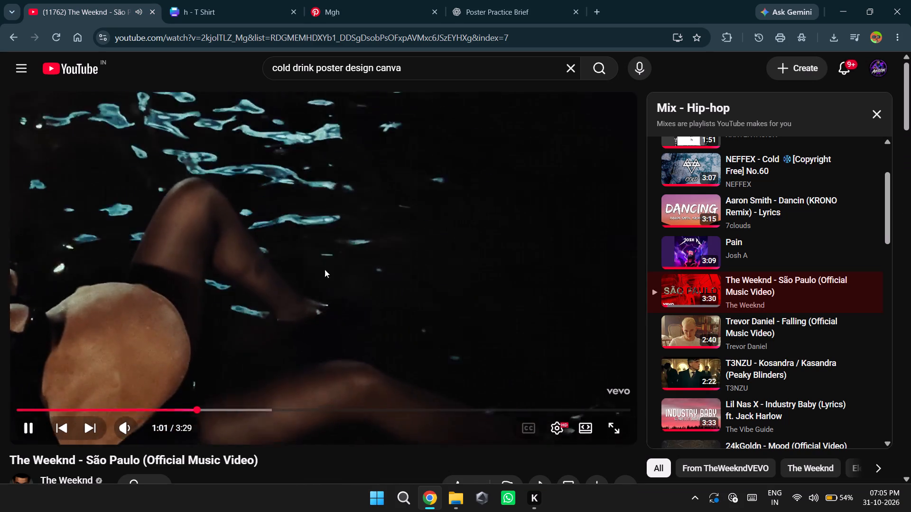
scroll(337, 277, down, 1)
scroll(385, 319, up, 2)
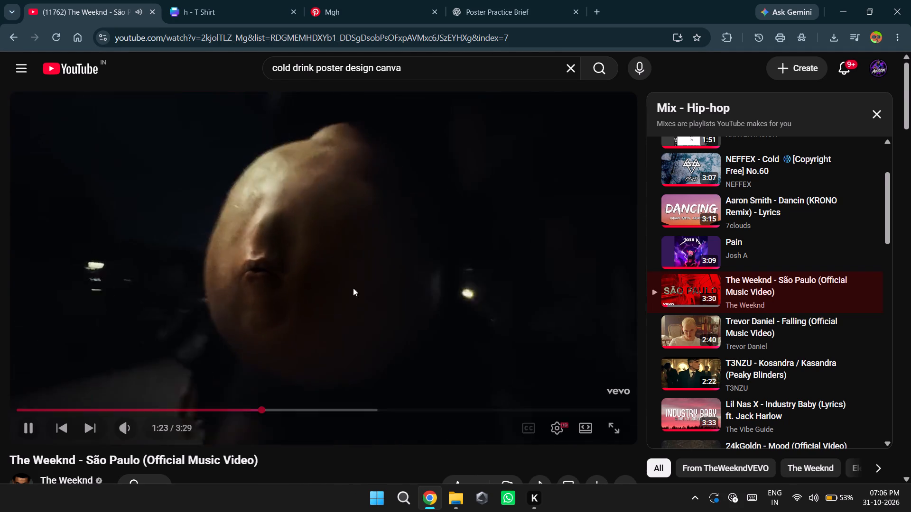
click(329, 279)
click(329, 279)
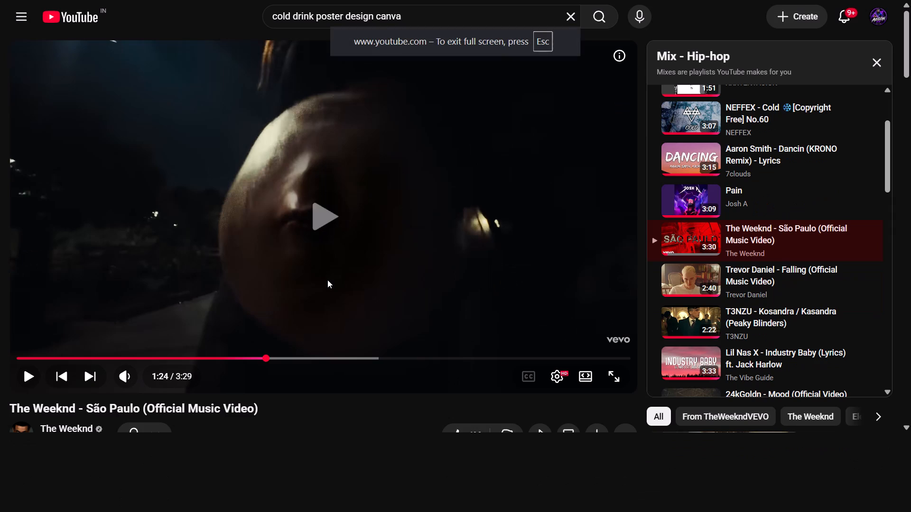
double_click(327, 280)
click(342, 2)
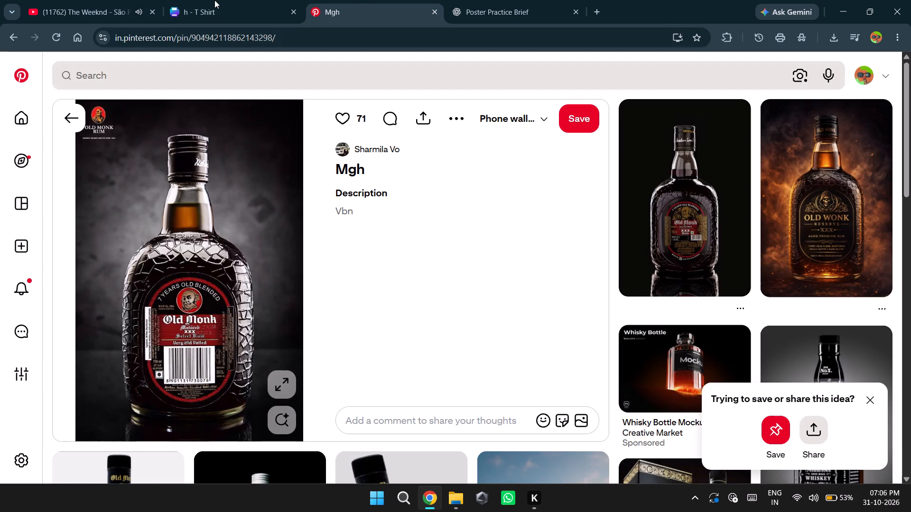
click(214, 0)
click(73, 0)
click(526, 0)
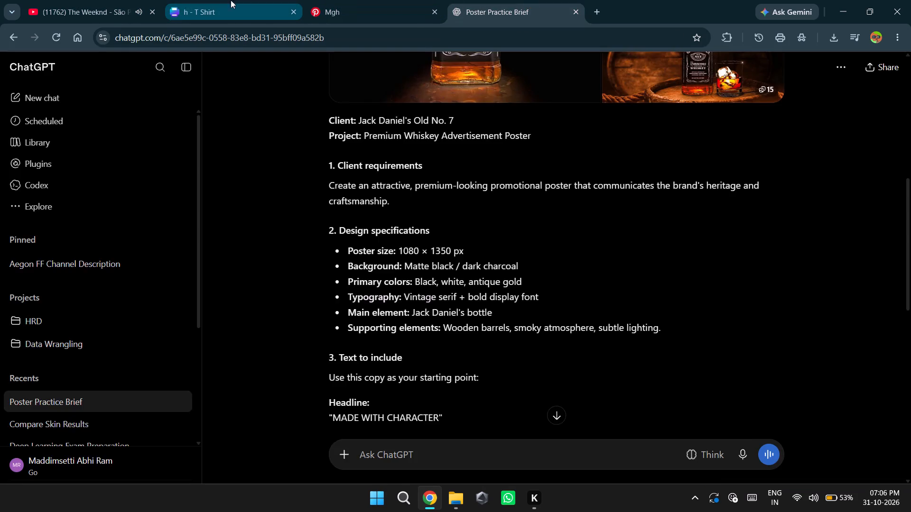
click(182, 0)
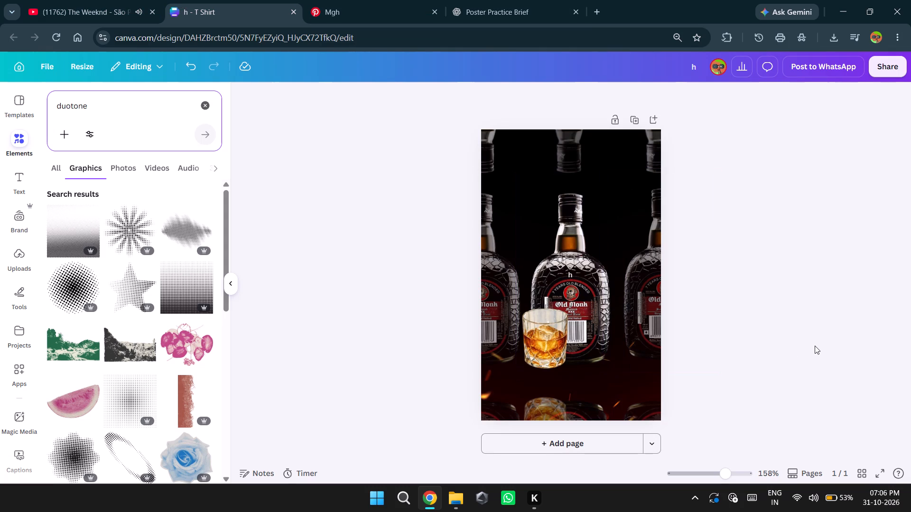
Fade the upright right-edge bottle slightly by lowering its transparency value.
right_click(637, 303)
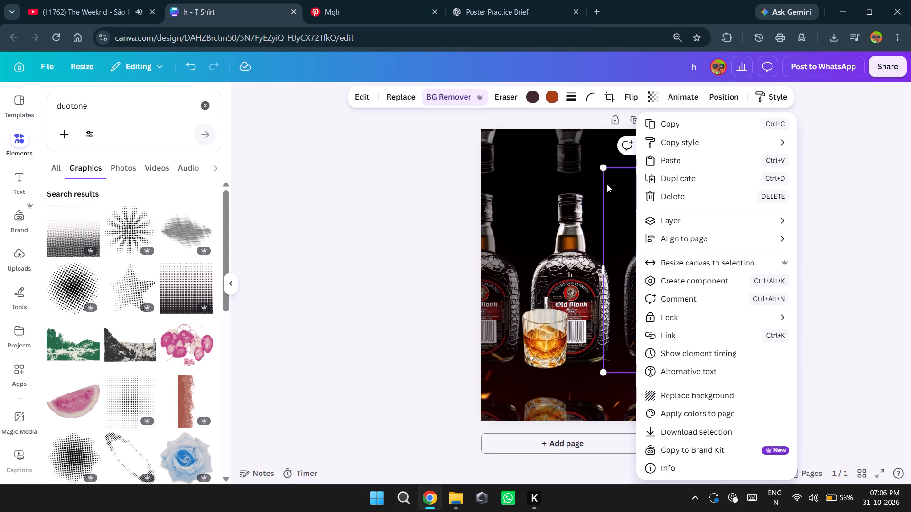
click(654, 94)
click(653, 98)
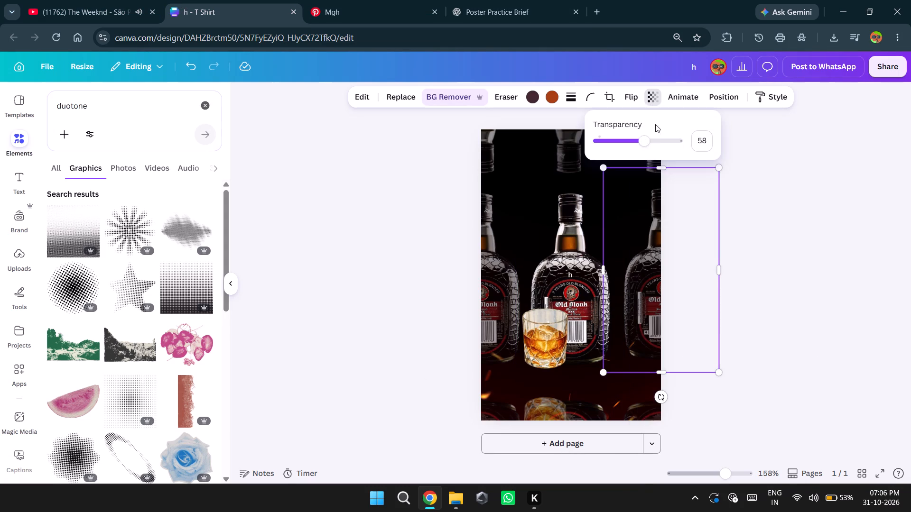
click(637, 141)
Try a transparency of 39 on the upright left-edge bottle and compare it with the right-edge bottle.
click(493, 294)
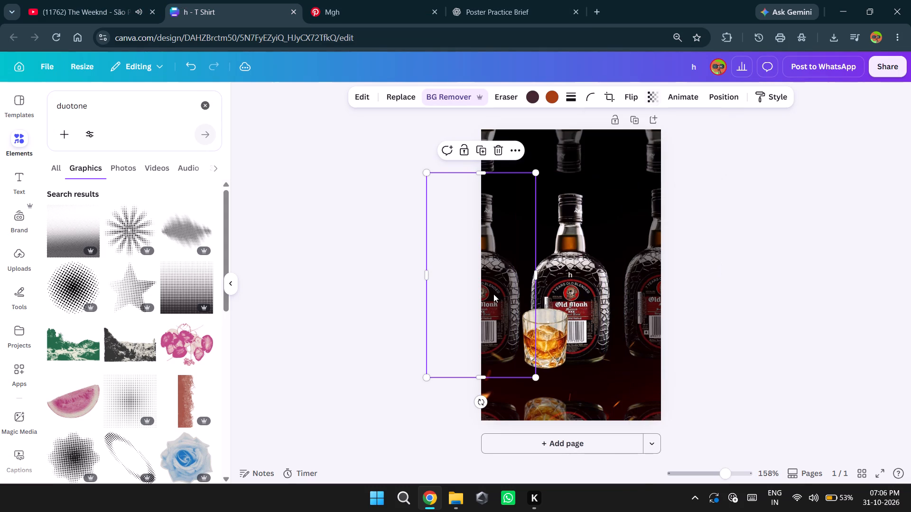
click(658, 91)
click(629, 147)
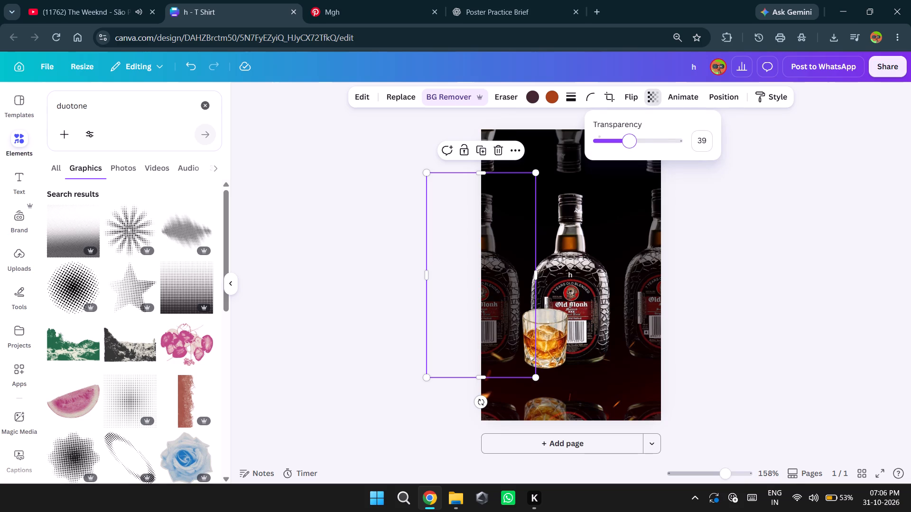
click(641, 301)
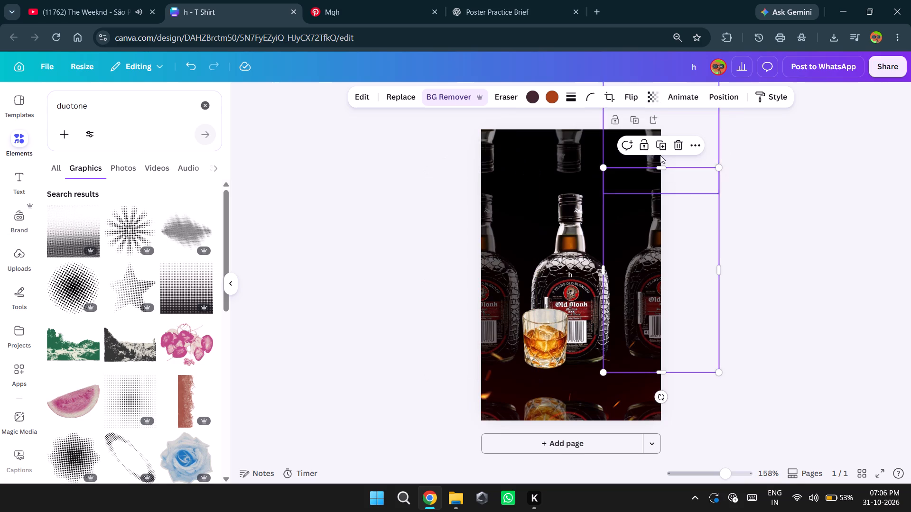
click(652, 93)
Set the upright left-edge bottle's transparency to 51.
click(497, 318)
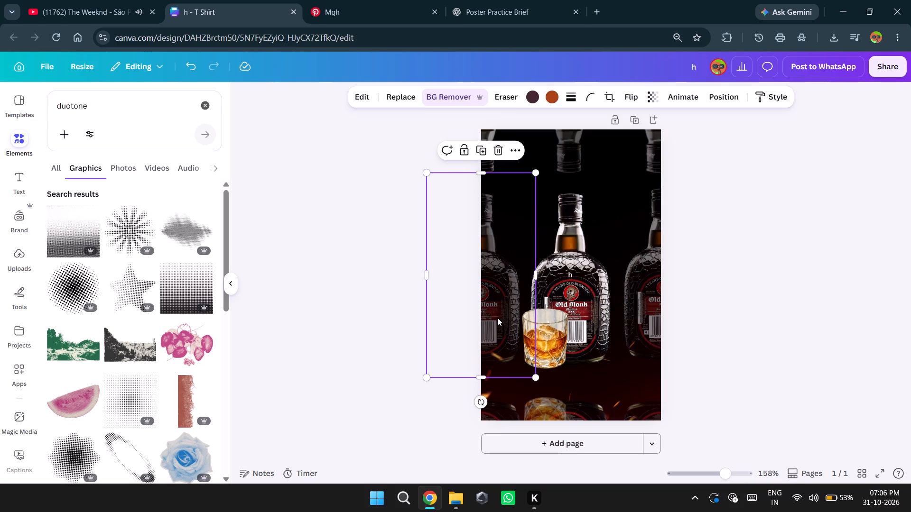
click(649, 95)
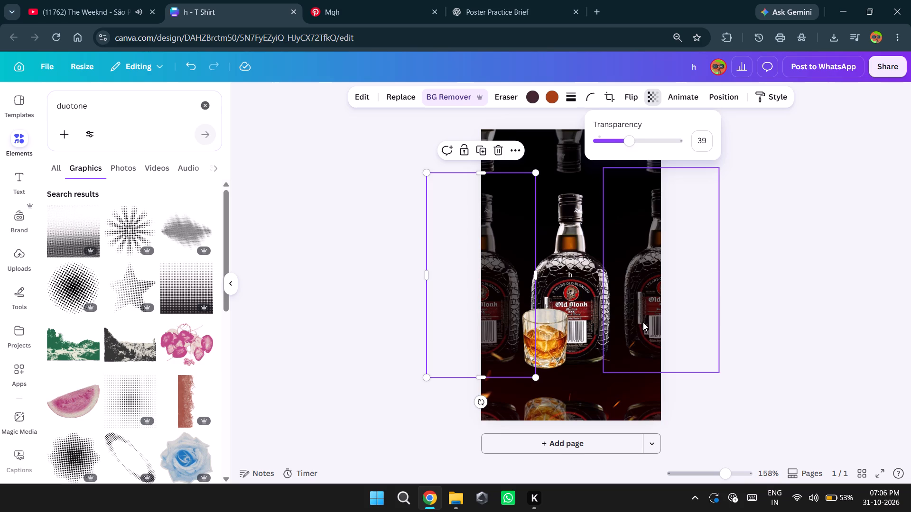
click(639, 142)
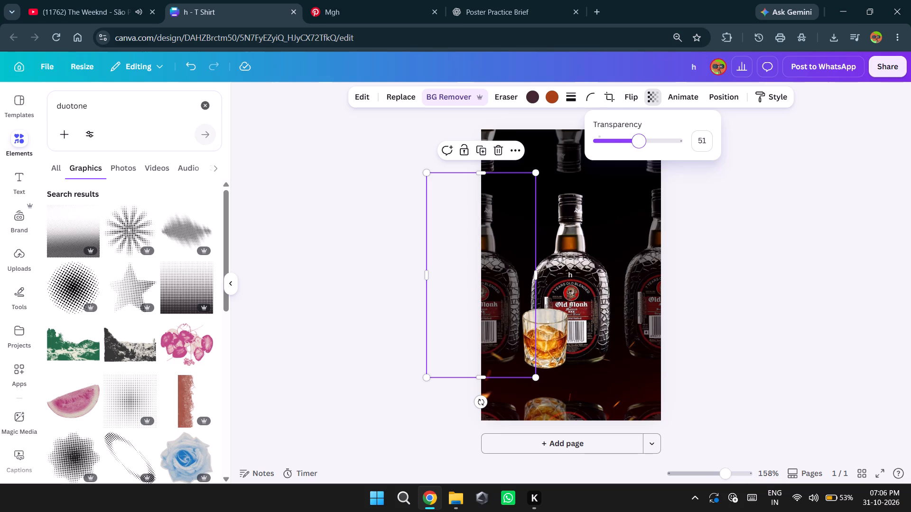
click(638, 144)
click(633, 143)
click(639, 143)
click(718, 273)
click(761, 337)
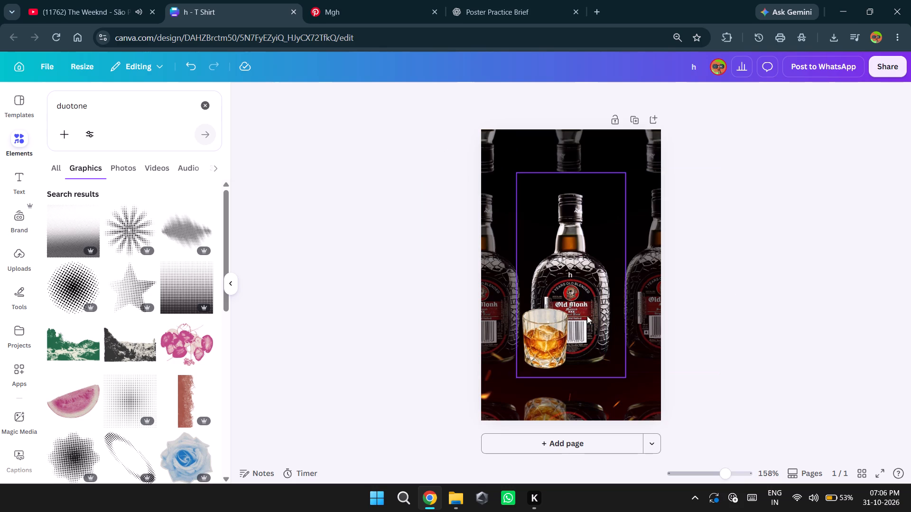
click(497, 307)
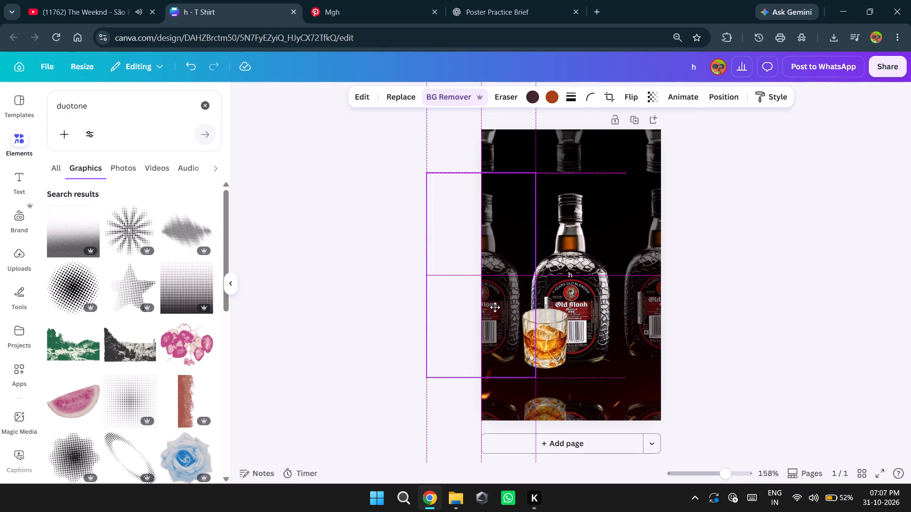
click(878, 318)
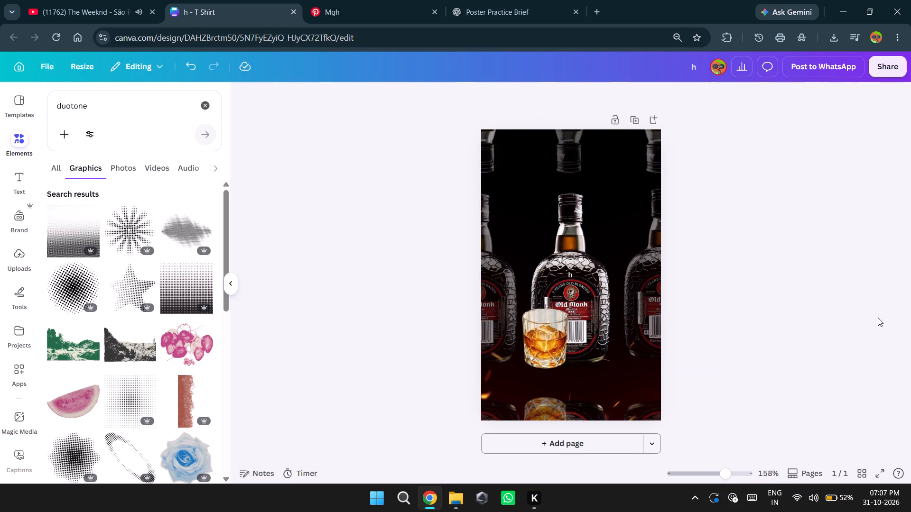
Nudge the left bottle's floor reflection at the poster's bottom-left corner slightly upward and to the left.
click(504, 411)
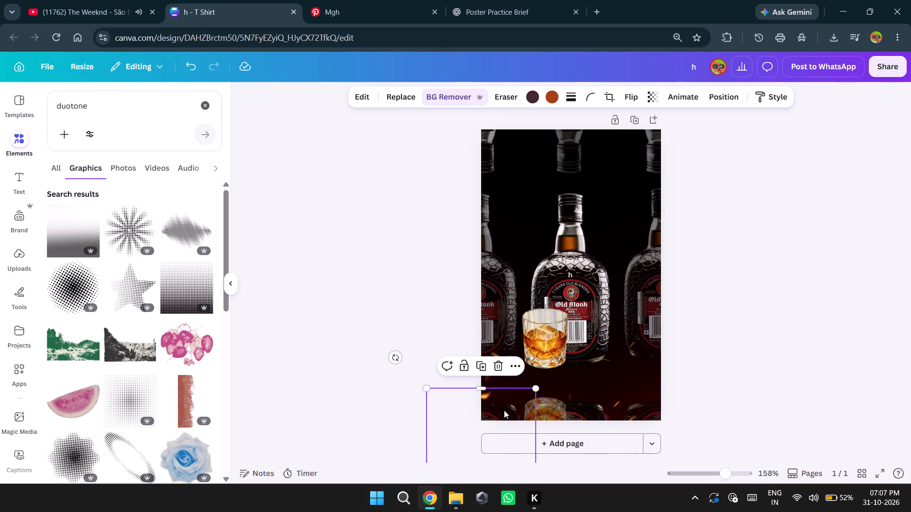
drag(504, 410, 483, 407)
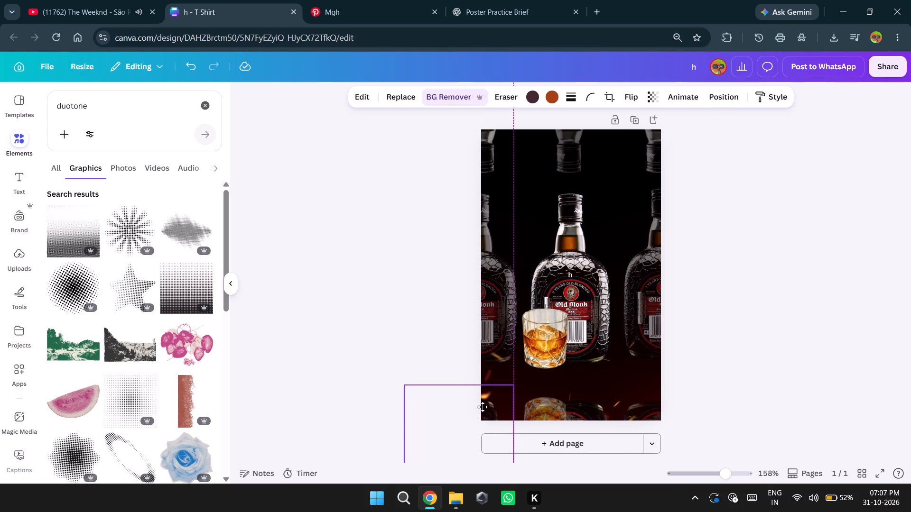
drag(483, 407, 501, 405)
click(843, 402)
Raise the right bottle's floor reflection at the bottom-right corner level with the left bottle's reflection.
click(639, 410)
drag(644, 410, 643, 400)
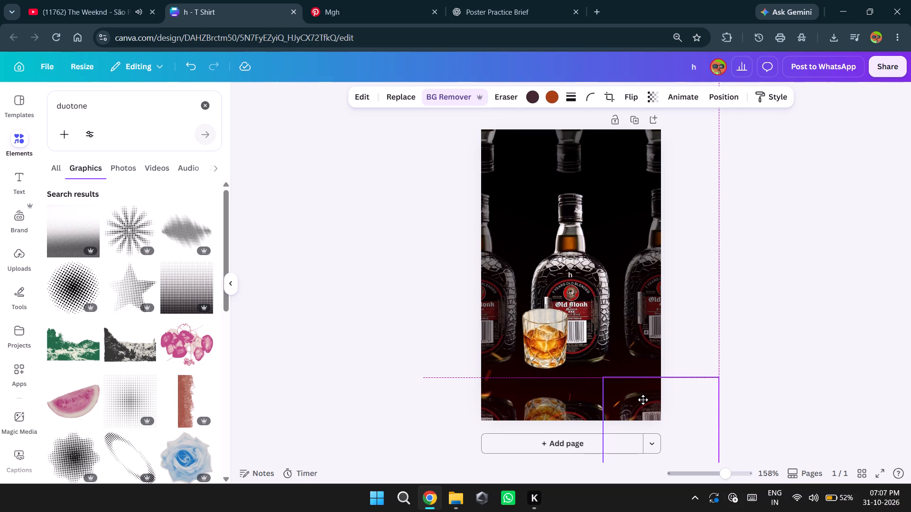
drag(643, 400, 640, 406)
click(779, 385)
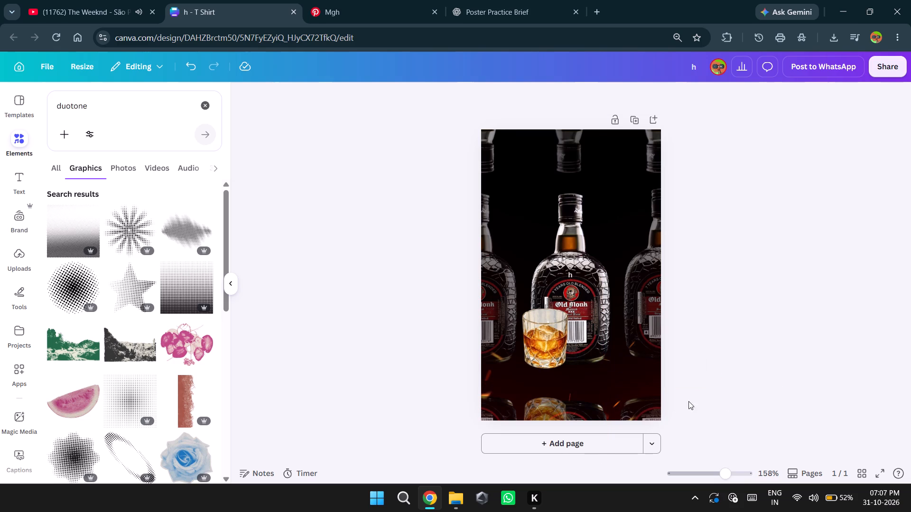
click(620, 407)
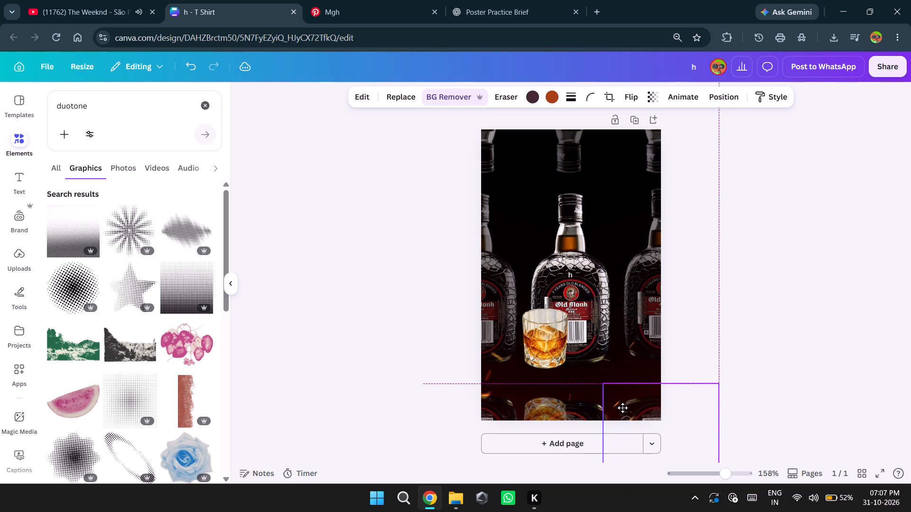
click(818, 389)
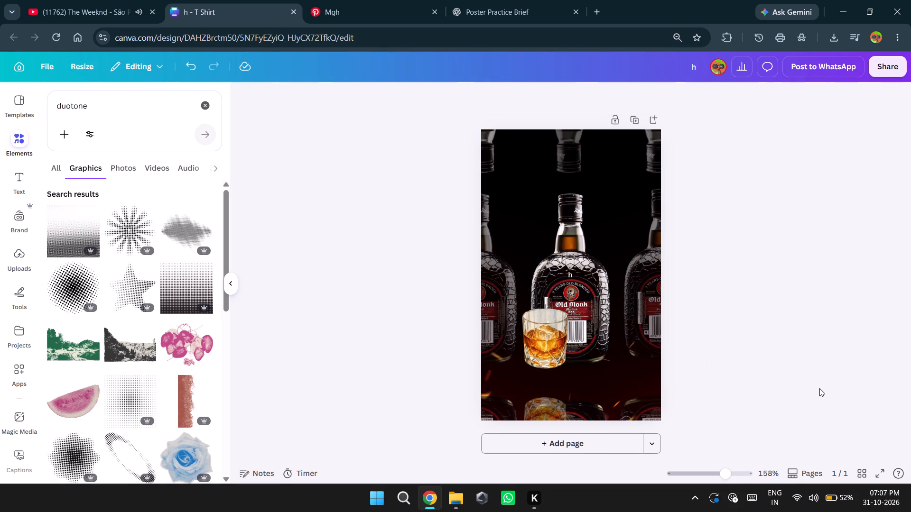
Fade the whiskey glass's floor reflection further by lowering its transparency value.
click(540, 412)
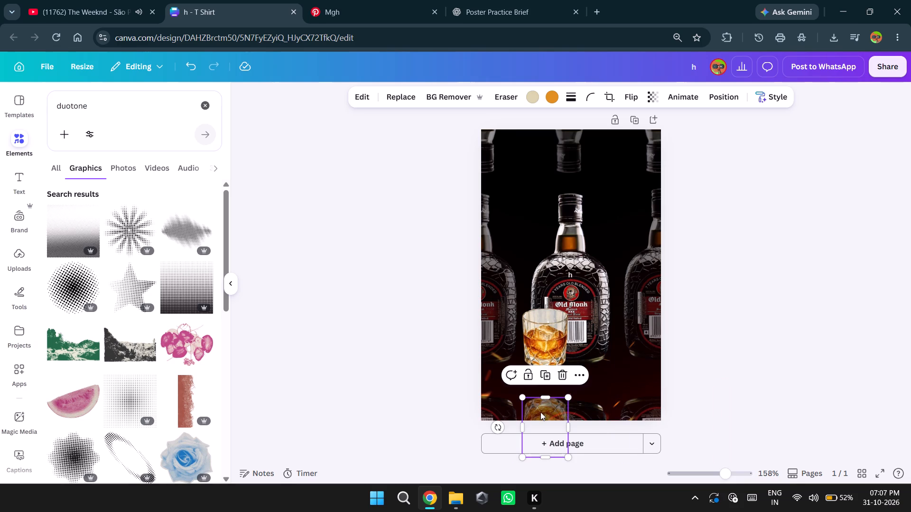
click(660, 94)
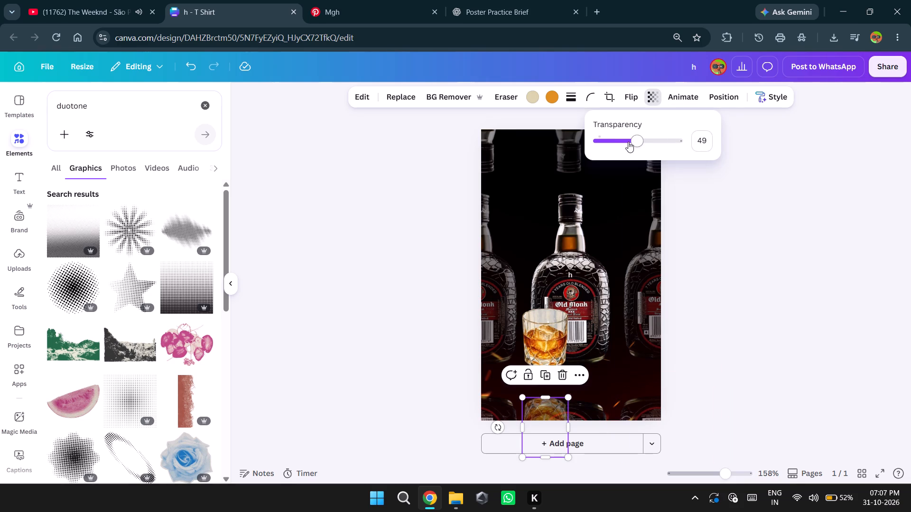
click(628, 142)
click(725, 260)
click(756, 286)
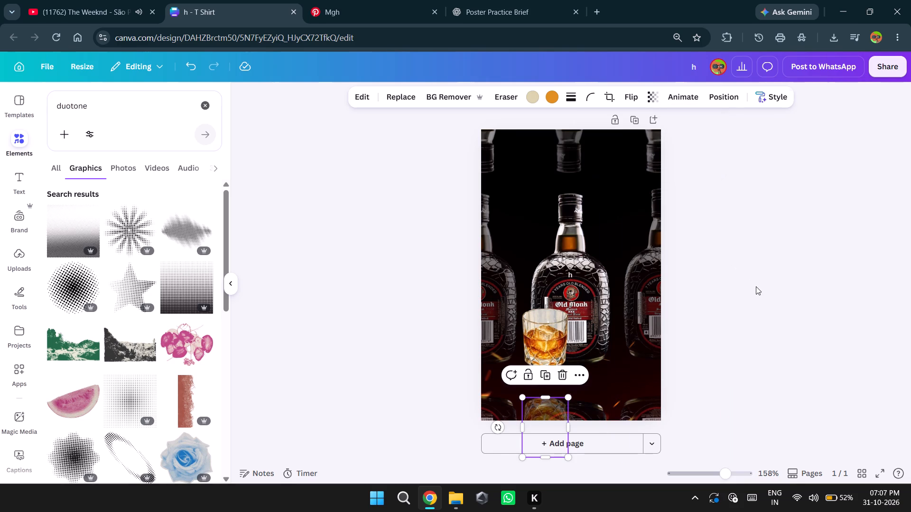
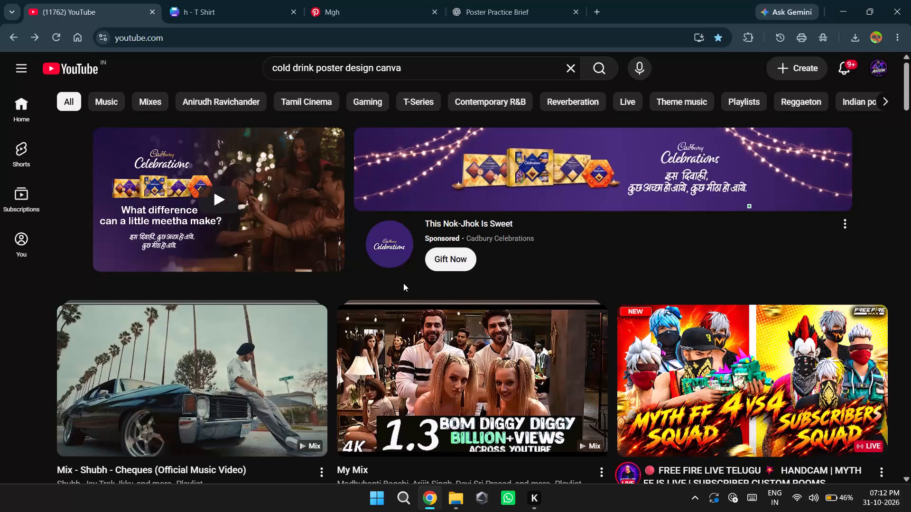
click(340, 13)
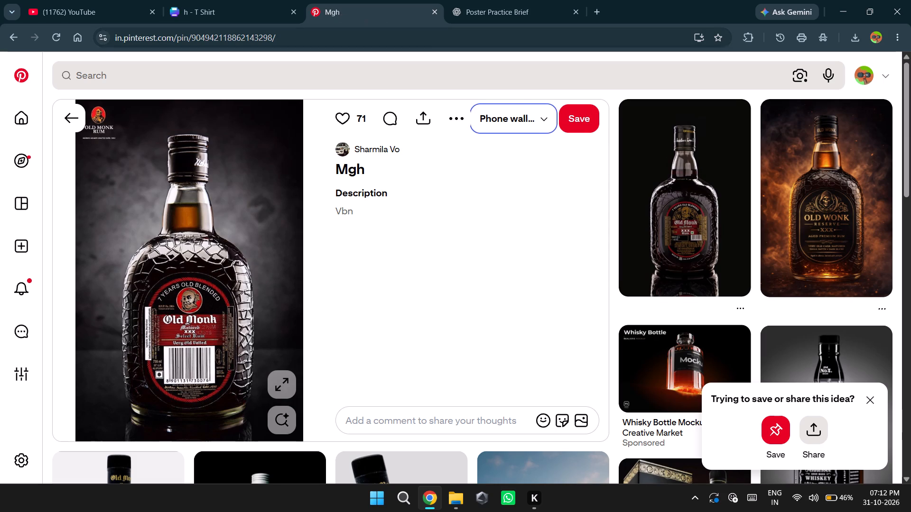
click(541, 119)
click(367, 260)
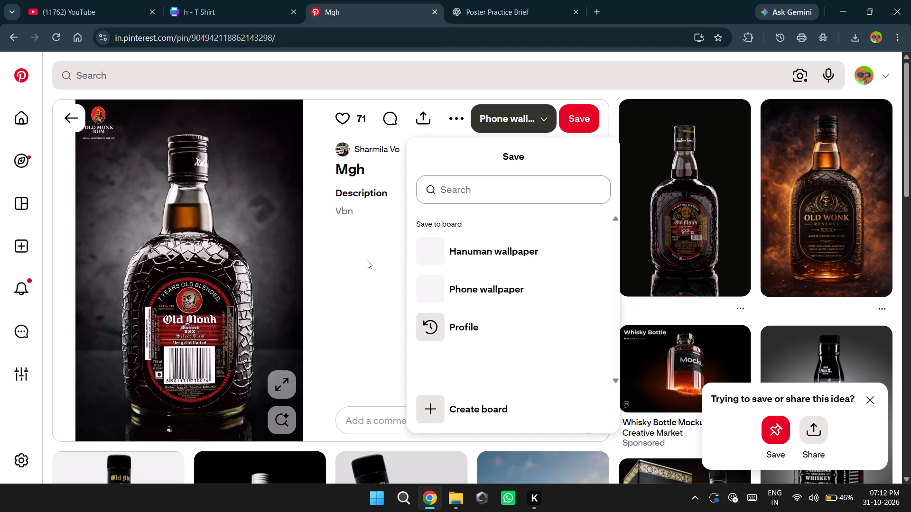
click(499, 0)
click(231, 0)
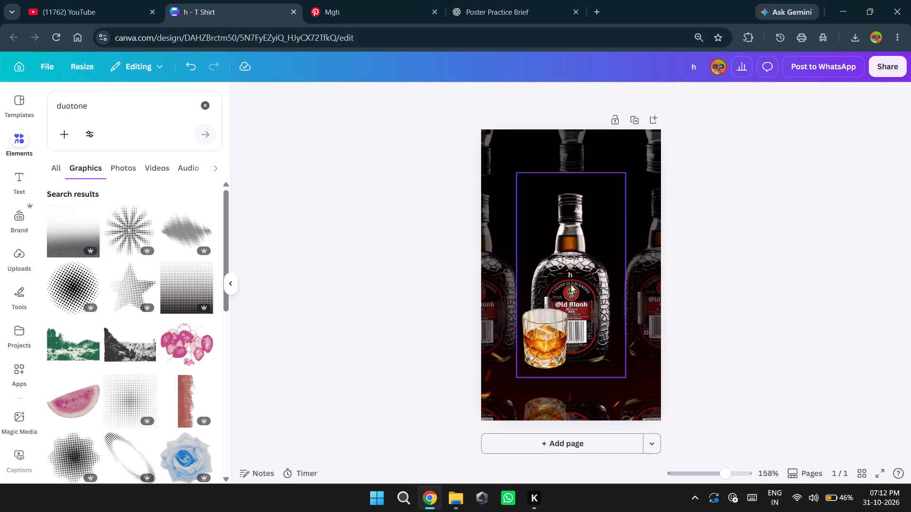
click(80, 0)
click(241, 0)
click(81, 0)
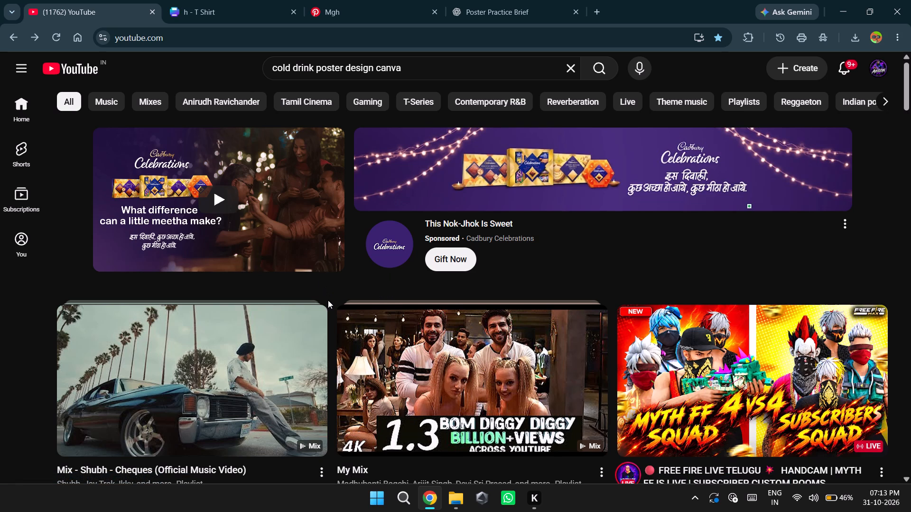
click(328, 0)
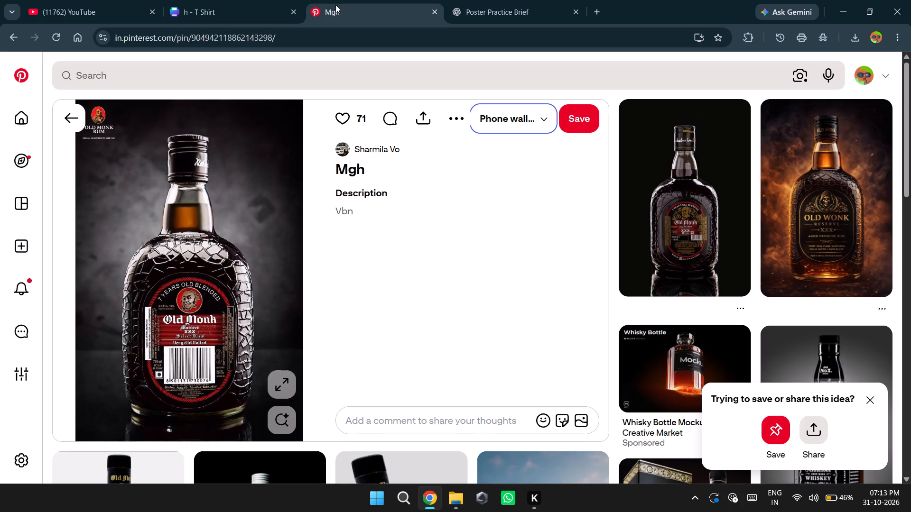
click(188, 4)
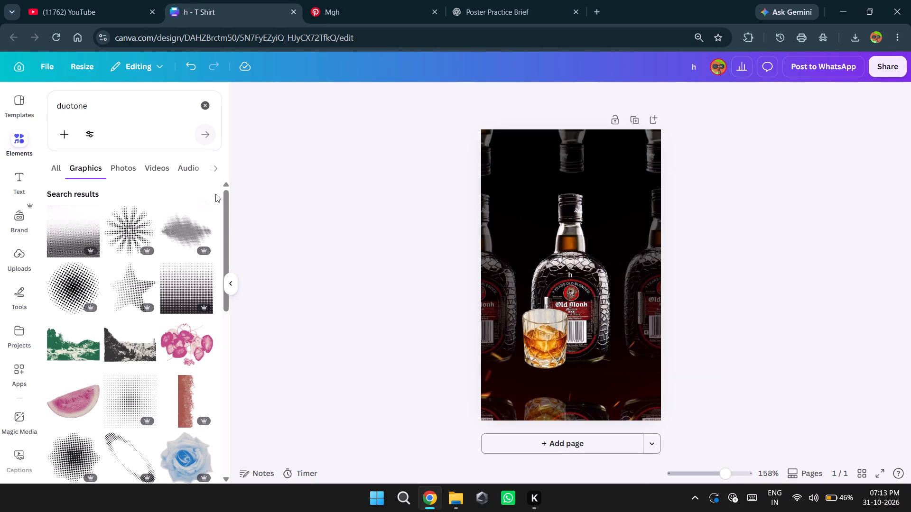
Switch to YouTube and start playing the Liked videos playlist from the account's own page.
click(68, 0)
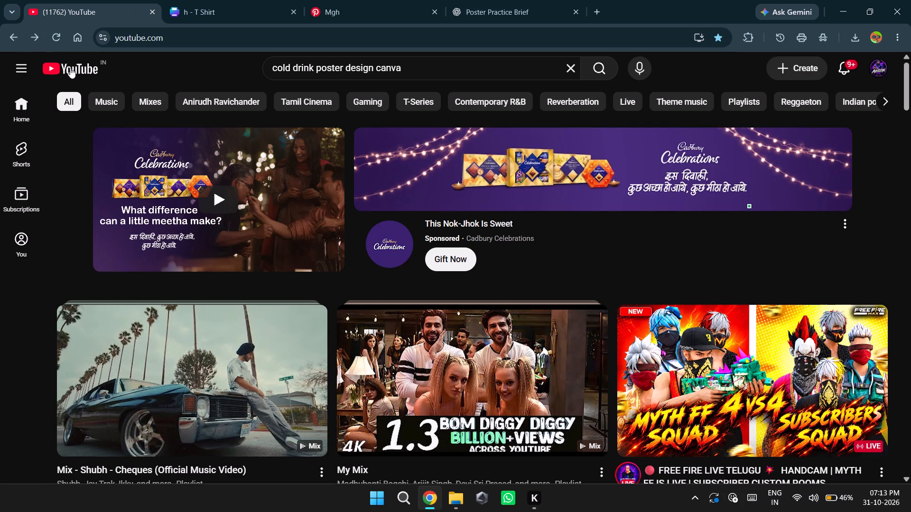
click(31, 241)
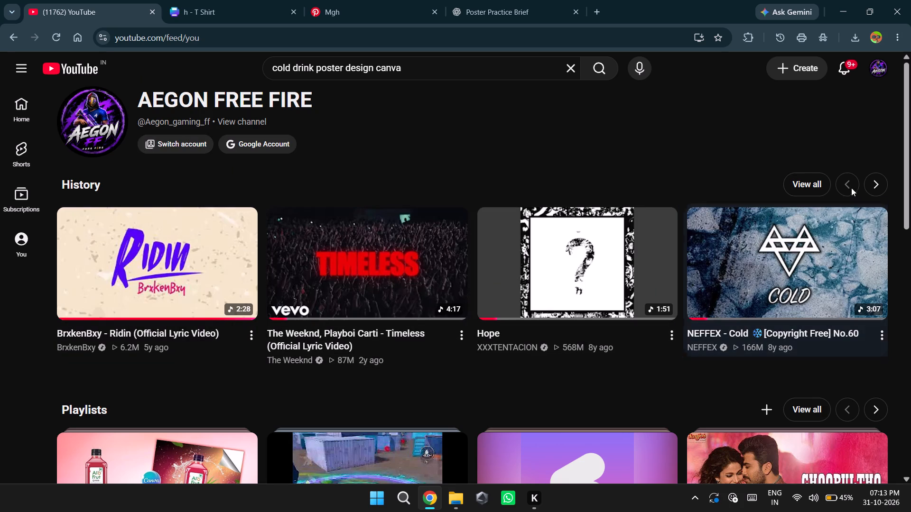
scroll(730, 289, down, 1)
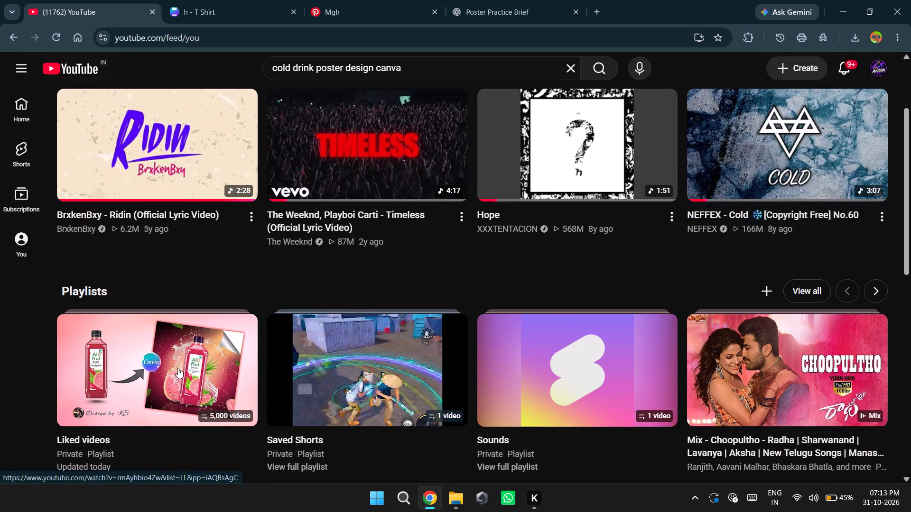
click(178, 368)
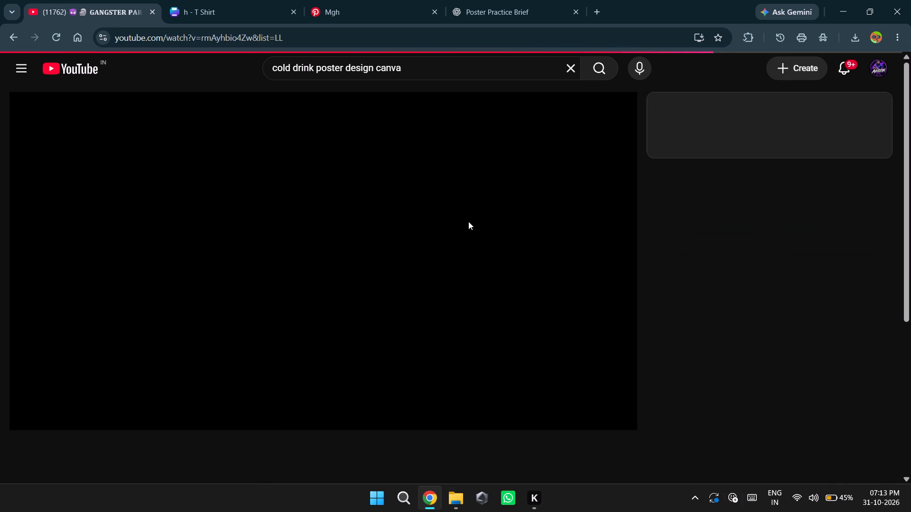
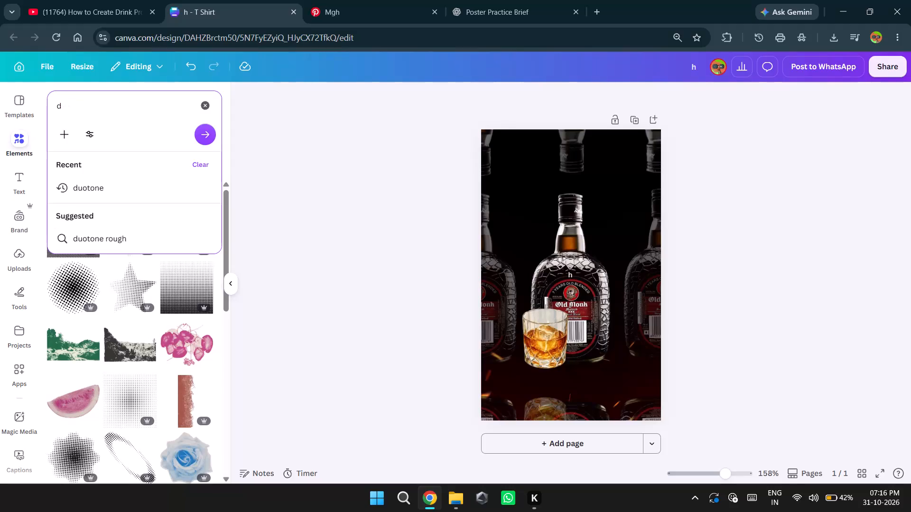
Search the graphics elements for whiskey.
key(BackSpace)
text(water)
key(BackSpace)
key(BackSpace)
key(BackSpace)
key(BackSpace)
key(BackSpace)
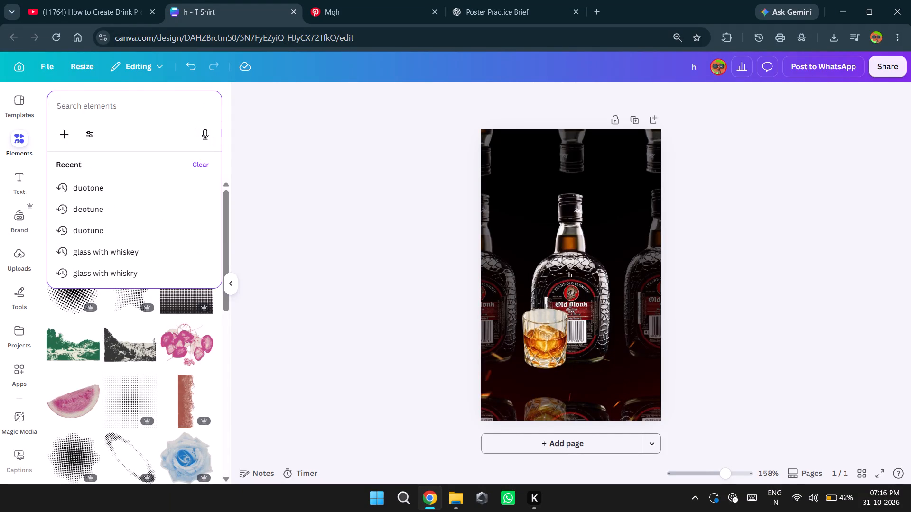
key(w)
text(hiskey)
key(BackSpace)
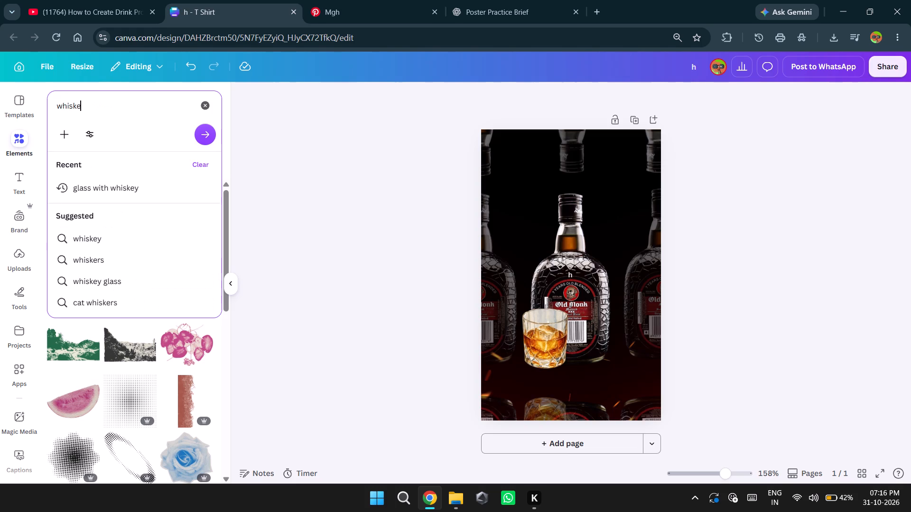
key(y)
key(Return)
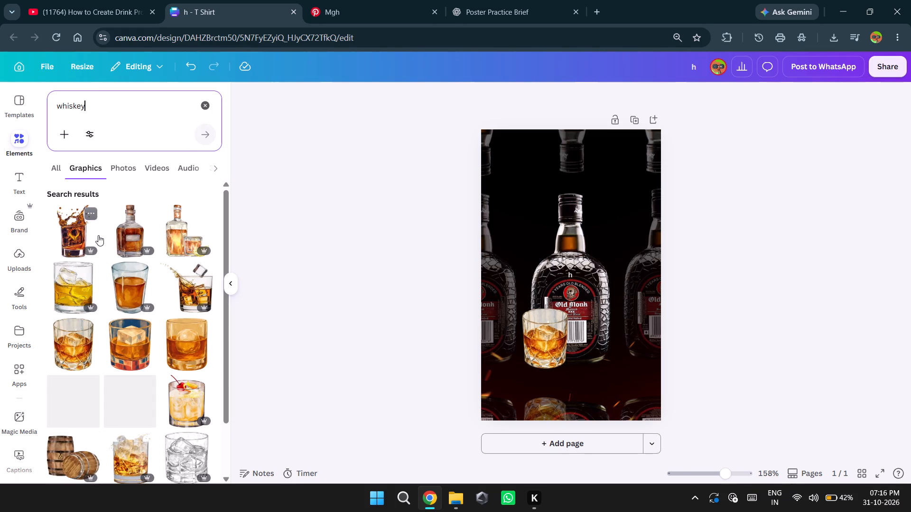
Browse the whiskey graphics for an element that suits the rum poster.
scroll(152, 293, down, 3)
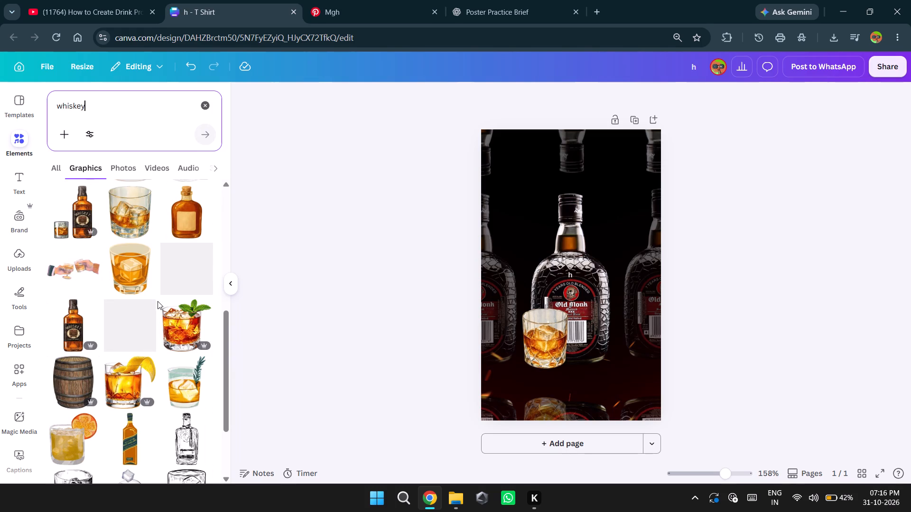
scroll(158, 301, down, 4)
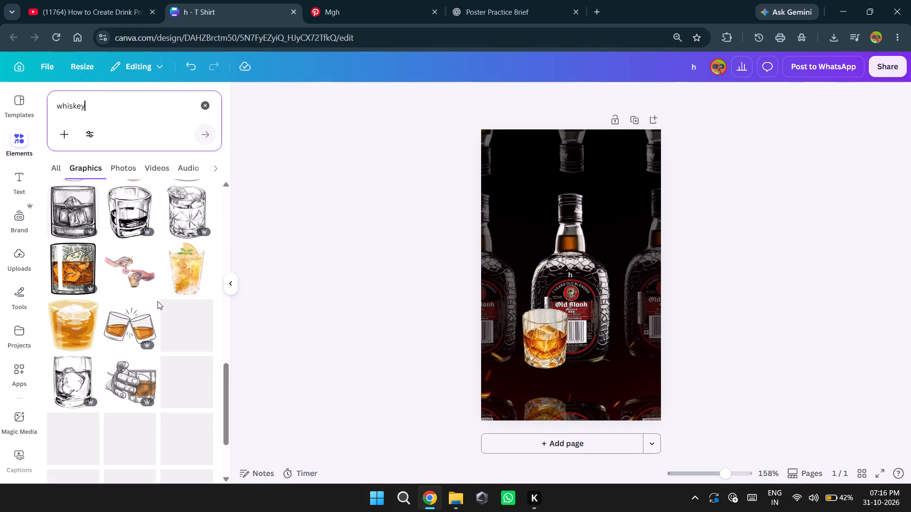
scroll(158, 301, down, 3)
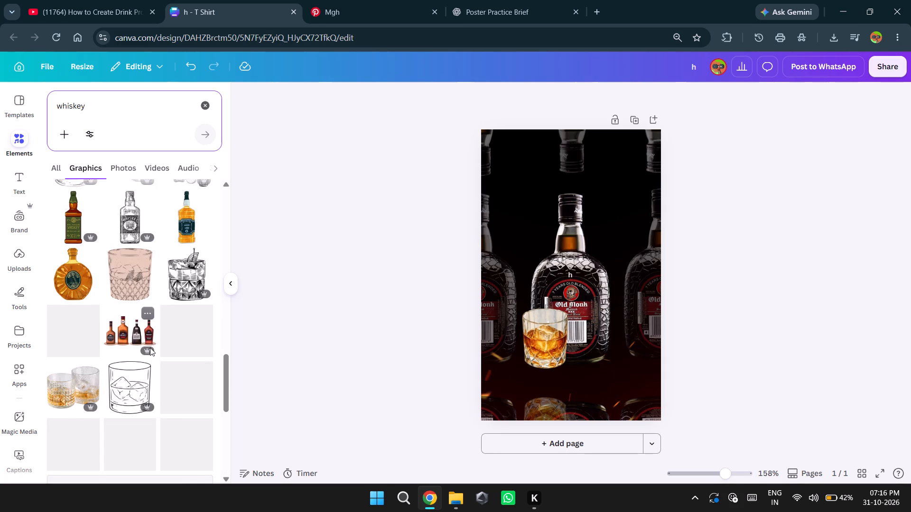
scroll(149, 350, down, 3)
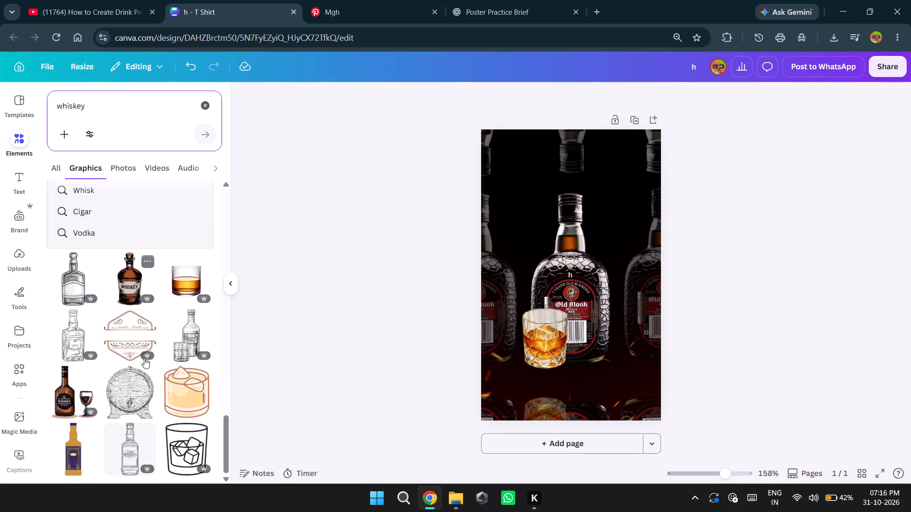
scroll(144, 360, down, 2)
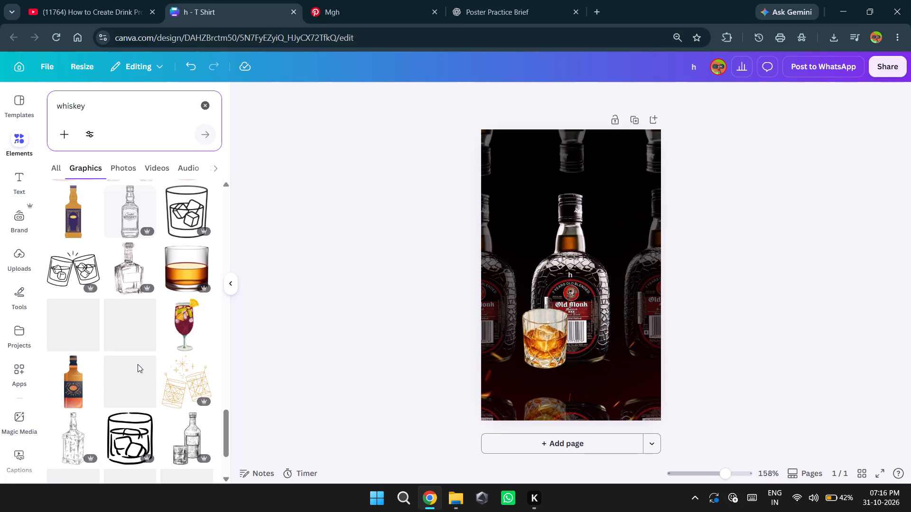
scroll(138, 365, down, 3)
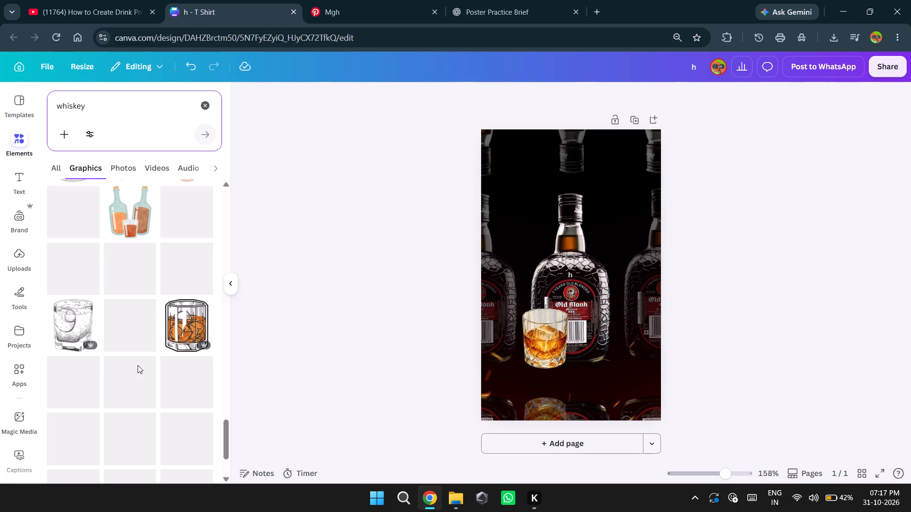
scroll(138, 365, down, 1)
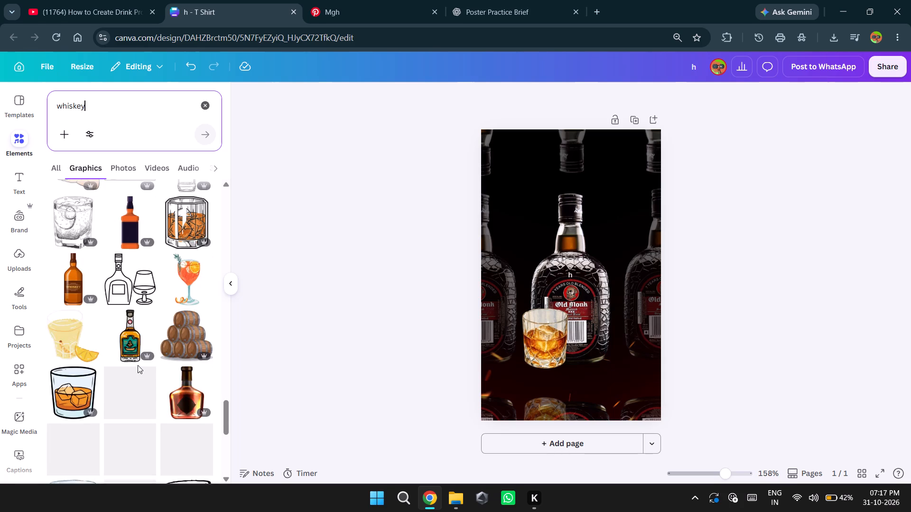
scroll(138, 365, up, 1)
scroll(138, 365, down, 5)
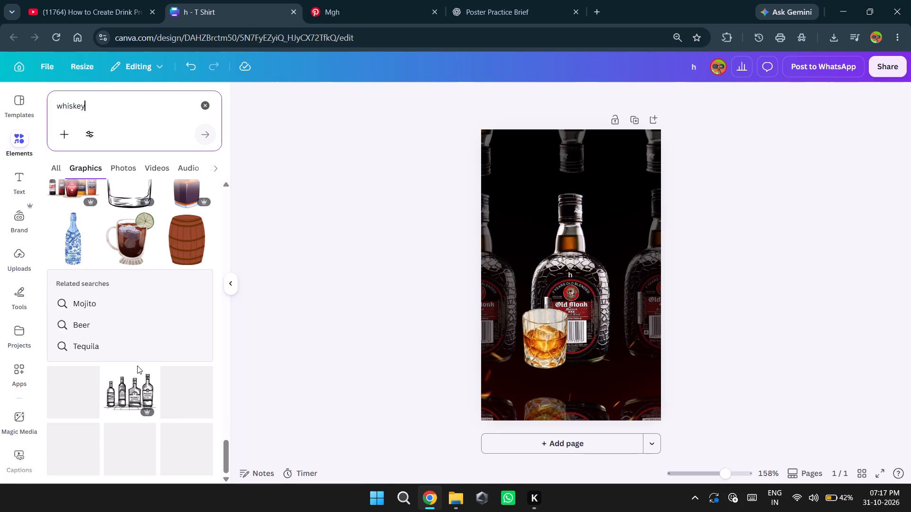
scroll(137, 366, down, 3)
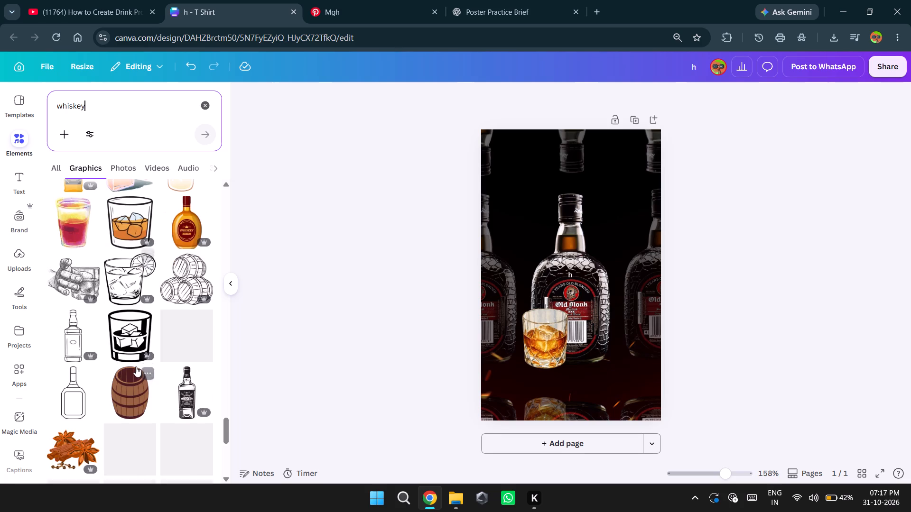
scroll(136, 366, down, 2)
scroll(135, 366, up, 1)
scroll(135, 366, down, 1)
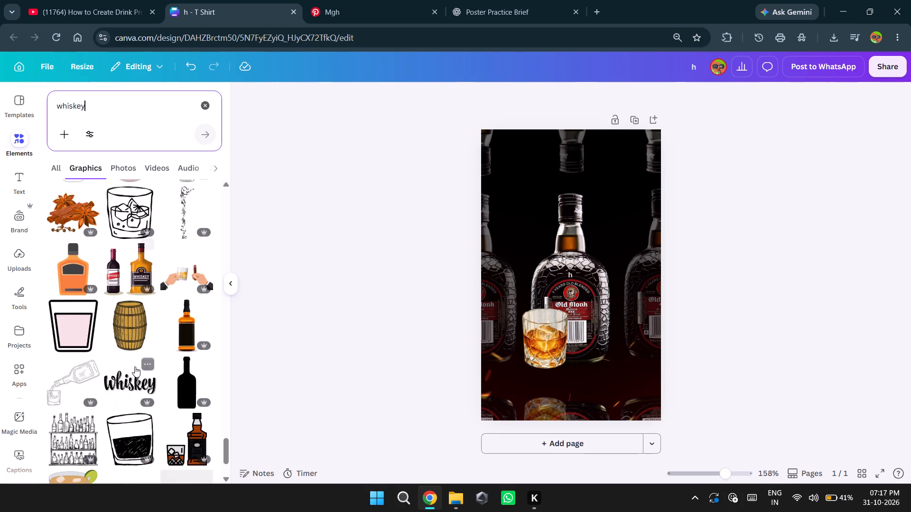
scroll(135, 366, down, 4)
scroll(134, 366, up, 2)
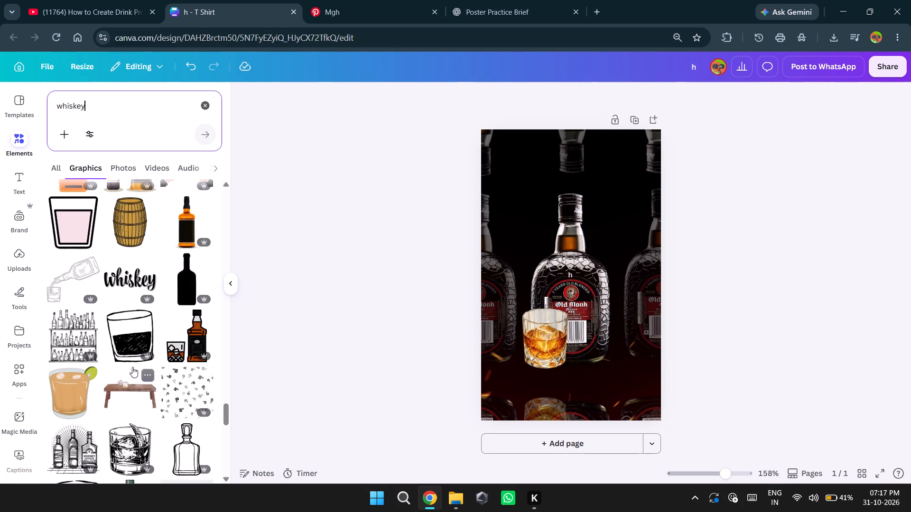
scroll(132, 367, down, 8)
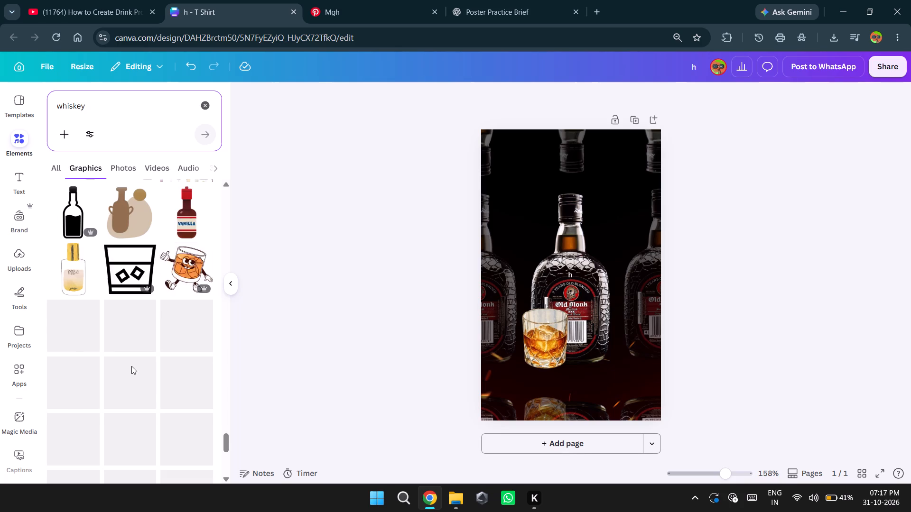
scroll(131, 366, up, 1)
scroll(131, 366, down, 2)
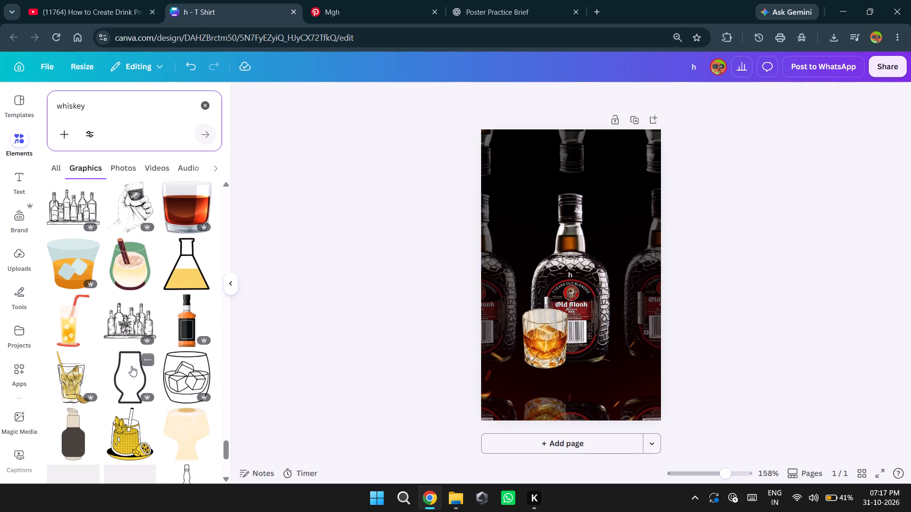
scroll(131, 366, down, 4)
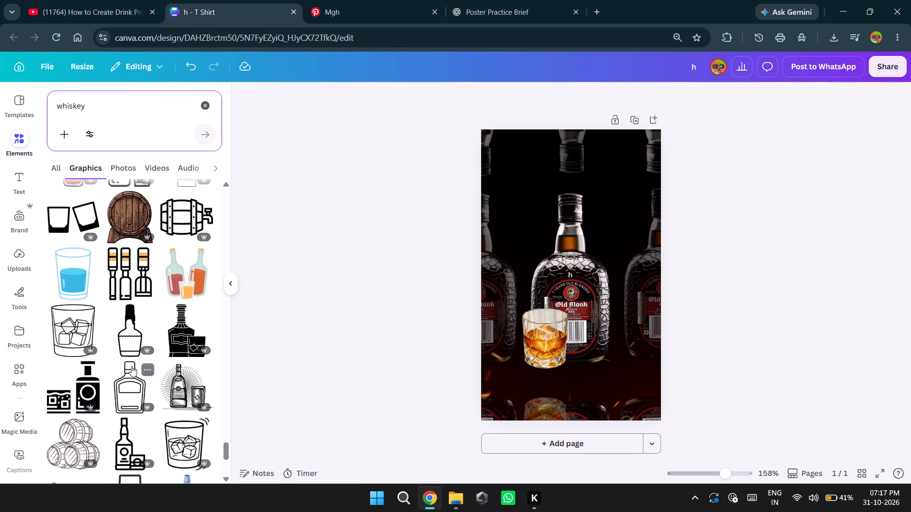
scroll(131, 366, down, 5)
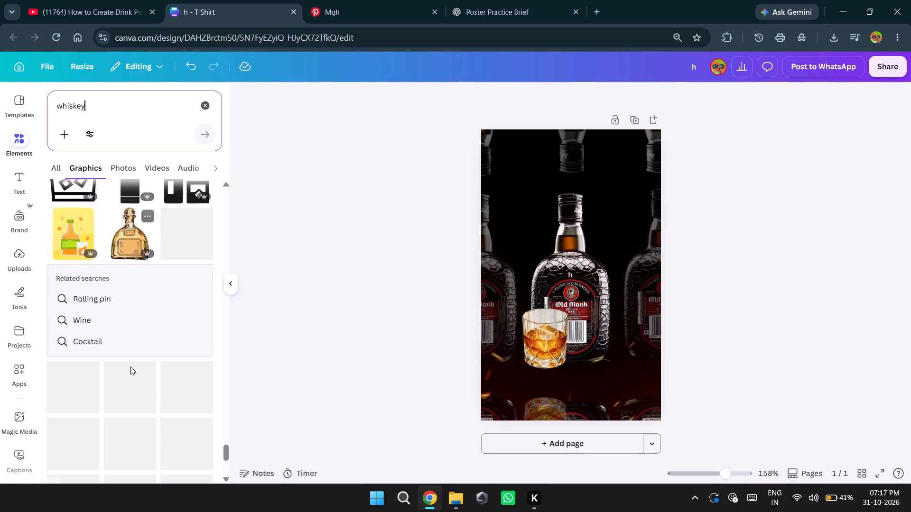
scroll(130, 366, down, 1)
scroll(130, 366, up, 1)
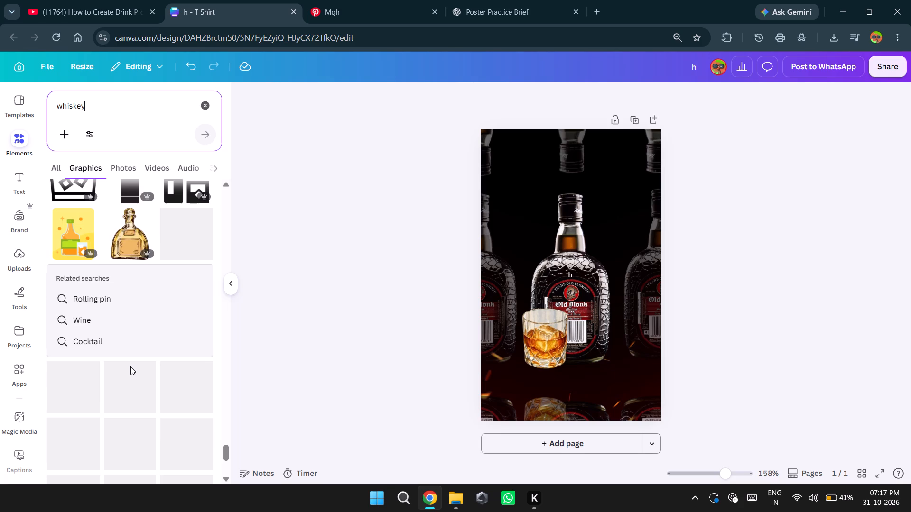
scroll(130, 366, down, 2)
scroll(130, 367, up, 3)
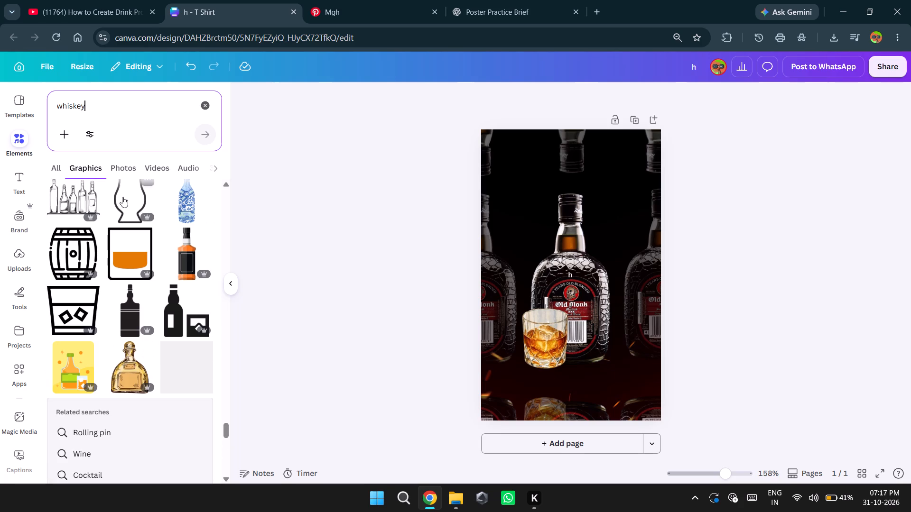
Refine the graphics search to whiskey water.
key(space)
text(watw)
key(BackSpace)
text(er)
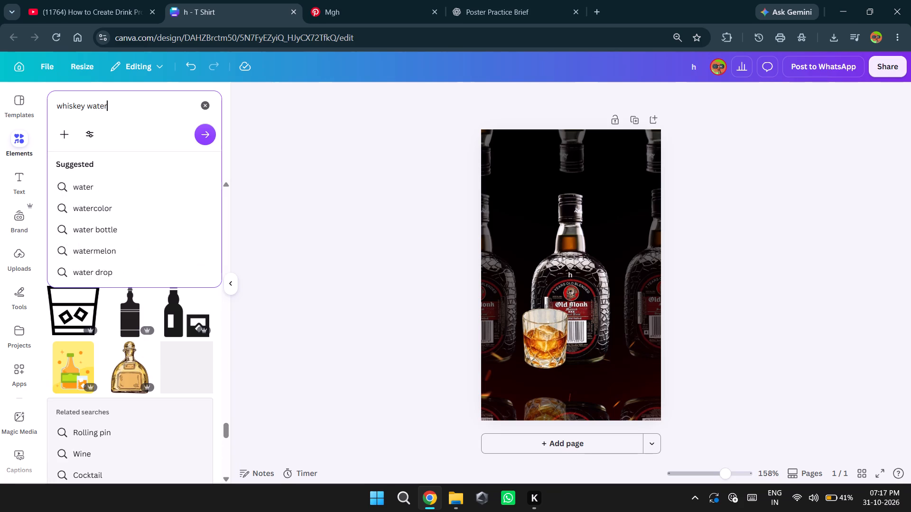
key(Return)
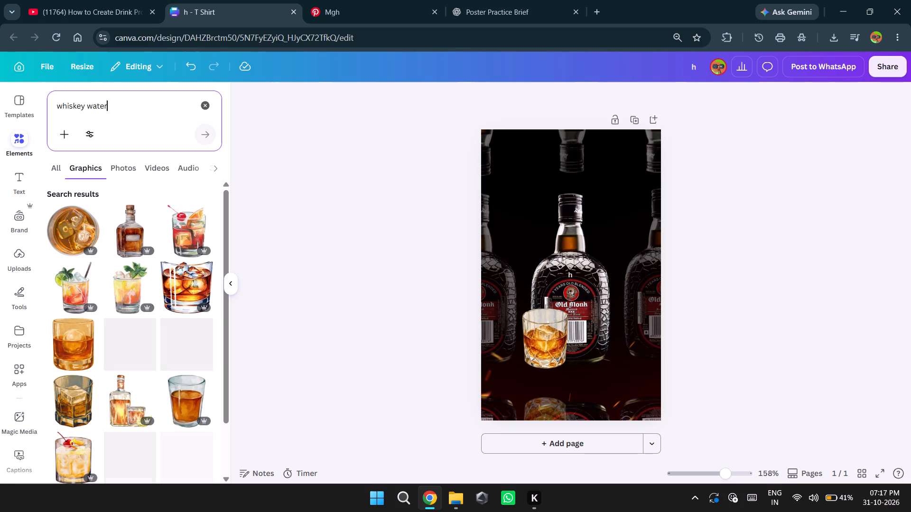
Replace the search term with water and search the graphics again.
key(BackSpace)
key(BackSpace)
key(BackSpace)
key(BackSpace)
key(BackSpace)
key(BackSpace)
key(BackSpace)
key(BackSpace)
key(BackSpace)
key(BackSpace)
key(BackSpace)
key(BackSpace)
key(BackSpace)
key(BackSpace)
key(BackSpace)
key(BackSpace)
key(BackSpace)
key(BackSpace)
key(BackSpace)
key(BackSpace)
key(BackSpace)
key(BackSpace)
key(BackSpace)
key(BackSpace)
key(BackSpace)
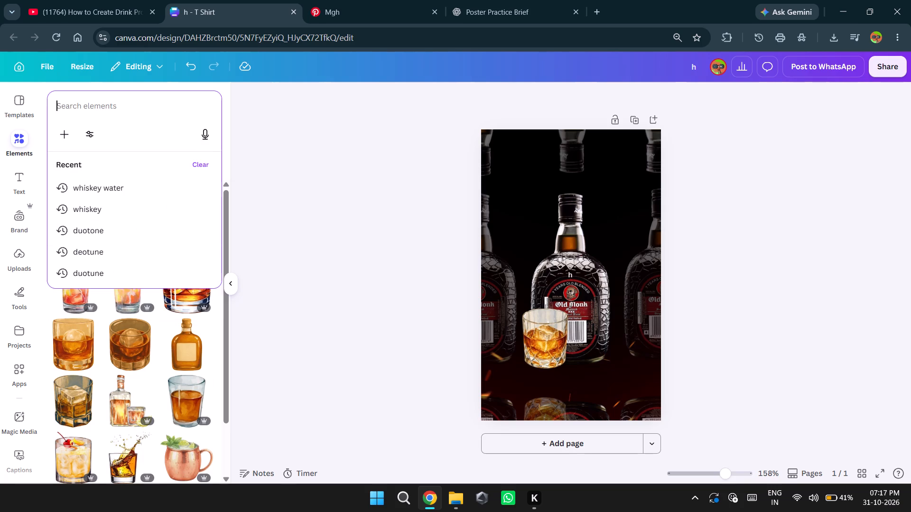
text(water)
key(Return)
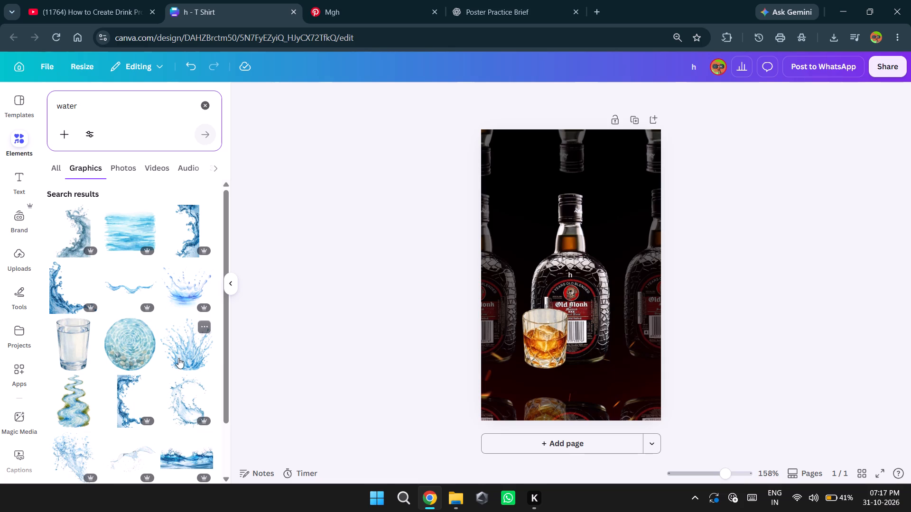
Look through the water graphics and add the blue crown-shaped water splash to the poster.
scroll(190, 391, down, 1)
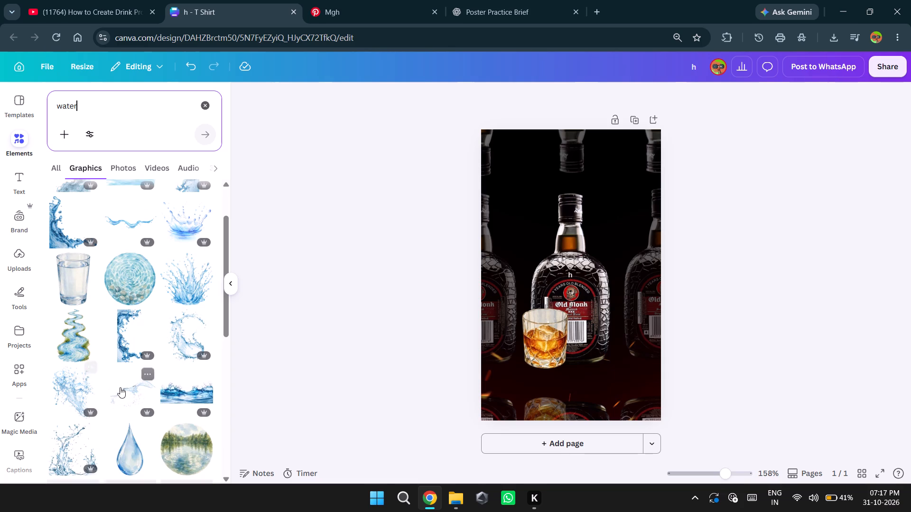
scroll(120, 387, down, 1)
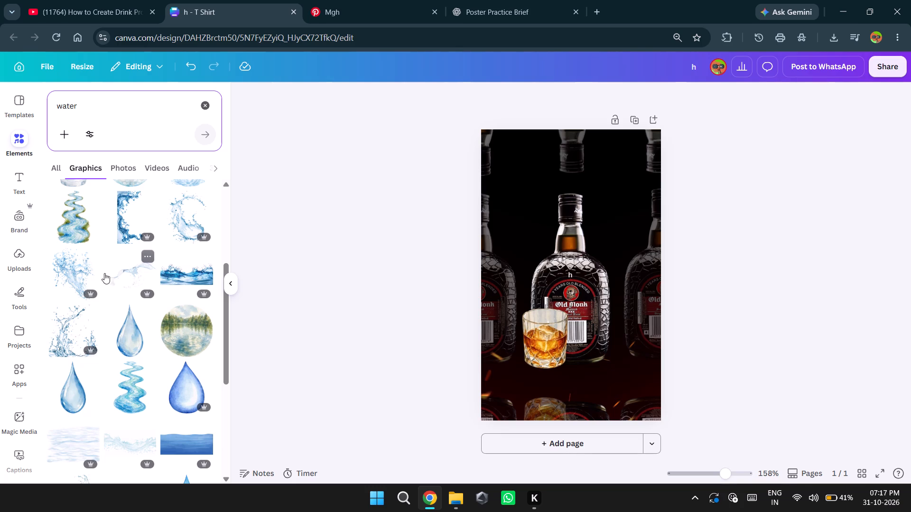
scroll(121, 273, up, 3)
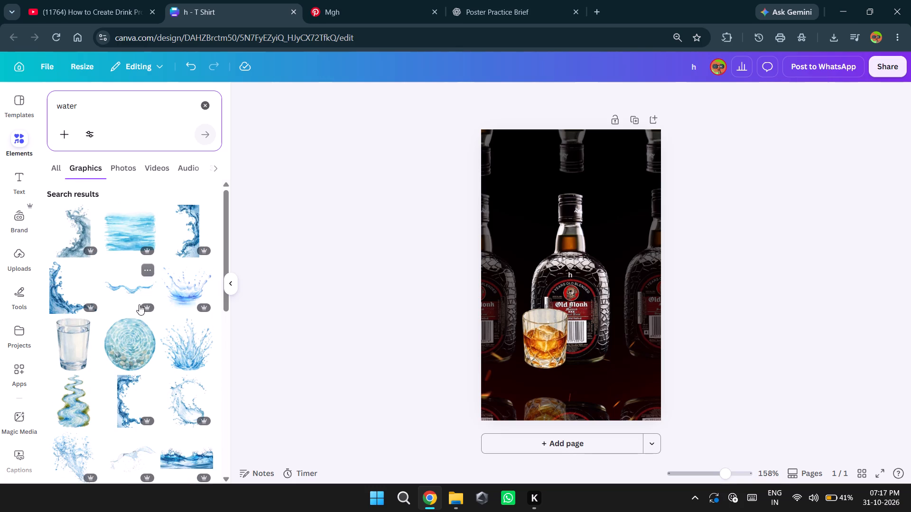
double_click(183, 293)
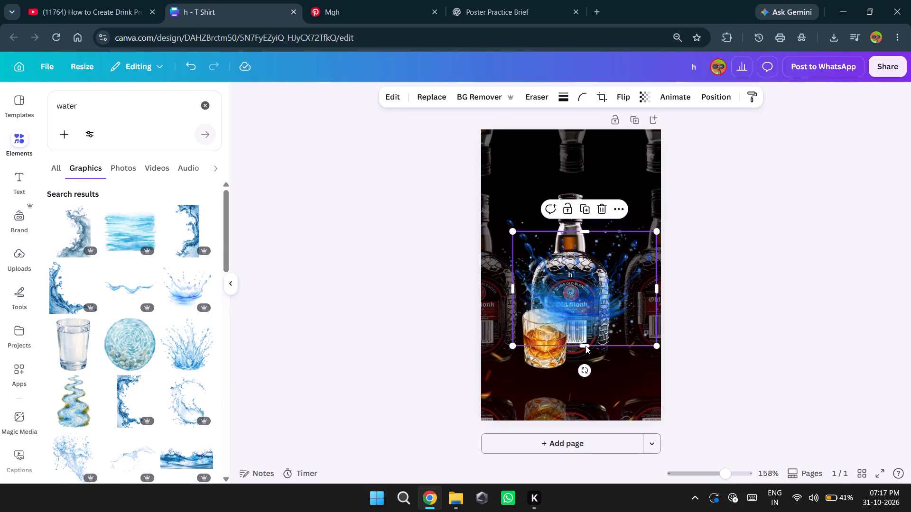
Shrink one copy of the splash over the whisky glass's rim, then delete that copy.
drag(654, 346, 559, 331)
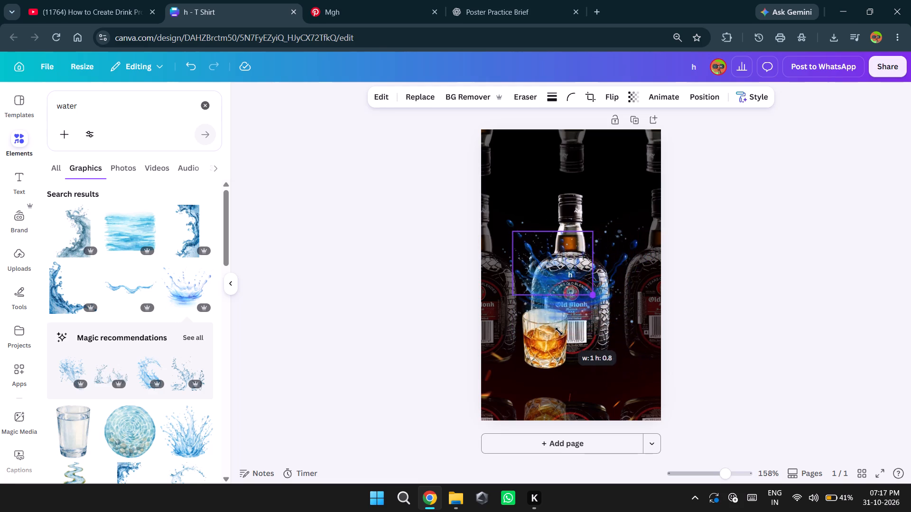
drag(559, 331, 555, 331)
drag(552, 265, 542, 305)
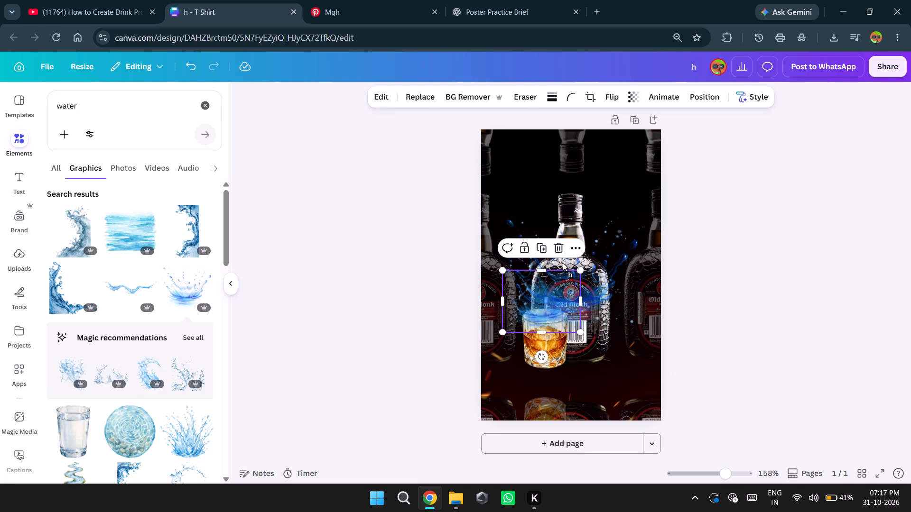
click(556, 246)
Shrink the remaining blue water splash to about half its width.
click(574, 278)
drag(644, 334, 605, 314)
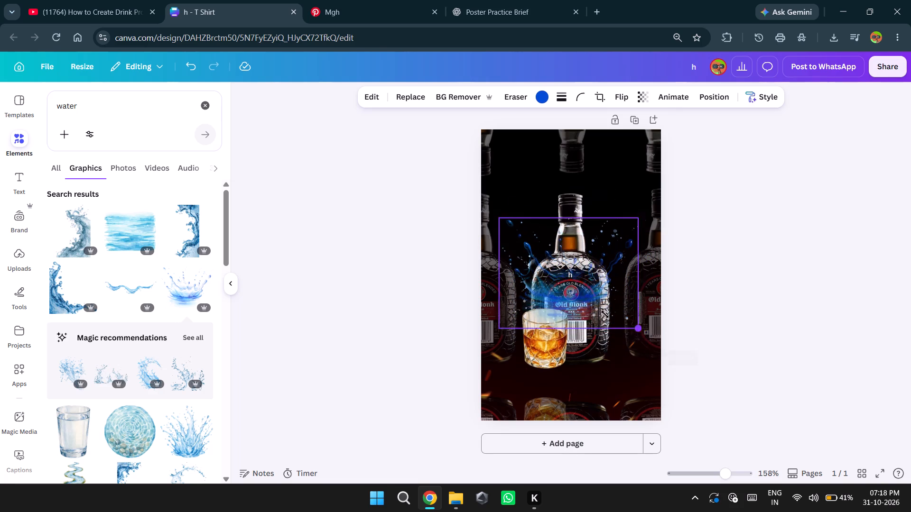
drag(605, 314, 553, 305)
Move the shrunken blue splash down from beside the bottle's neck onto the whisky glass's rim.
click(552, 305)
click(539, 255)
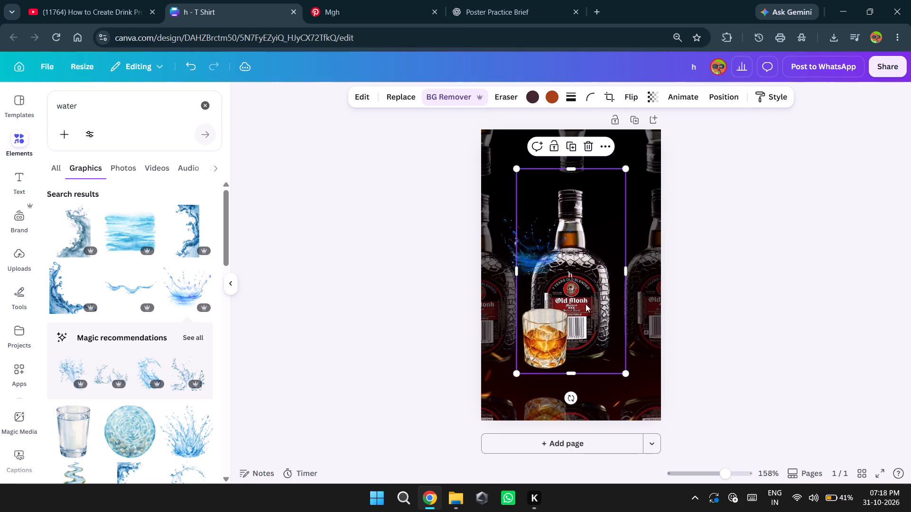
click(586, 304)
click(568, 242)
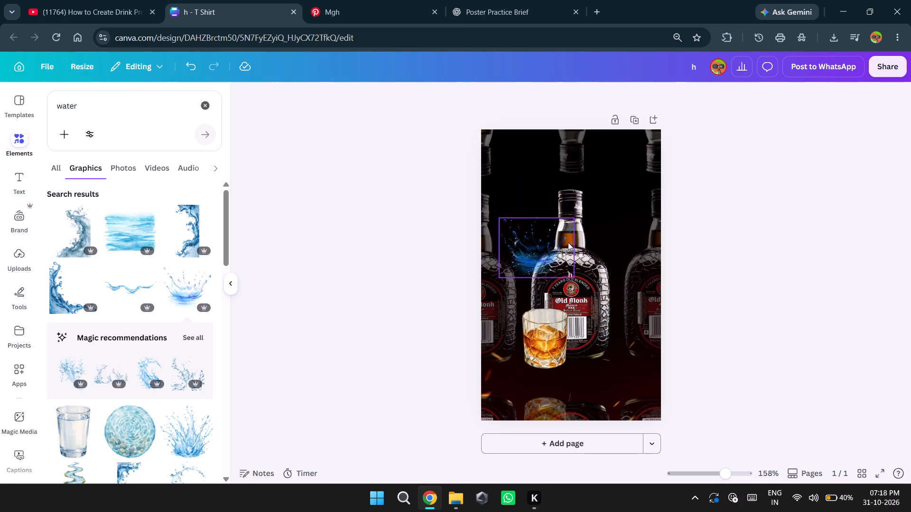
click(589, 249)
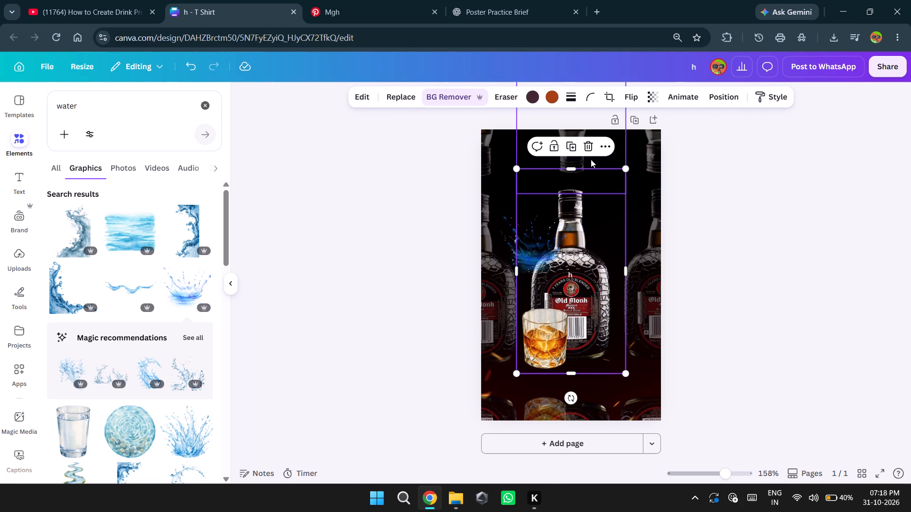
click(539, 259)
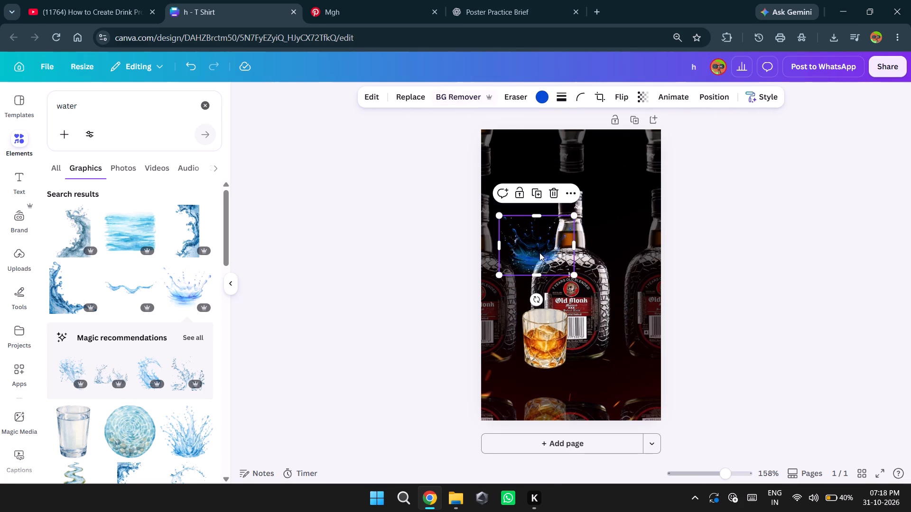
drag(539, 253, 547, 310)
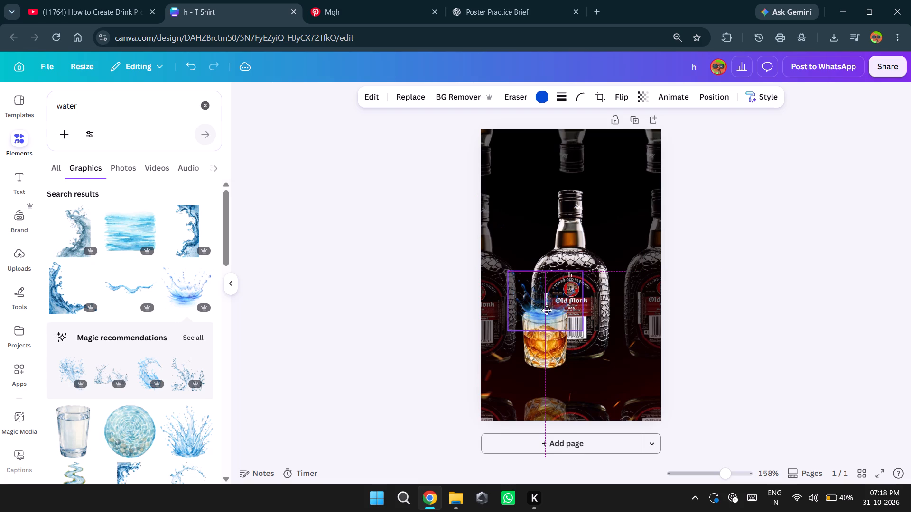
drag(547, 310, 549, 311)
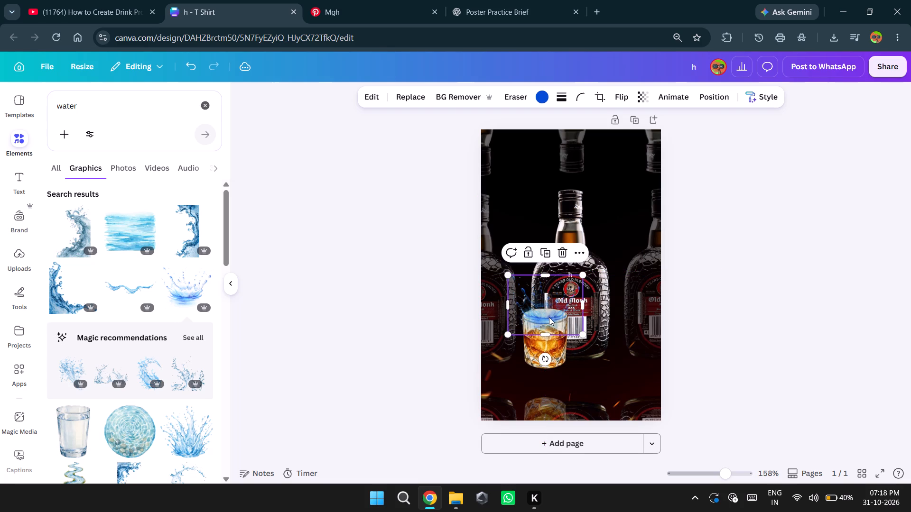
drag(549, 316, 549, 311)
click(549, 311)
right_click(549, 311)
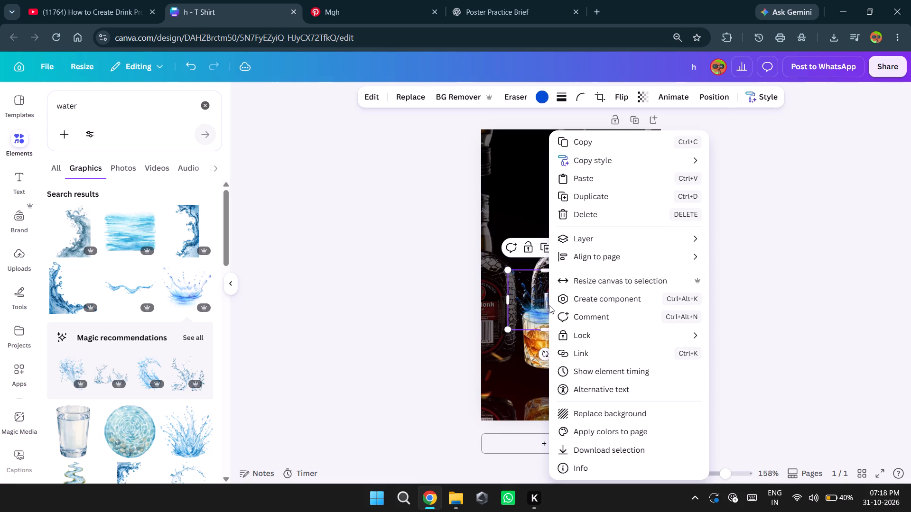
click(536, 305)
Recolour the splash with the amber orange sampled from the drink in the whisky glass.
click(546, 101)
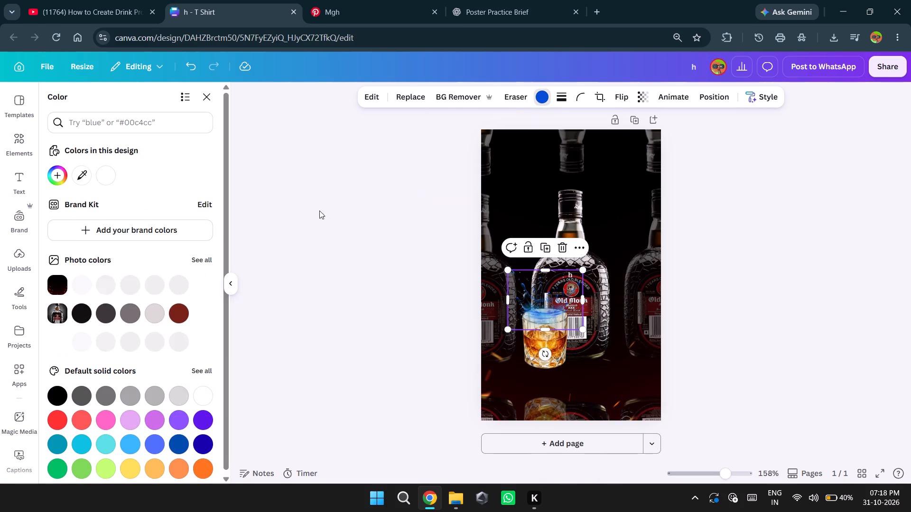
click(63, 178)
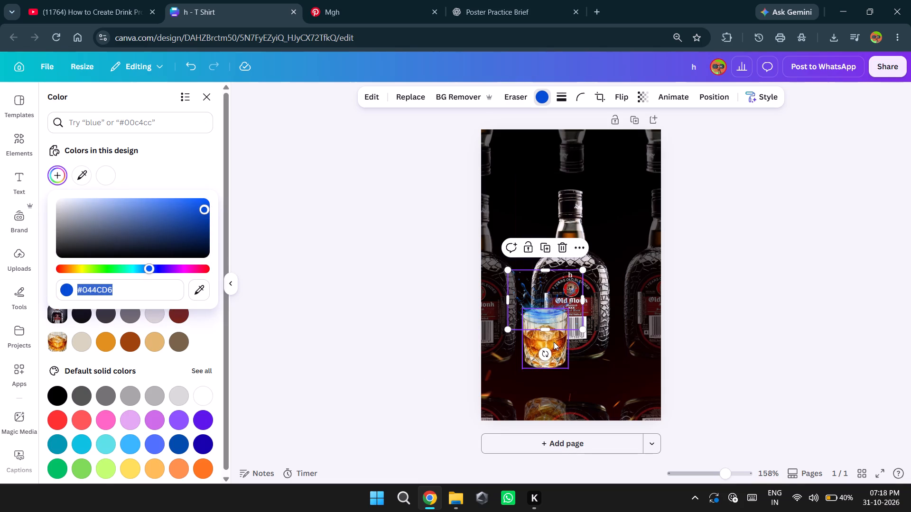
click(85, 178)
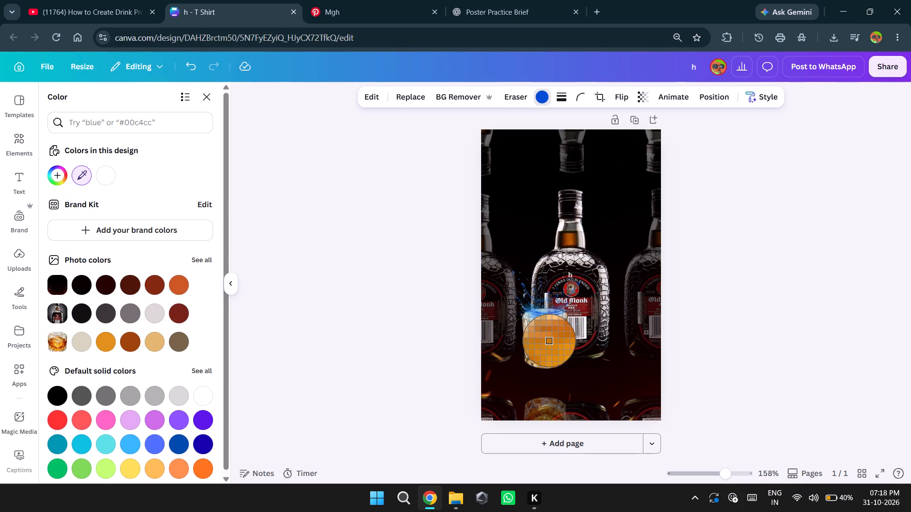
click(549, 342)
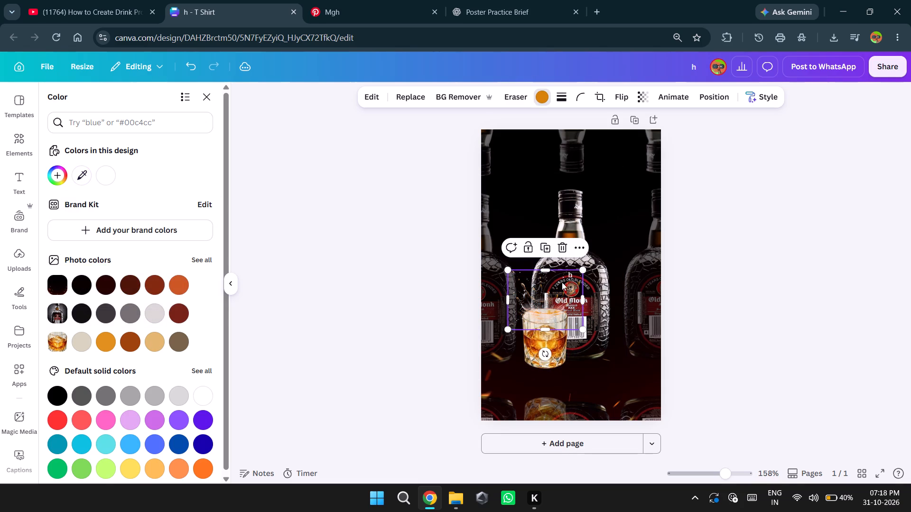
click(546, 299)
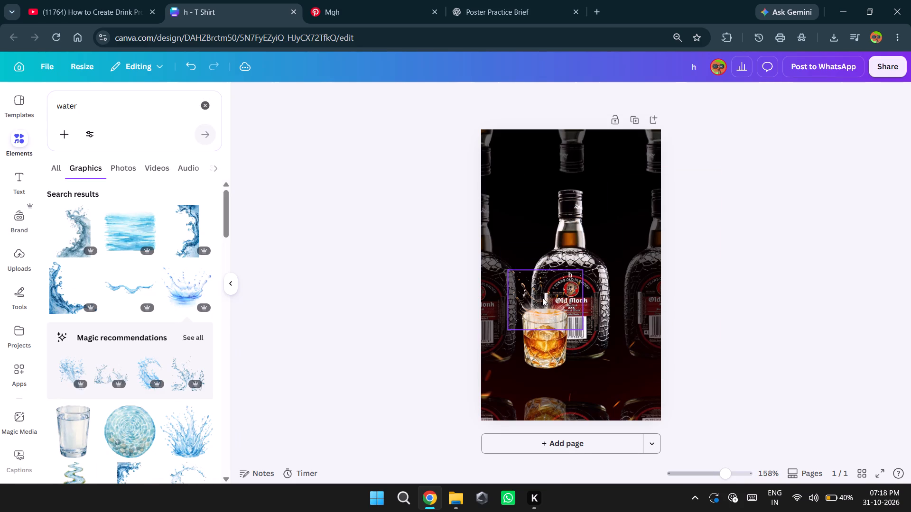
Try several rust and orange colour swatches on the splash and settle on the light yellow-orange default solid colour.
click(539, 296)
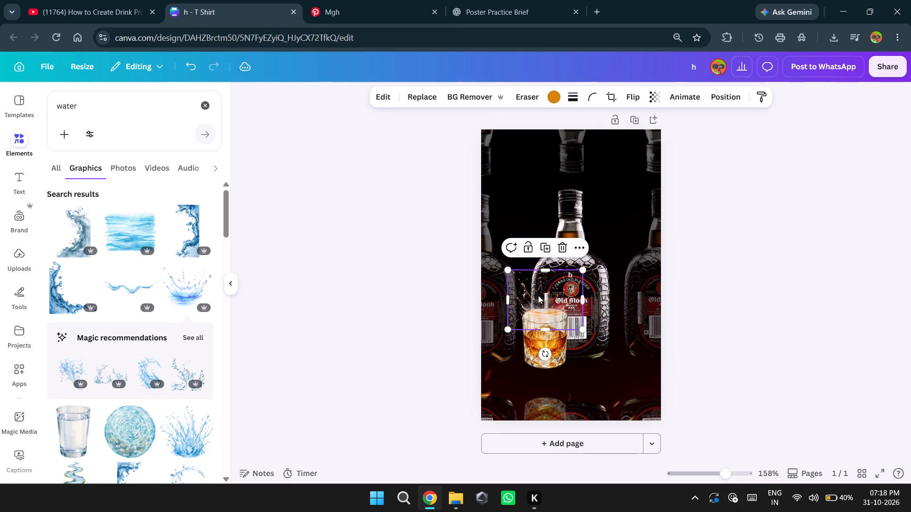
click(548, 100)
click(146, 281)
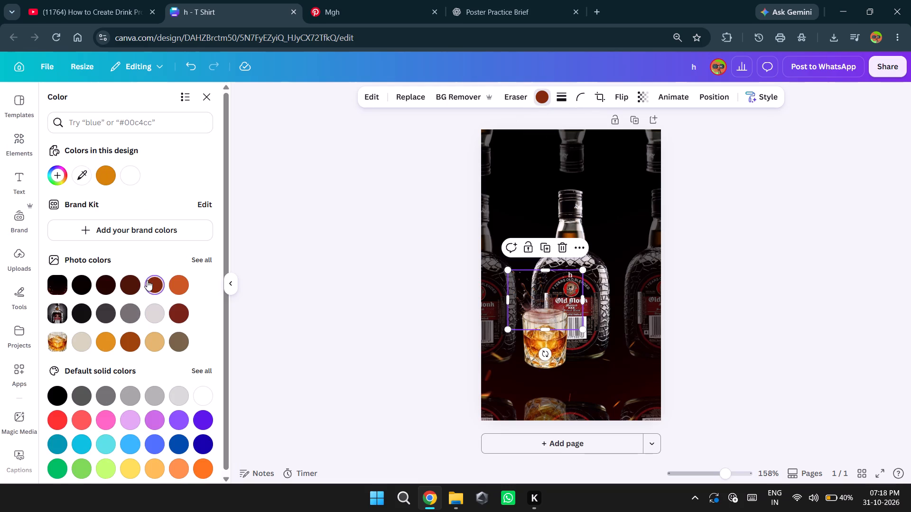
click(179, 283)
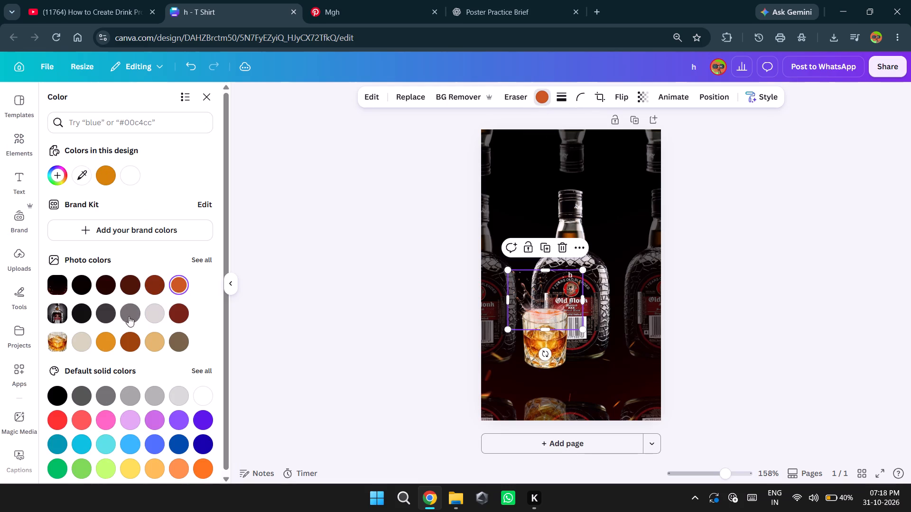
click(104, 339)
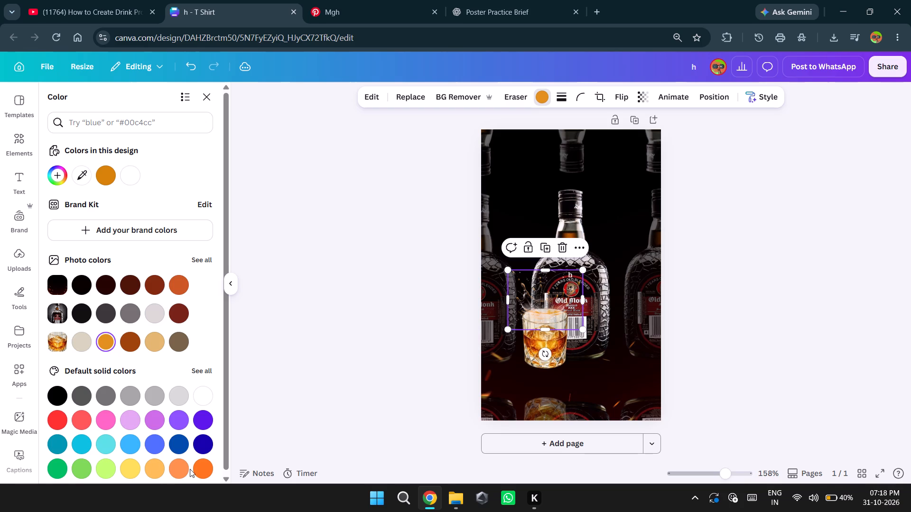
click(202, 467)
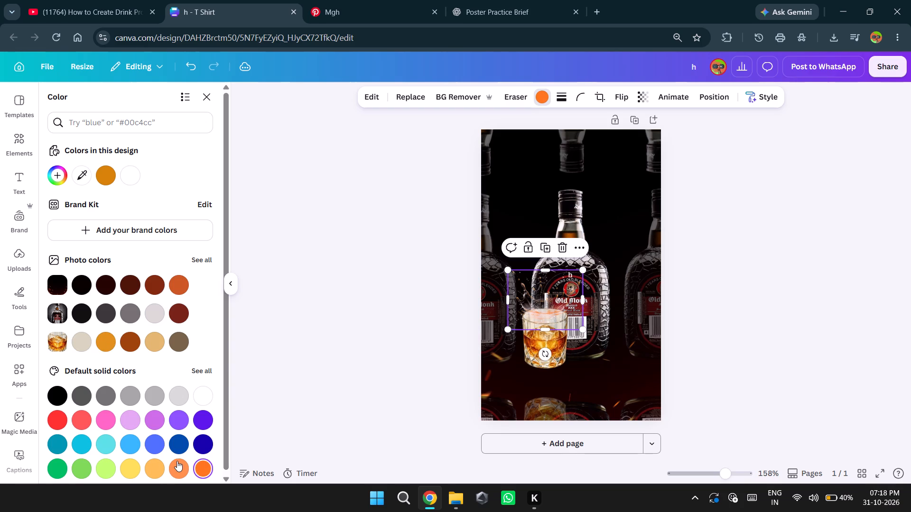
click(179, 466)
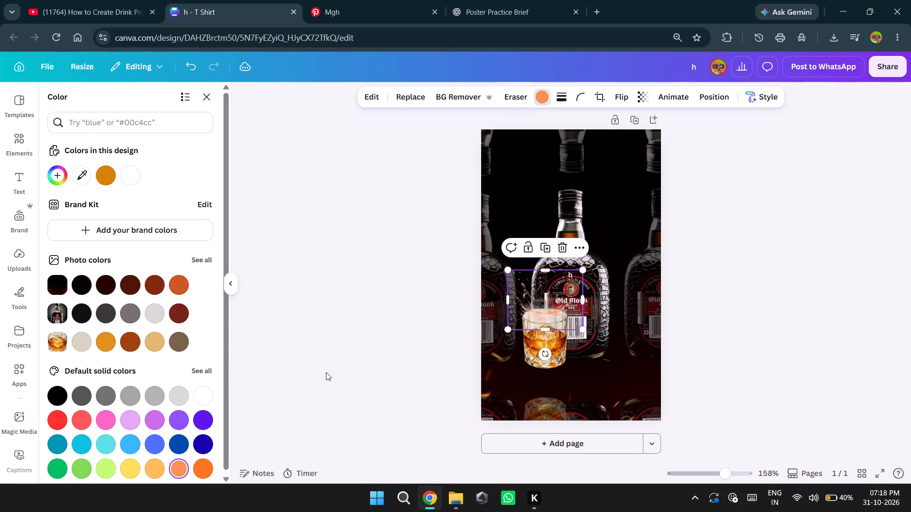
scroll(183, 398, down, 2)
click(154, 463)
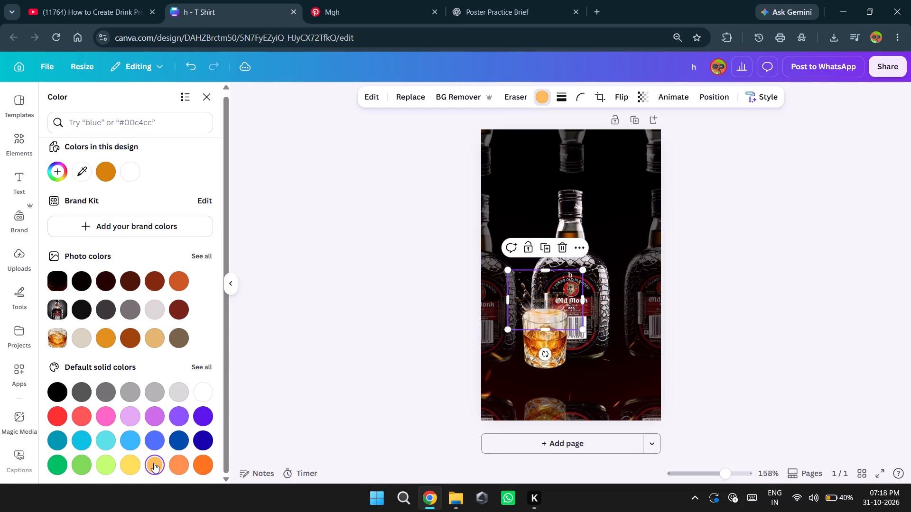
click(707, 338)
click(703, 315)
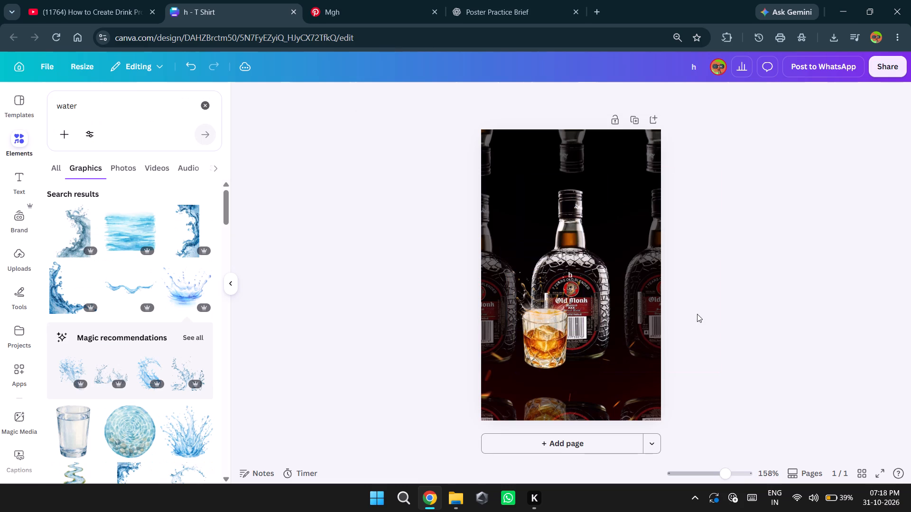
Nudge the light orange splash slightly lower so it sits inside the whisky glass's rim.
drag(541, 310, 540, 315)
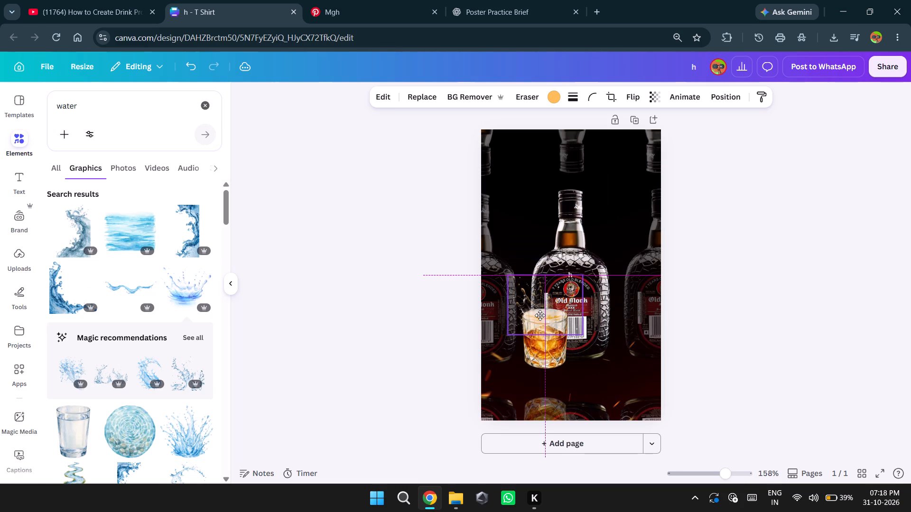
drag(540, 315, 541, 316)
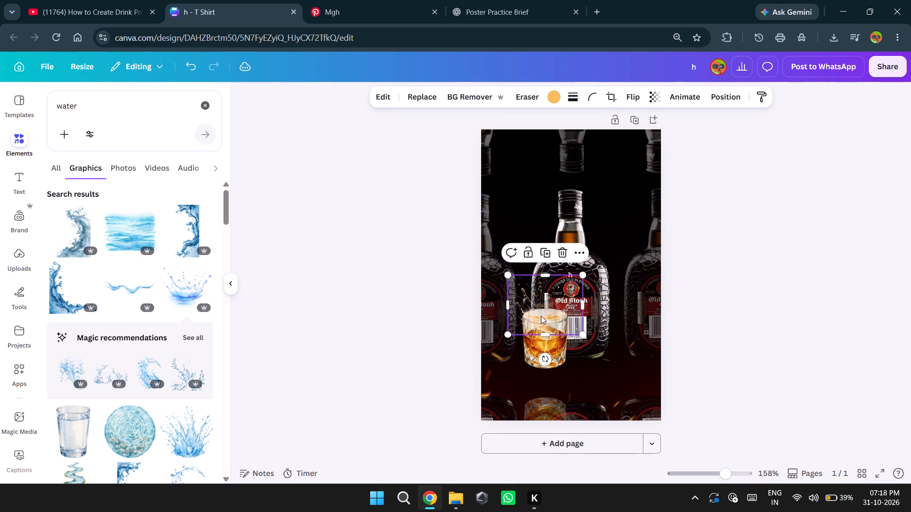
click(781, 303)
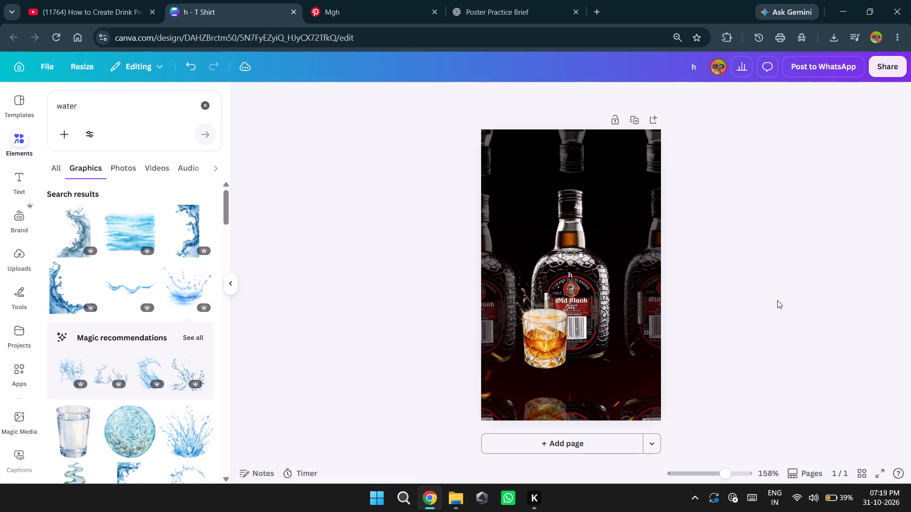
click(548, 310)
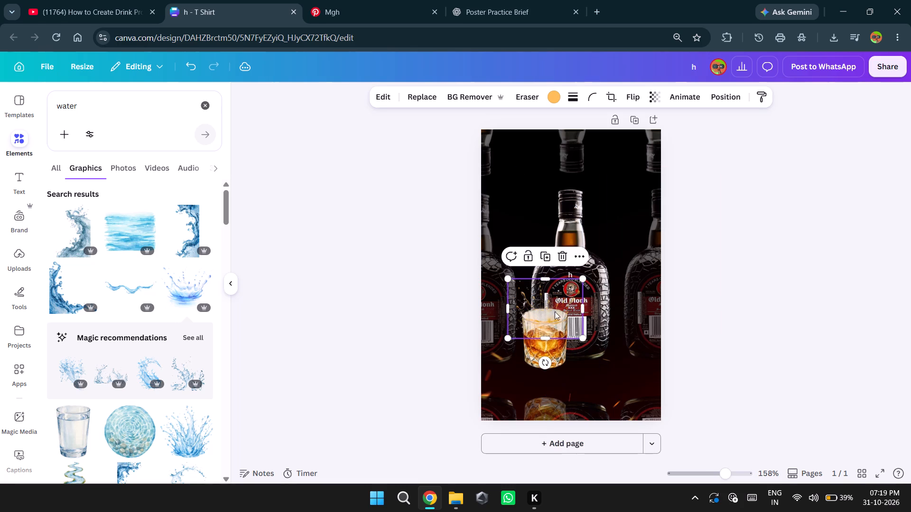
click(779, 310)
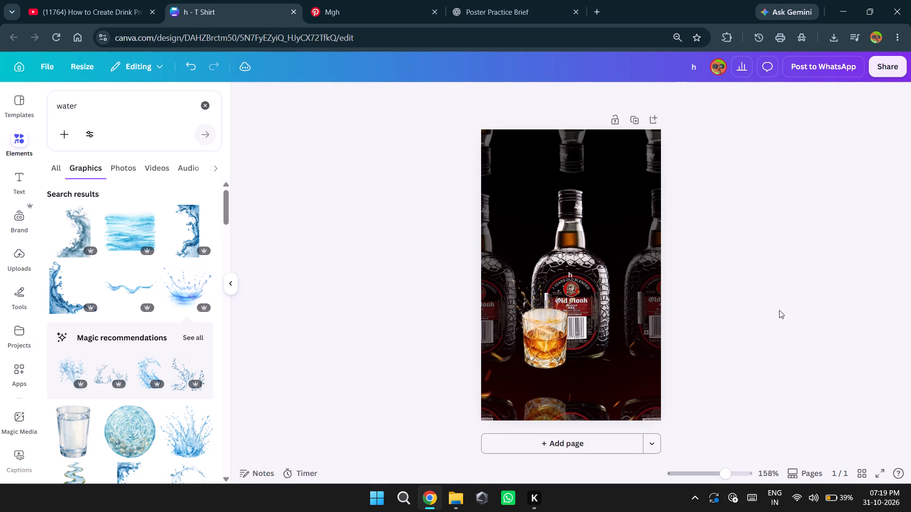
click(540, 302)
click(332, 331)
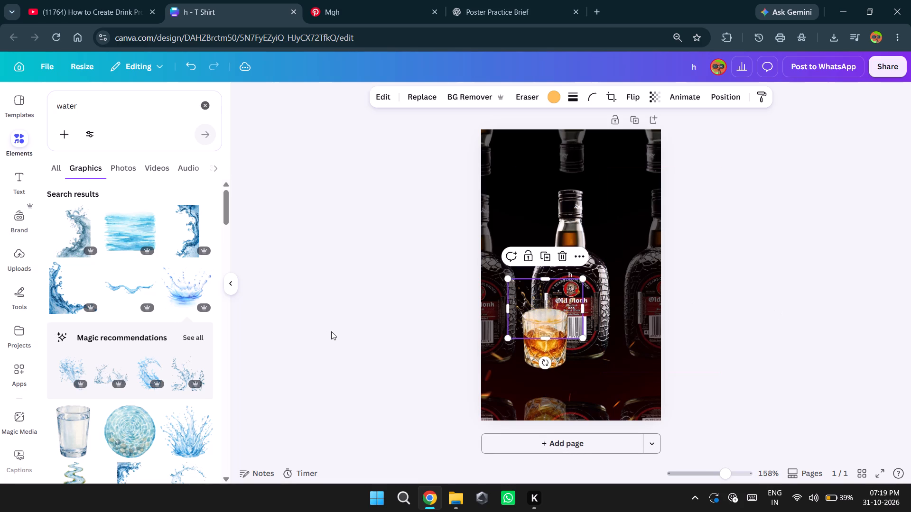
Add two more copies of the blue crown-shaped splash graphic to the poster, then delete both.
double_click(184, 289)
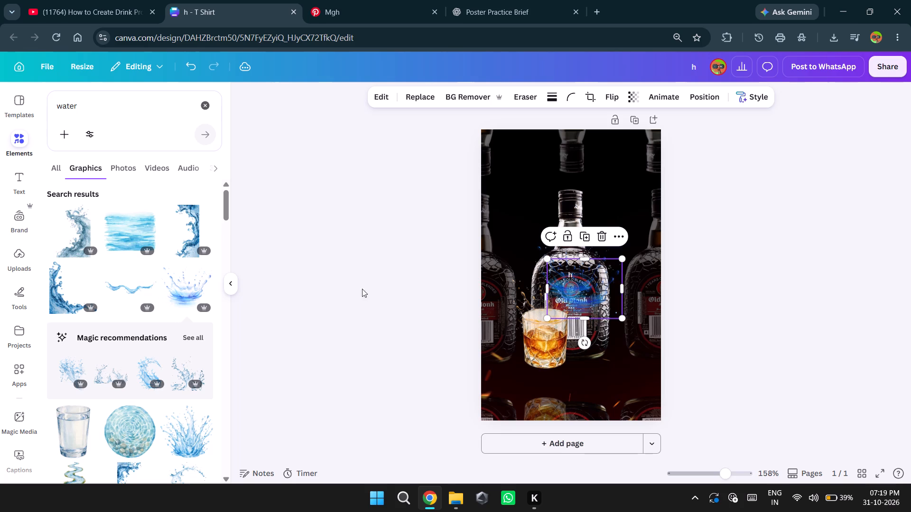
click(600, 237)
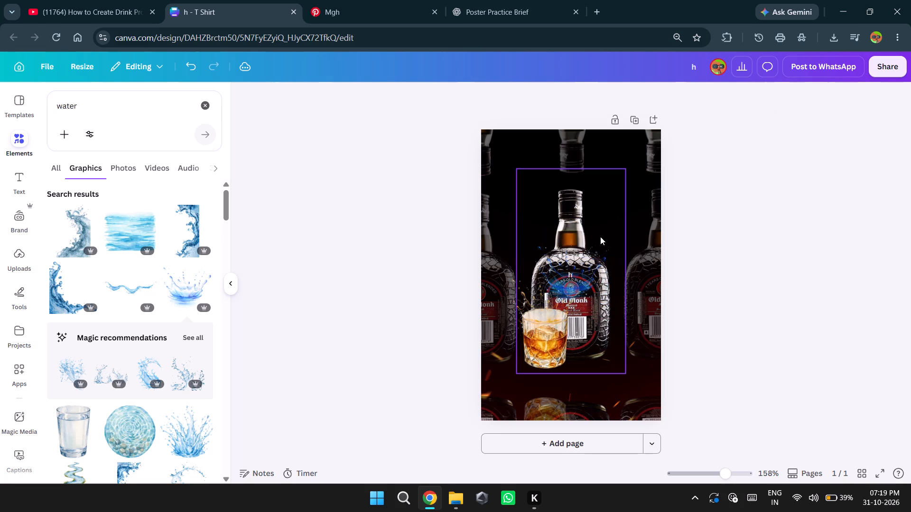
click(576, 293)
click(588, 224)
Duplicate the light orange splash twice and align one copy over the original at the whisky glass's rim.
click(547, 318)
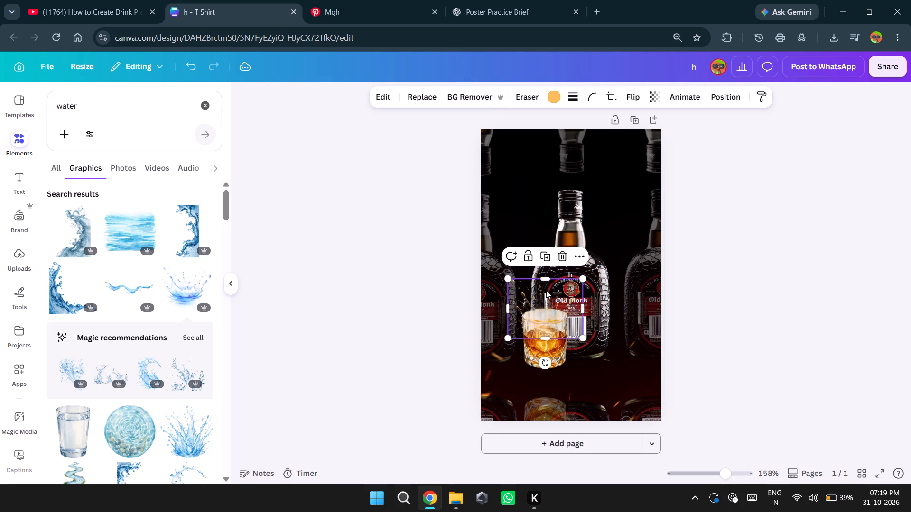
click(544, 256)
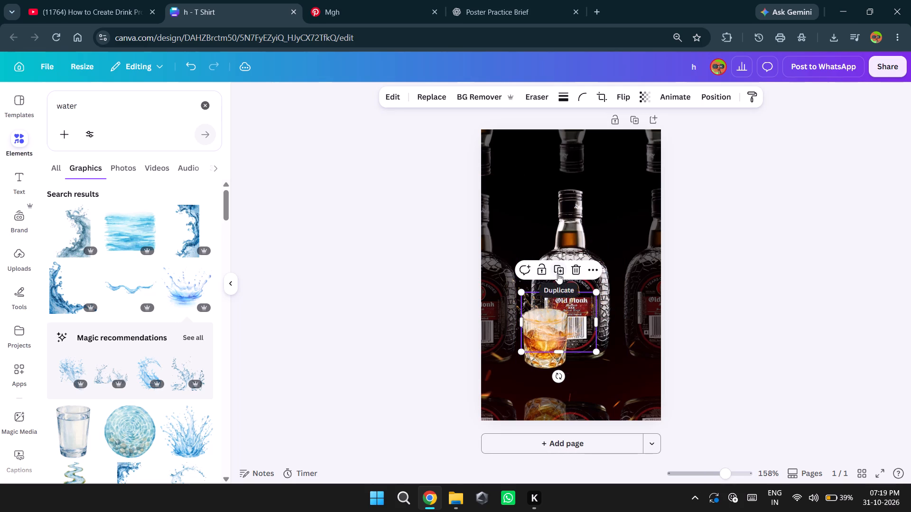
click(558, 274)
drag(566, 346, 541, 315)
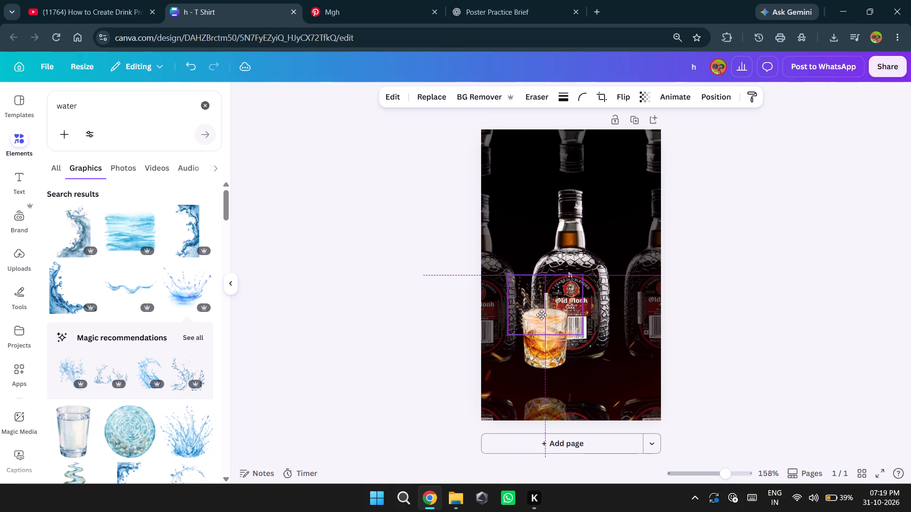
drag(541, 315, 541, 317)
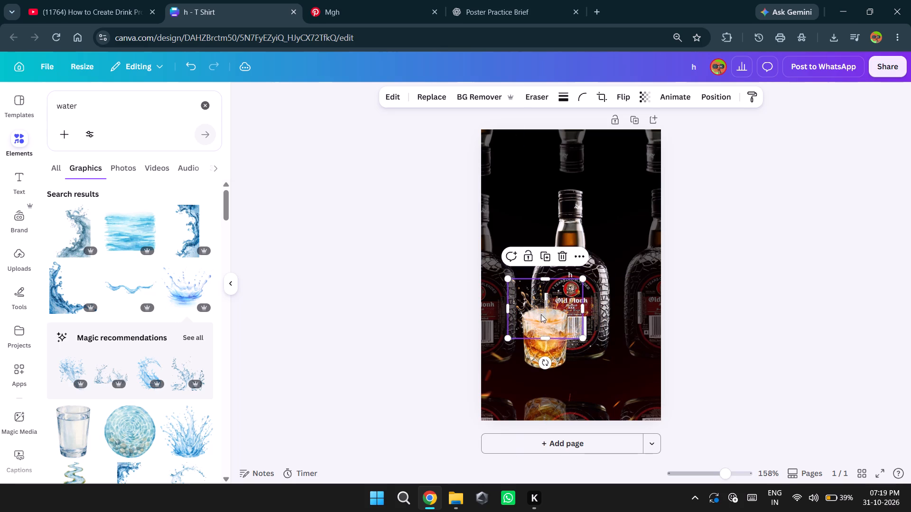
click(558, 334)
click(557, 330)
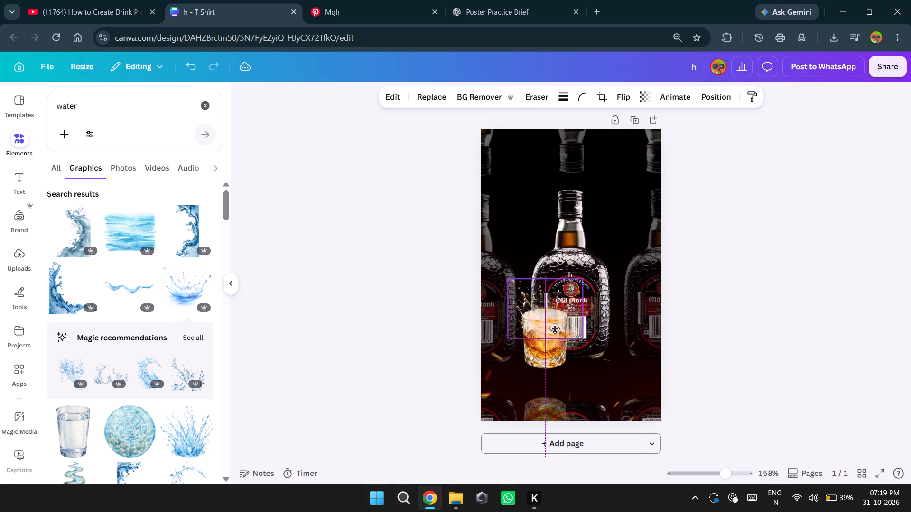
click(758, 308)
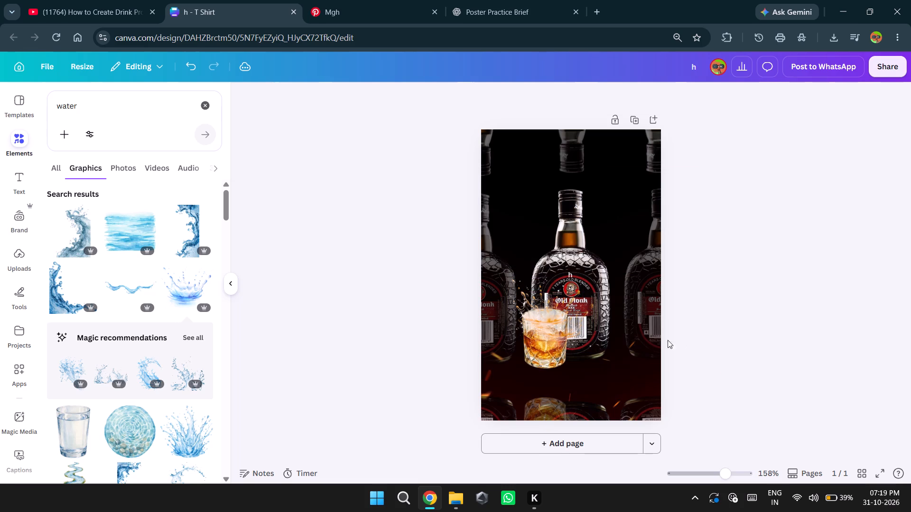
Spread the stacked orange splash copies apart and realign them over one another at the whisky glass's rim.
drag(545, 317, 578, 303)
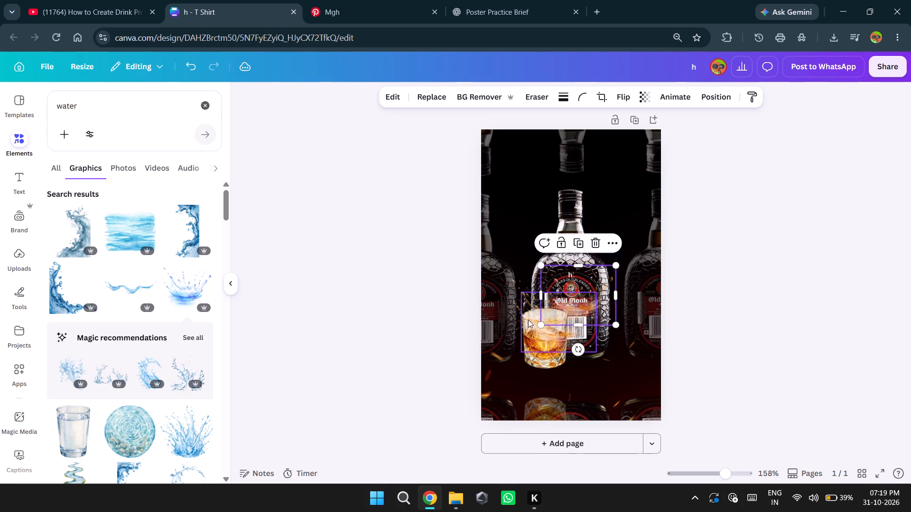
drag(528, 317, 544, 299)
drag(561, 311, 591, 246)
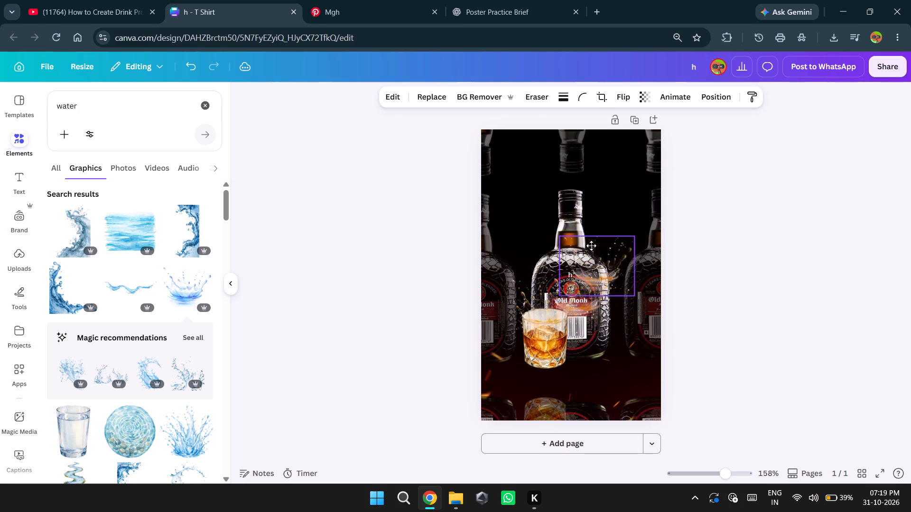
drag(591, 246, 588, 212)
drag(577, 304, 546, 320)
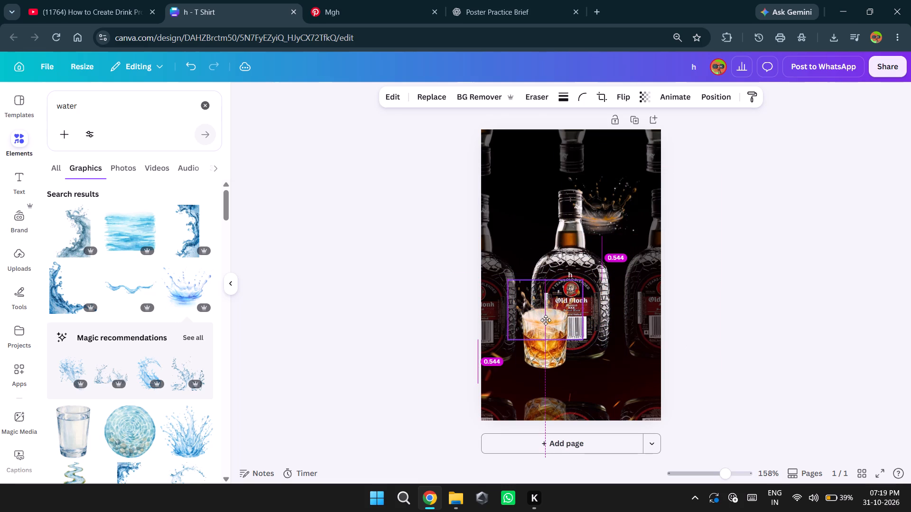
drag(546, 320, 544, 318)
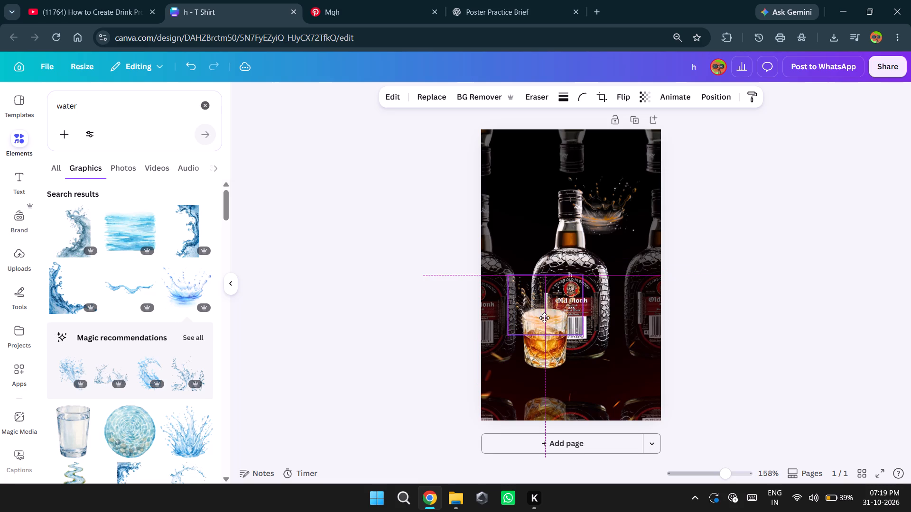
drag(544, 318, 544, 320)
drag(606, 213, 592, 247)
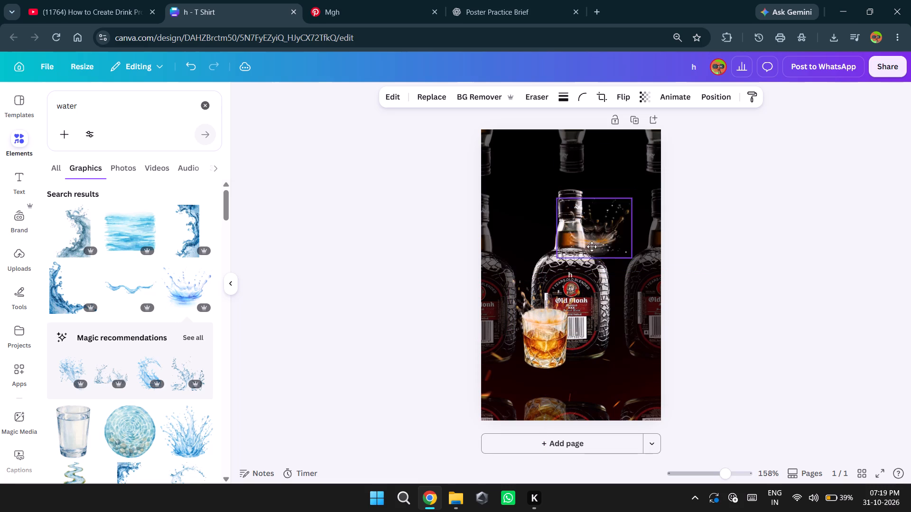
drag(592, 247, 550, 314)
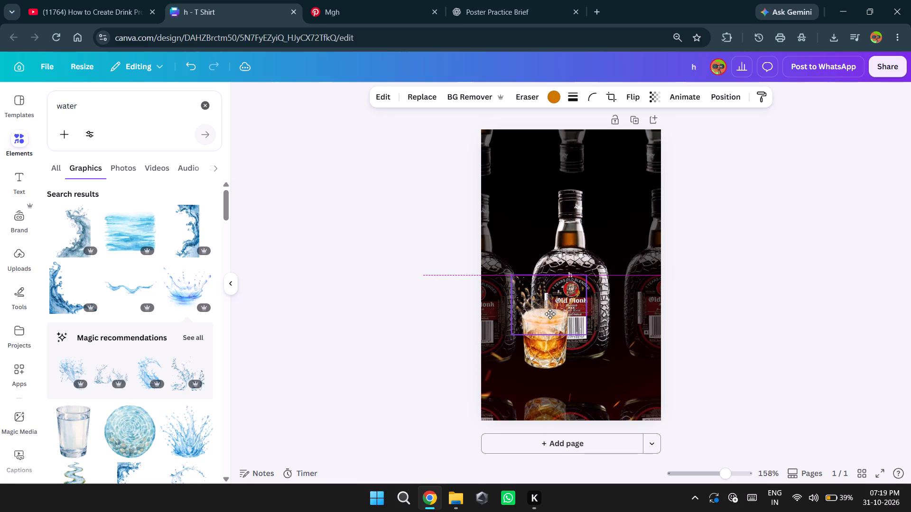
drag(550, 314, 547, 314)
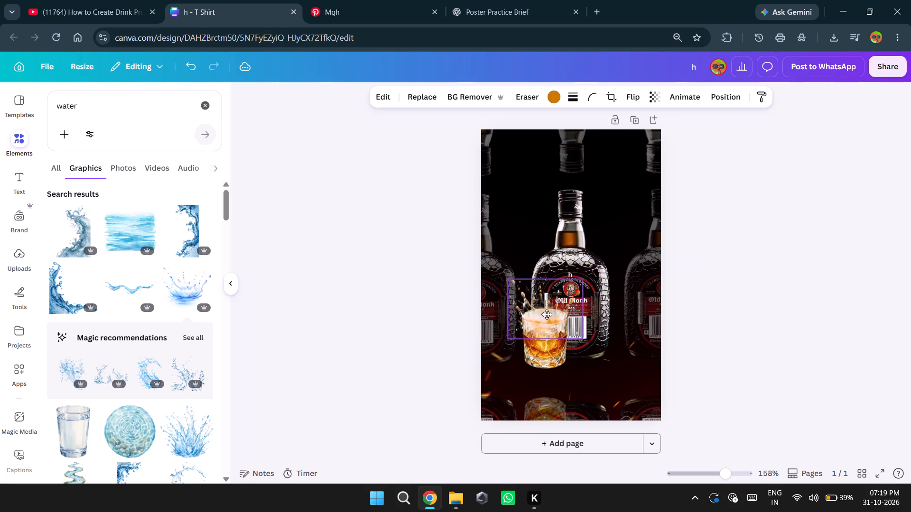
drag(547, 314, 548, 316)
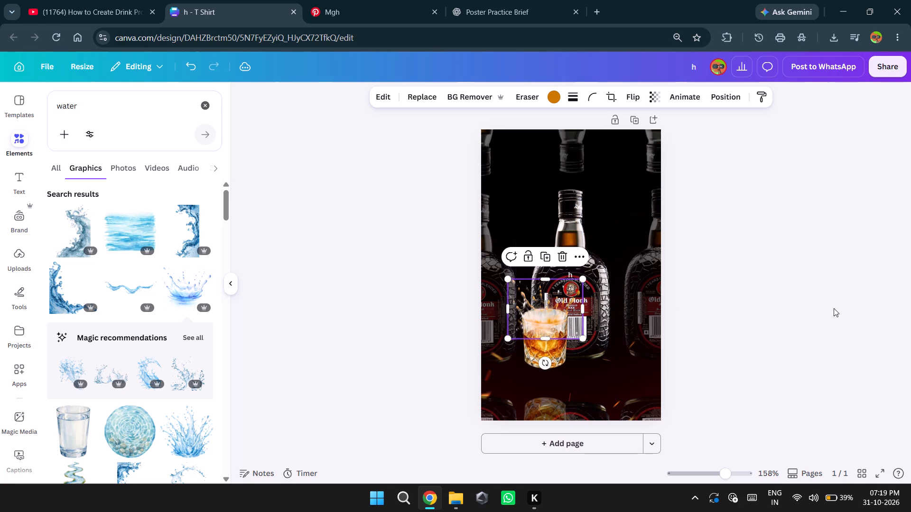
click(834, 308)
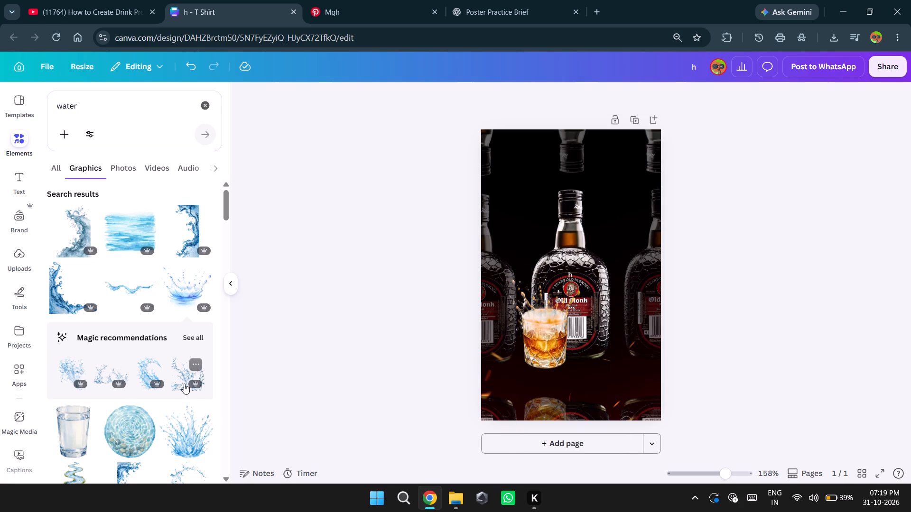
Delete all three orange splash copies from the whisky glass.
scroll(184, 384, down, 1)
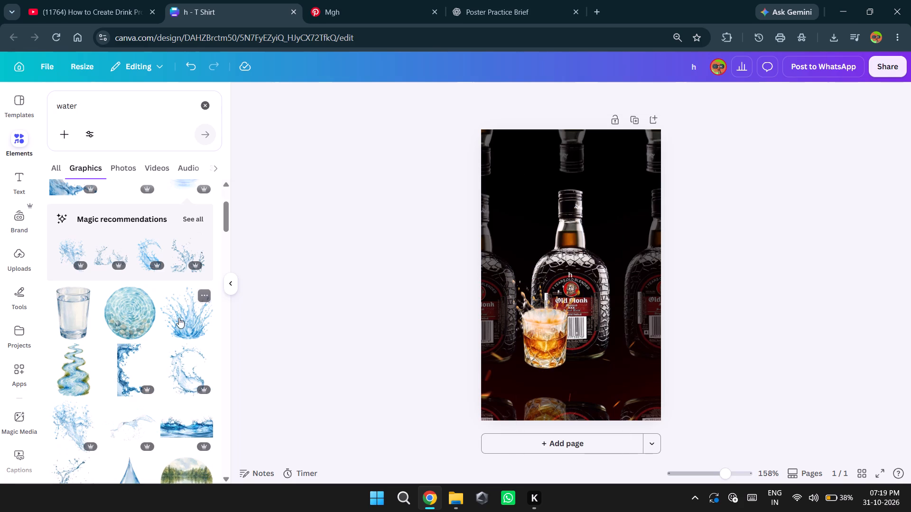
click(559, 313)
click(563, 260)
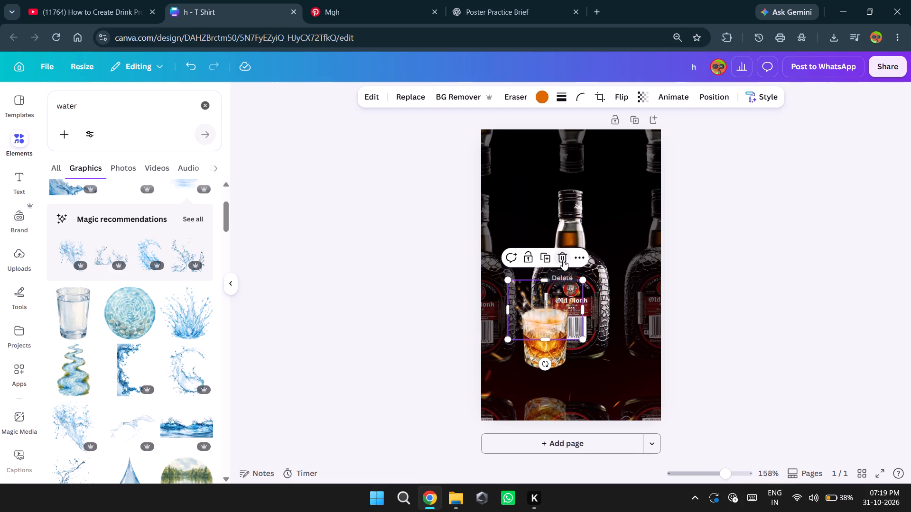
click(543, 314)
click(562, 256)
click(536, 313)
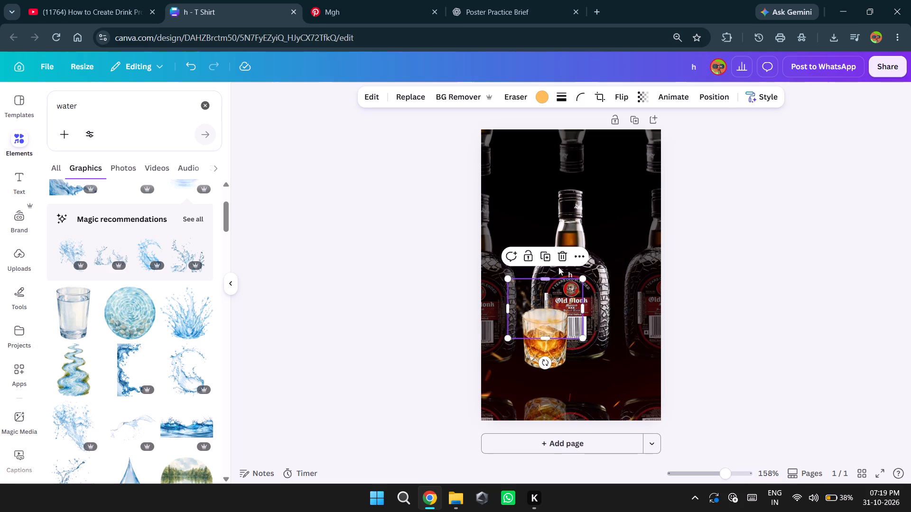
click(564, 258)
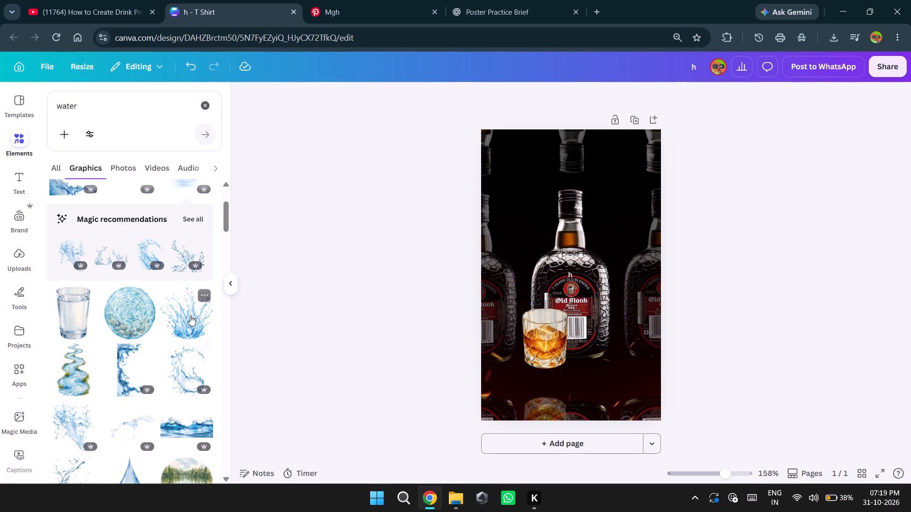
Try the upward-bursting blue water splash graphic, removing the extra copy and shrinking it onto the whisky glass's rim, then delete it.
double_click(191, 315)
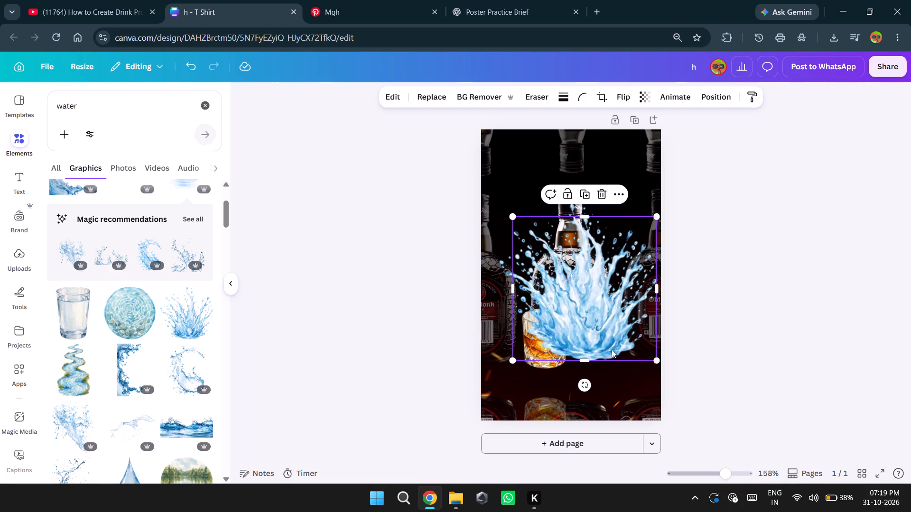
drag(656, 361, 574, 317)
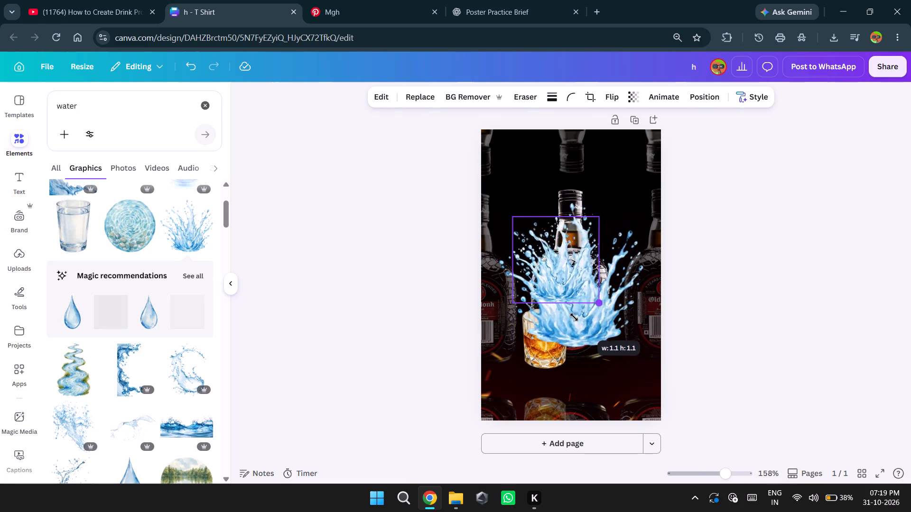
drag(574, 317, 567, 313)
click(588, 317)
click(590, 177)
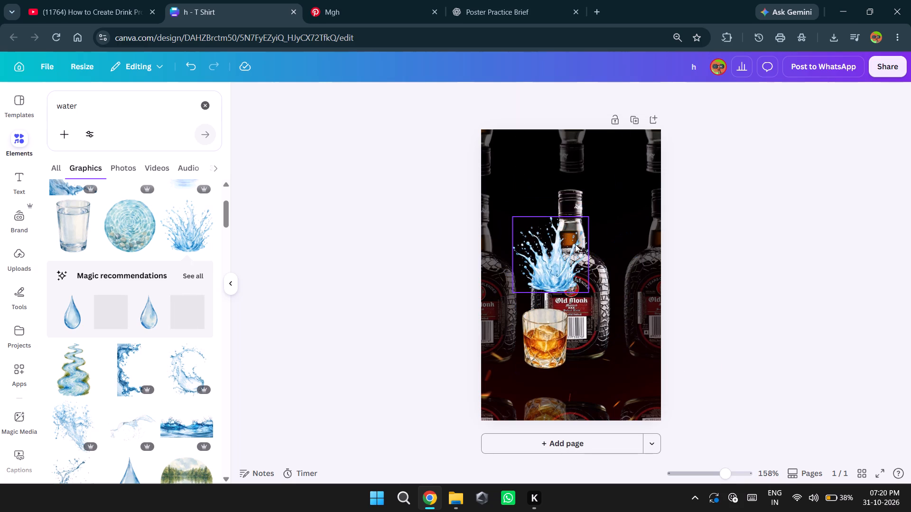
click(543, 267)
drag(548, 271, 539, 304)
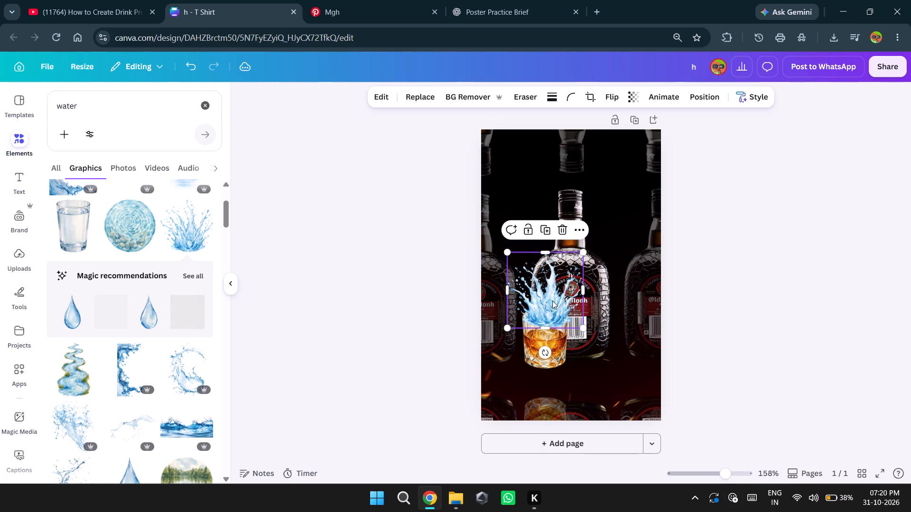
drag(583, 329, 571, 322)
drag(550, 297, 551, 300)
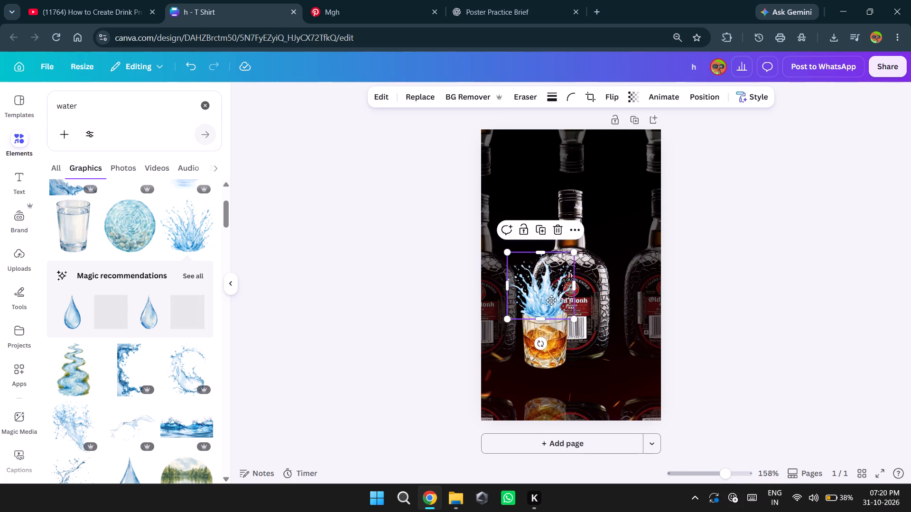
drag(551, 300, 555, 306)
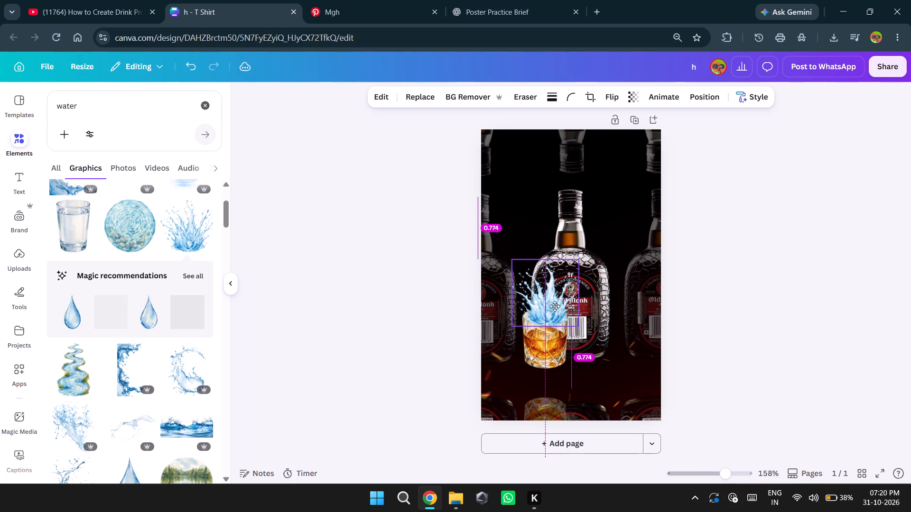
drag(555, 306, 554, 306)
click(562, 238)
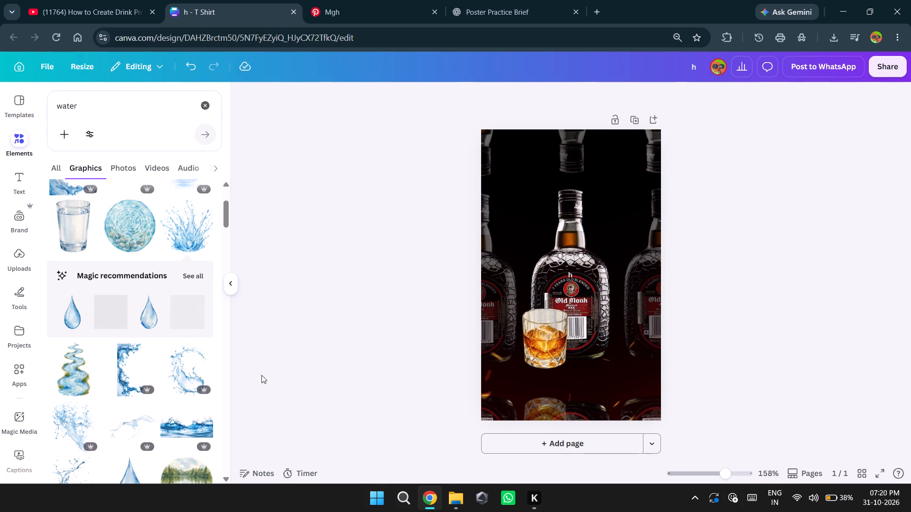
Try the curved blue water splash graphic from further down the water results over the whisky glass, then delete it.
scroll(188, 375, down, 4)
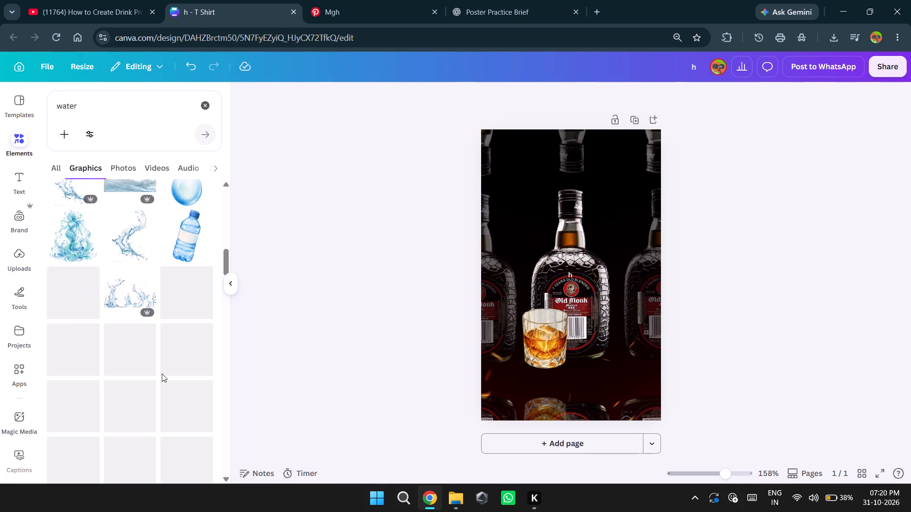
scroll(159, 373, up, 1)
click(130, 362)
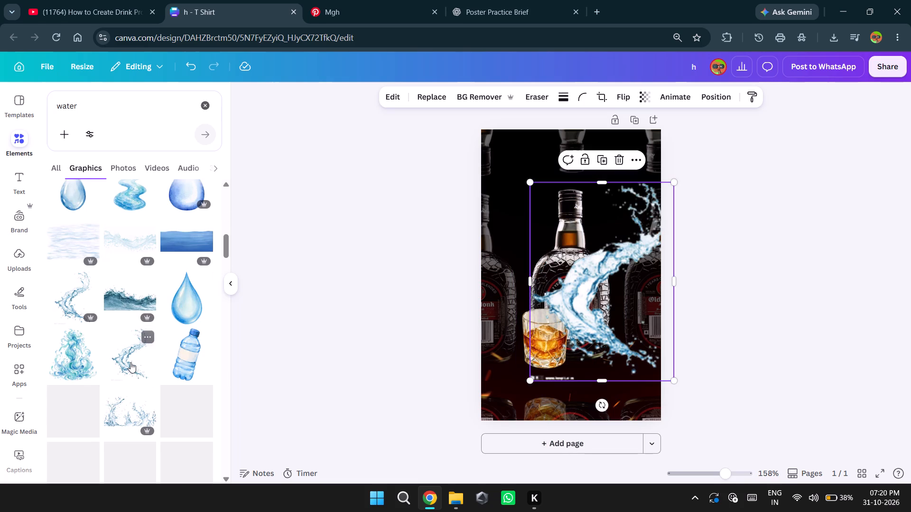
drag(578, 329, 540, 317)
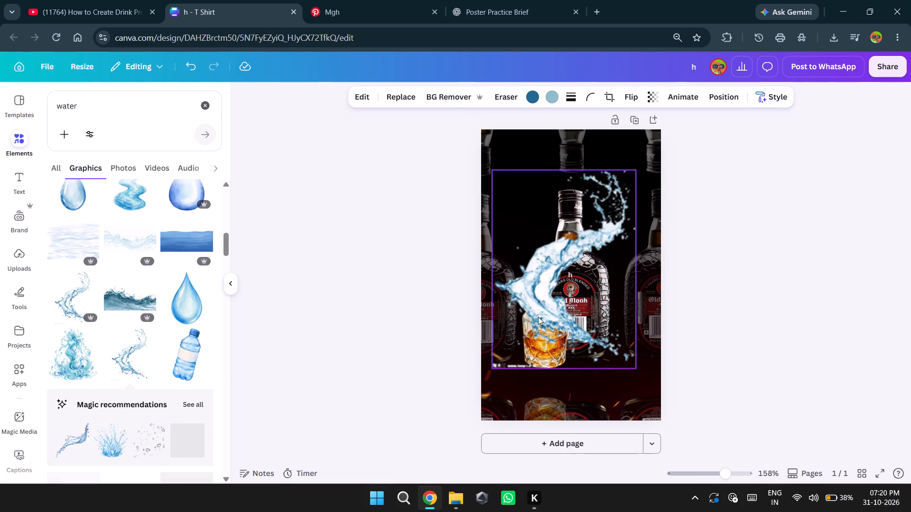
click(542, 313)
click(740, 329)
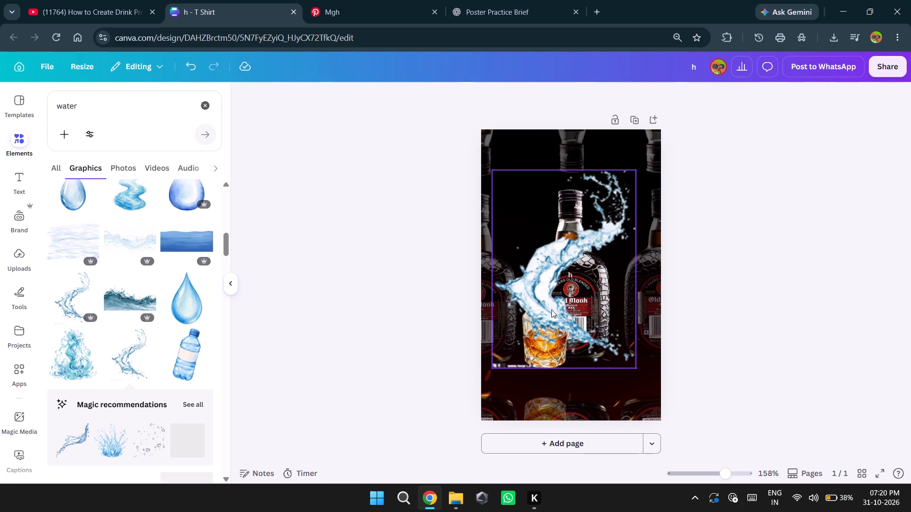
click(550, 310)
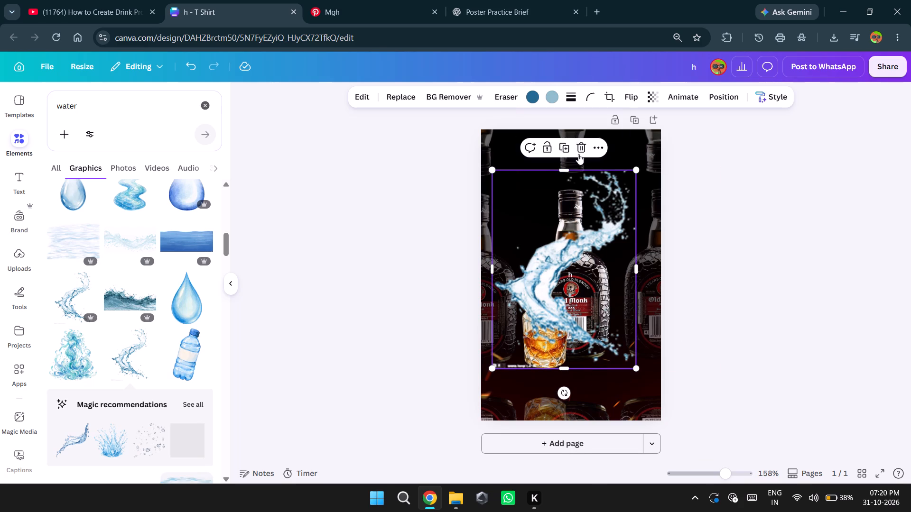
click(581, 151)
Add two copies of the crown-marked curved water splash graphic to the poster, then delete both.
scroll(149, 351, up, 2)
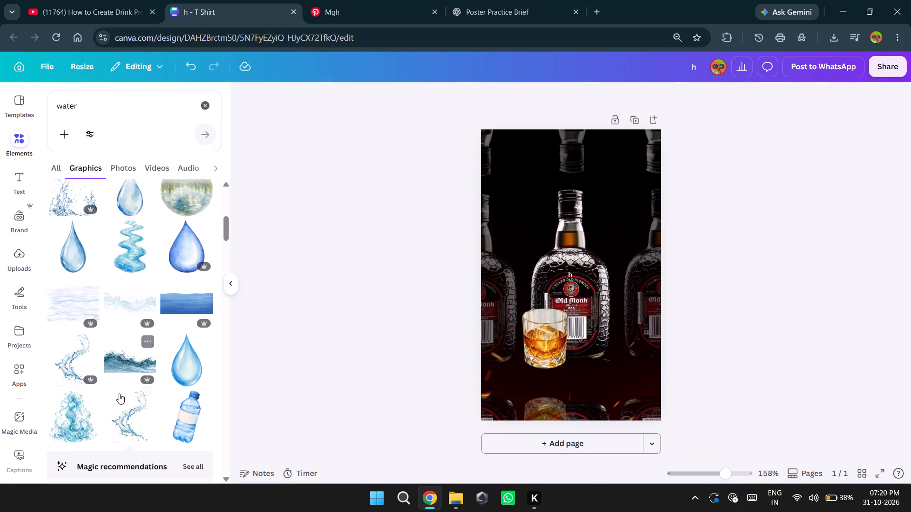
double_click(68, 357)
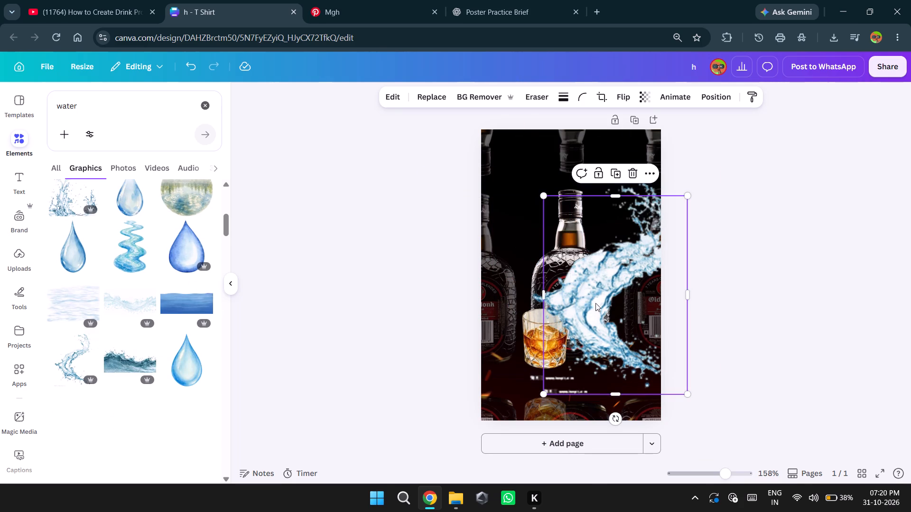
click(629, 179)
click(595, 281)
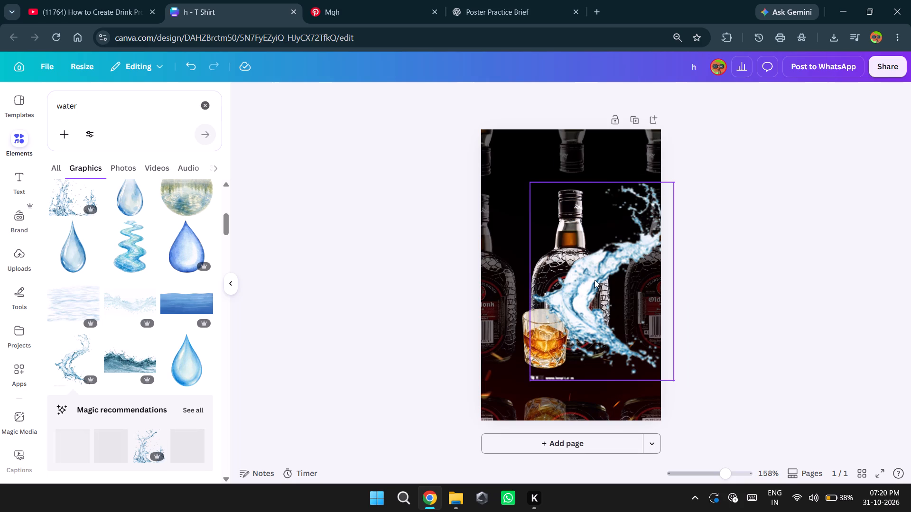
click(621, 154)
Browse the water graphics results for another splash that would suit the whisky glass.
scroll(65, 330, up, 2)
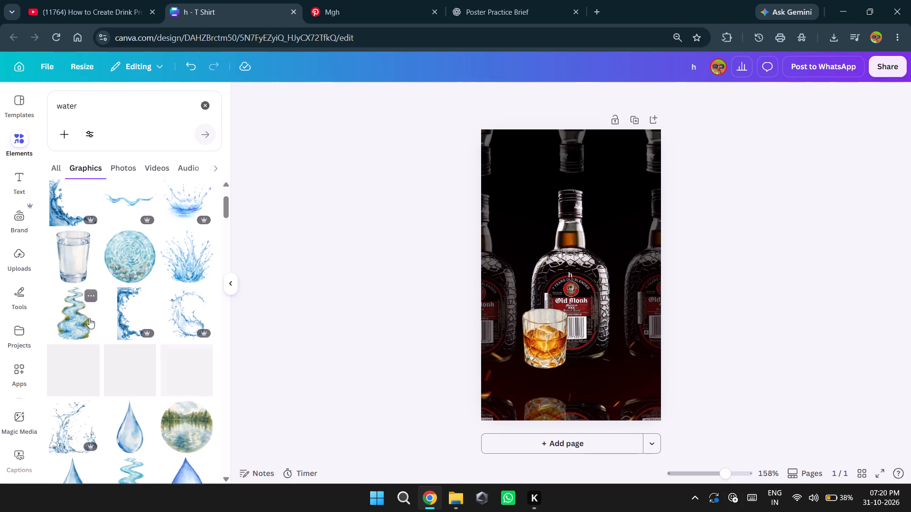
scroll(89, 314, down, 1)
scroll(94, 339, up, 2)
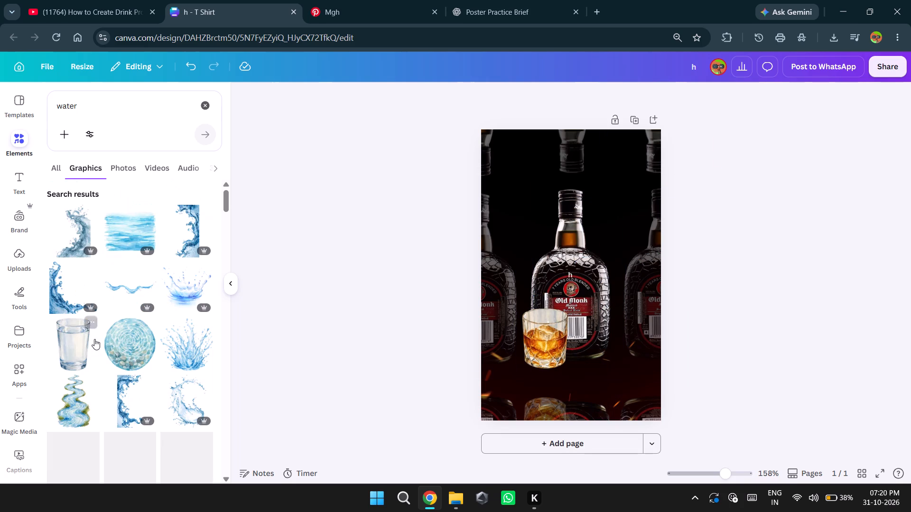
scroll(185, 402, up, 1)
scroll(141, 326, up, 3)
scroll(73, 362, down, 1)
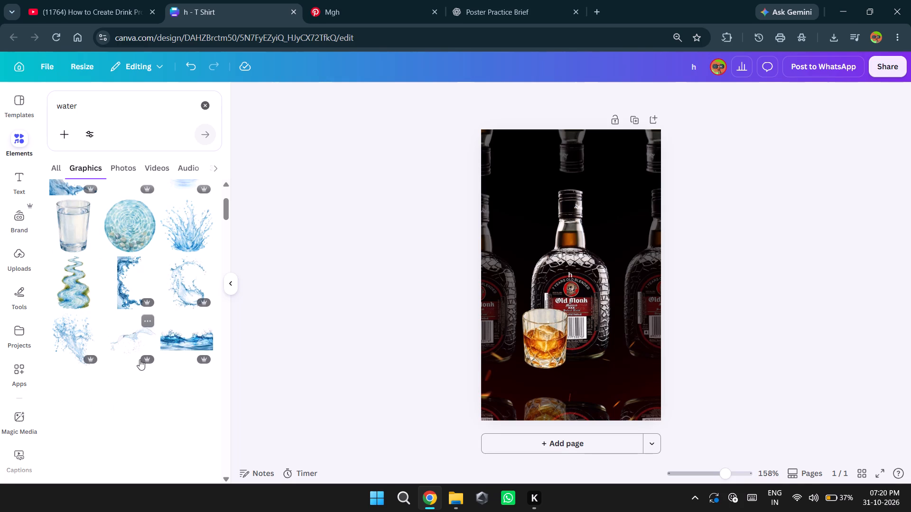
scroll(129, 357, down, 2)
scroll(124, 354, up, 5)
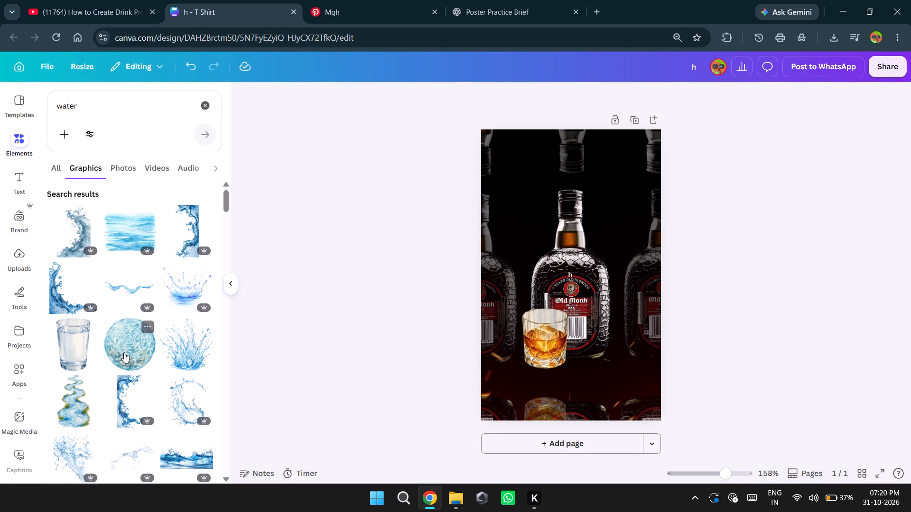
scroll(124, 352, up, 2)
scroll(124, 352, down, 2)
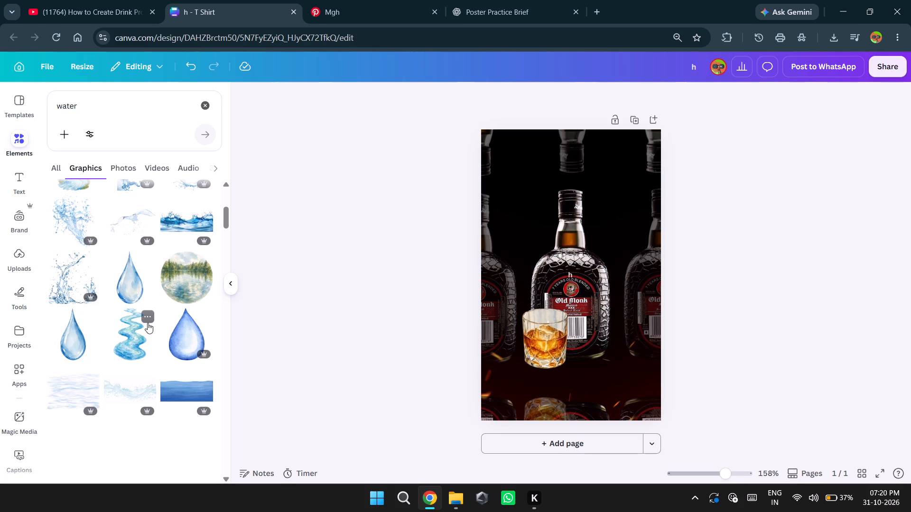
scroll(148, 323, down, 1)
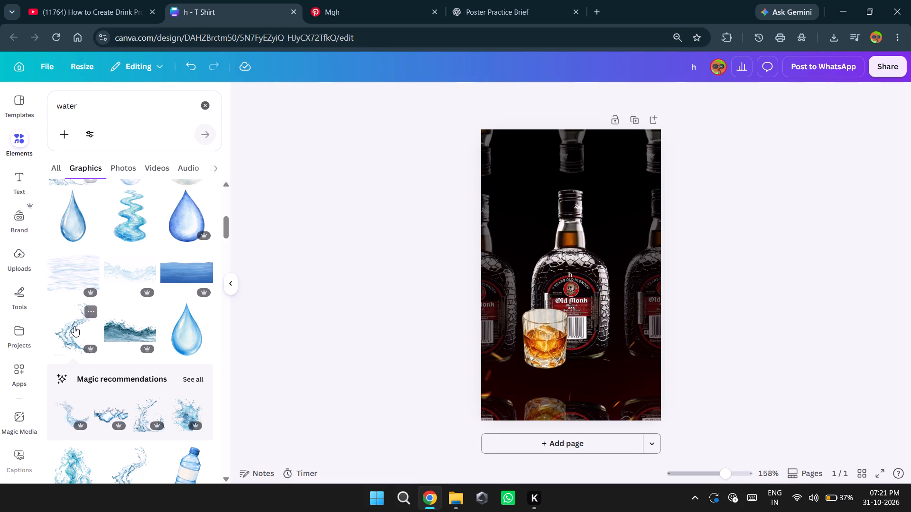
Add the diagonal blue water splash graphic from further down the water results to the poster, then delete the extra copy.
scroll(75, 323, down, 2)
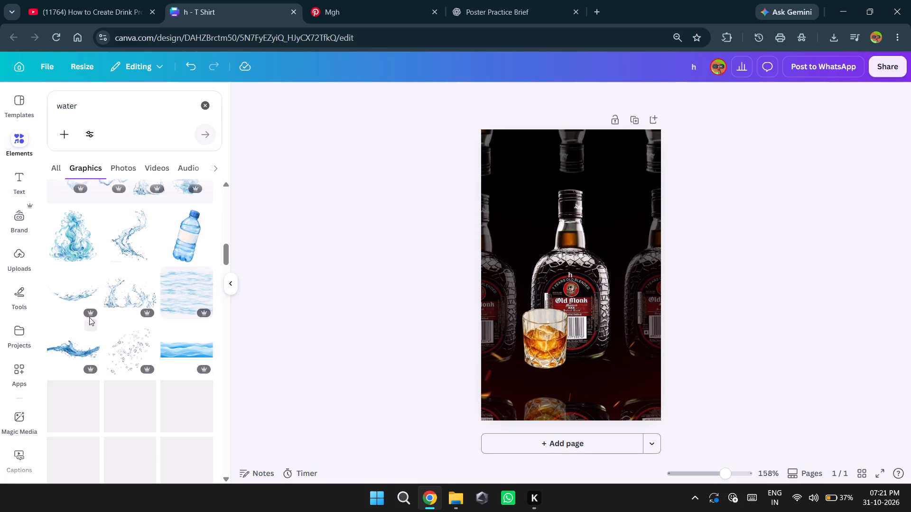
scroll(134, 297, down, 1)
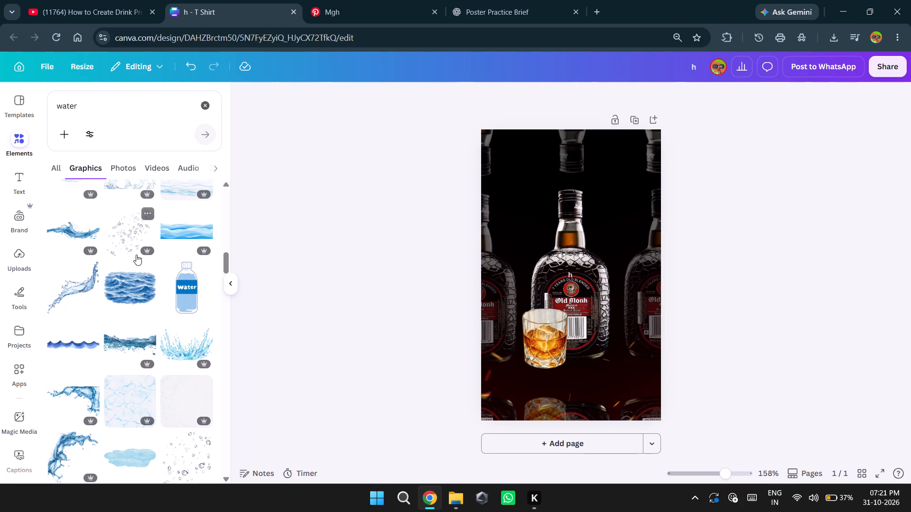
double_click(73, 307)
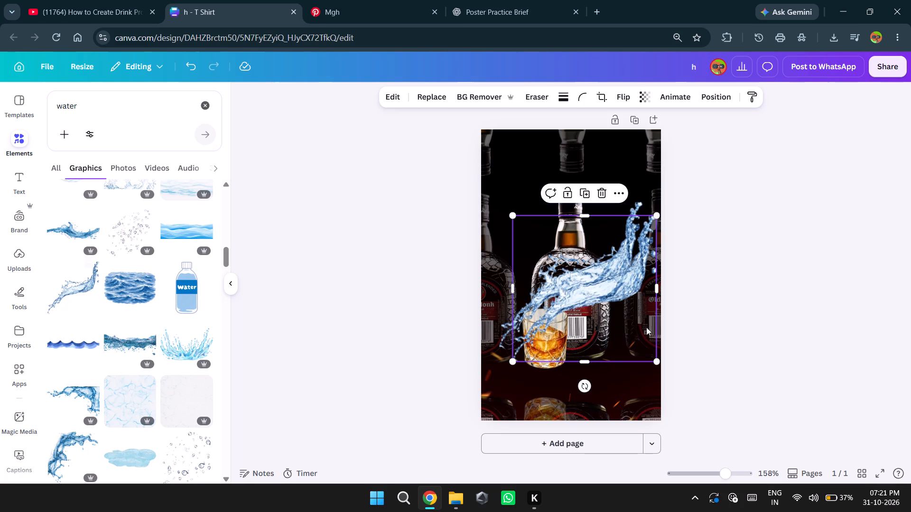
drag(604, 301, 599, 347)
click(600, 238)
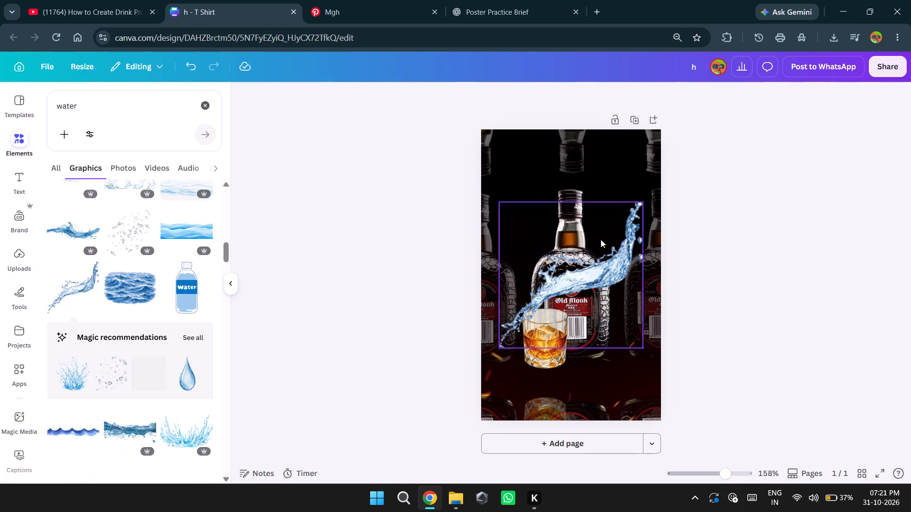
Enlarge the blue splash slightly and position it diagonally across the main bottle, above the whisky glass.
drag(605, 268, 593, 263)
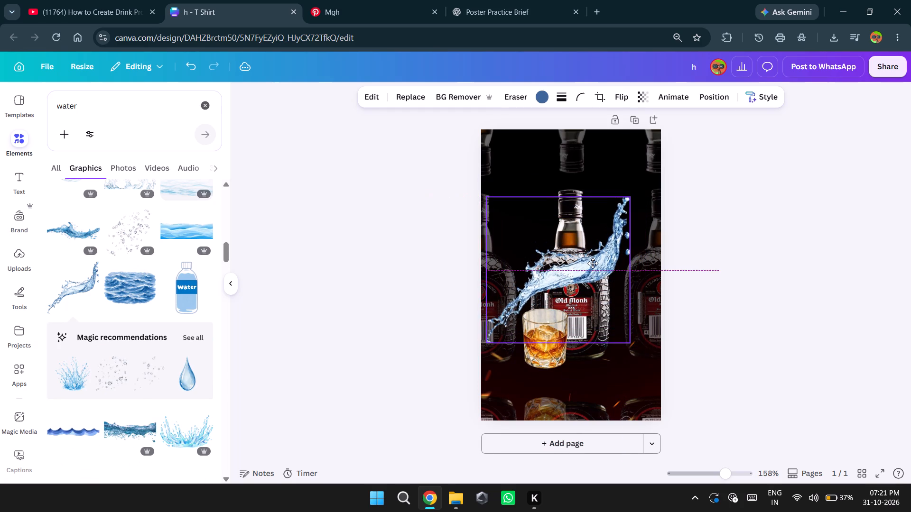
drag(593, 263, 590, 262)
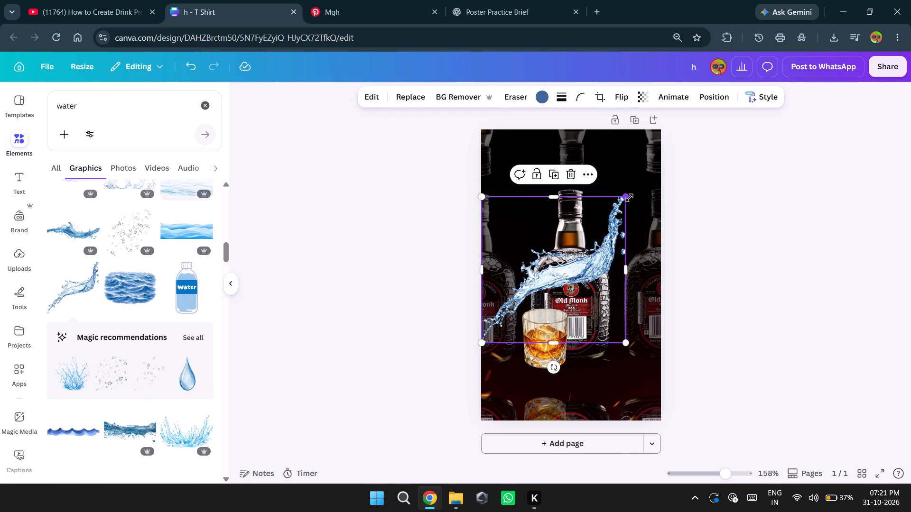
drag(629, 196, 633, 187)
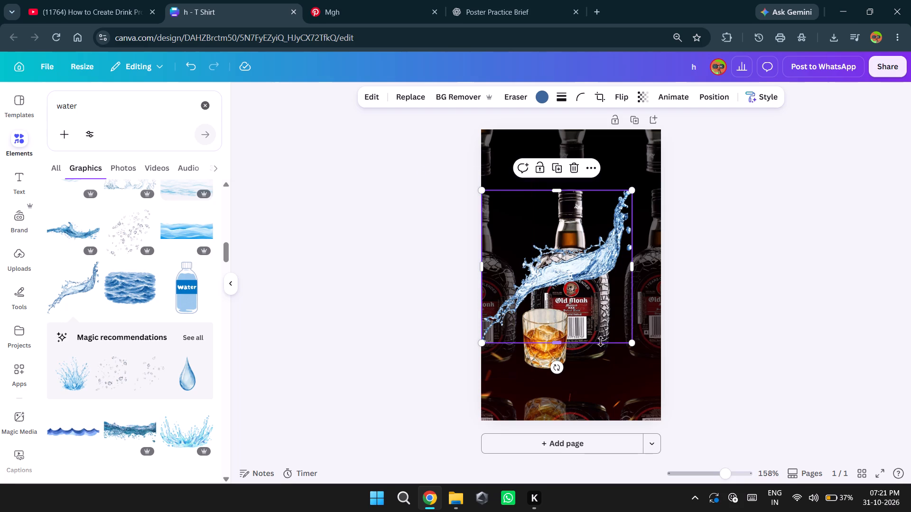
click(633, 346)
drag(586, 274, 589, 284)
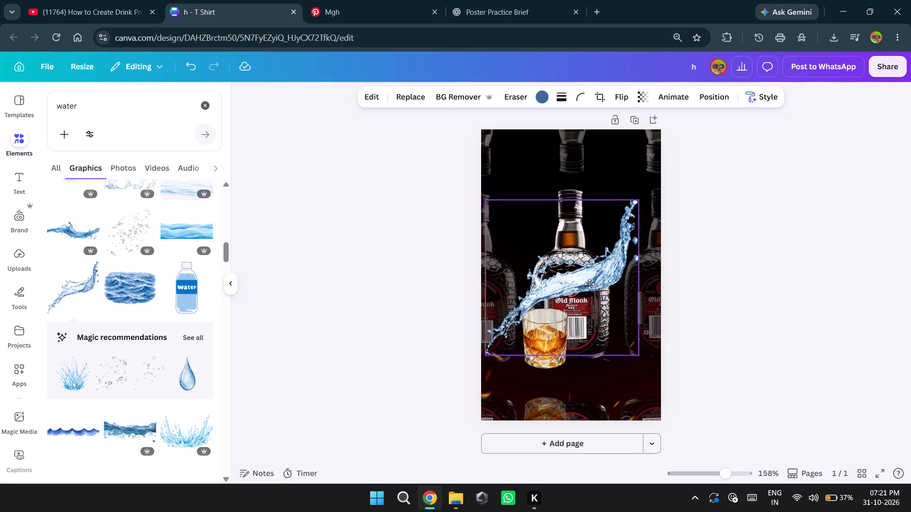
drag(589, 284, 581, 273)
click(581, 273)
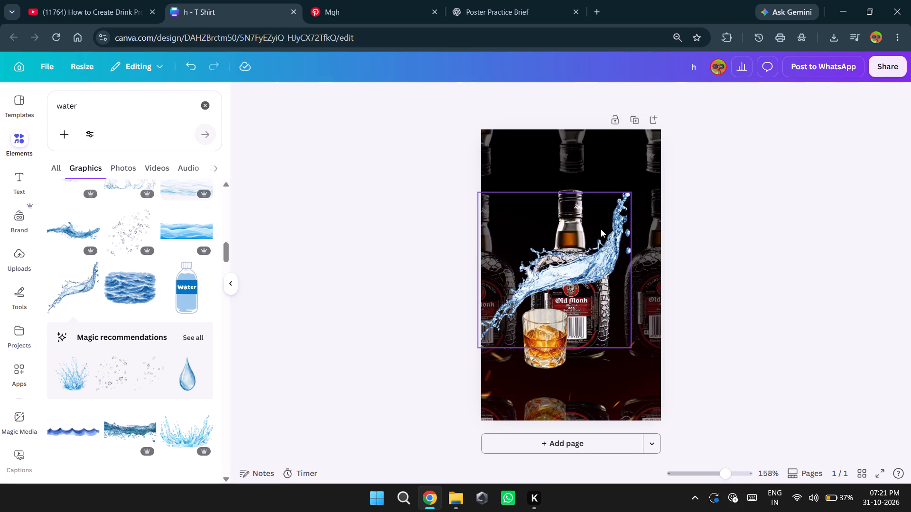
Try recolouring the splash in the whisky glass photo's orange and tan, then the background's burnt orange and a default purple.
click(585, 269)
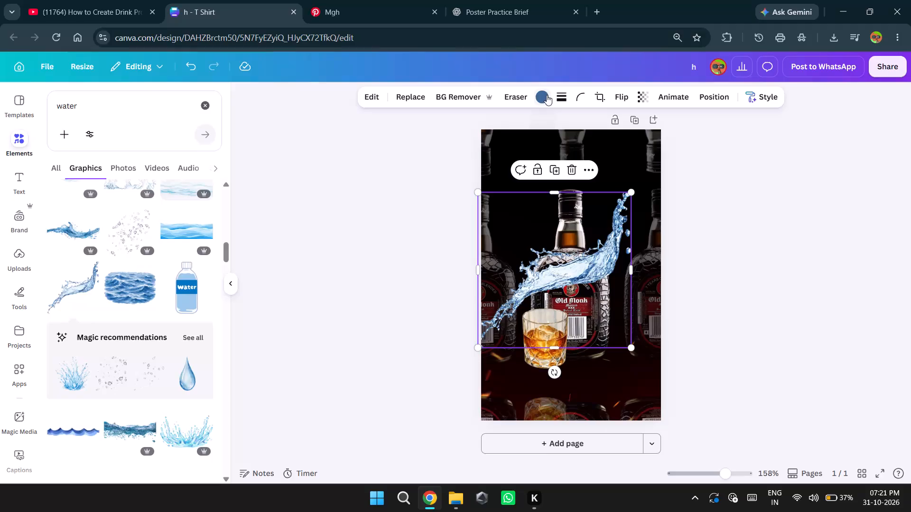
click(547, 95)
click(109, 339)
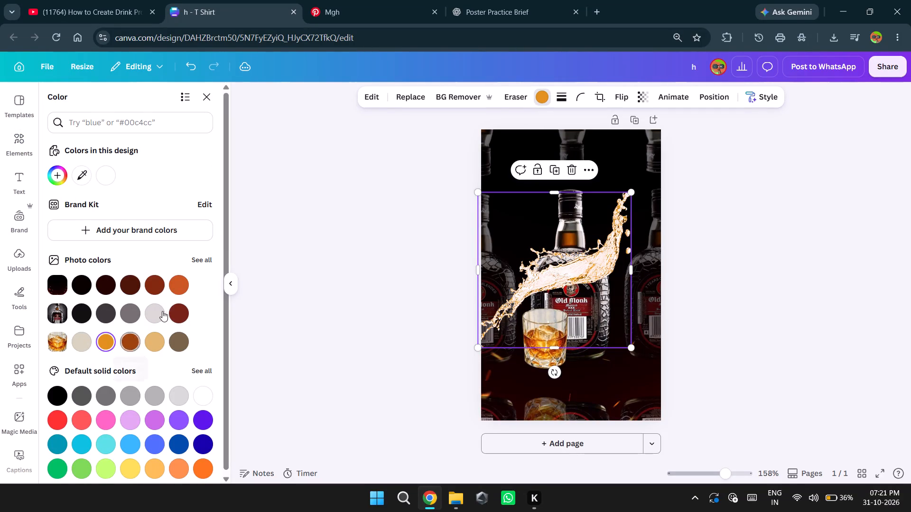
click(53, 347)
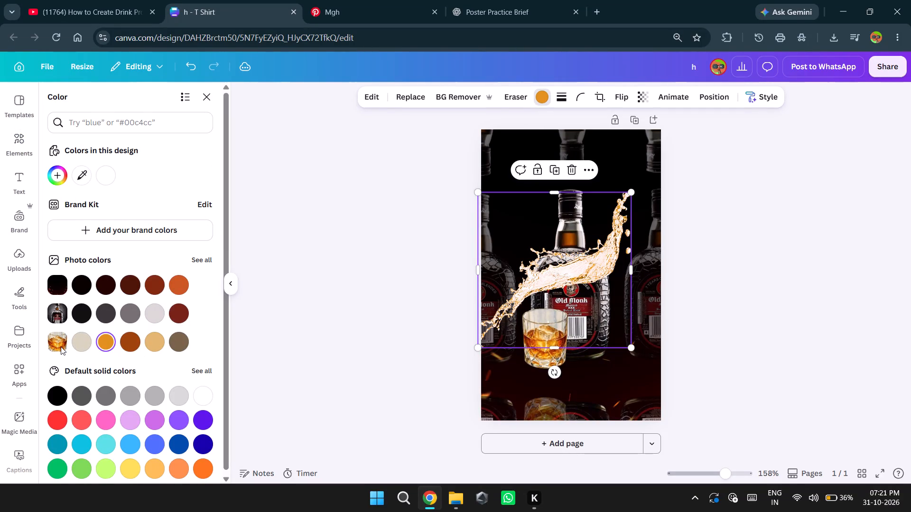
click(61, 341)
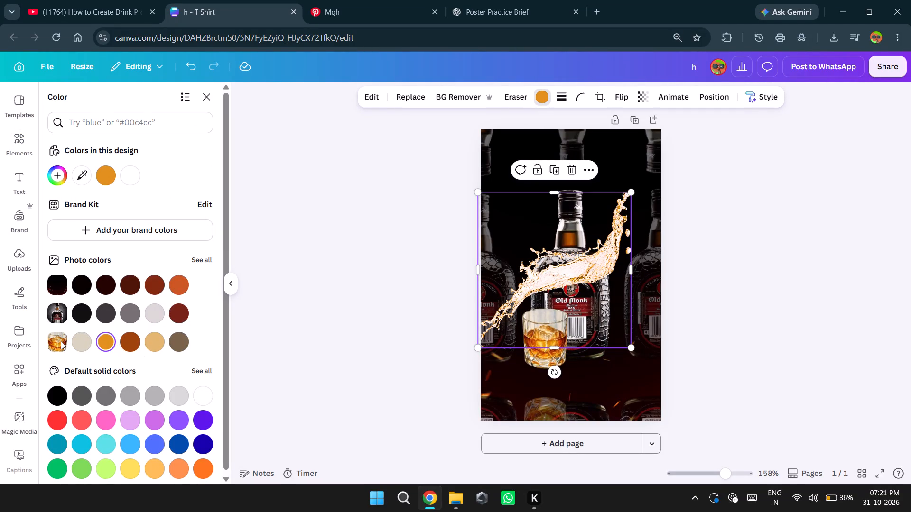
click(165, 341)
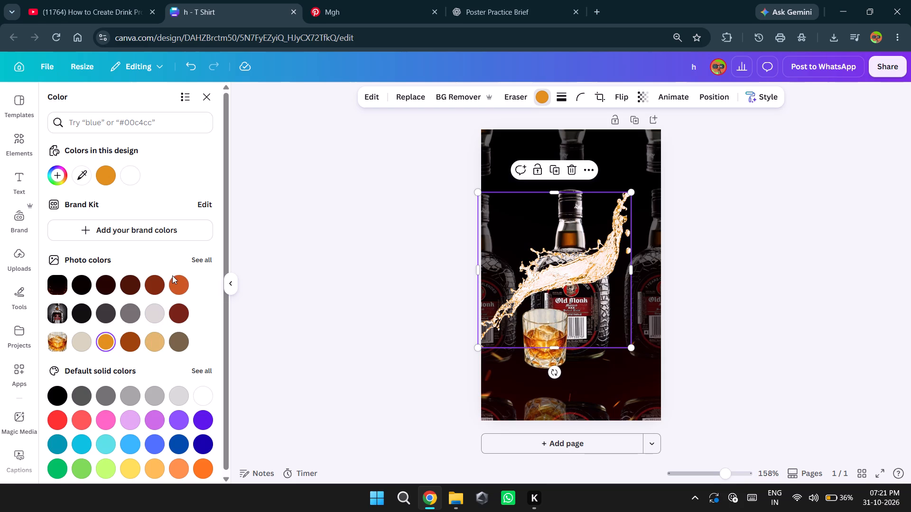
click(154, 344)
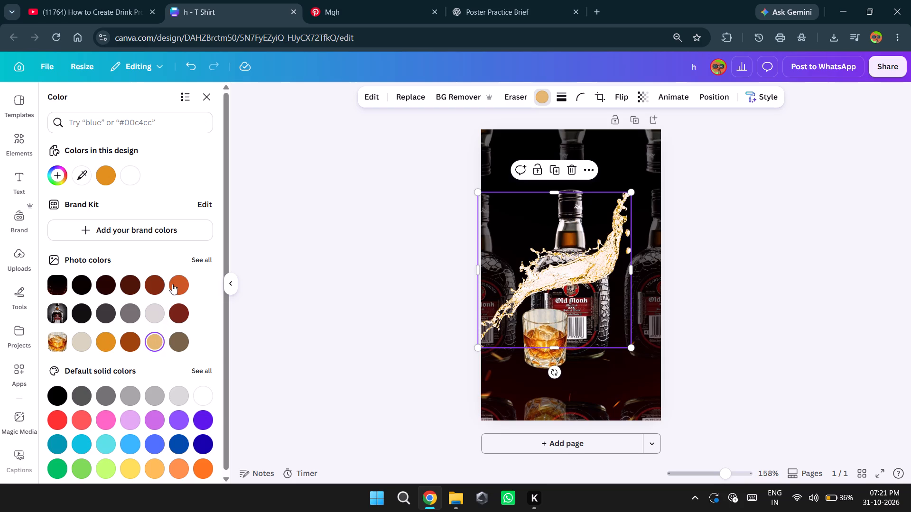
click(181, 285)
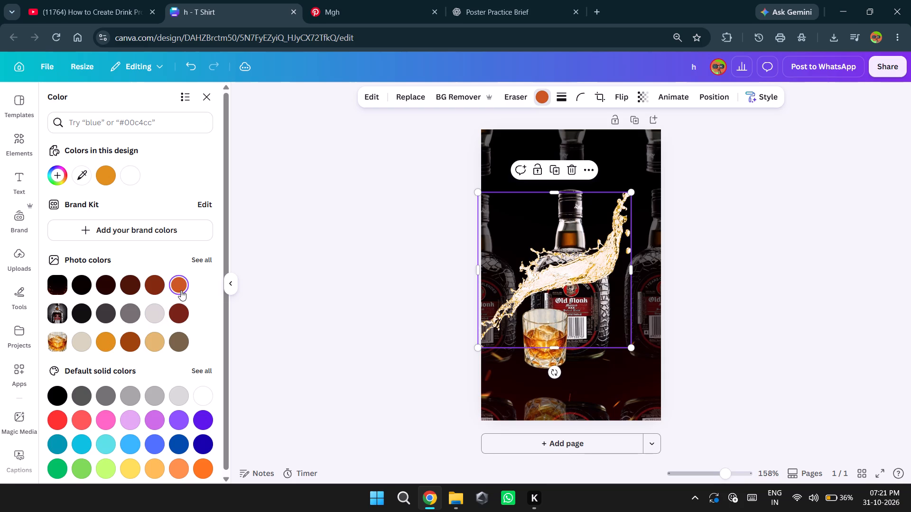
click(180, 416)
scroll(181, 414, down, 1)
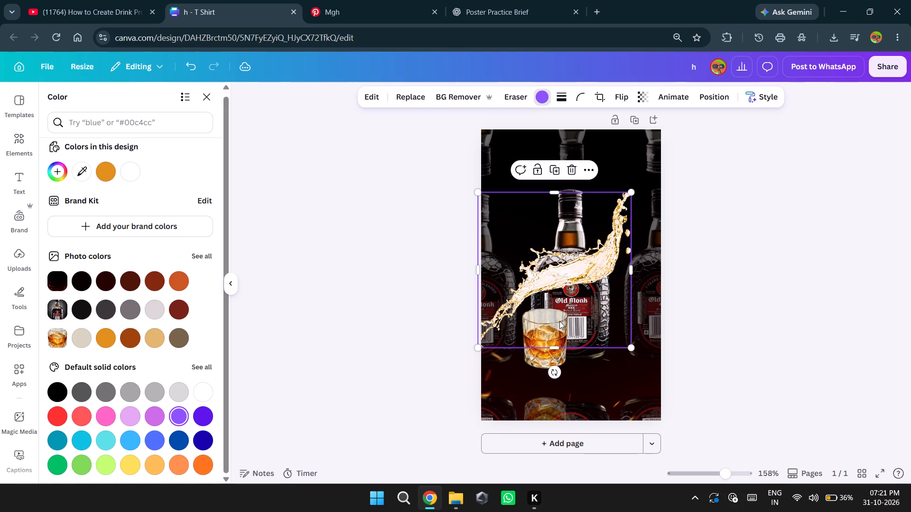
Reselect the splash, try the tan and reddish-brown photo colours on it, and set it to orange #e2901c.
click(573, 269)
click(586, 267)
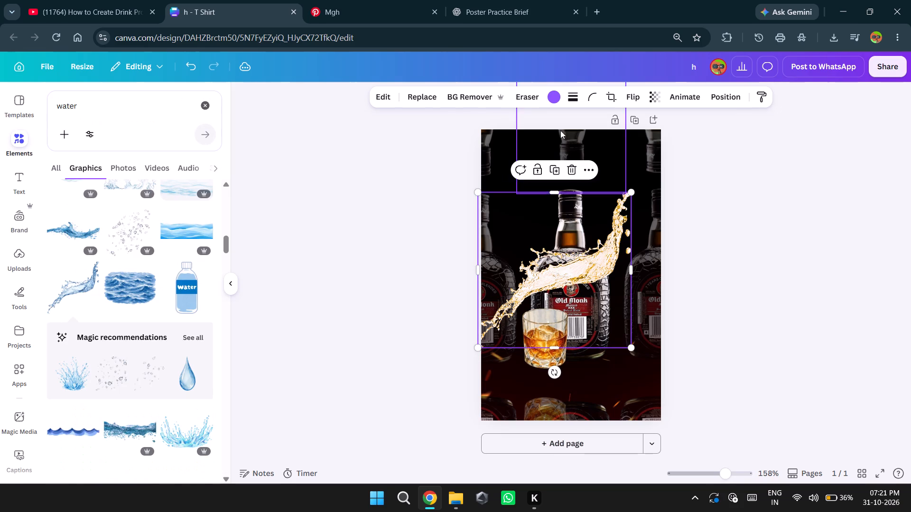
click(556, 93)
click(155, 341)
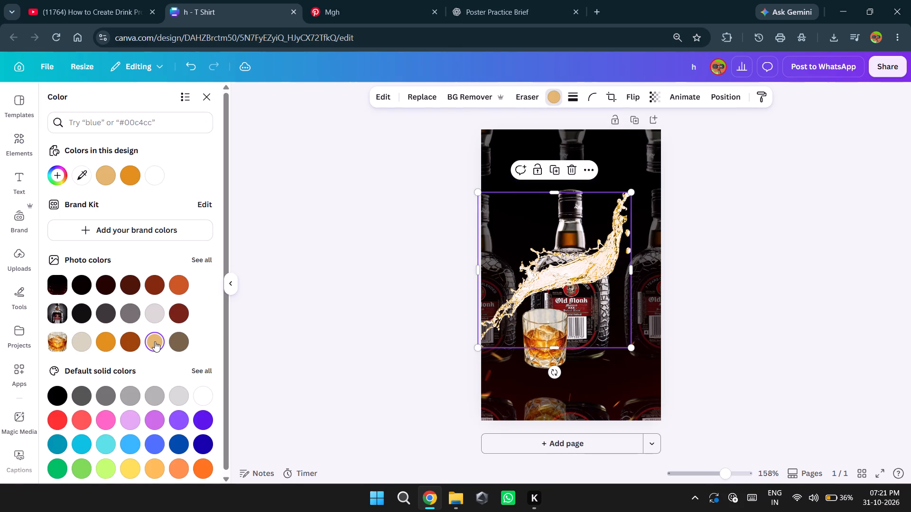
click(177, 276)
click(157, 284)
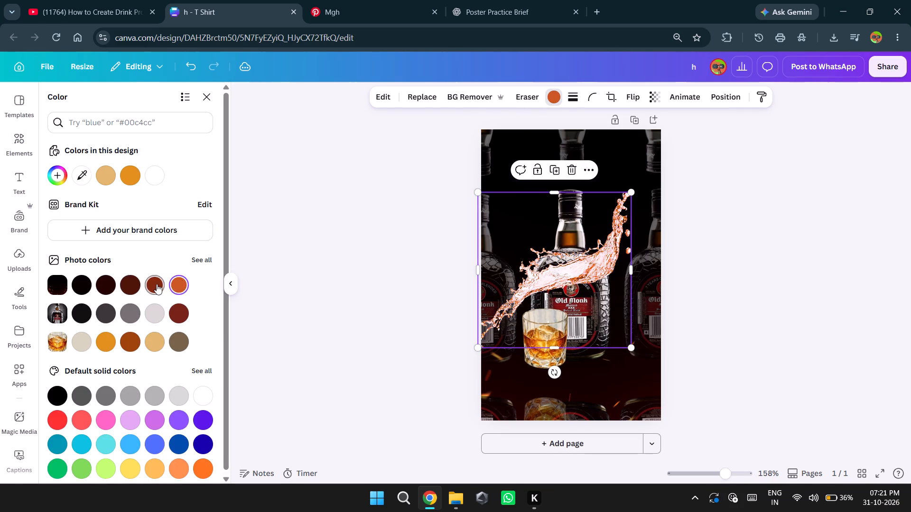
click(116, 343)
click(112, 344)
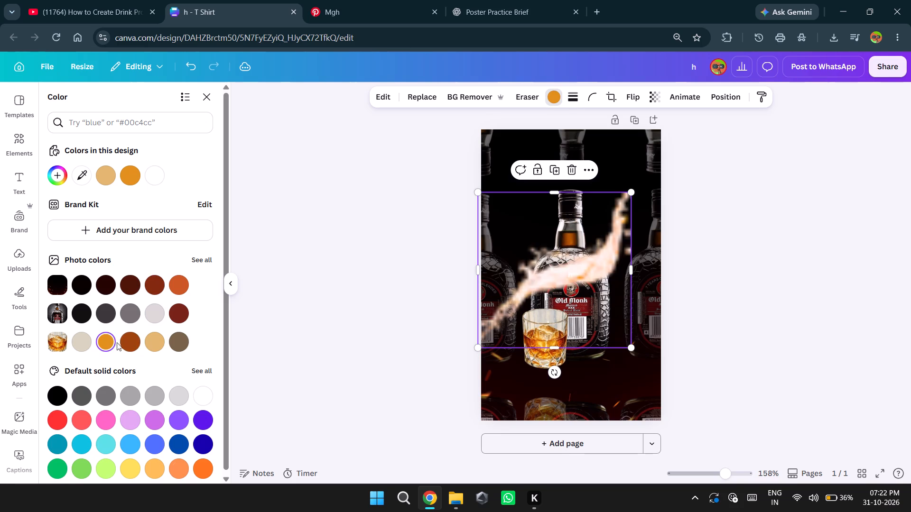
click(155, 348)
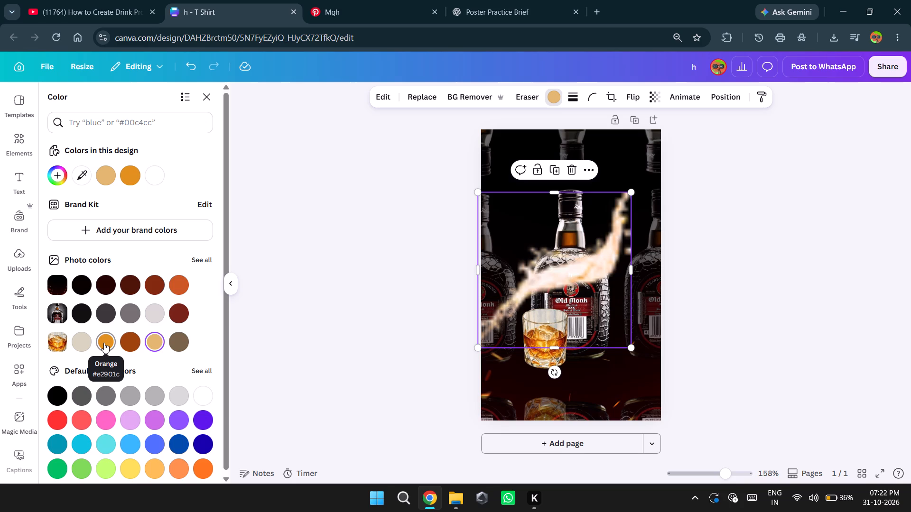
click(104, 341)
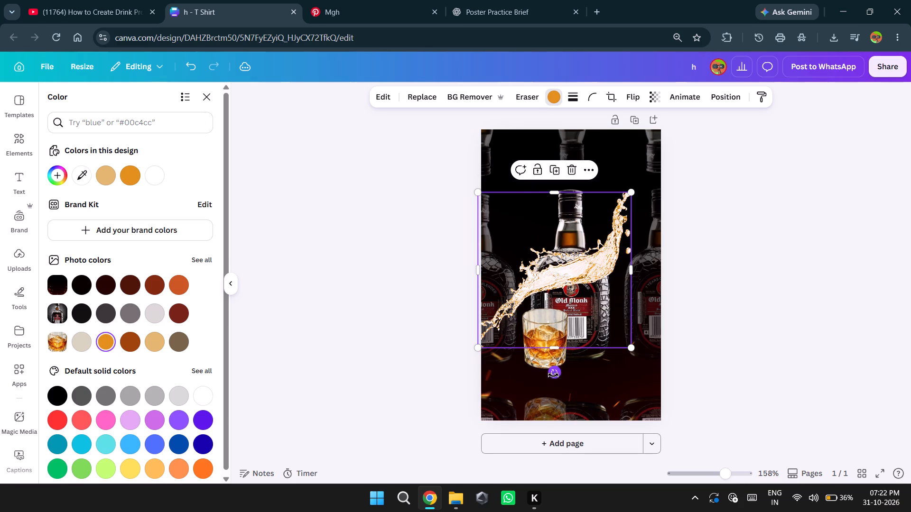
Rotate the splash slightly counterclockwise and lower it so its tail runs down beside the whisky glass.
drag(553, 375, 570, 381)
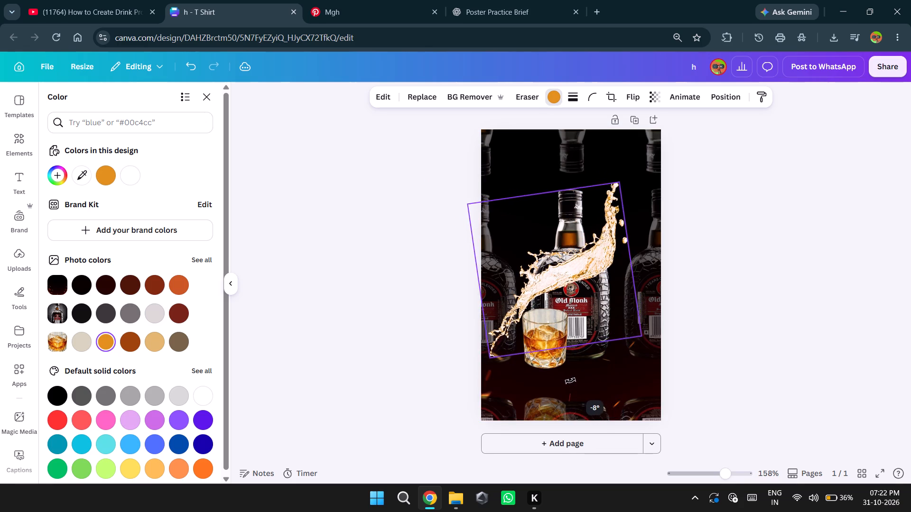
drag(570, 381, 574, 380)
drag(585, 270, 586, 284)
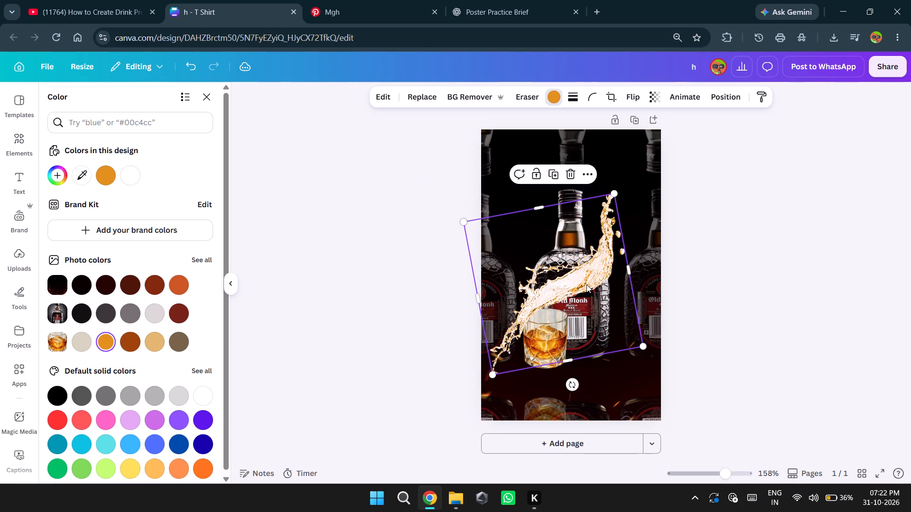
Try the default yellow shades on the splash, including #ffeb99 and #cca300, and finish with the dark olive-gold.
scroll(201, 396, down, 1)
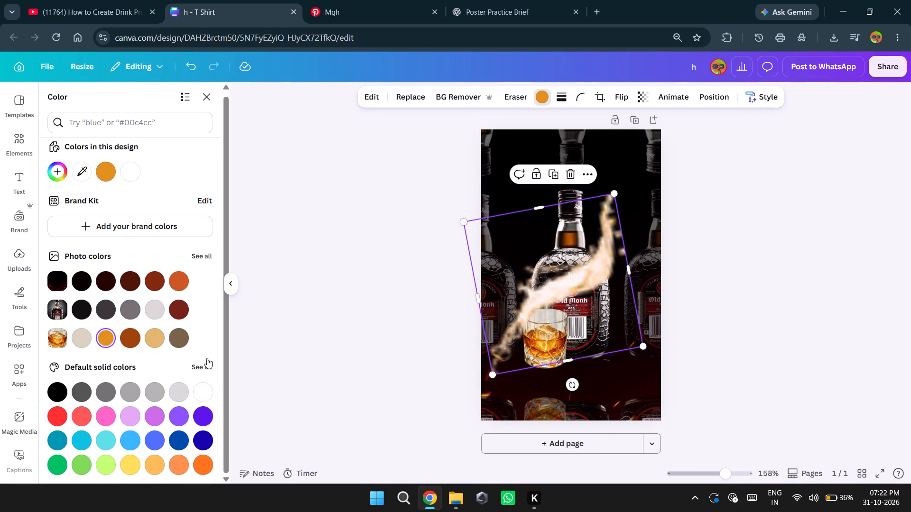
click(200, 367)
scroll(139, 361, down, 2)
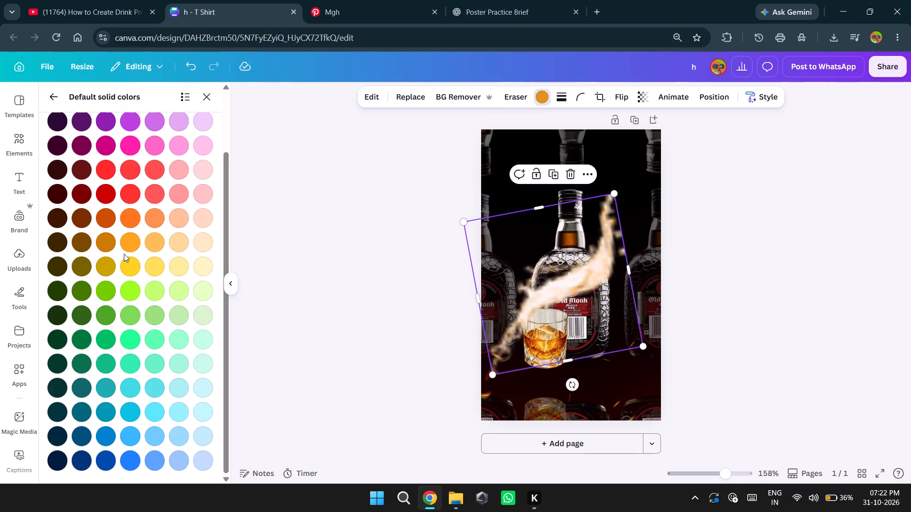
click(139, 269)
click(170, 258)
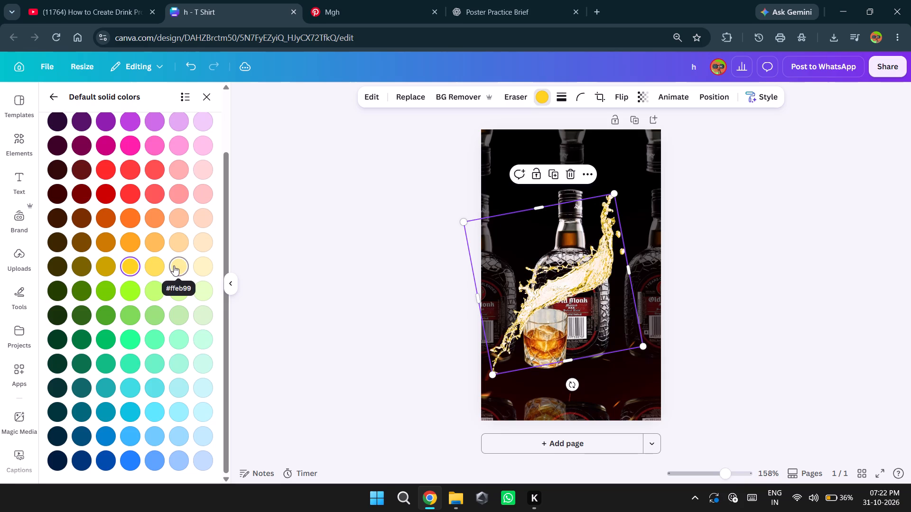
click(174, 265)
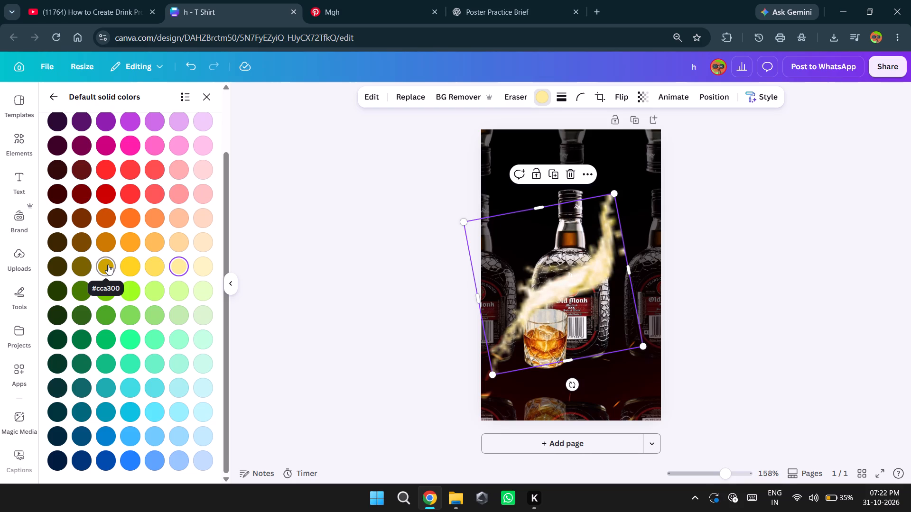
click(105, 265)
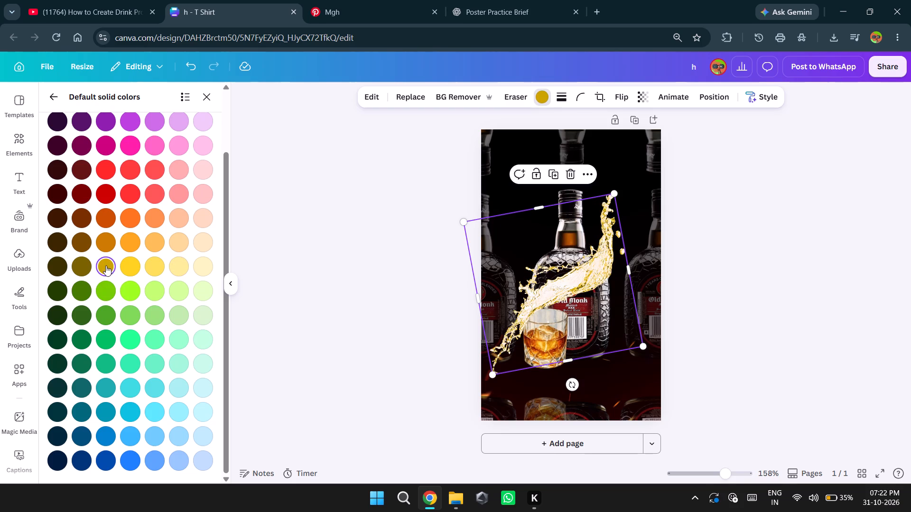
click(158, 267)
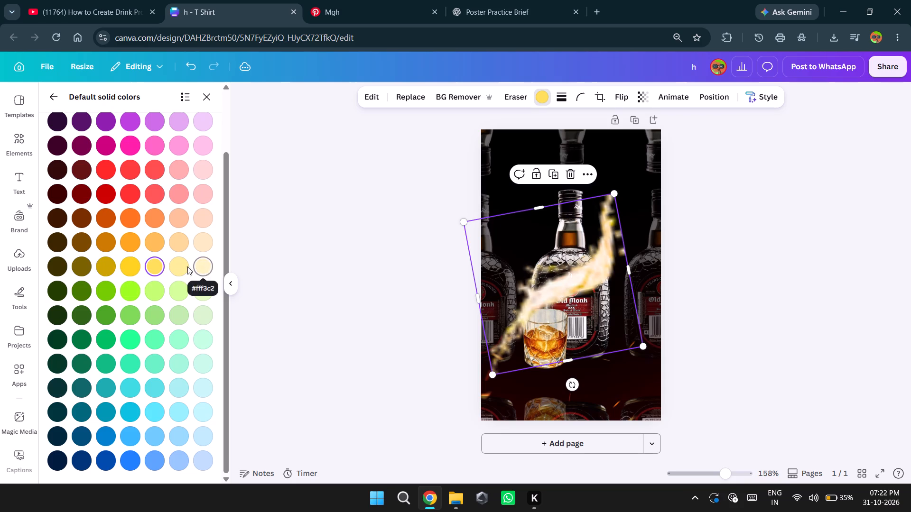
click(187, 266)
click(89, 266)
click(89, 266)
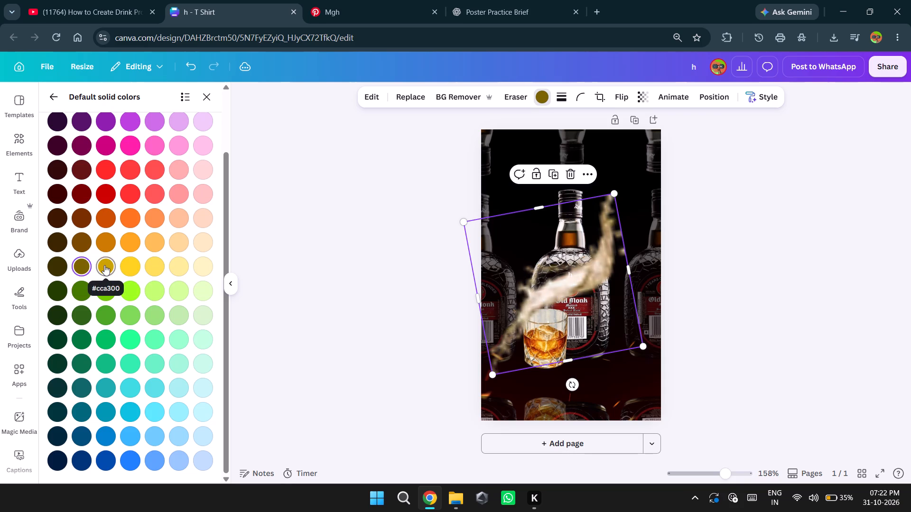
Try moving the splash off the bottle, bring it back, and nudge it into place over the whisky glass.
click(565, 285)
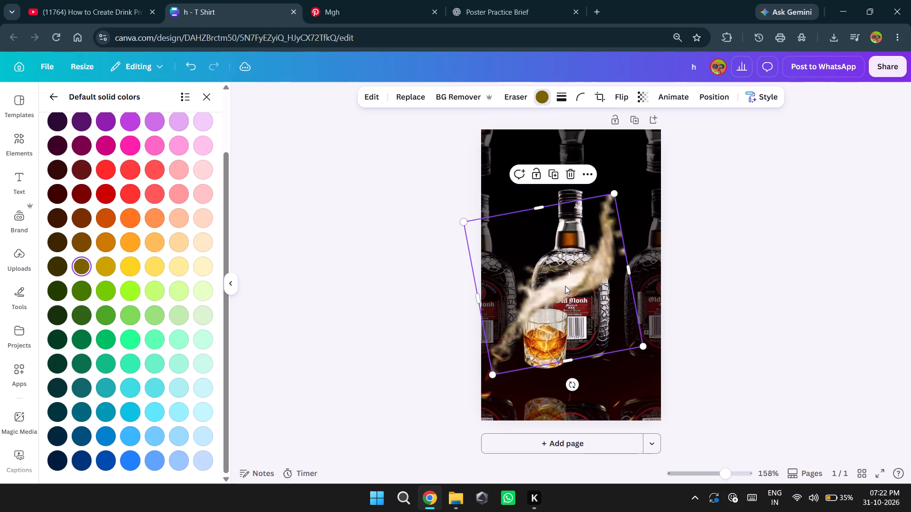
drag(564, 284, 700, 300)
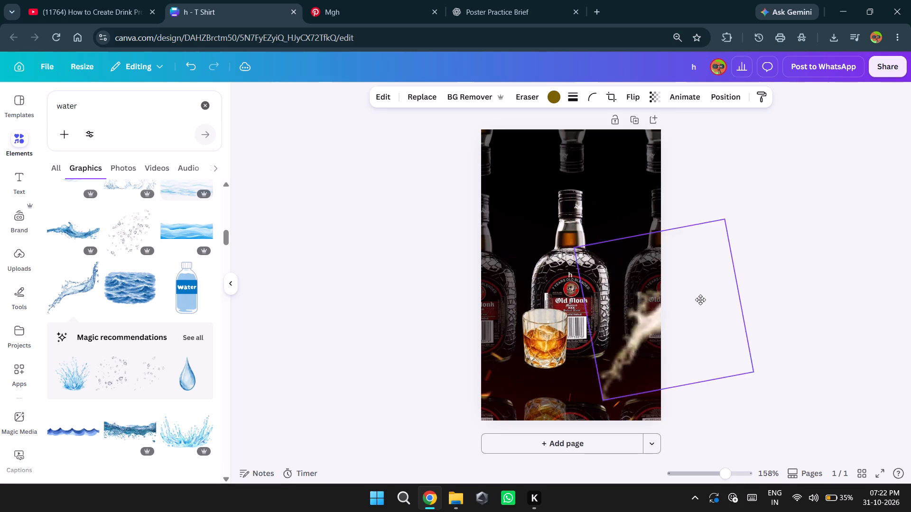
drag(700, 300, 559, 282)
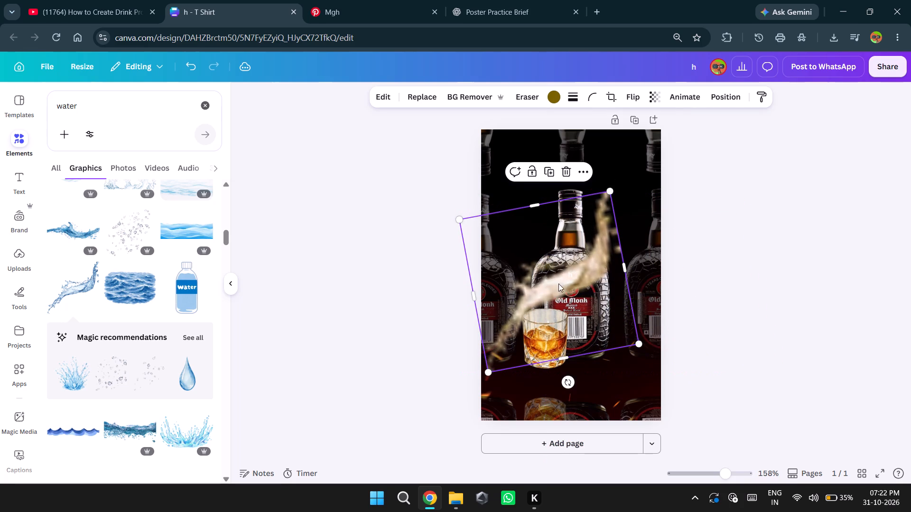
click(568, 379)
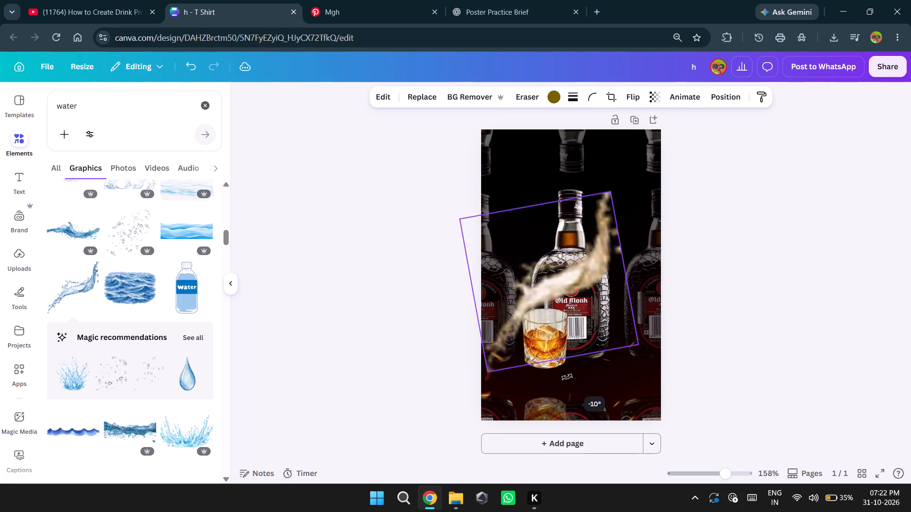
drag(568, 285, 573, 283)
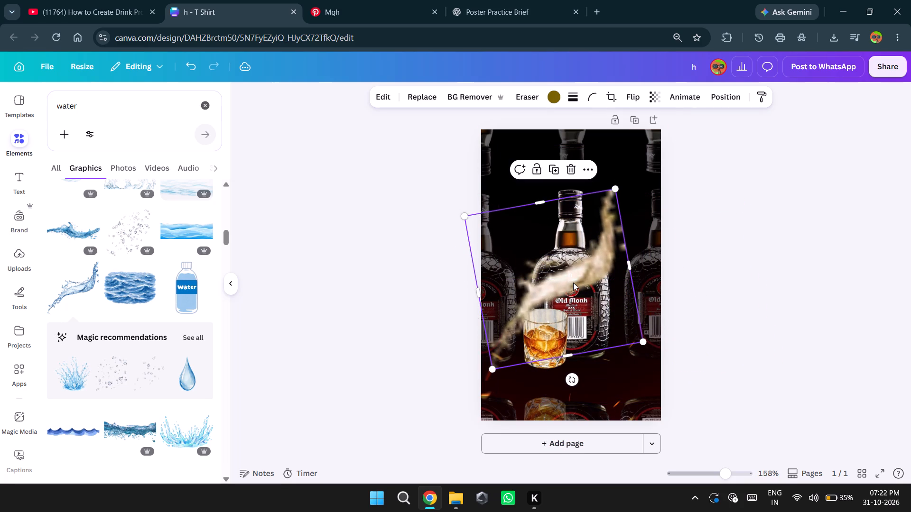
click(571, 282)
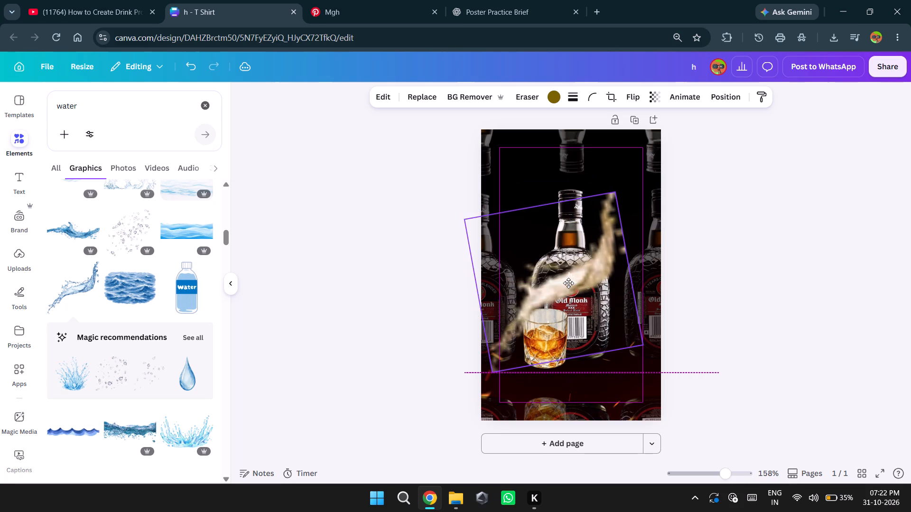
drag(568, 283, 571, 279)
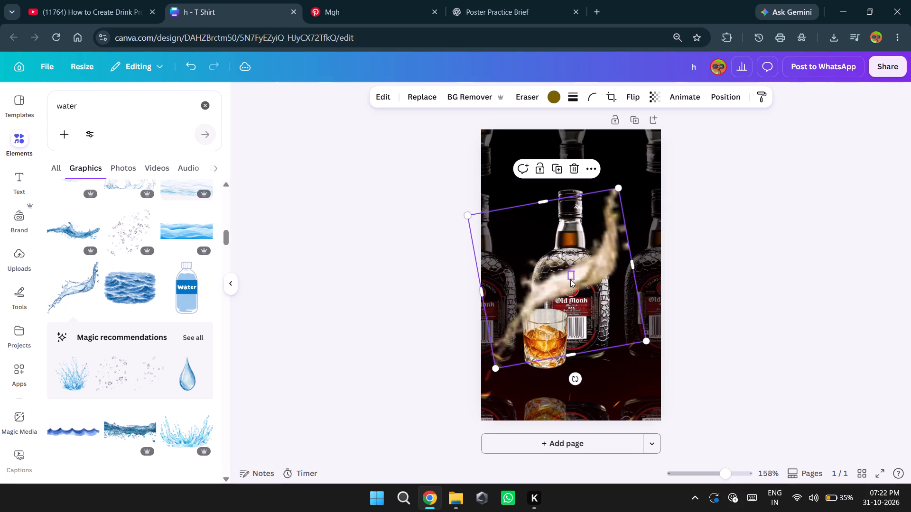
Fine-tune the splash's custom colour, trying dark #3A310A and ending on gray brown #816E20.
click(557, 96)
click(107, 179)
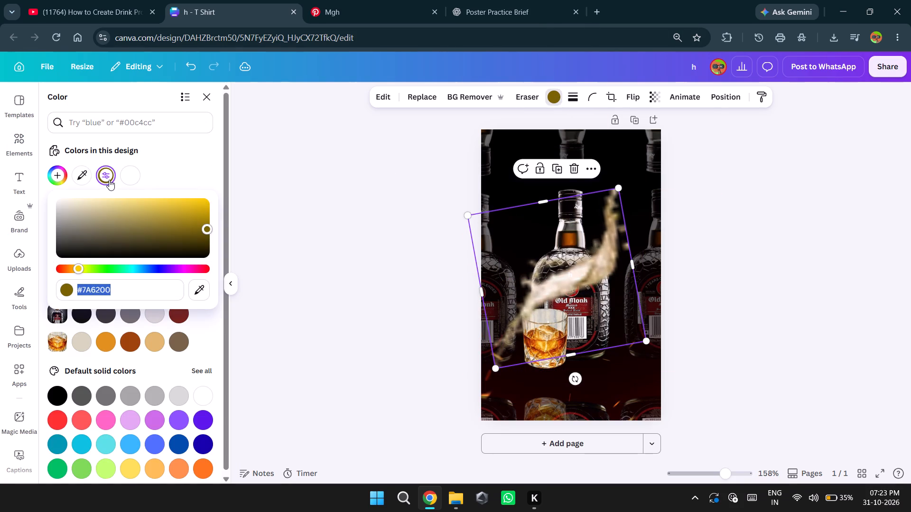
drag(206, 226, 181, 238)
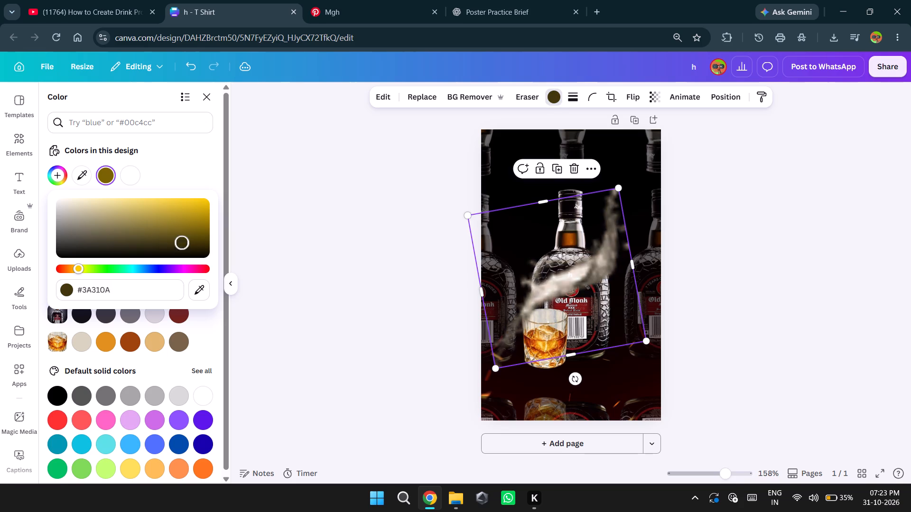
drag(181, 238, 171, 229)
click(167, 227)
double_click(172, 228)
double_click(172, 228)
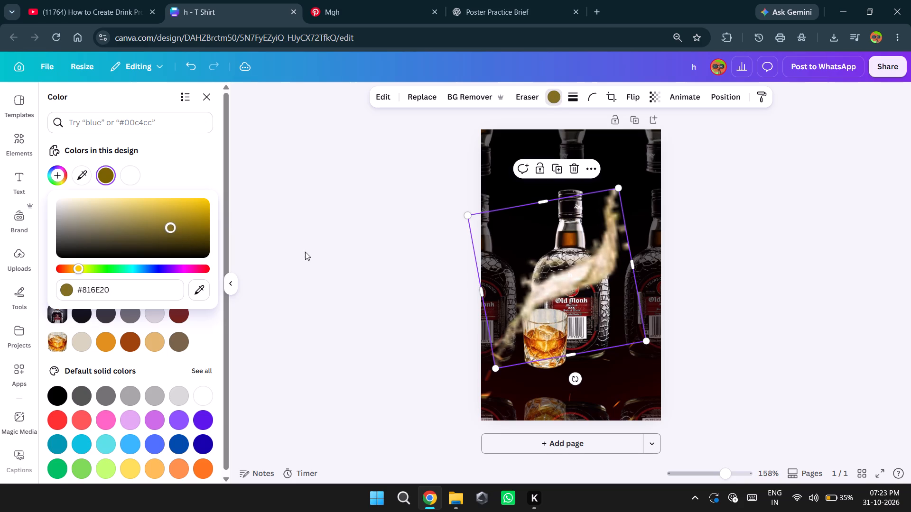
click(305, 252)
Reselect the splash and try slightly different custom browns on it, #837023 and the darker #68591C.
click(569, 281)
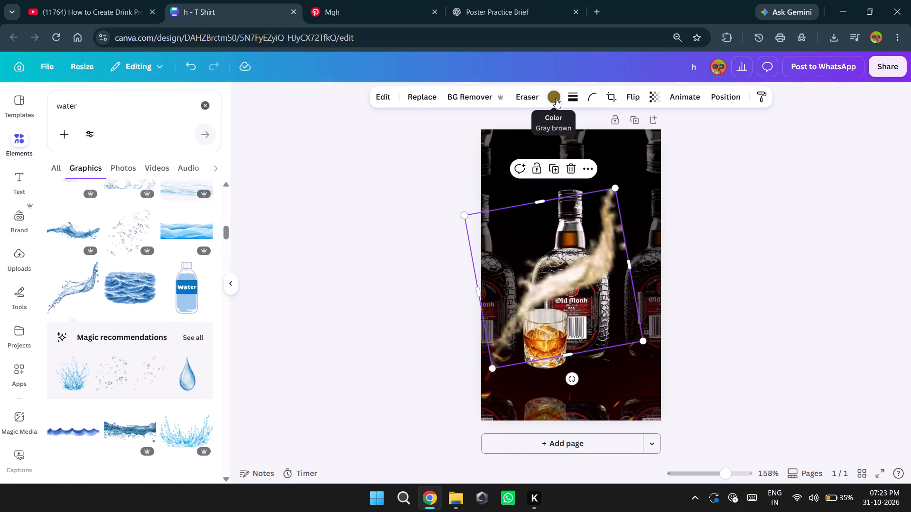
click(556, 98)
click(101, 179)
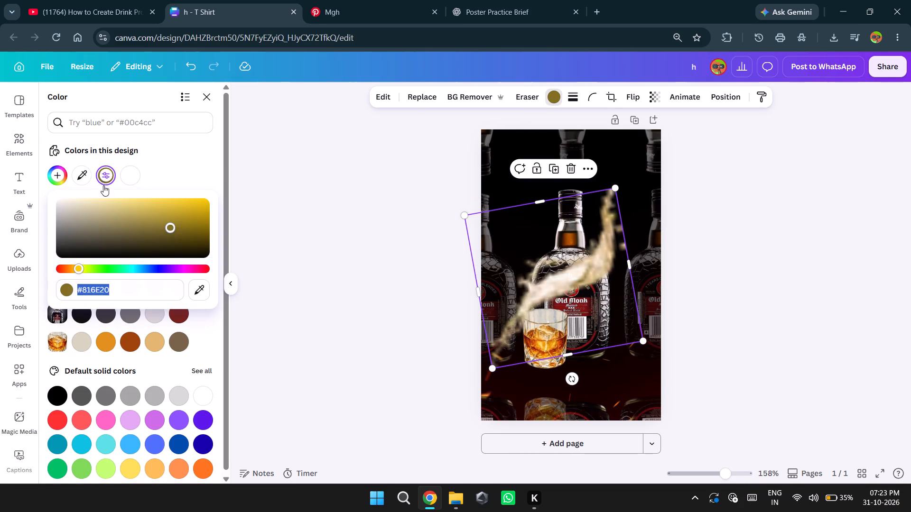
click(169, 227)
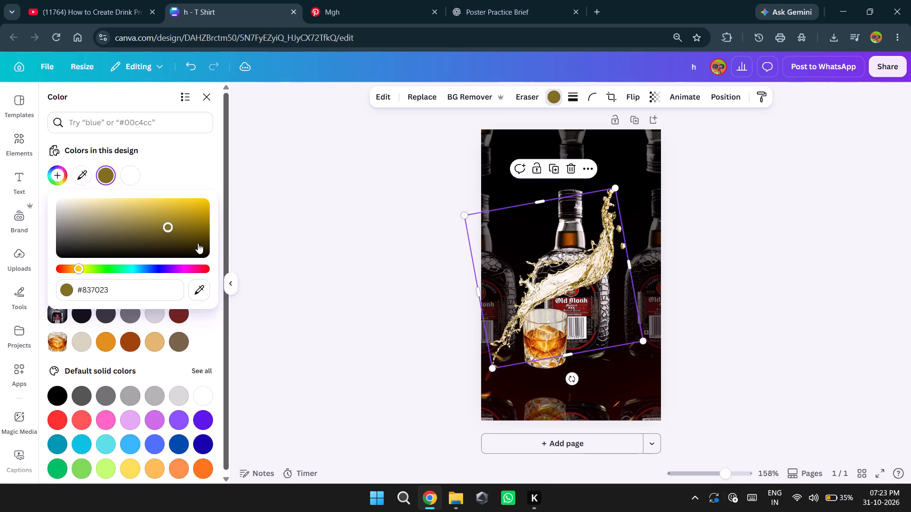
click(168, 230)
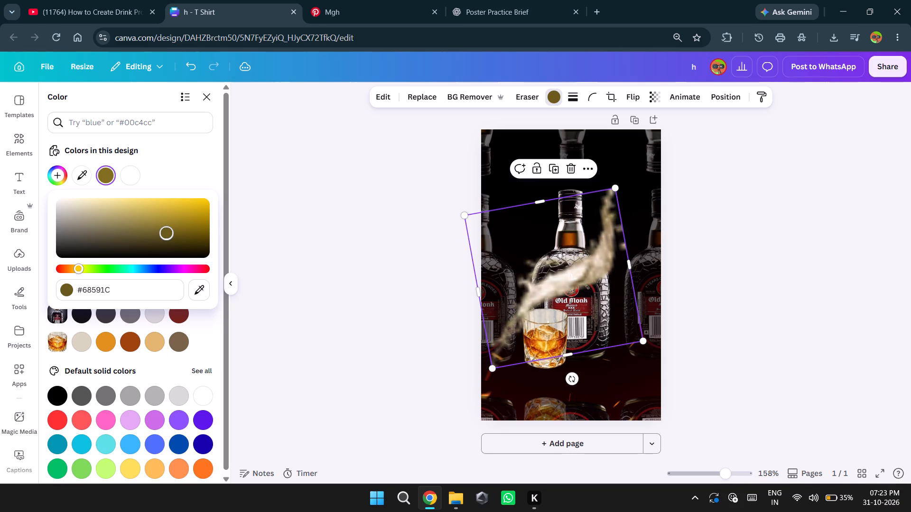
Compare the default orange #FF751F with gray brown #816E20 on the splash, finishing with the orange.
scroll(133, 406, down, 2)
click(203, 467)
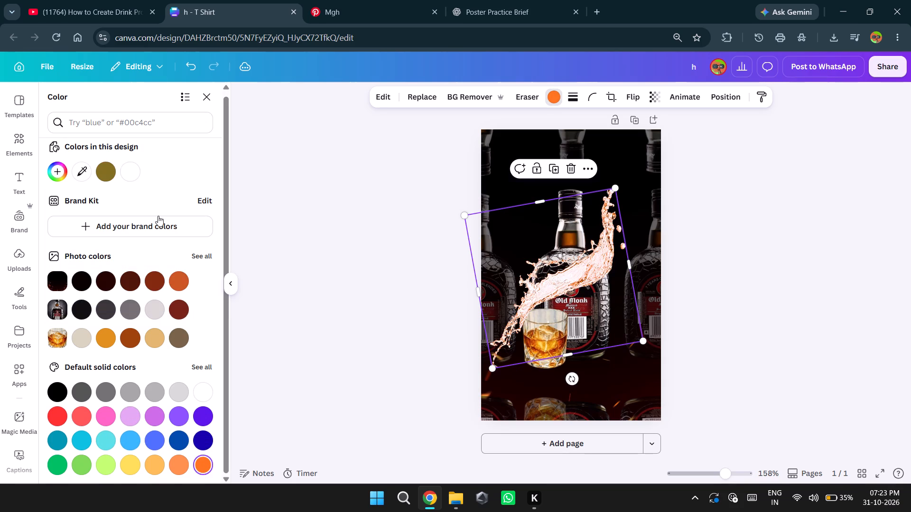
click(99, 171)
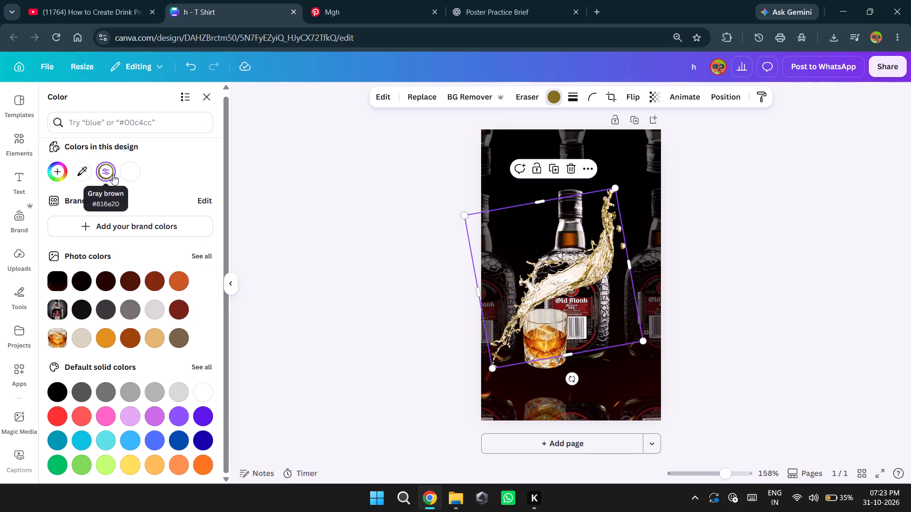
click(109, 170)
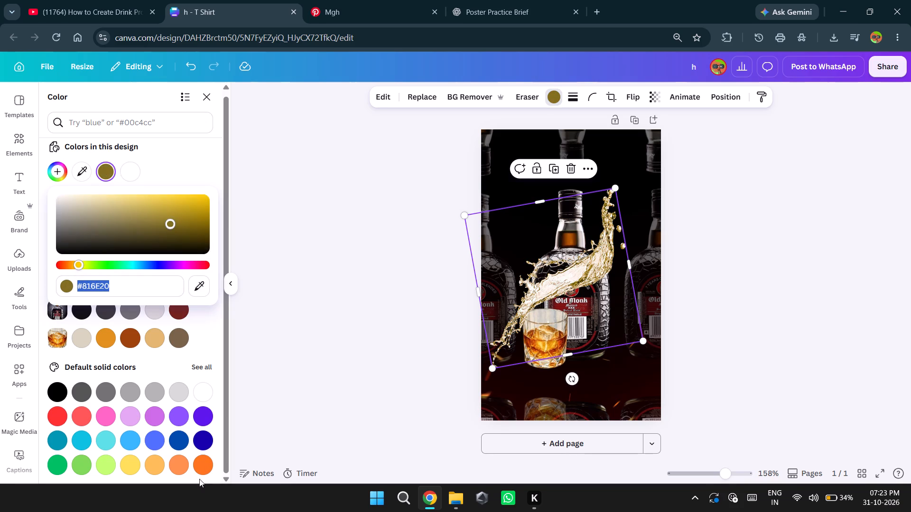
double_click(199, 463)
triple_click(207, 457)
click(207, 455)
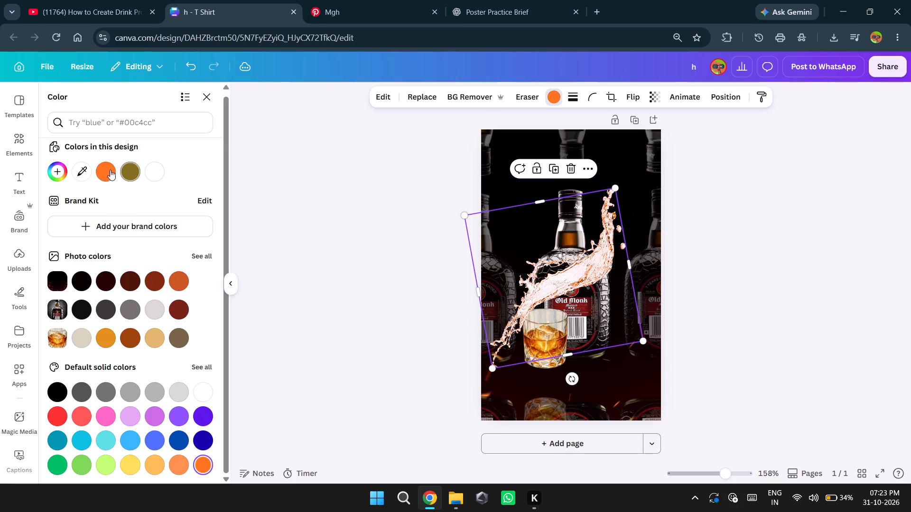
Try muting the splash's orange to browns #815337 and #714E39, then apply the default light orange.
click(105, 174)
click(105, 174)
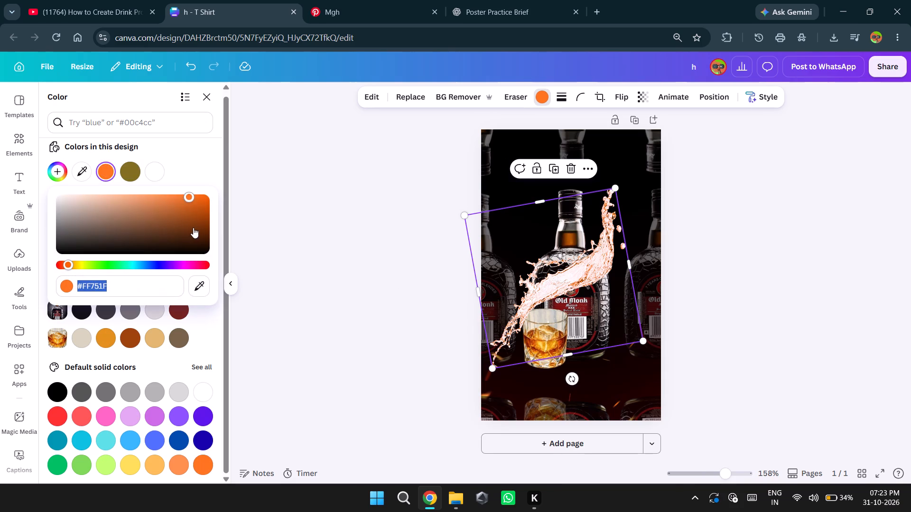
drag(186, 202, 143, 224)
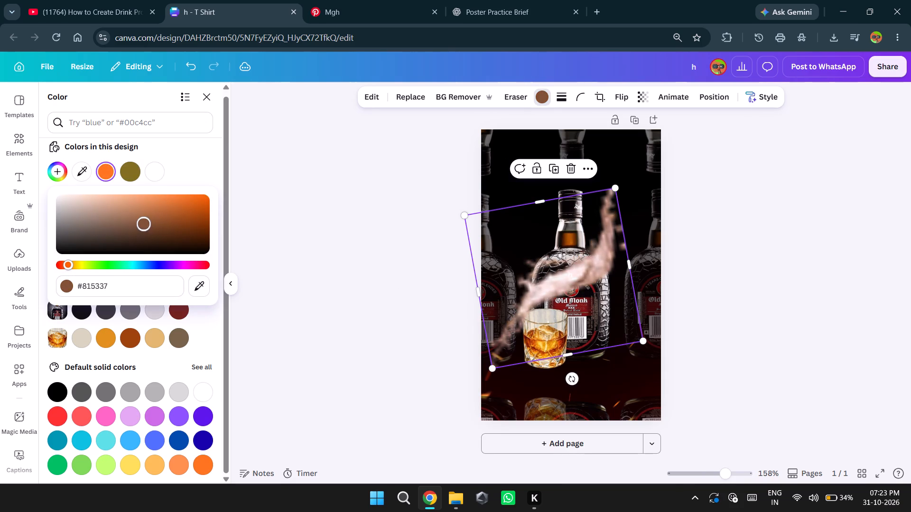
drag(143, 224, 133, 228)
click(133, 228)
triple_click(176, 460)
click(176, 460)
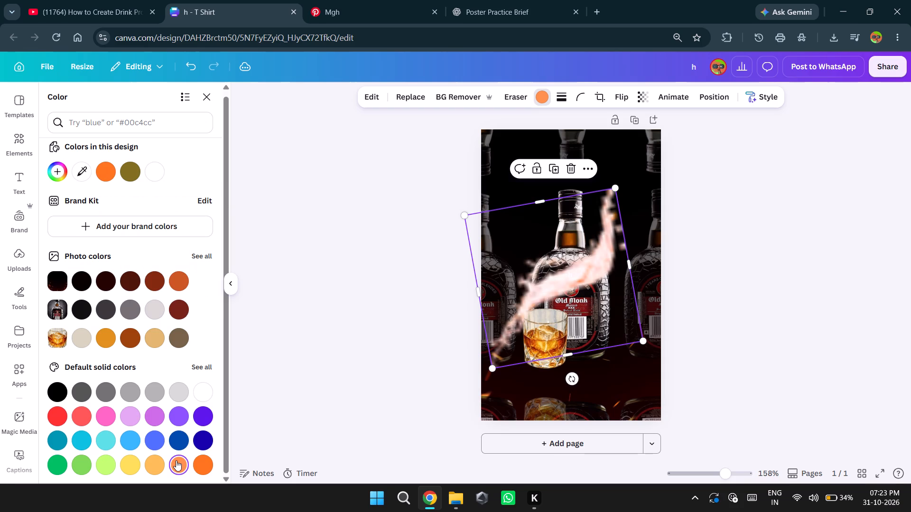
Delete the recoloured splash from the poster.
click(568, 169)
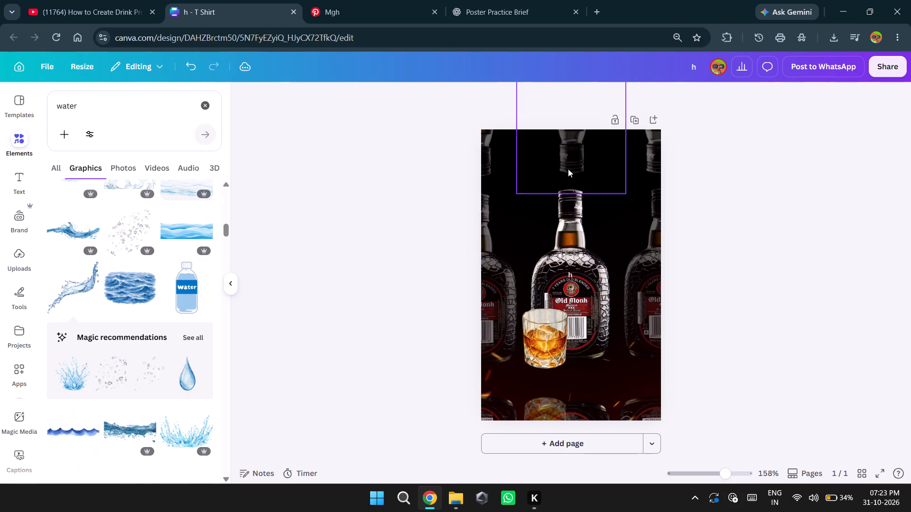
Add the curved blue water splash graphic from the water results and place it over the bottle and whisky glass.
scroll(133, 317, up, 2)
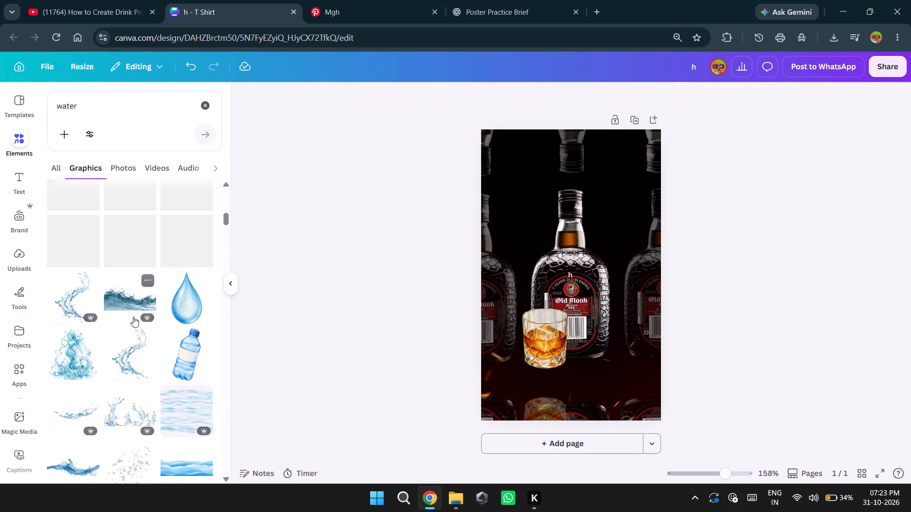
click(73, 295)
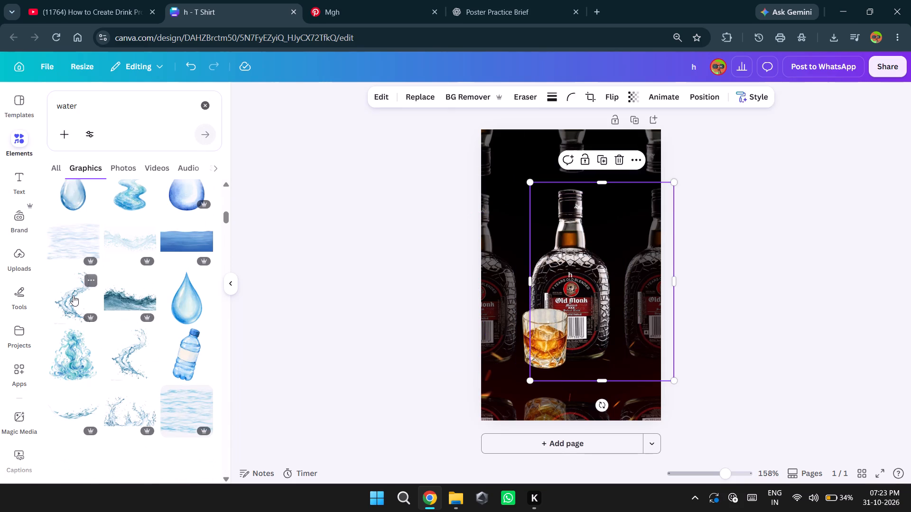
drag(594, 288, 546, 286)
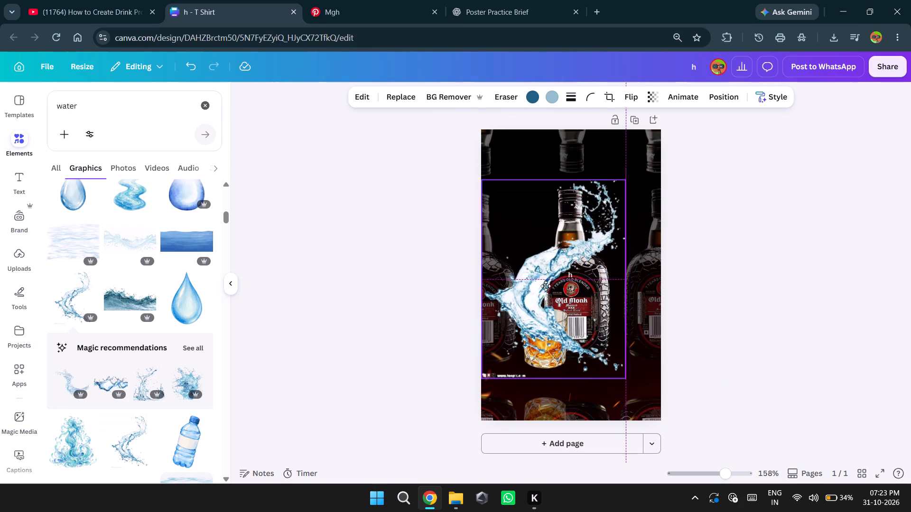
drag(546, 286, 515, 244)
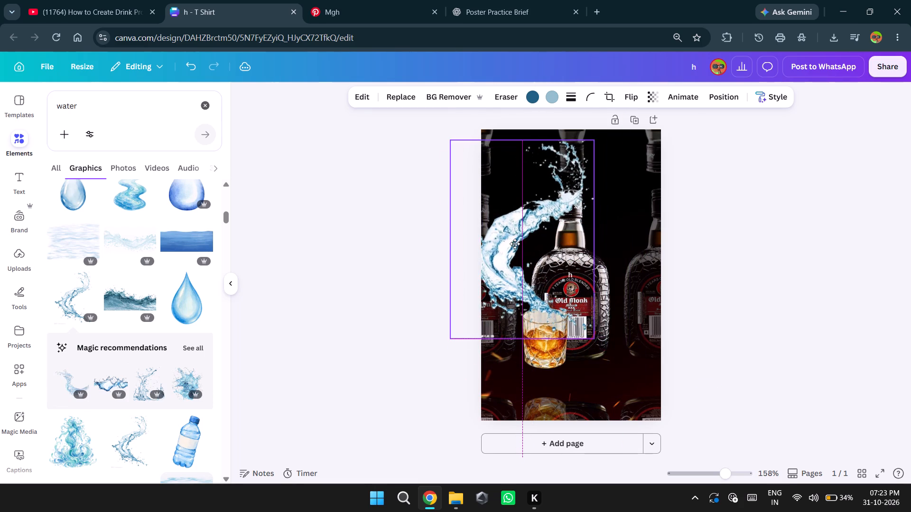
drag(515, 244, 551, 276)
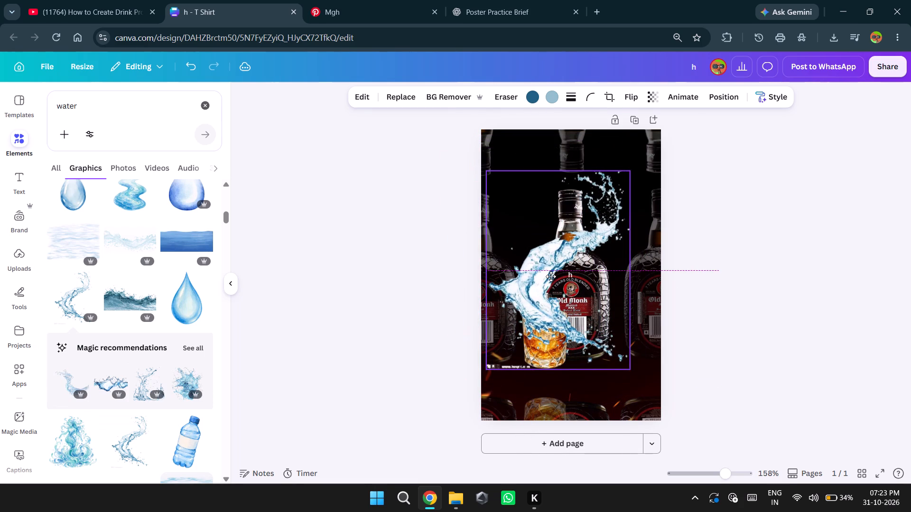
drag(551, 276, 565, 279)
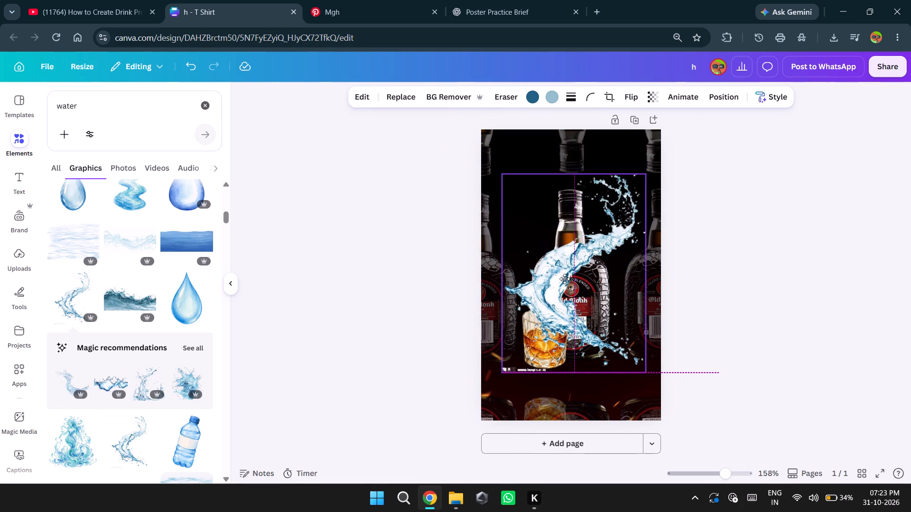
drag(565, 279, 558, 291)
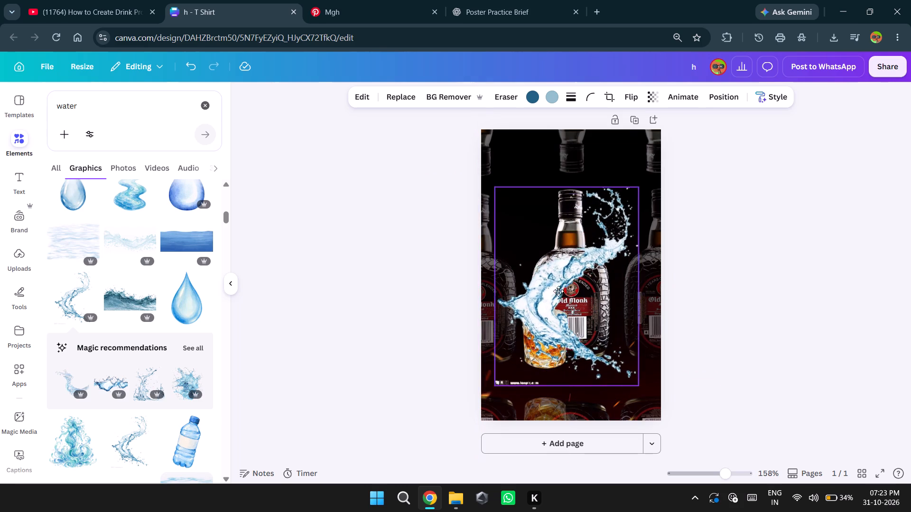
drag(558, 291, 558, 280)
Shrink the curved splash a little, tilt it slightly counterclockwise, and position it sweeping from the whisky glass around the bottle's neck.
drag(640, 373, 600, 344)
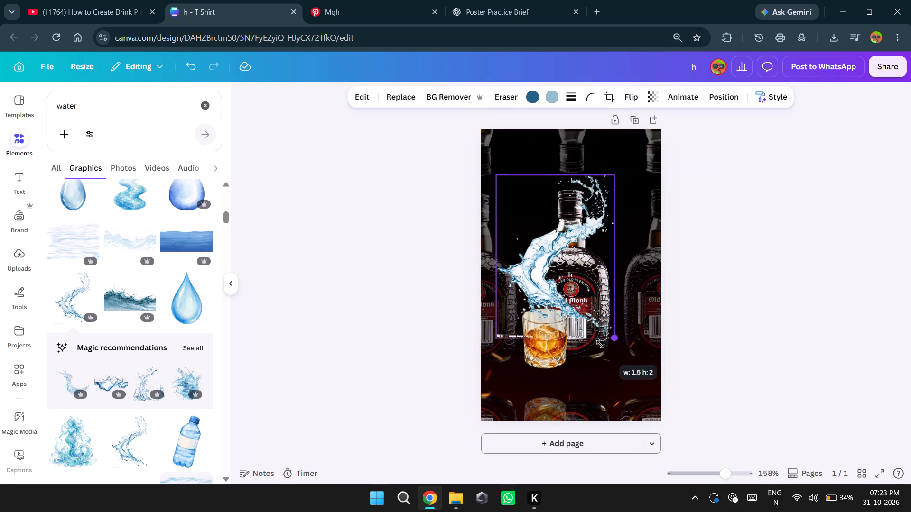
drag(600, 344, 617, 376)
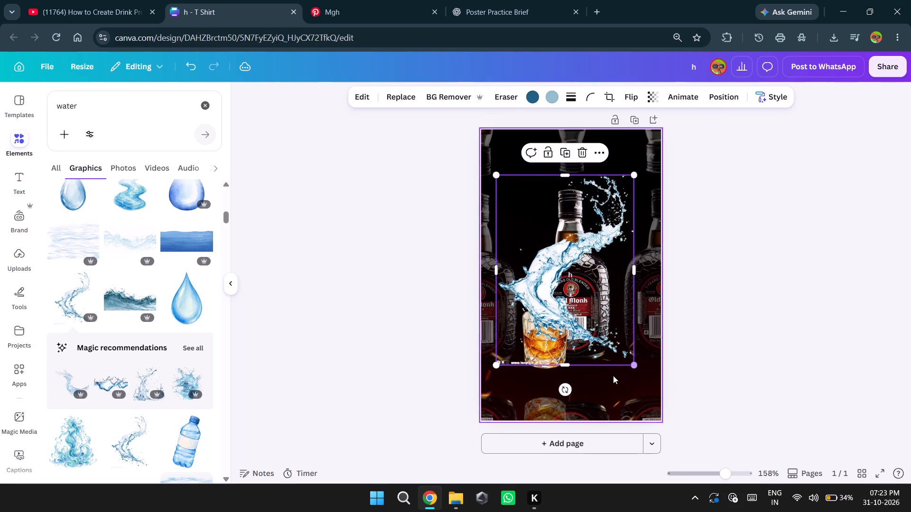
drag(562, 273, 545, 290)
drag(548, 404, 548, 404)
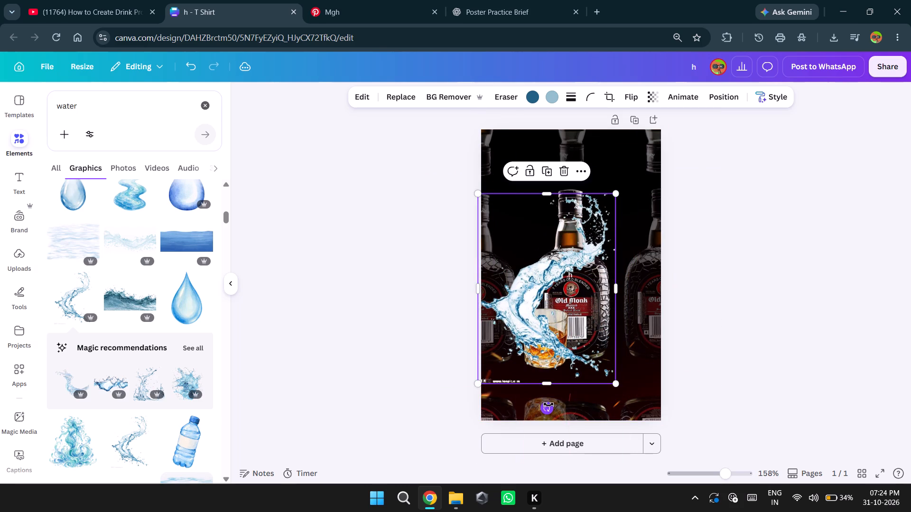
drag(548, 404, 551, 389)
drag(524, 302, 533, 292)
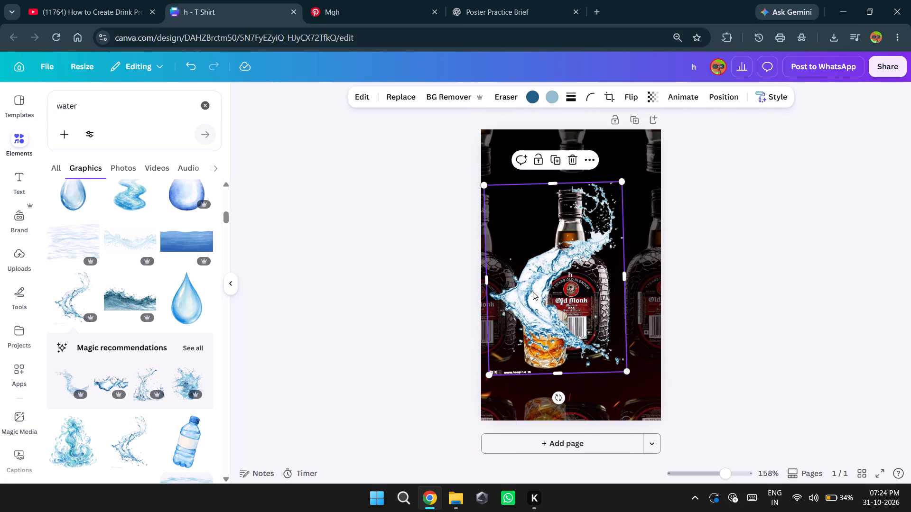
Delete the curved blue water splash from the poster.
click(541, 273)
click(551, 256)
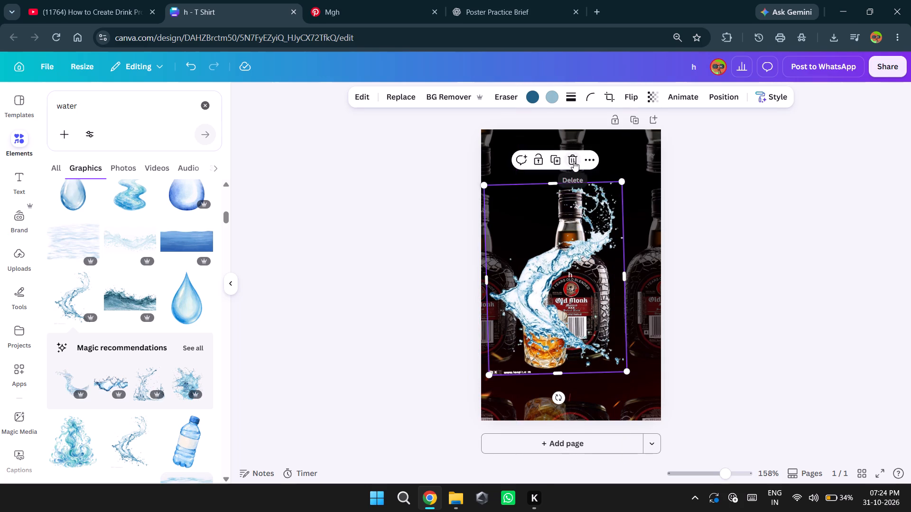
click(574, 161)
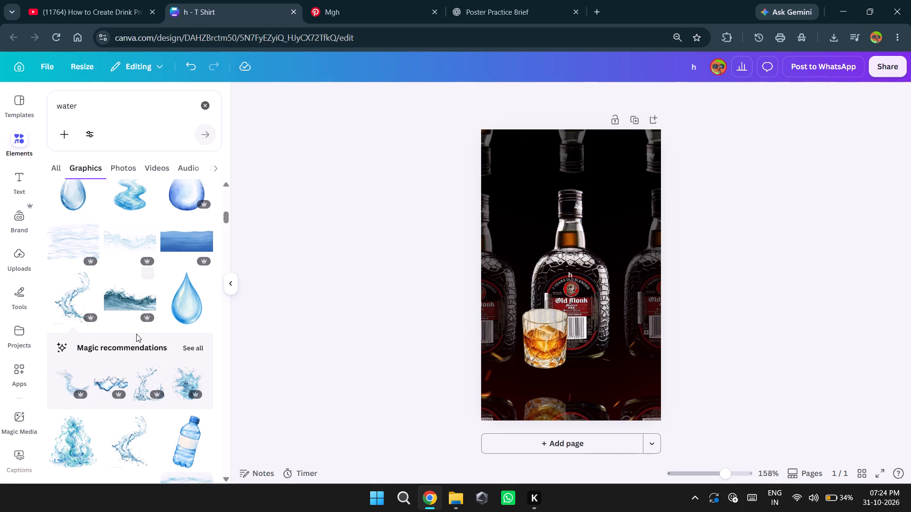
Replace the water search in the graphics library with a search for ice cube.
scroll(136, 334, up, 6)
click(108, 108)
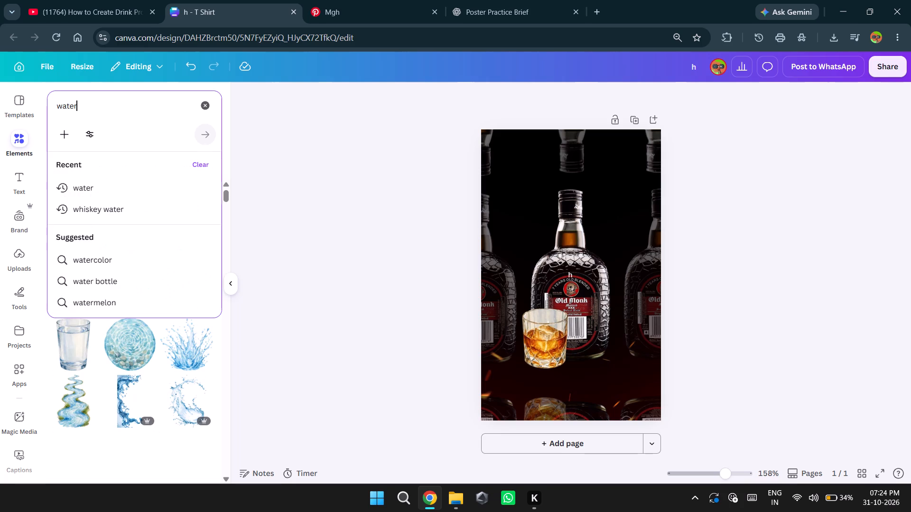
key(BackSpace)
key(BackSpace)
key(BackSpace)
key(BackSpace)
key(BackSpace)
text(icw)
key(BackSpace)
text(e)
key(space)
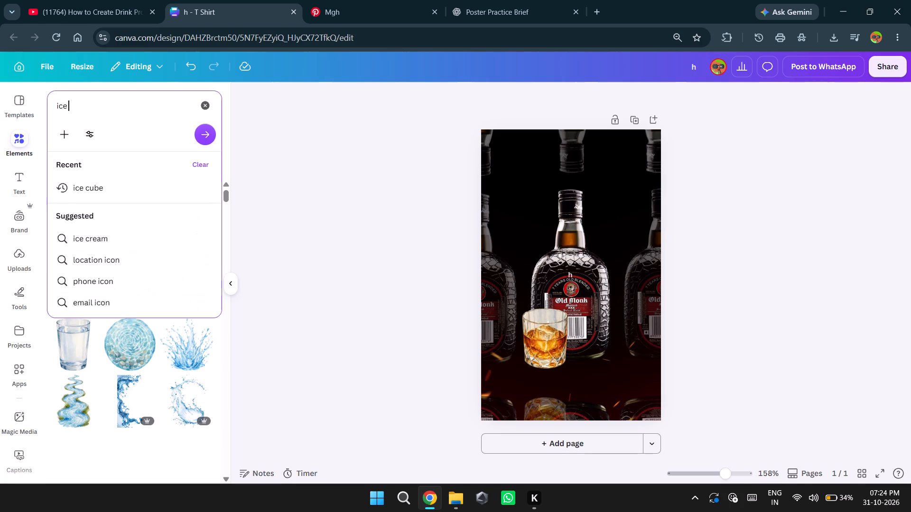
click(86, 194)
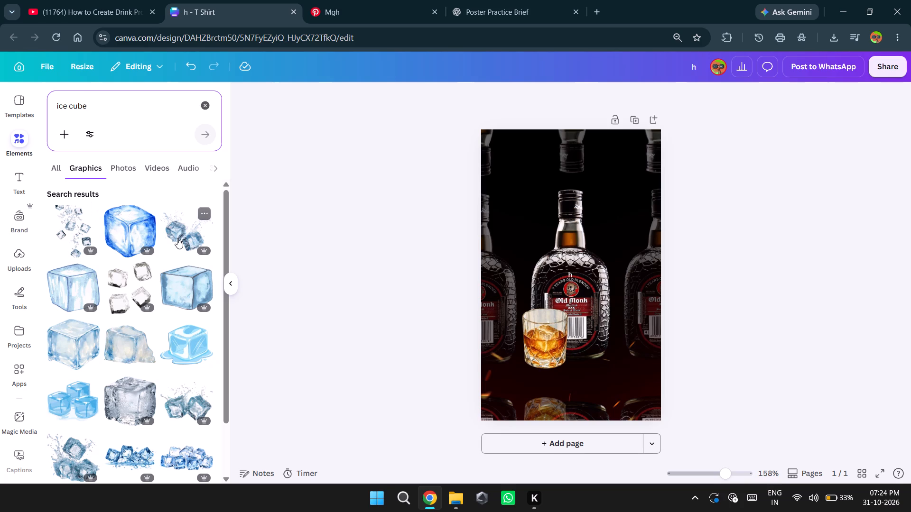
Add the realistic clear grey ice cube graphic to the poster and remove the extra copy, leaving a single cube.
double_click(130, 396)
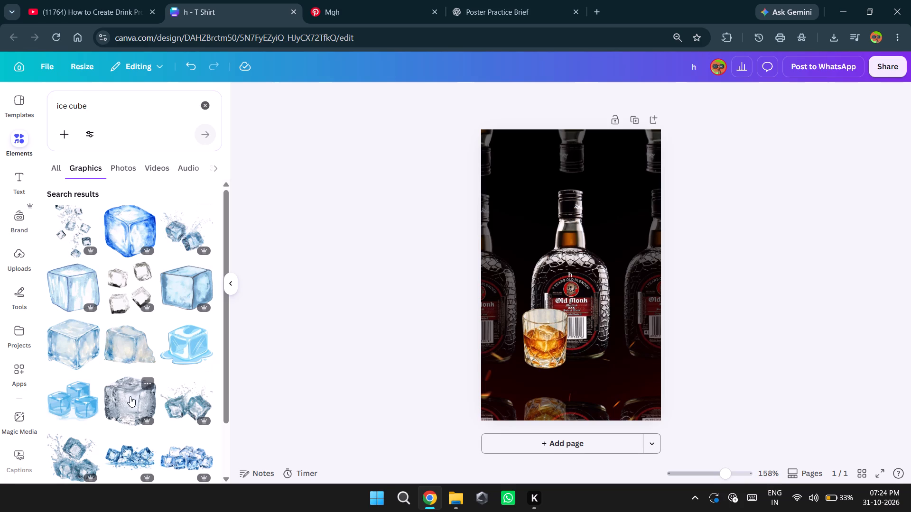
click(577, 288)
drag(579, 290, 582, 303)
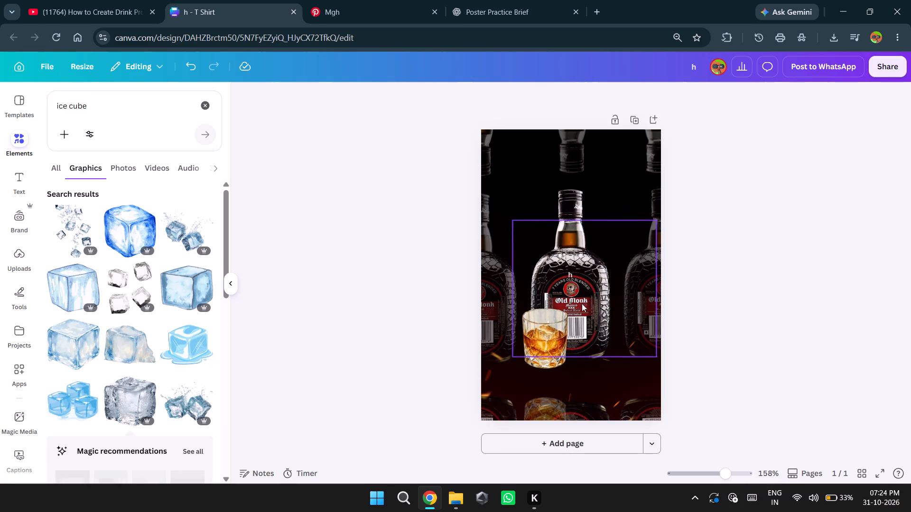
drag(582, 303, 554, 291)
click(563, 289)
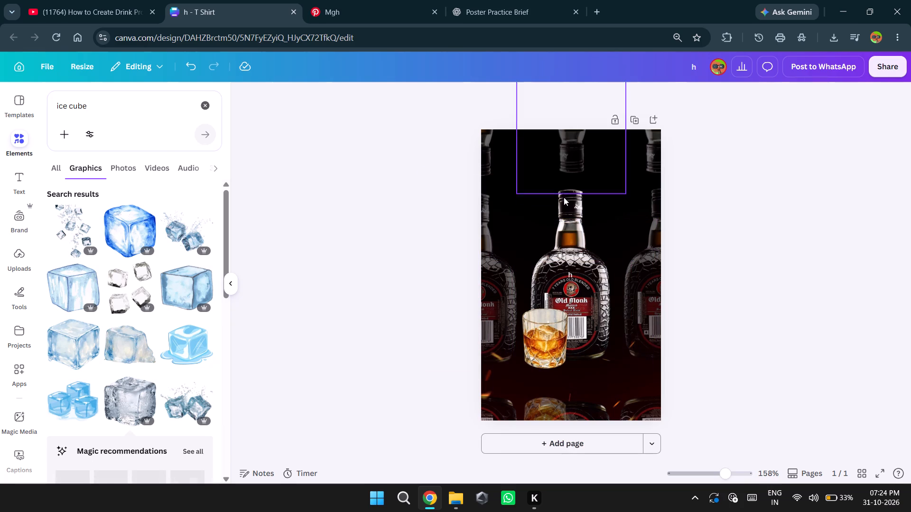
click(566, 293)
drag(566, 292, 579, 321)
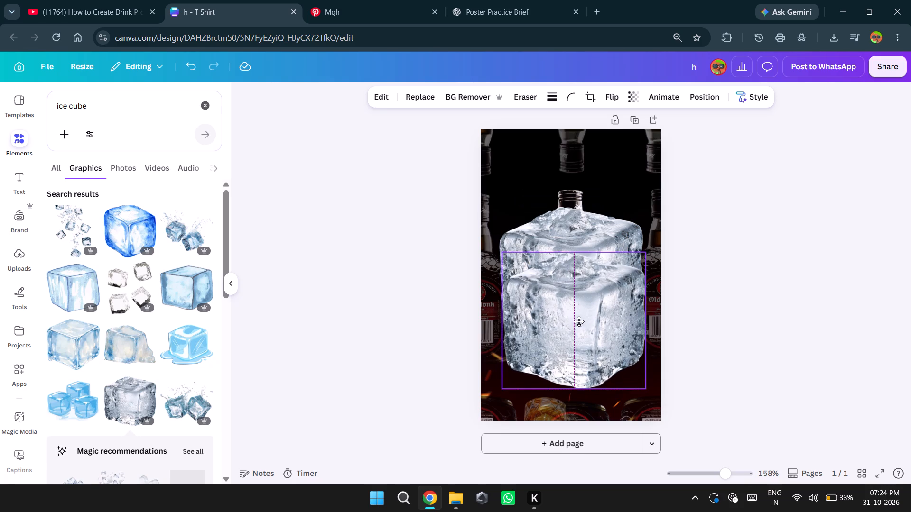
drag(579, 321, 578, 319)
click(576, 311)
click(590, 229)
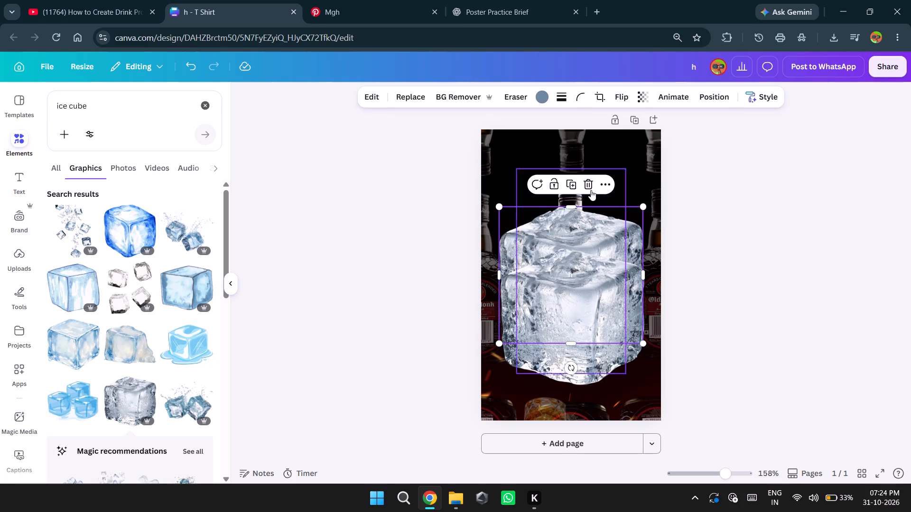
click(591, 187)
Shrink the ice cube to less than the whisky glass's width and place it against the glass's lower right side.
click(571, 320)
drag(643, 385, 637, 381)
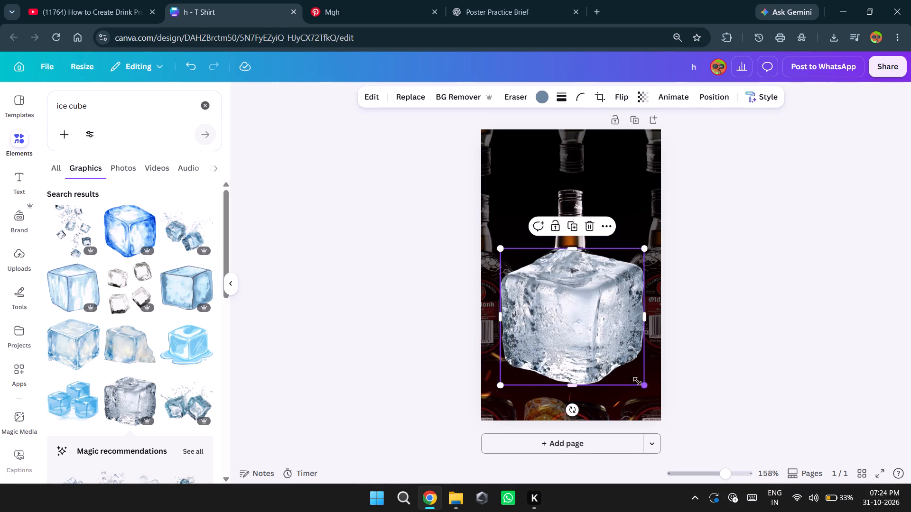
drag(637, 381, 495, 326)
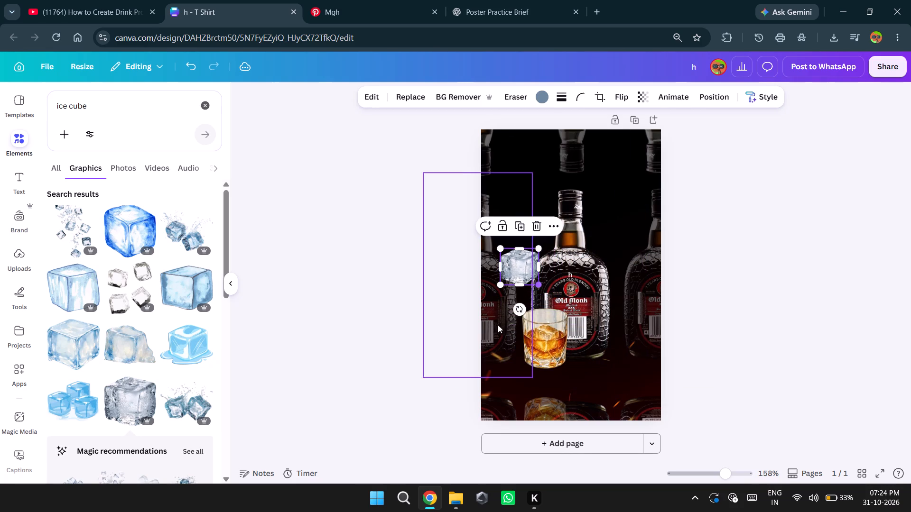
drag(516, 263, 564, 355)
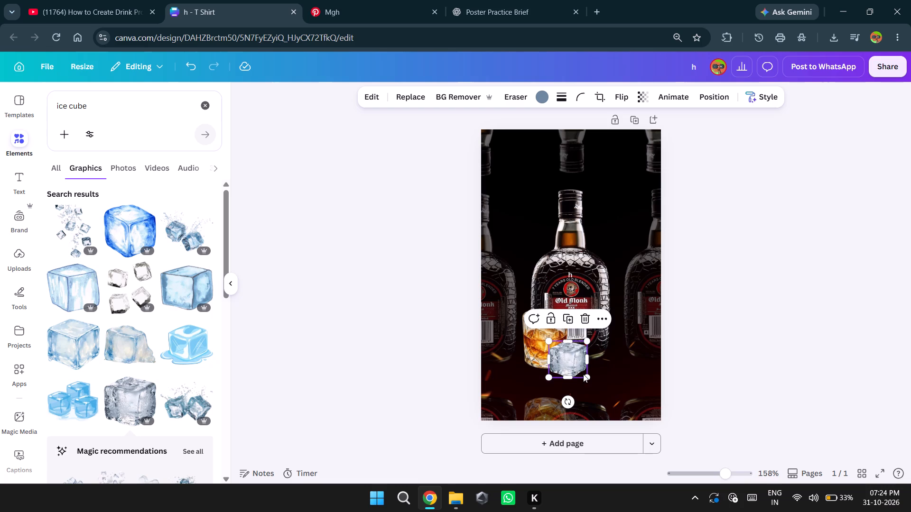
drag(587, 376, 576, 364)
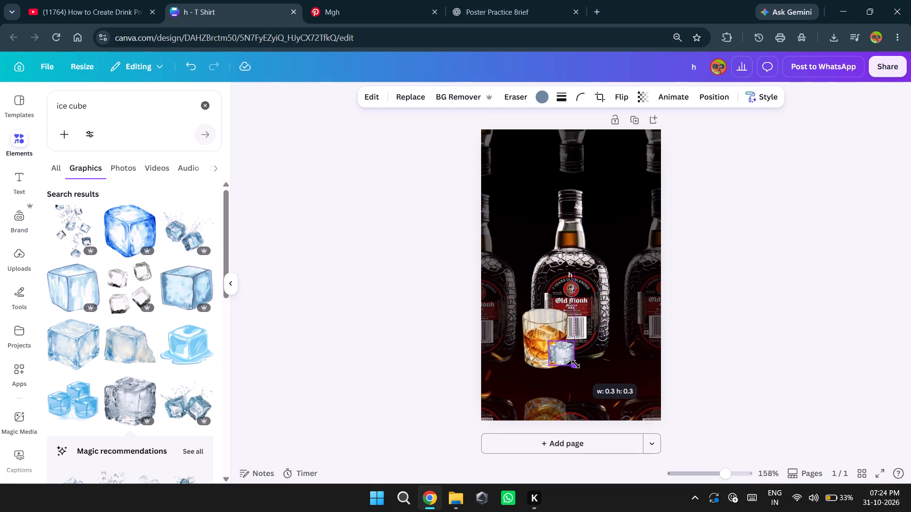
drag(576, 364, 575, 364)
drag(575, 364, 578, 367)
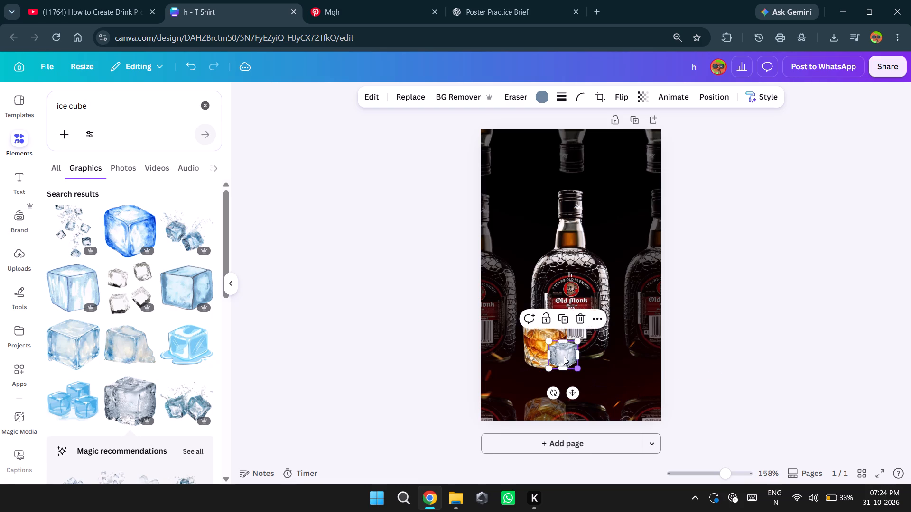
drag(563, 356, 568, 358)
click(569, 362)
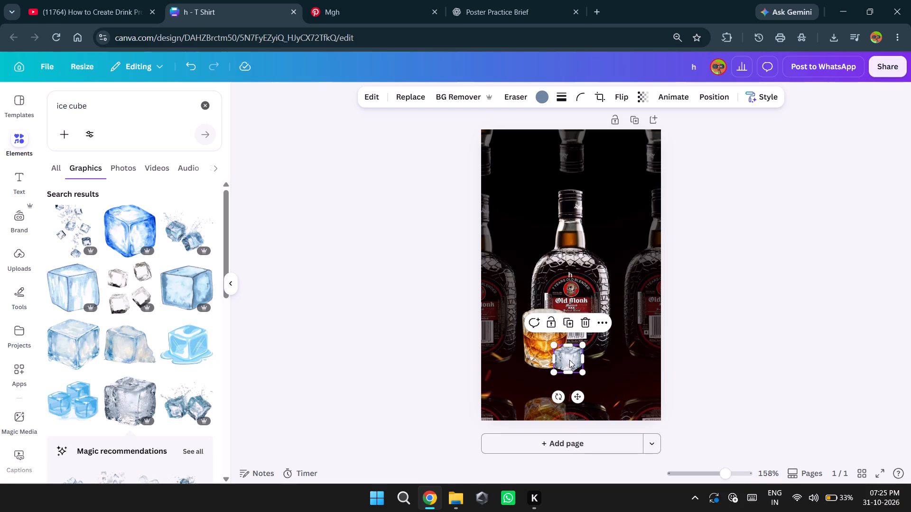
click(583, 367)
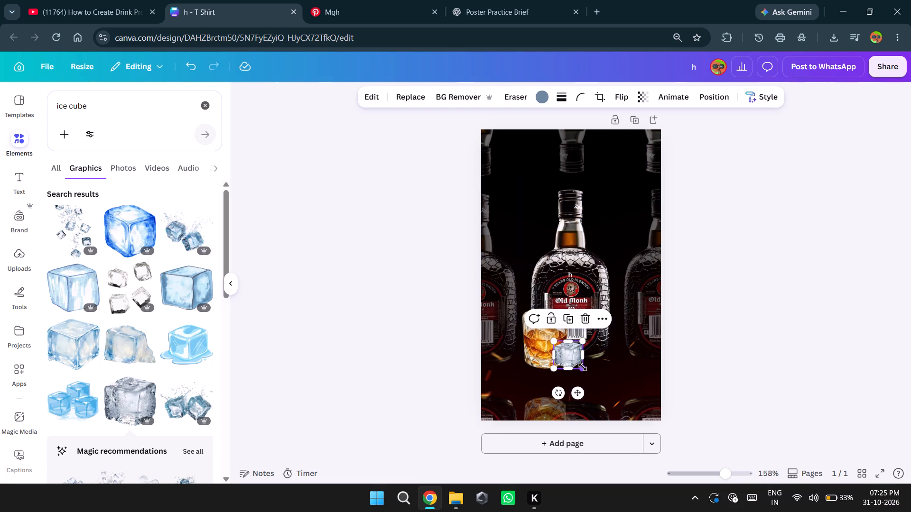
click(714, 341)
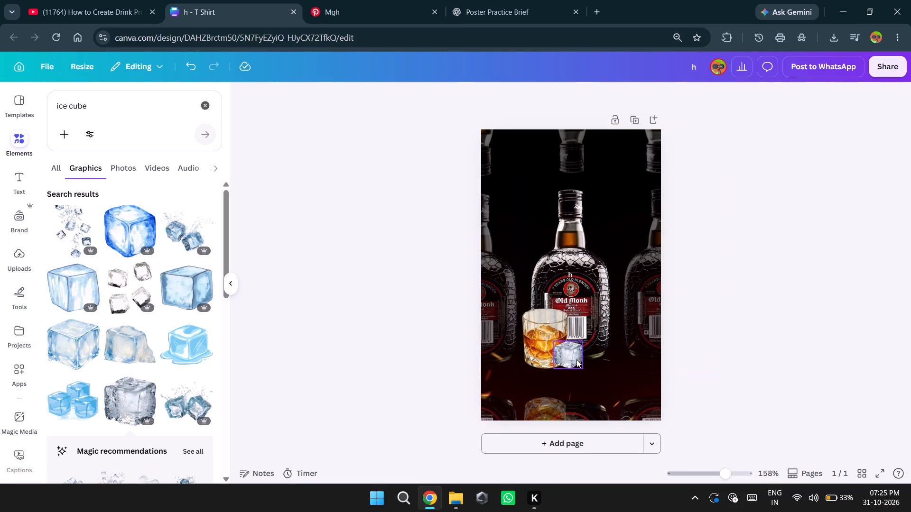
Duplicate the small ice cube and place the copy at the poster's bottom edge beside the glass's reflection.
click(575, 357)
click(570, 317)
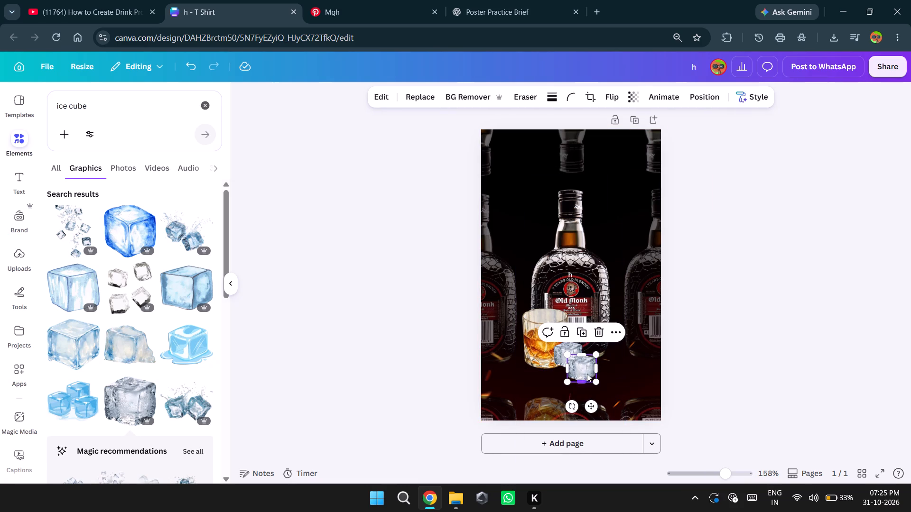
drag(586, 371, 574, 413)
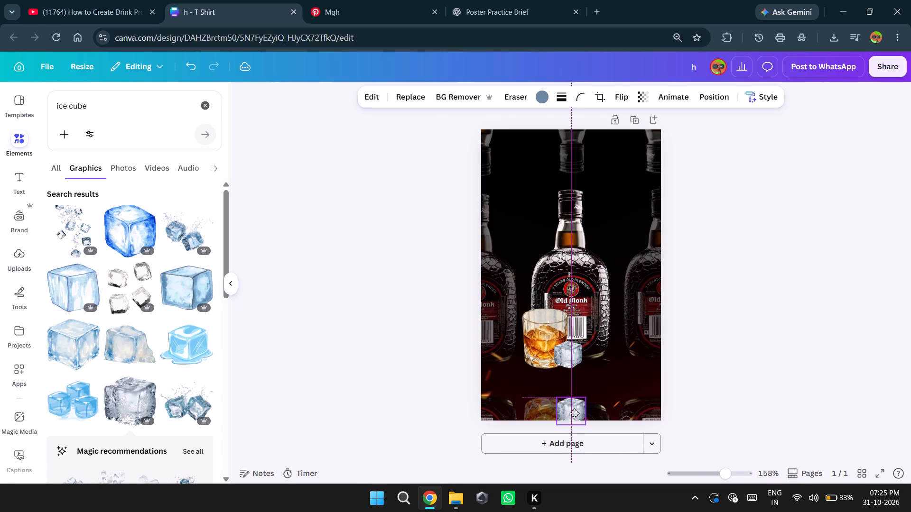
drag(574, 413, 575, 411)
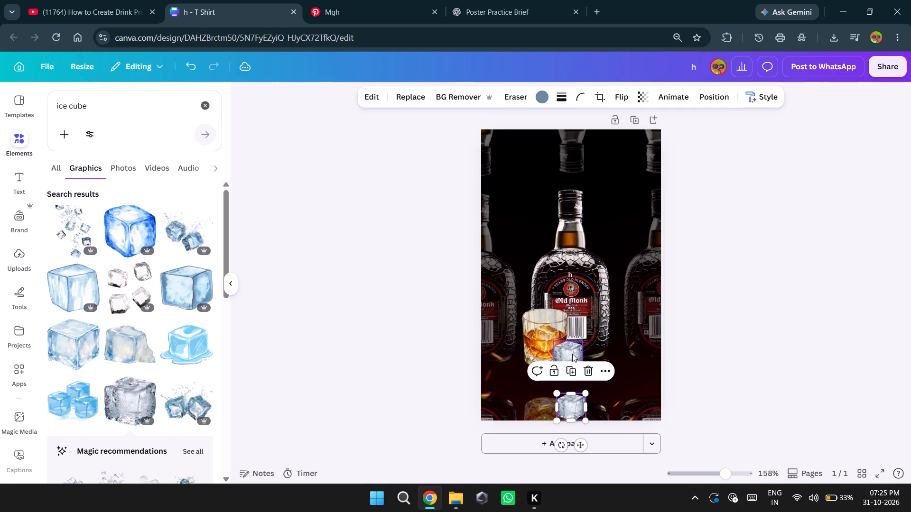
click(571, 354)
click(573, 409)
drag(573, 409, 573, 417)
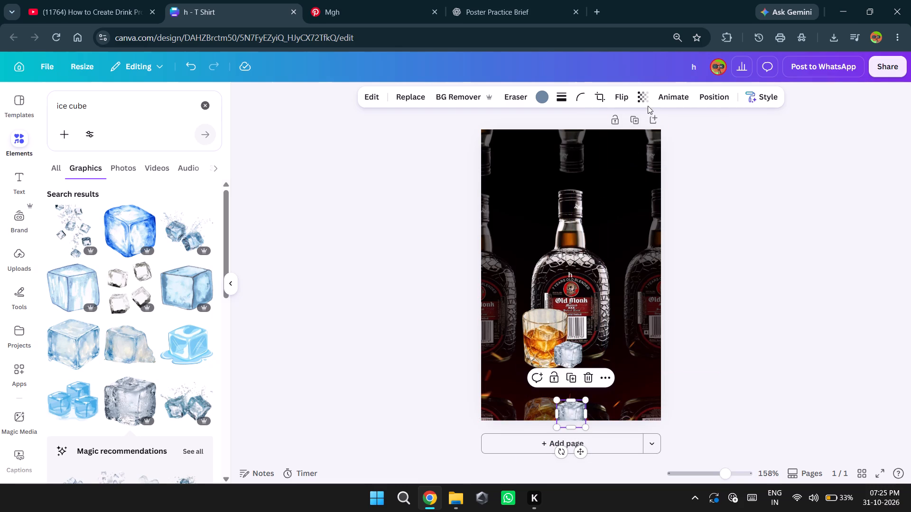
Set the lower ice cube copy's transparency to 40 so it acts as a faded reflection.
click(647, 98)
click(644, 142)
click(620, 142)
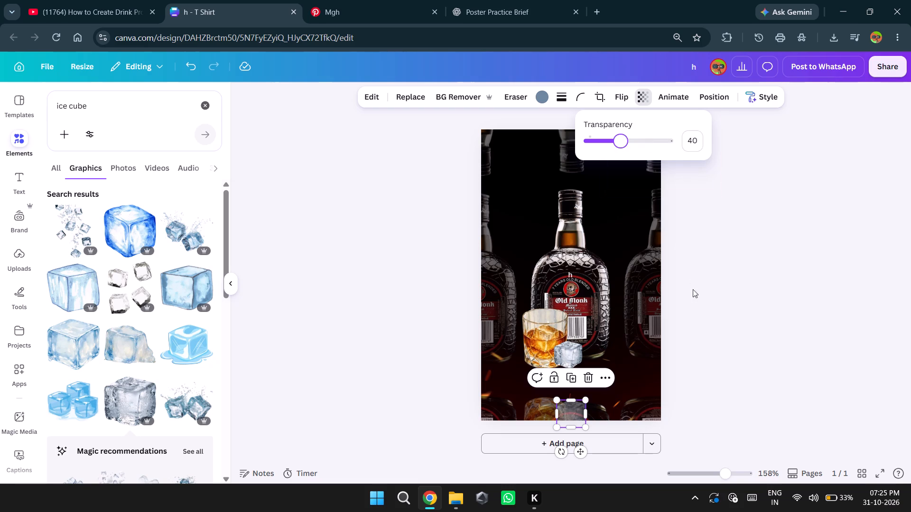
click(699, 298)
click(699, 336)
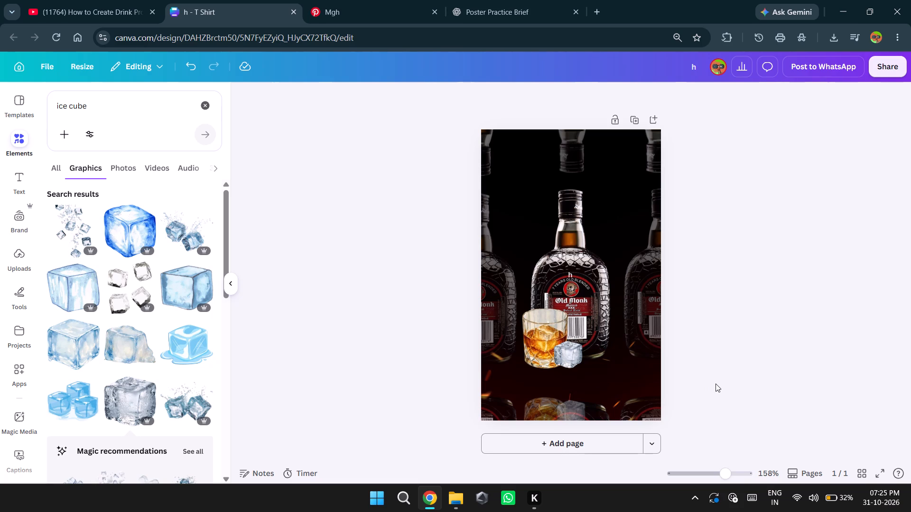
Nudge the main ice cube slightly down and align its faded reflection directly beneath it, level with the glass's reflection.
click(567, 357)
click(570, 411)
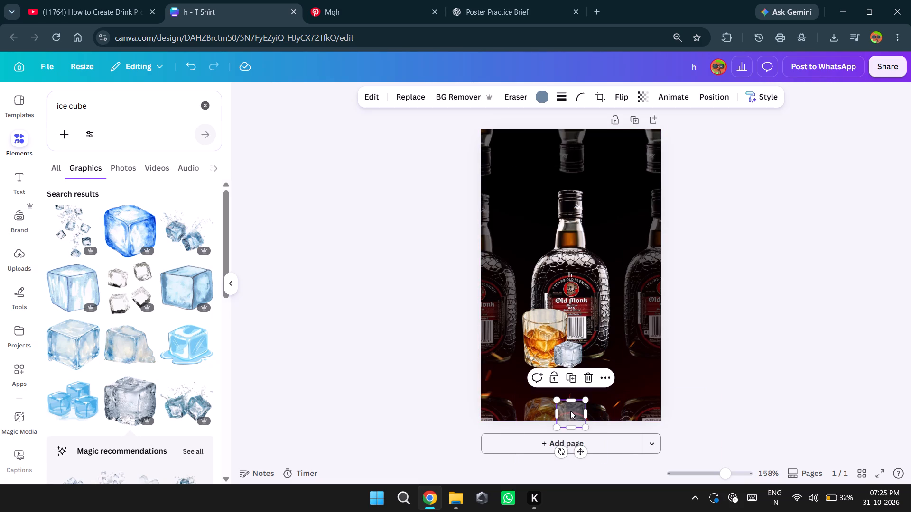
click(570, 411)
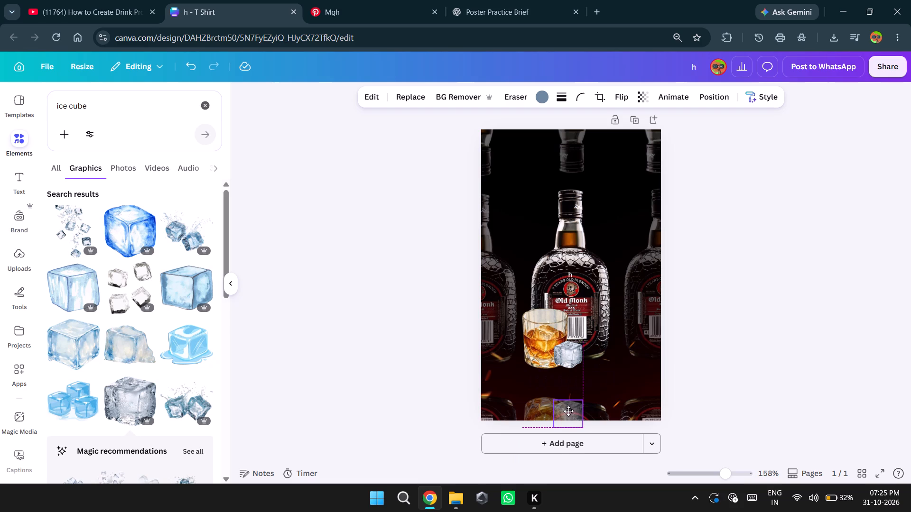
click(743, 395)
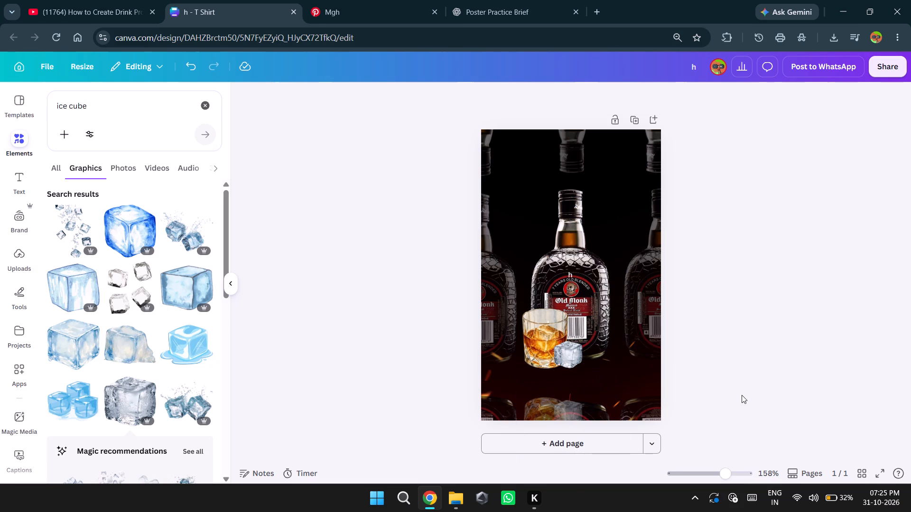
click(569, 360)
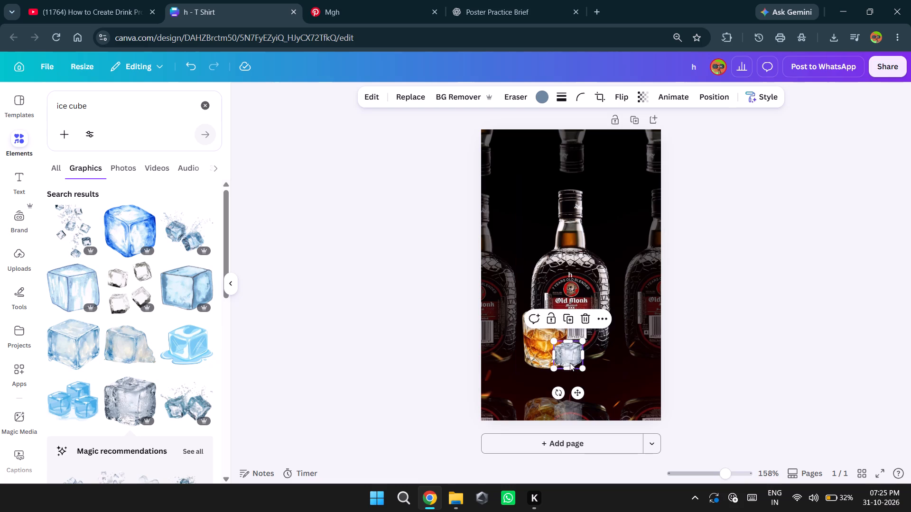
click(774, 362)
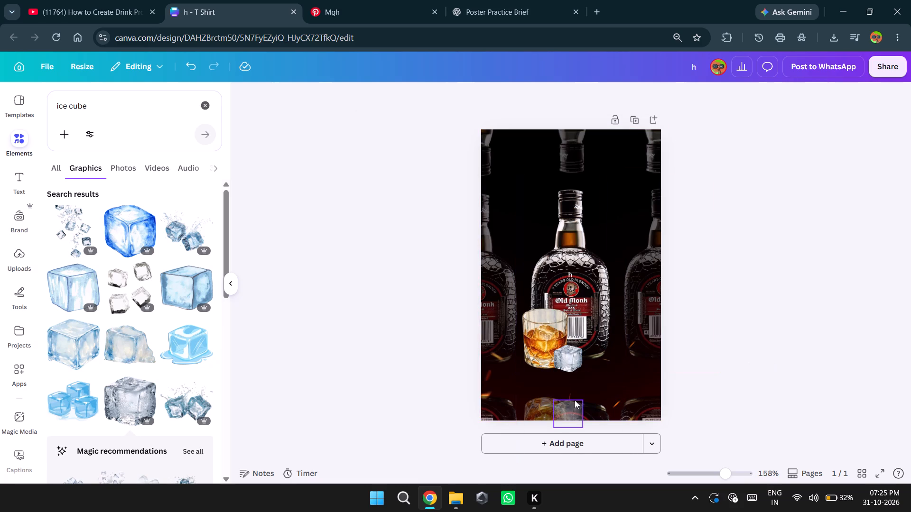
drag(570, 406, 570, 402)
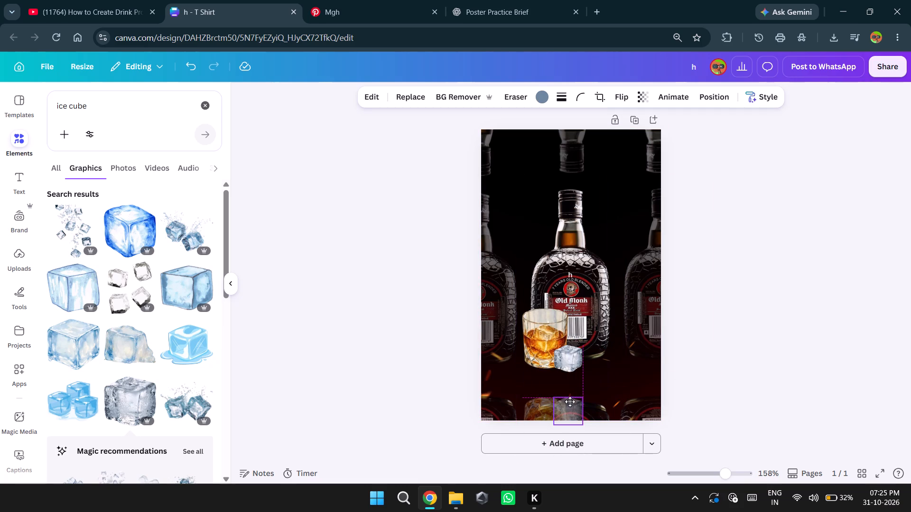
drag(570, 402, 570, 400)
drag(766, 391, 775, 394)
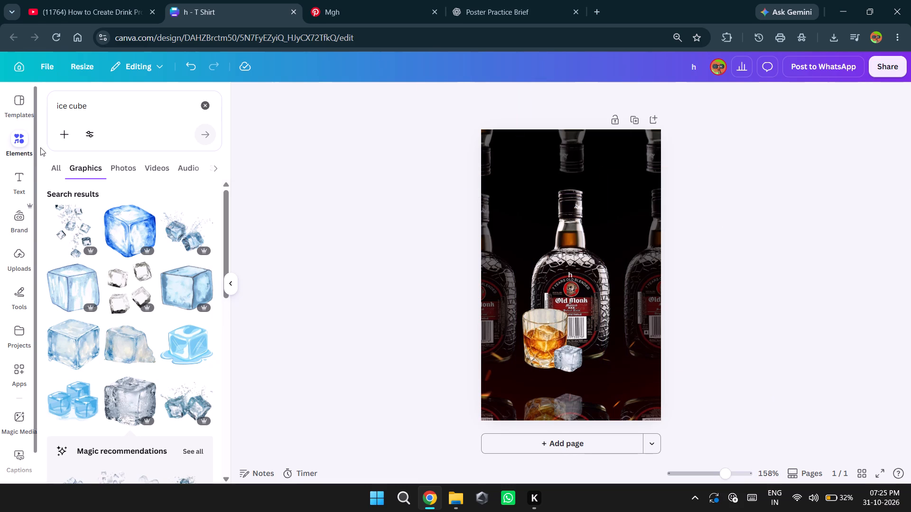
Search the text fonts and combinations for "old fire".
click(17, 179)
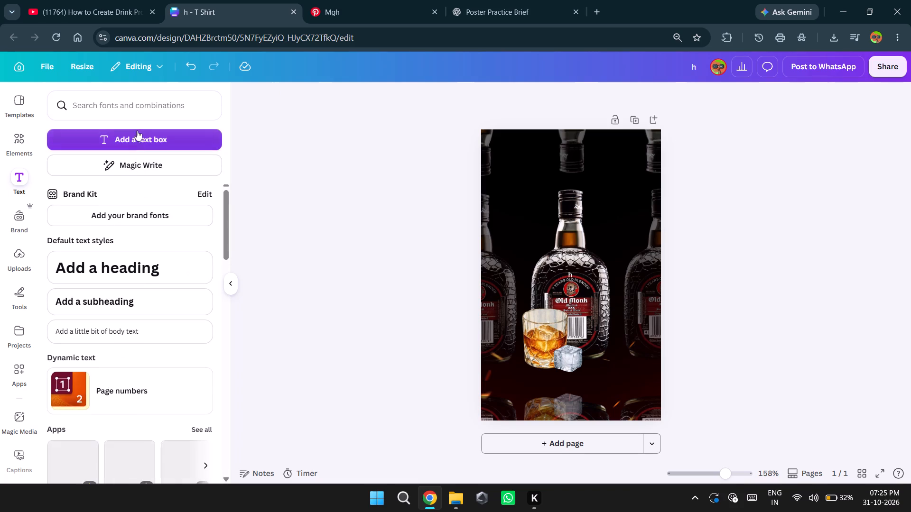
click(138, 106)
text(old fire)
key(Return)
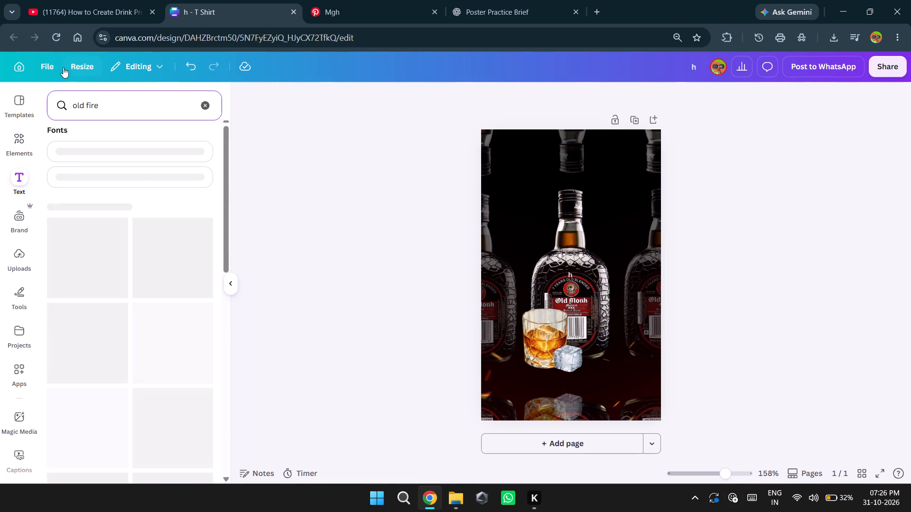
Search the text fonts and combinations for "old with fire".
click(86, 106)
text(with)
key(space)
key(Return)
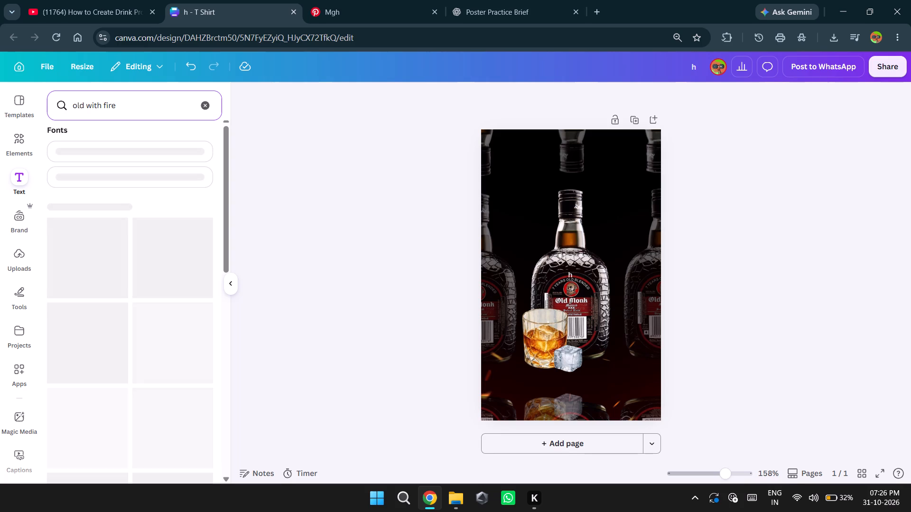
Shorten the font search to "old" and look through the fonts and font combinations offered.
click(127, 109)
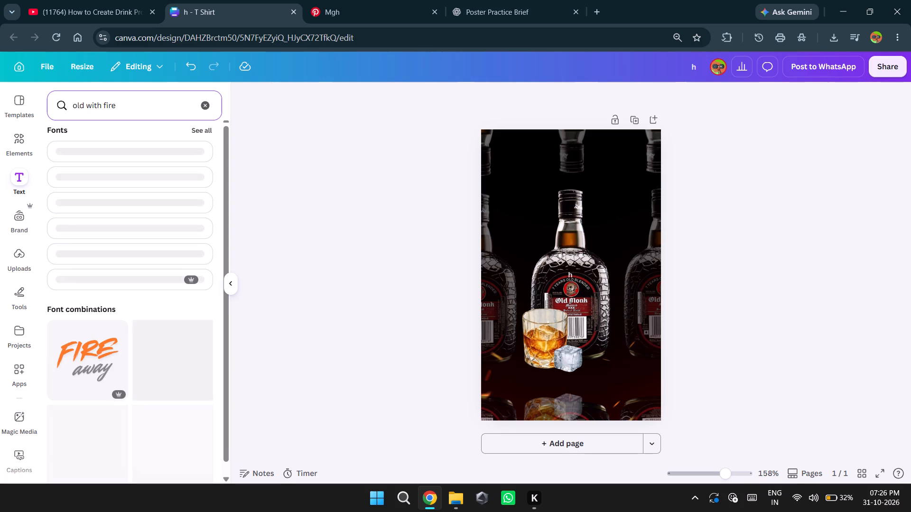
key(BackSpace)
key(BackSpace)
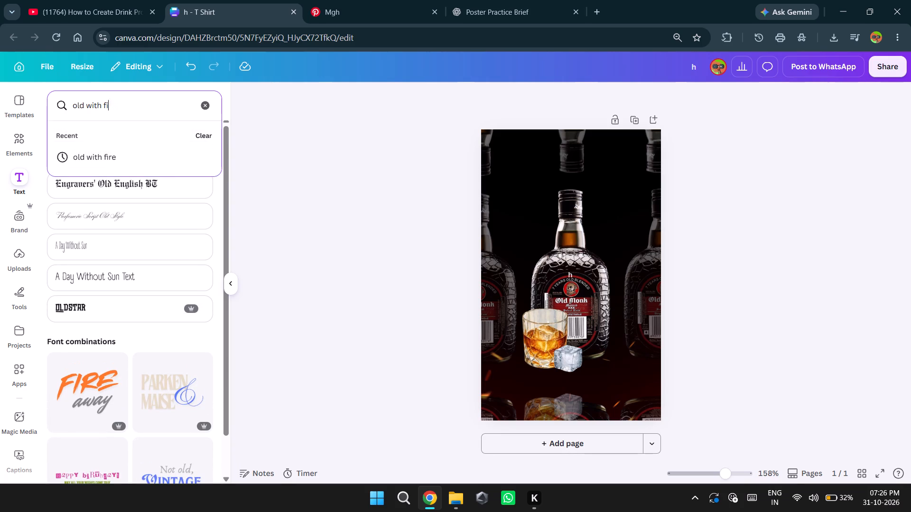
key(BackSpace)
key(BackSpace)
key(BackSpace)
key(BackSpace)
key(BackSpace)
key(BackSpace)
key(BackSpace)
key(Return)
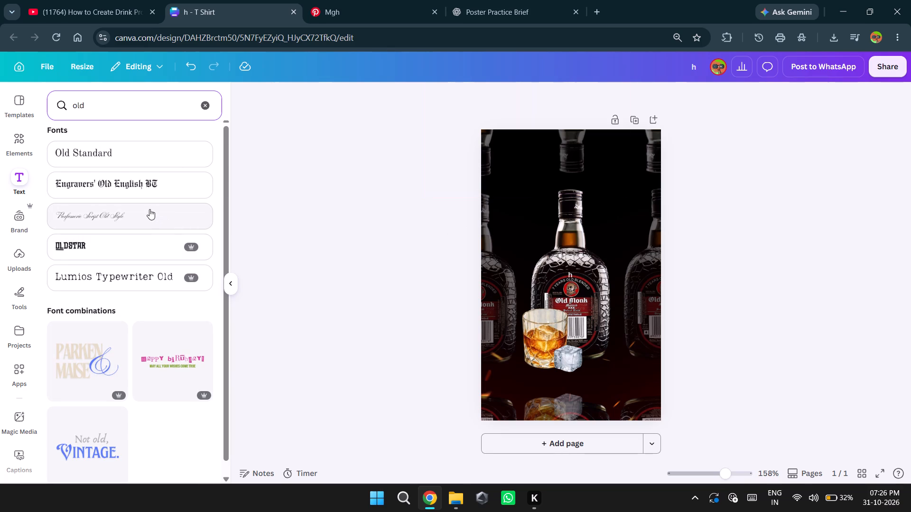
scroll(149, 209, down, 2)
scroll(136, 256, up, 2)
scroll(121, 358, down, 4)
scroll(135, 376, up, 4)
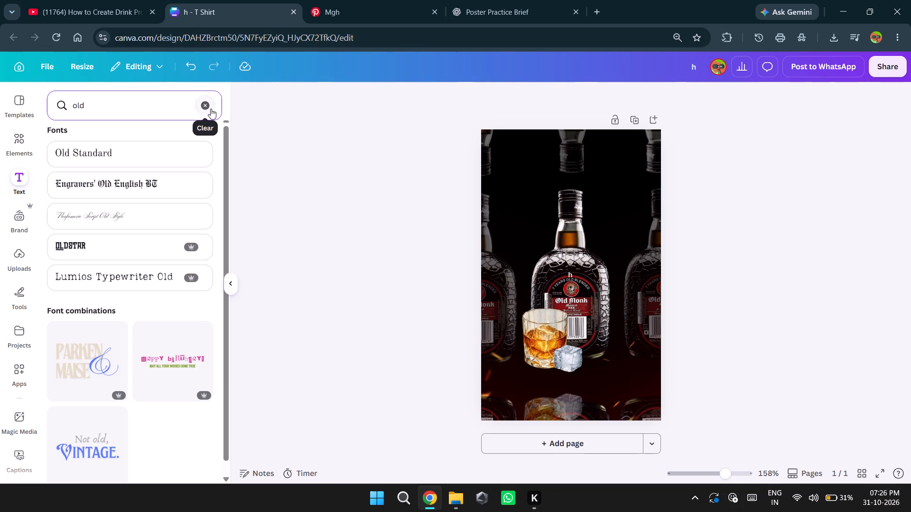
Clear the font search, add a text box reading "OLD" and place it just left of the main bottle's neck.
click(211, 109)
click(124, 137)
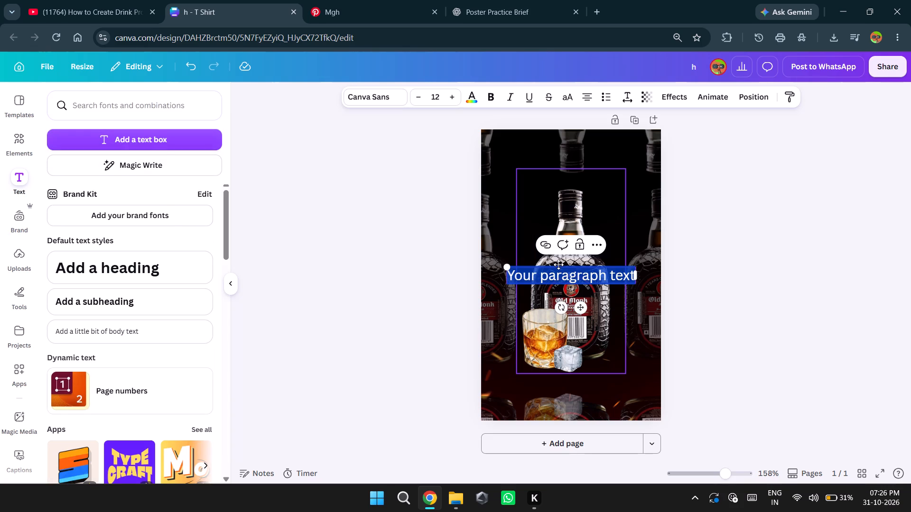
key(i)
key(BackSpace)
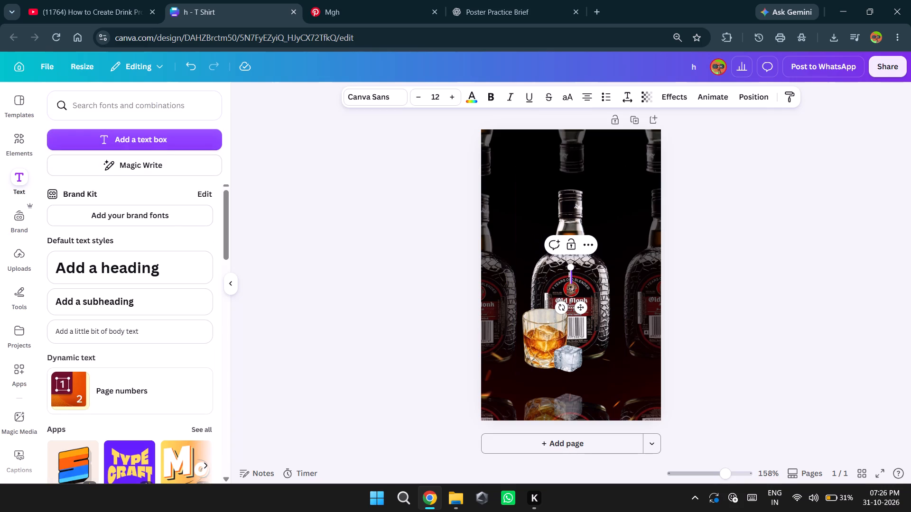
text(OLD)
click(701, 263)
drag(576, 274, 550, 225)
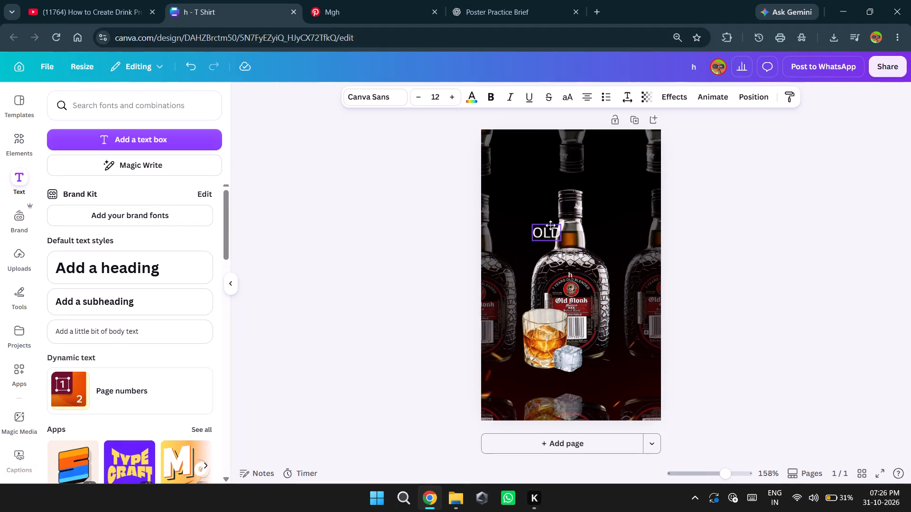
drag(550, 225, 529, 222)
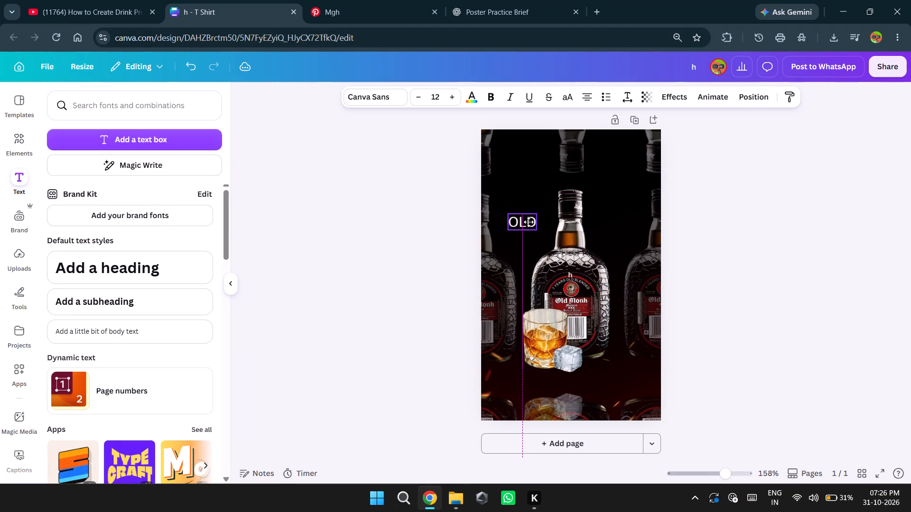
drag(529, 222, 533, 222)
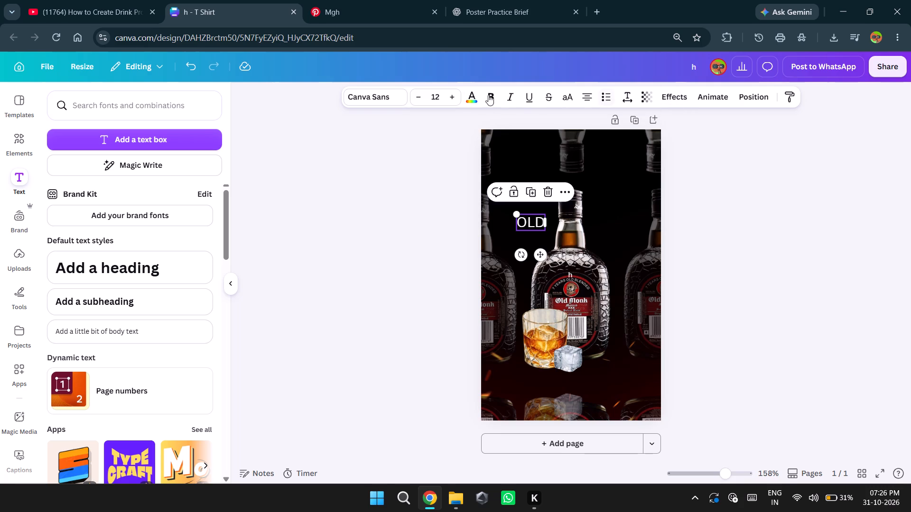
Try the recently used fonts on the OLD text, including Etna Sans Serif and Istruktura, and settle on Findel.
click(389, 90)
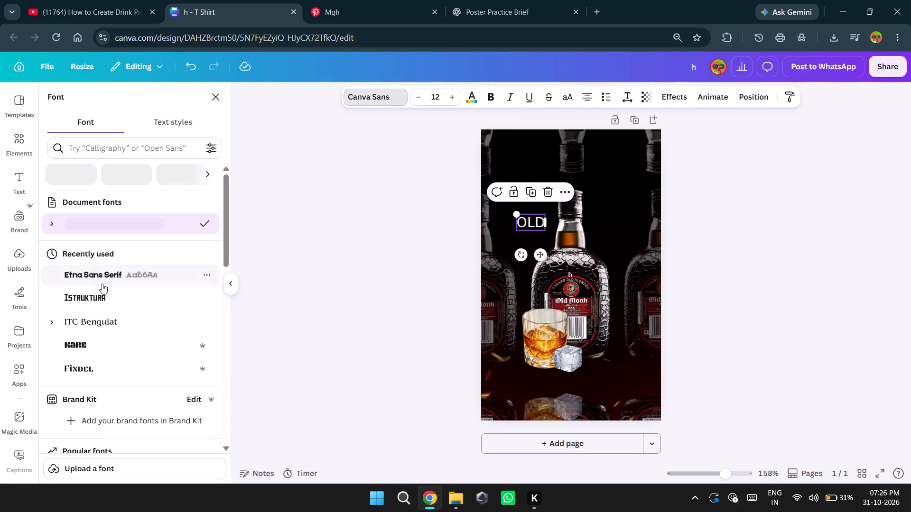
click(106, 273)
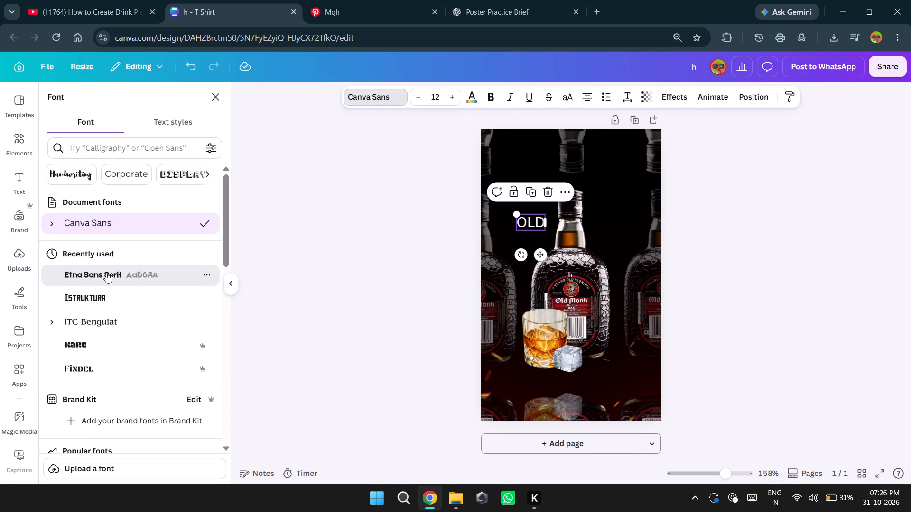
click(110, 302)
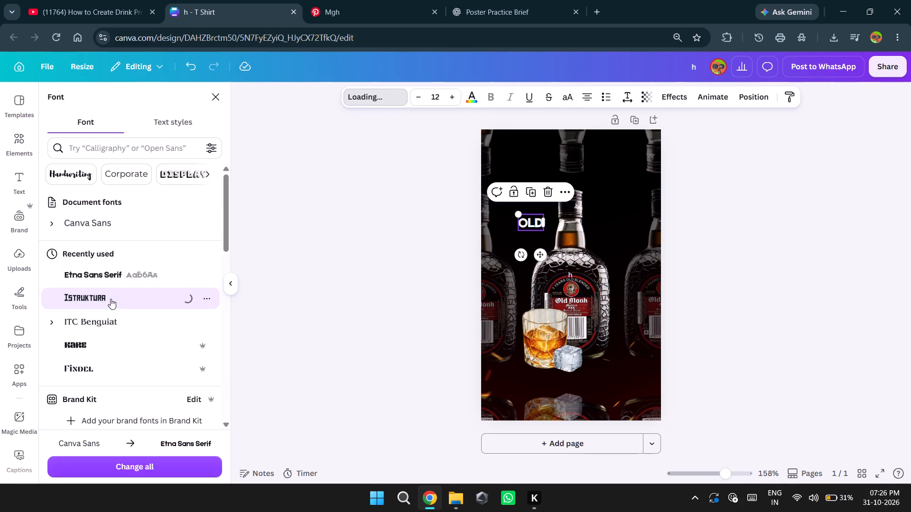
scroll(111, 299, down, 1)
click(104, 228)
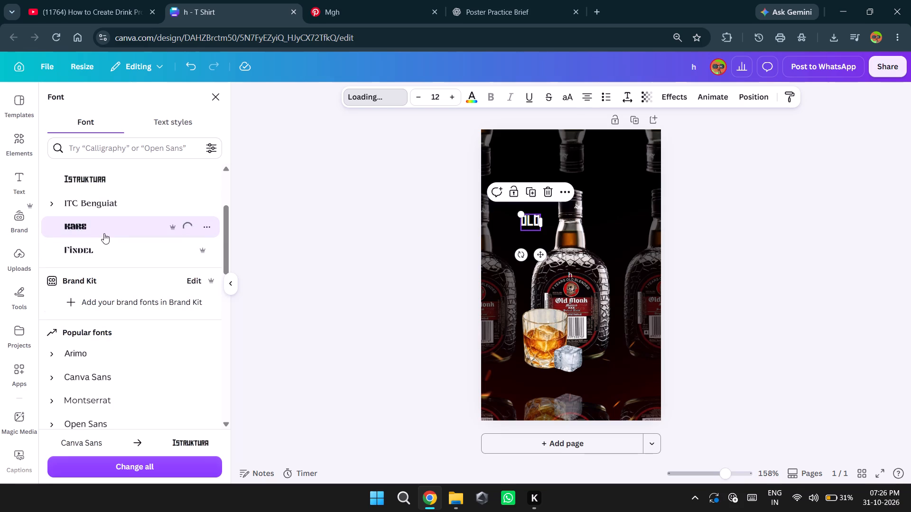
click(113, 256)
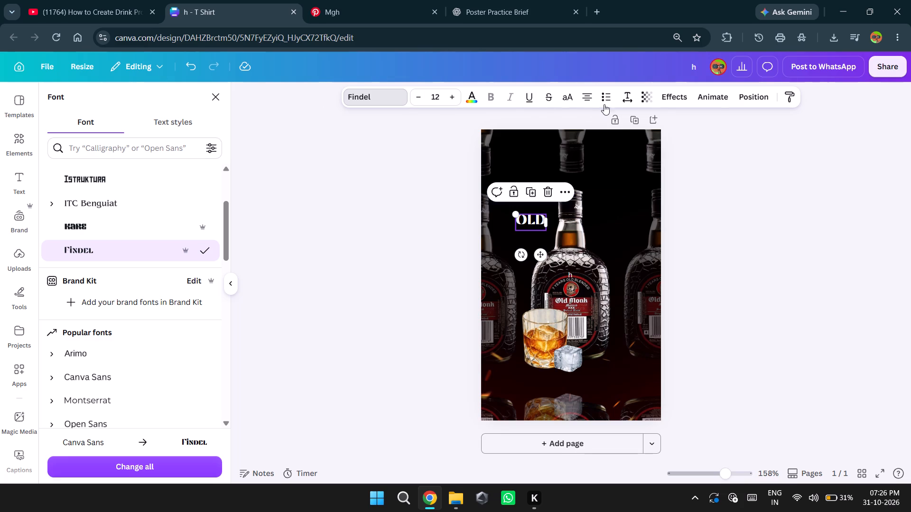
Try the Drop, Echo, Splice, Hollow and Glitch effects on the OLD text and settle on Neon.
click(670, 96)
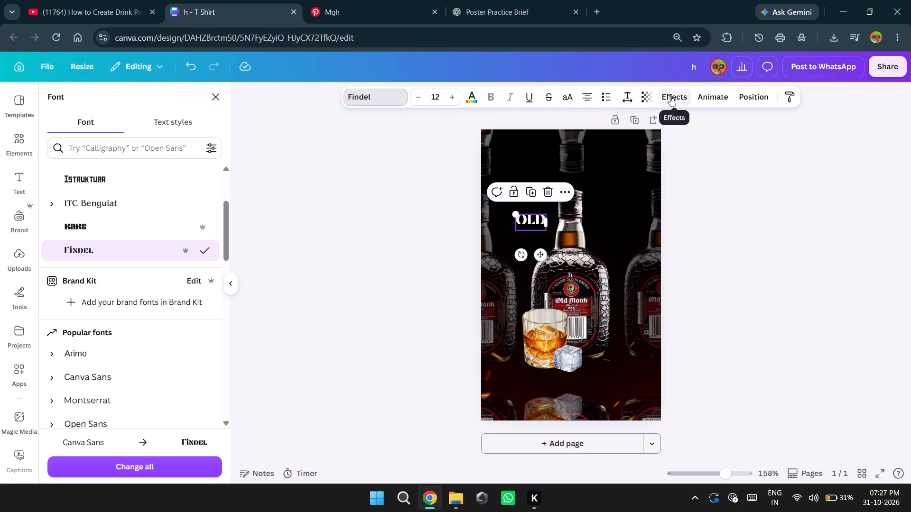
click(102, 137)
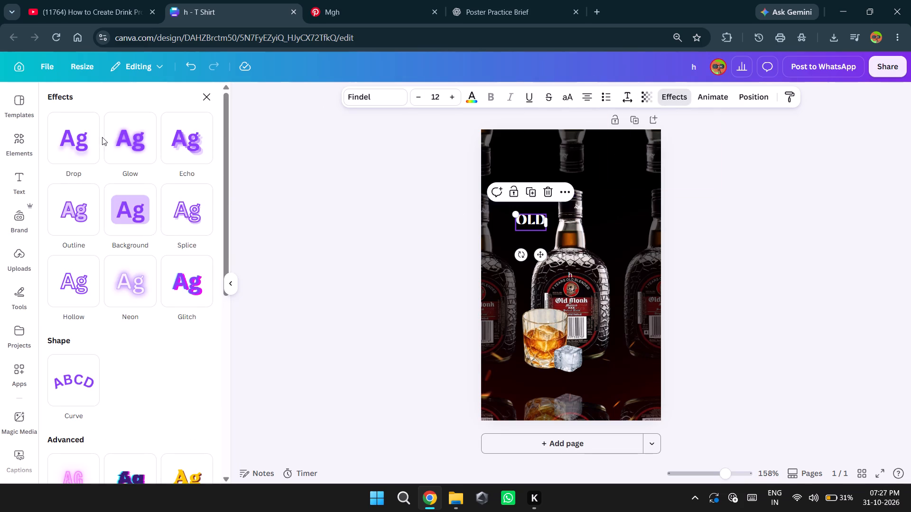
click(90, 137)
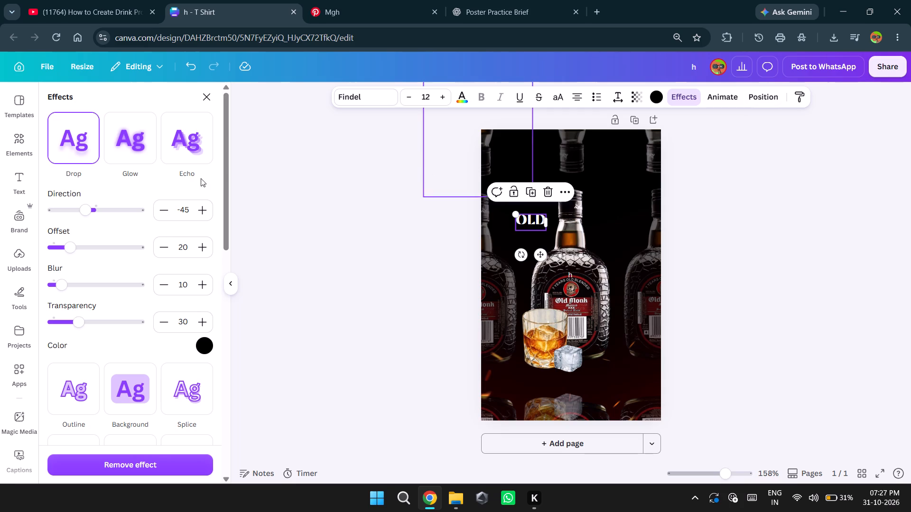
click(180, 151)
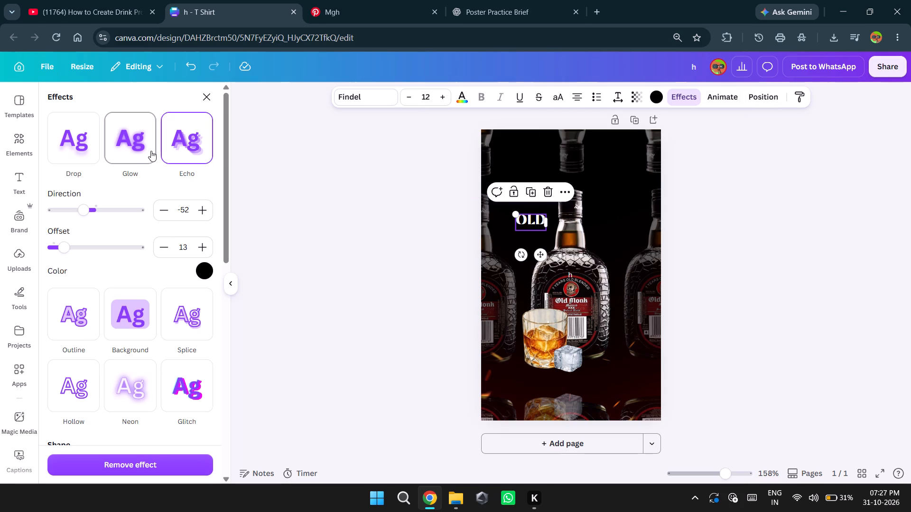
click(187, 316)
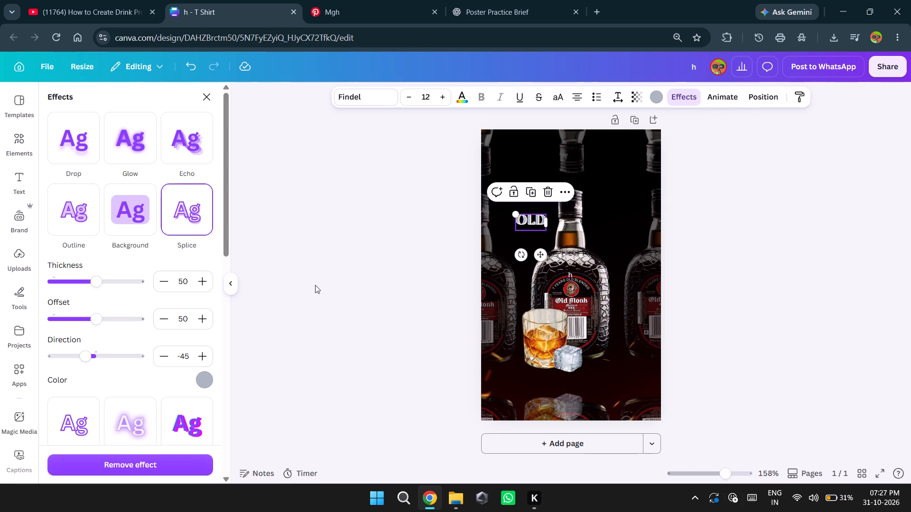
scroll(120, 324, down, 1)
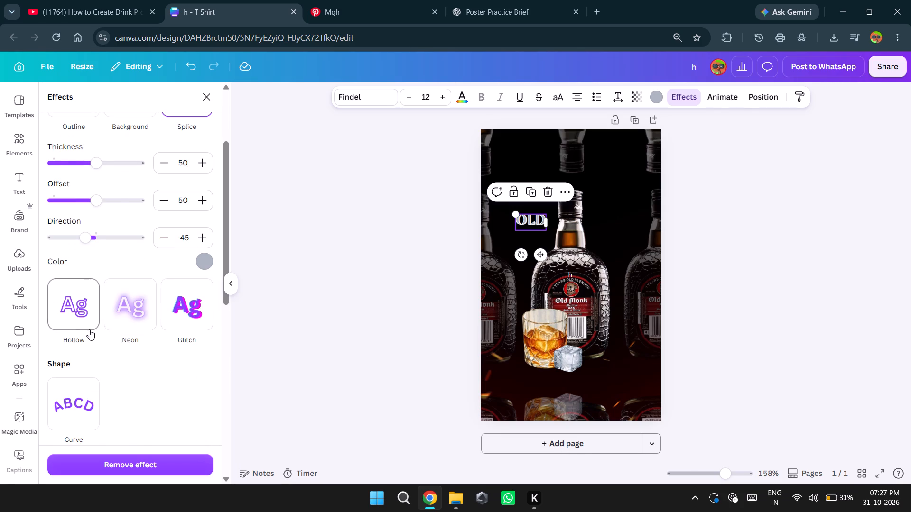
click(80, 318)
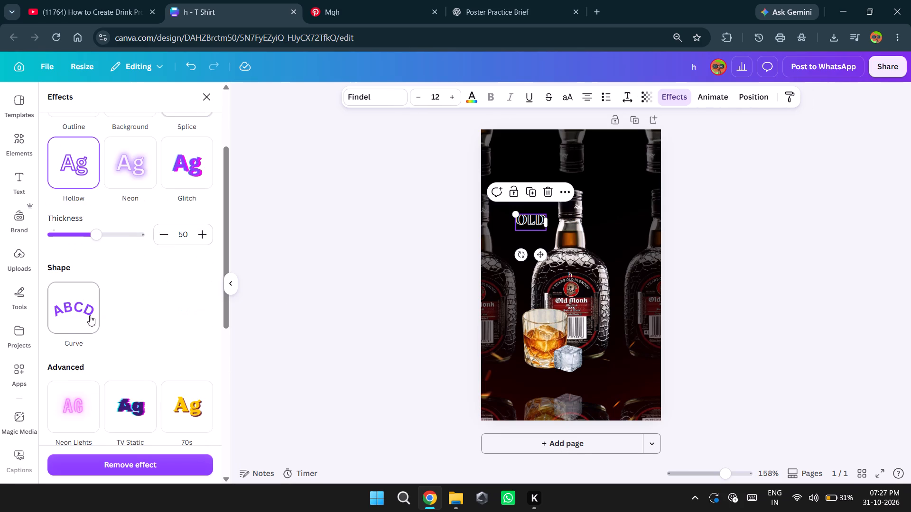
click(191, 167)
click(154, 167)
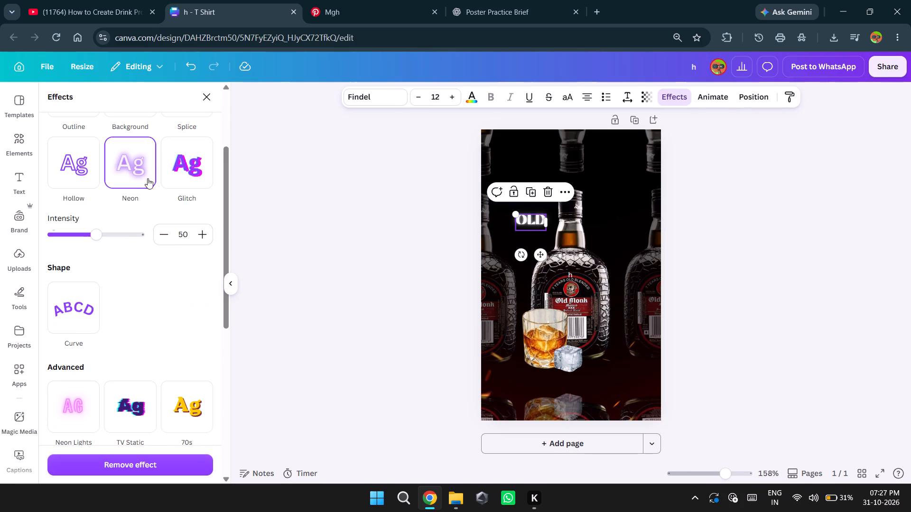
scroll(116, 342, up, 2)
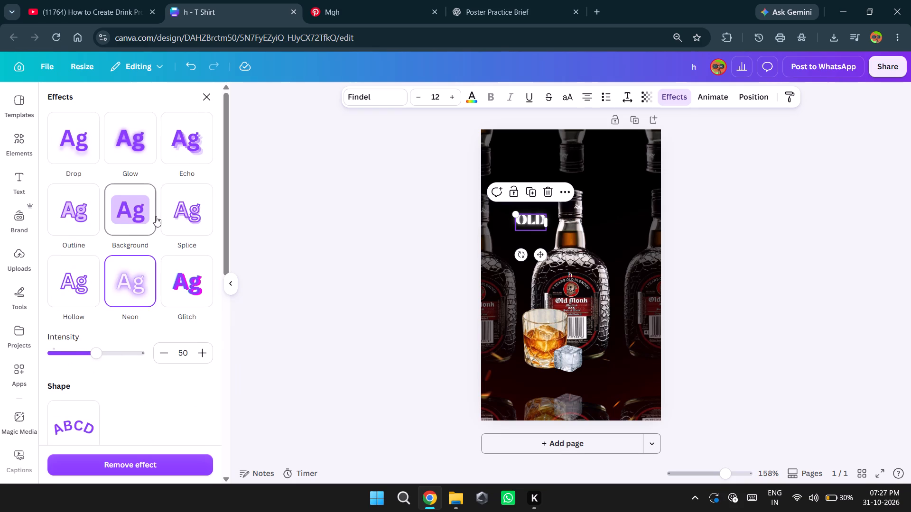
click(209, 96)
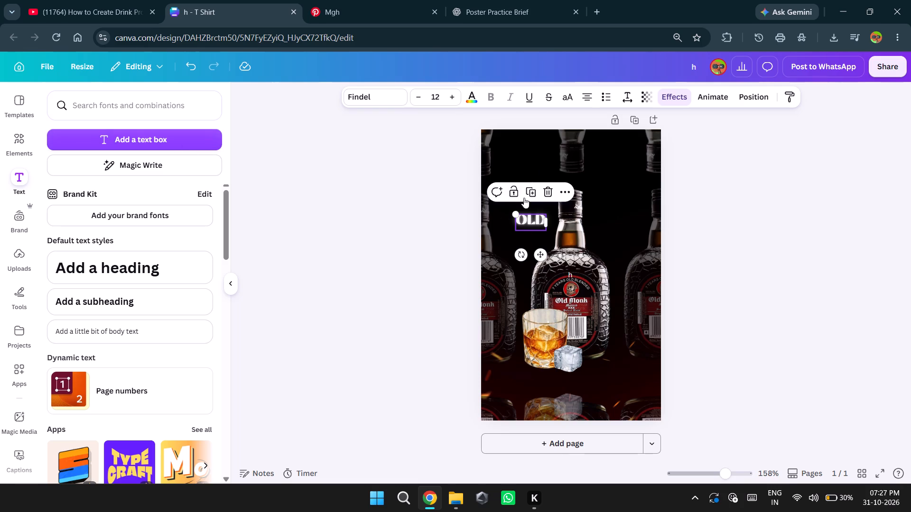
Widen the OLD text box, enlarge its text to size 14.9 and move it slightly up and left beside the bottle's neck.
drag(547, 222, 557, 222)
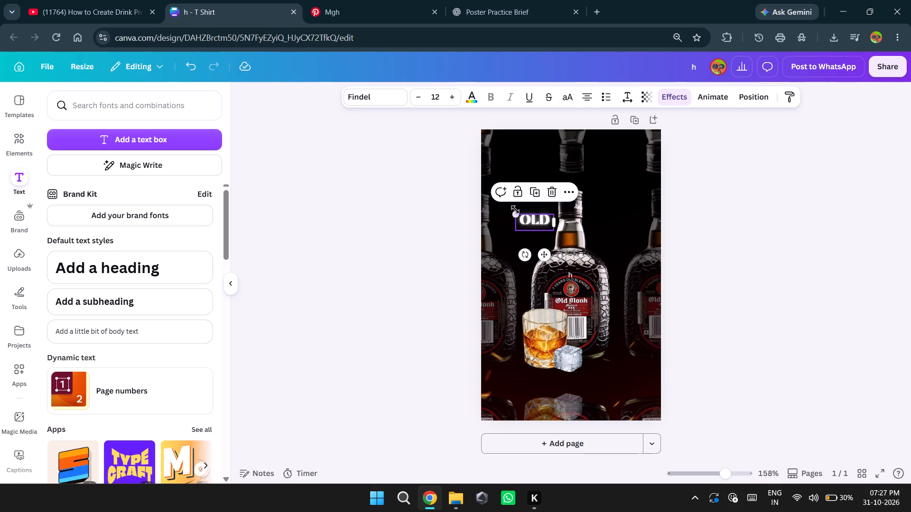
drag(515, 210, 504, 211)
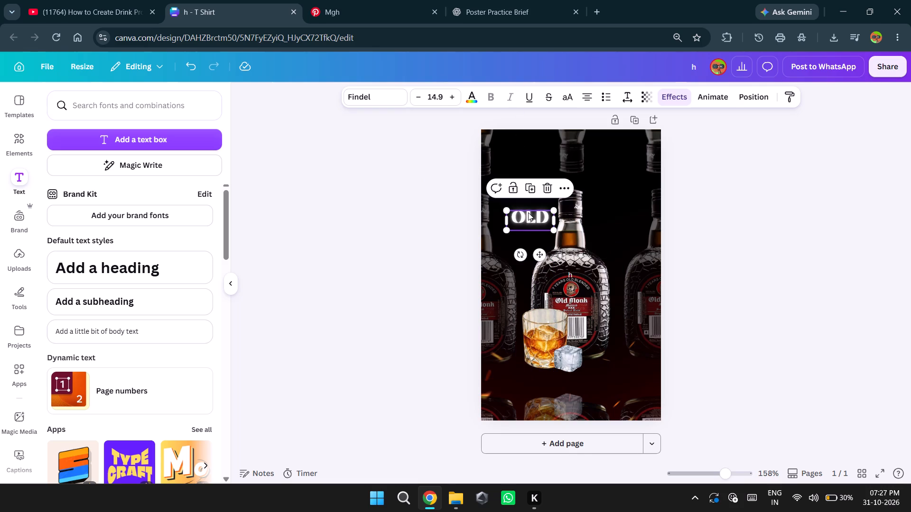
drag(530, 215, 525, 204)
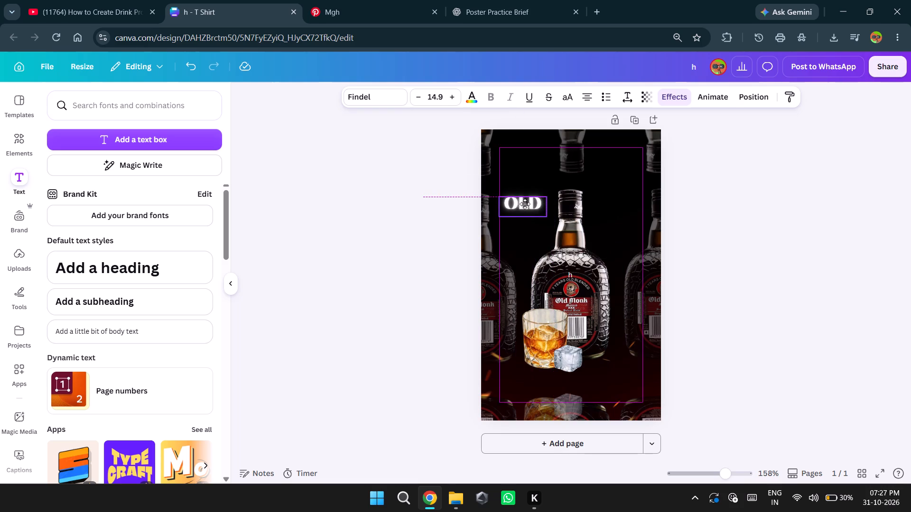
drag(525, 204, 525, 211)
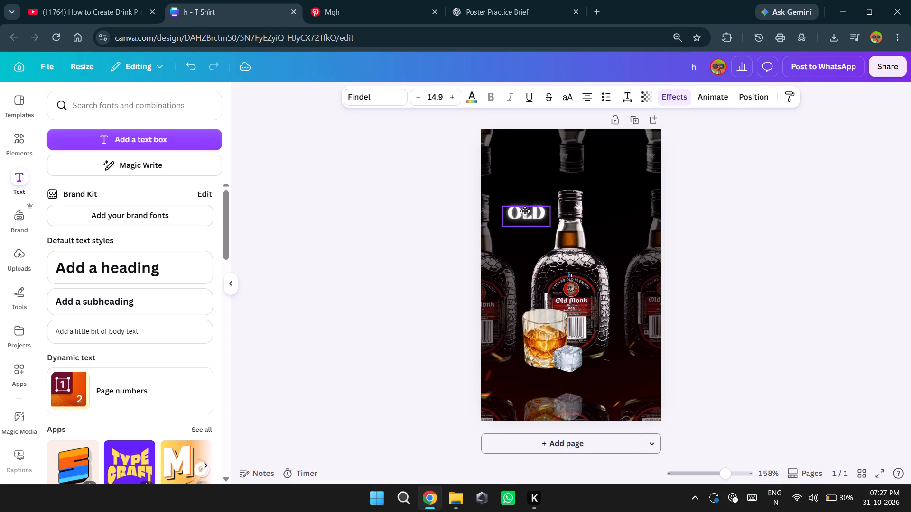
drag(525, 211, 525, 211)
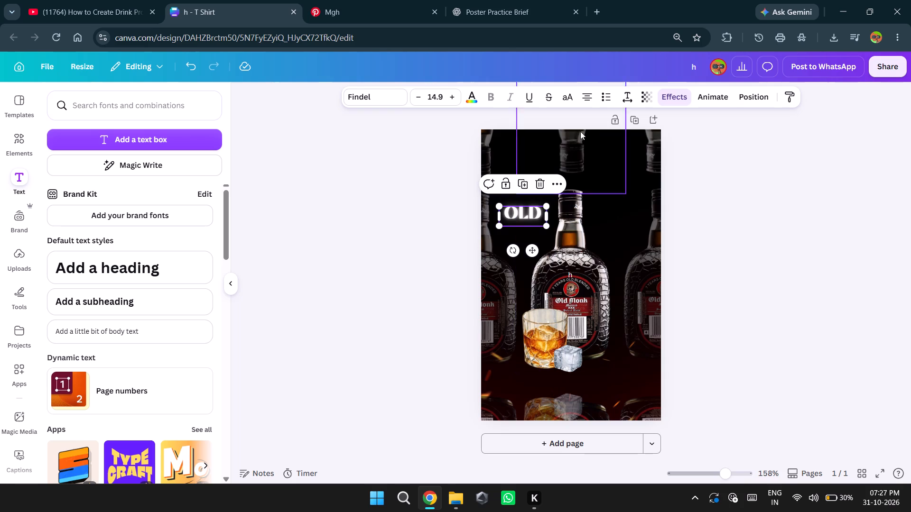
Look through the basic and advanced text effects available for the OLD text, then deselect it.
click(668, 99)
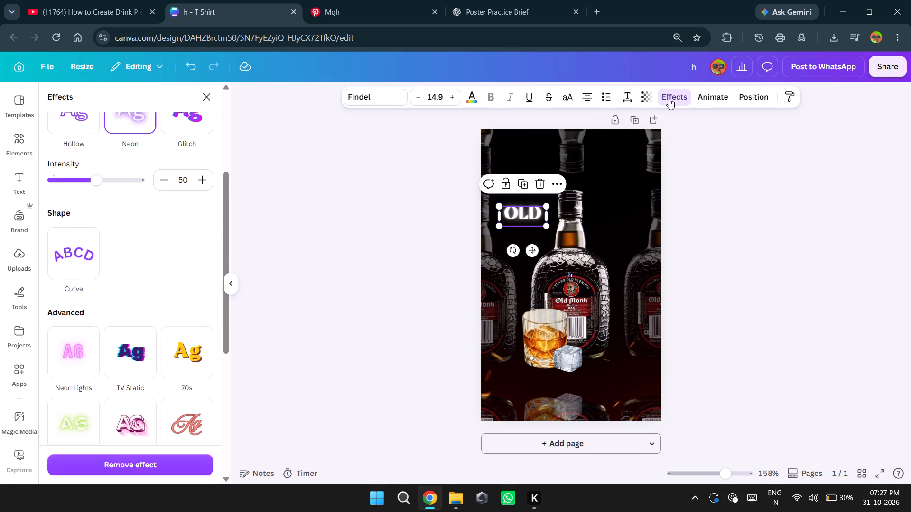
scroll(119, 290, down, 2)
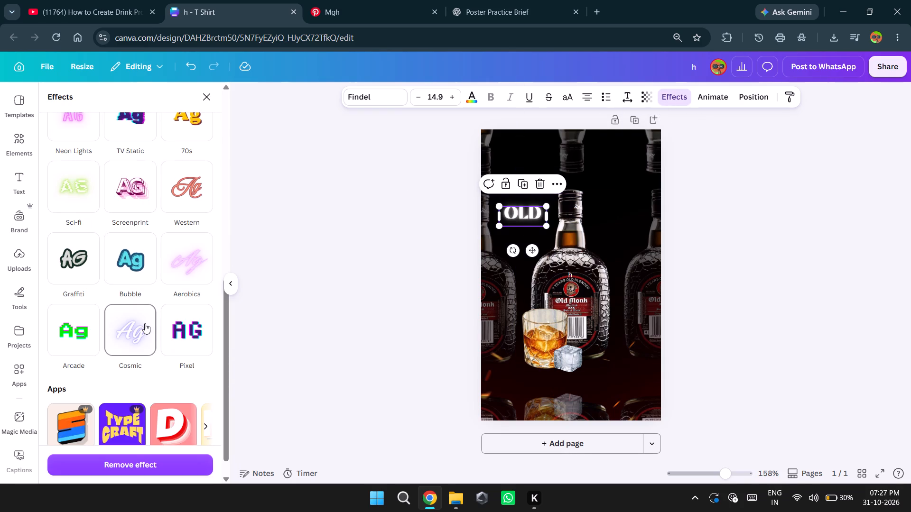
scroll(145, 323, down, 2)
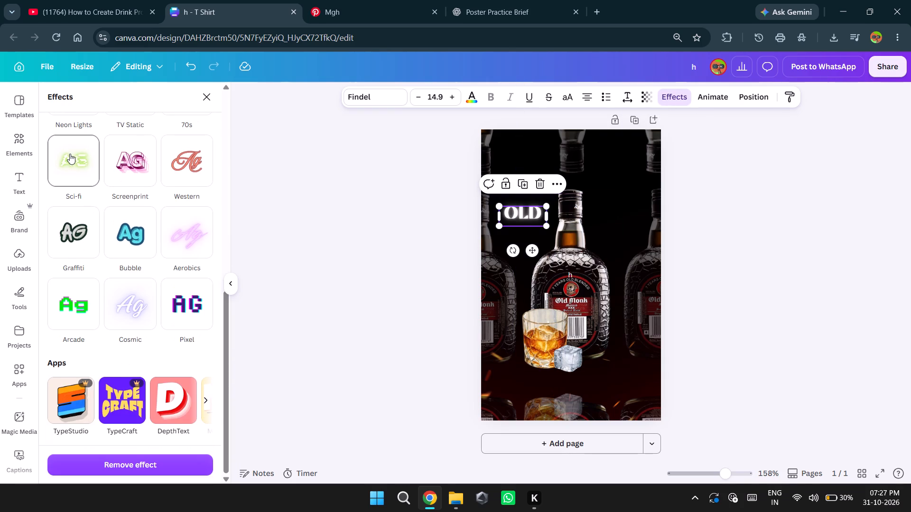
scroll(123, 344, down, 3)
scroll(127, 354, up, 5)
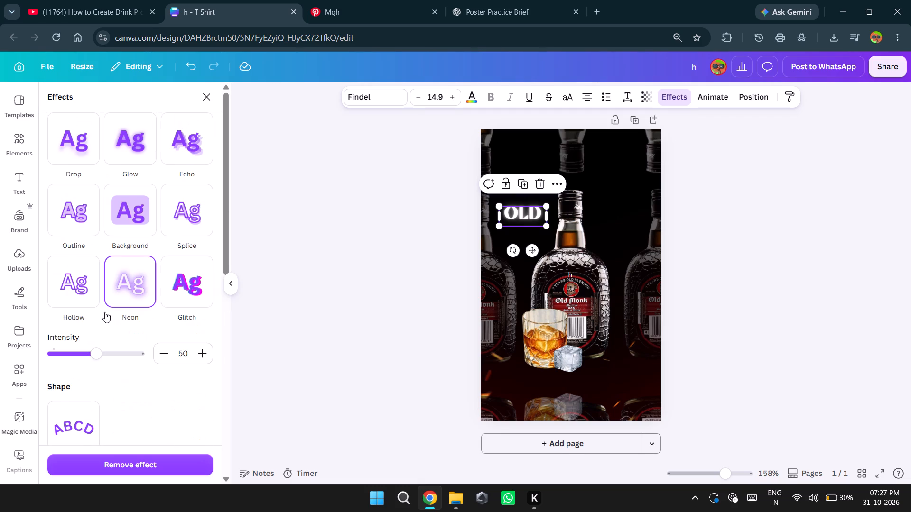
scroll(105, 312, up, 3)
click(395, 170)
click(397, 170)
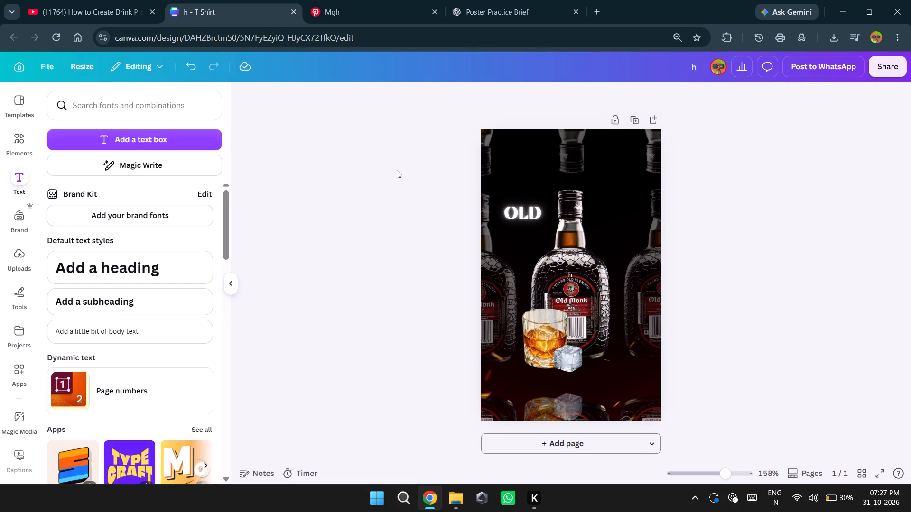
Look through the animation presets for the OLD text and recheck the available text effects.
click(523, 219)
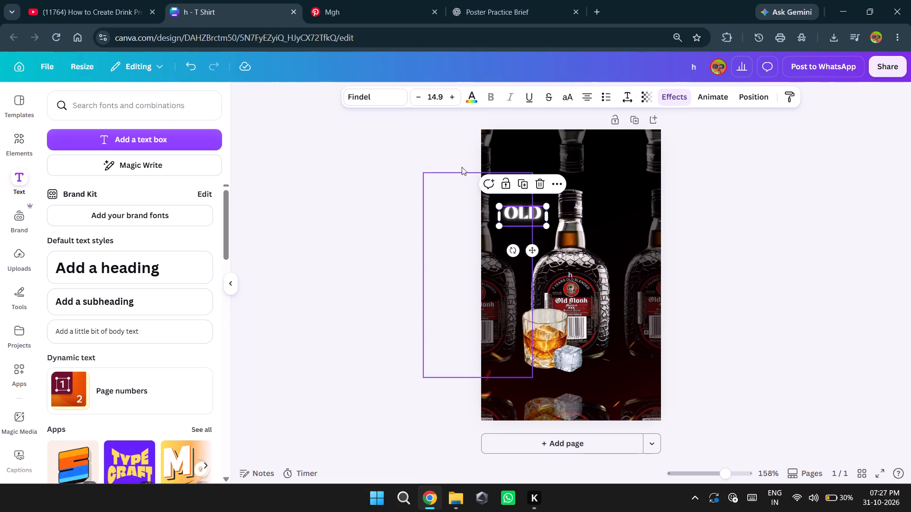
click(710, 96)
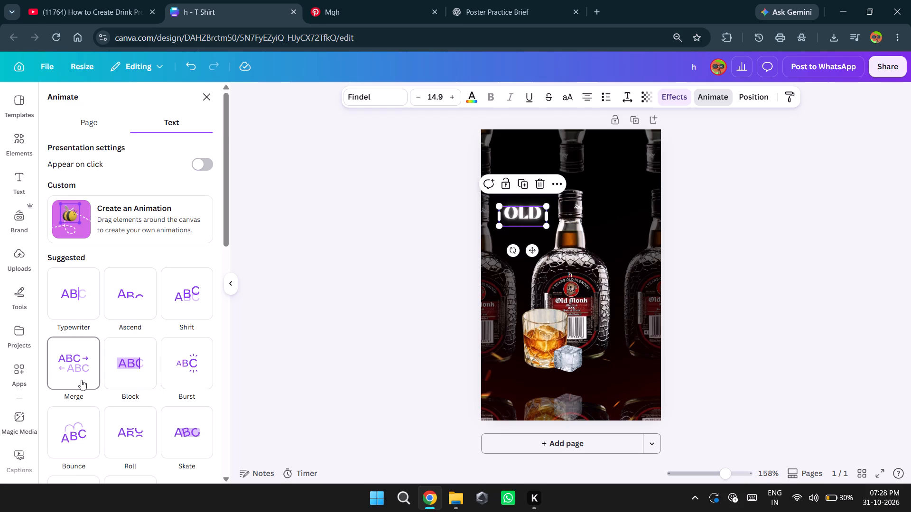
scroll(81, 380, down, 3)
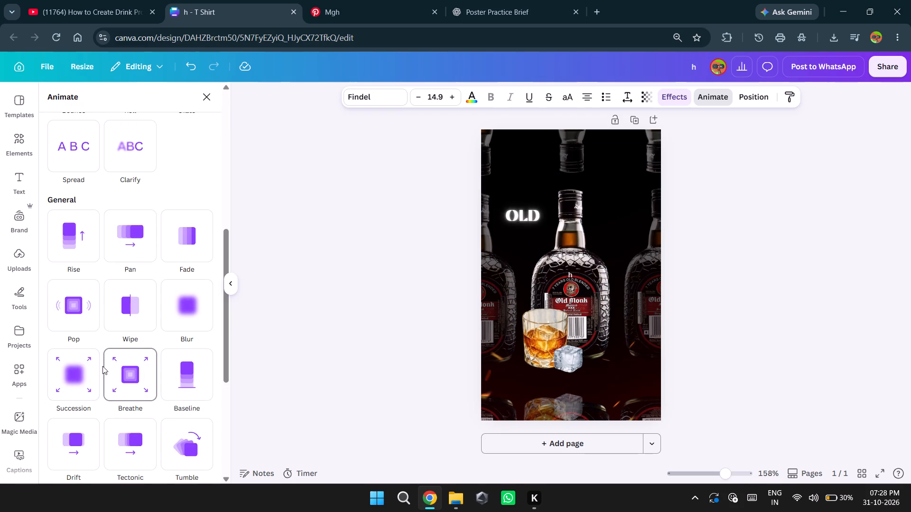
scroll(351, 332, down, 2)
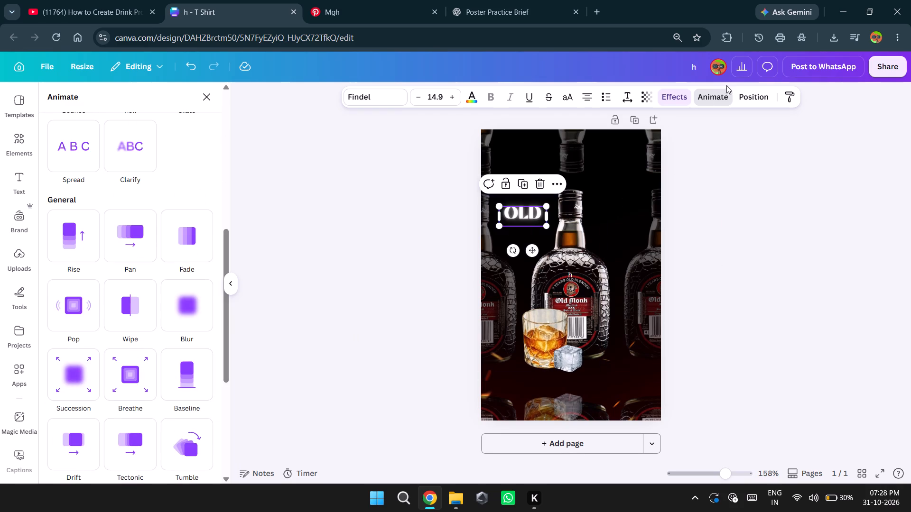
click(718, 94)
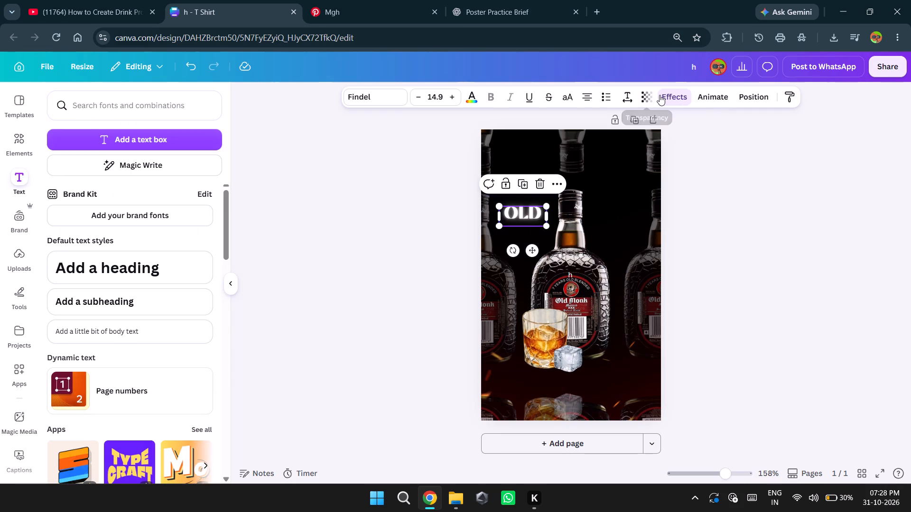
scroll(0, 378, up, 2)
scroll(149, 309, down, 2)
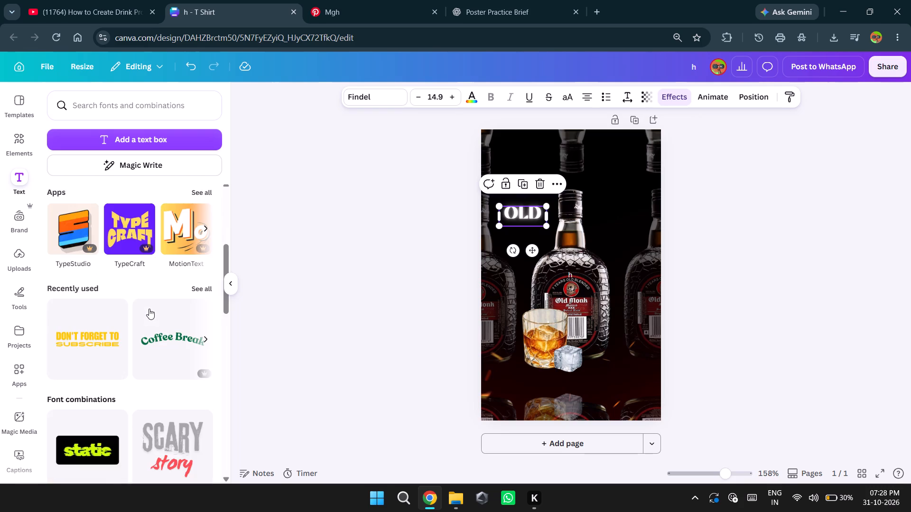
scroll(149, 309, down, 3)
click(668, 94)
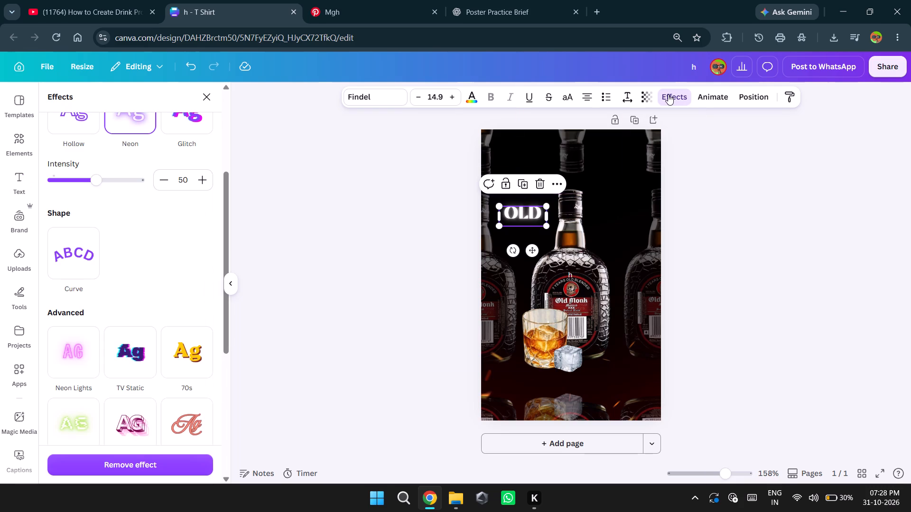
scroll(81, 303, up, 9)
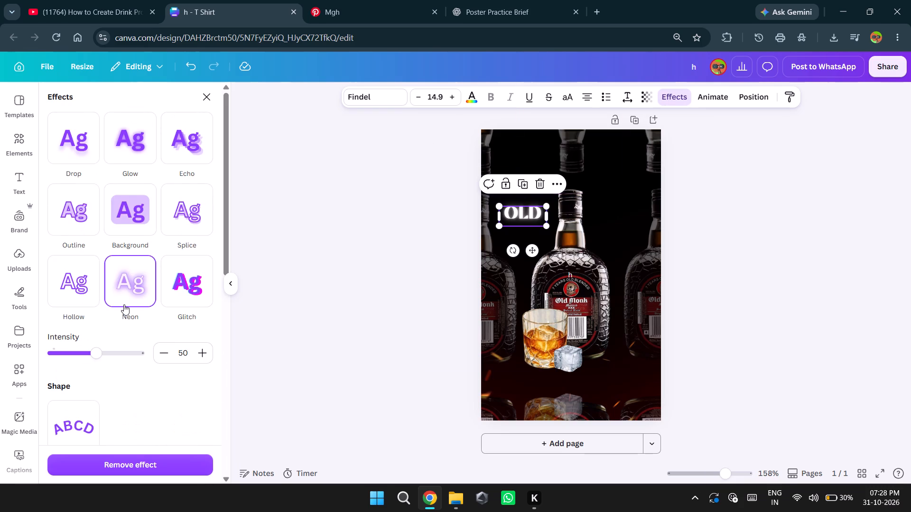
scroll(124, 304, down, 8)
scroll(124, 304, up, 6)
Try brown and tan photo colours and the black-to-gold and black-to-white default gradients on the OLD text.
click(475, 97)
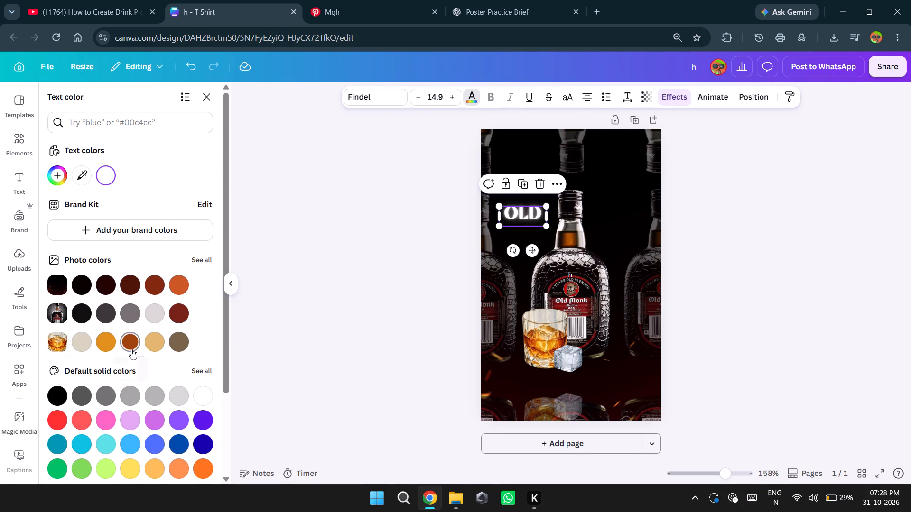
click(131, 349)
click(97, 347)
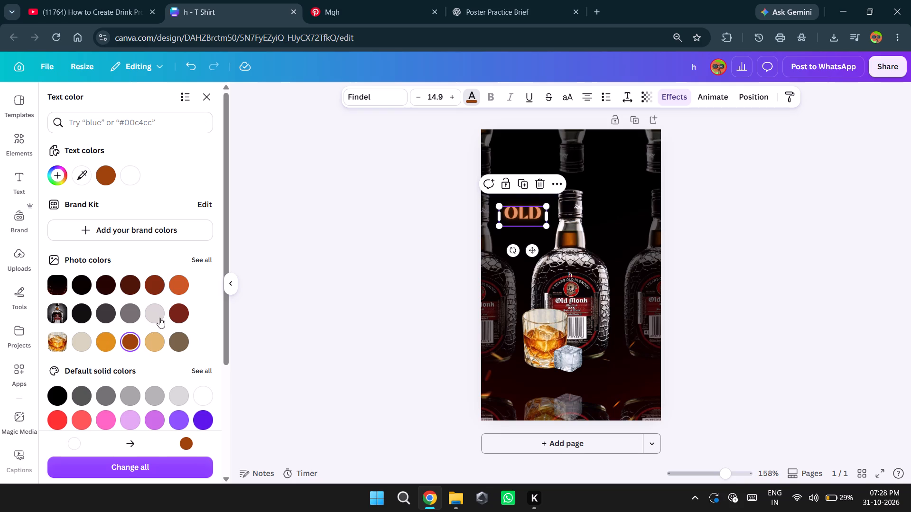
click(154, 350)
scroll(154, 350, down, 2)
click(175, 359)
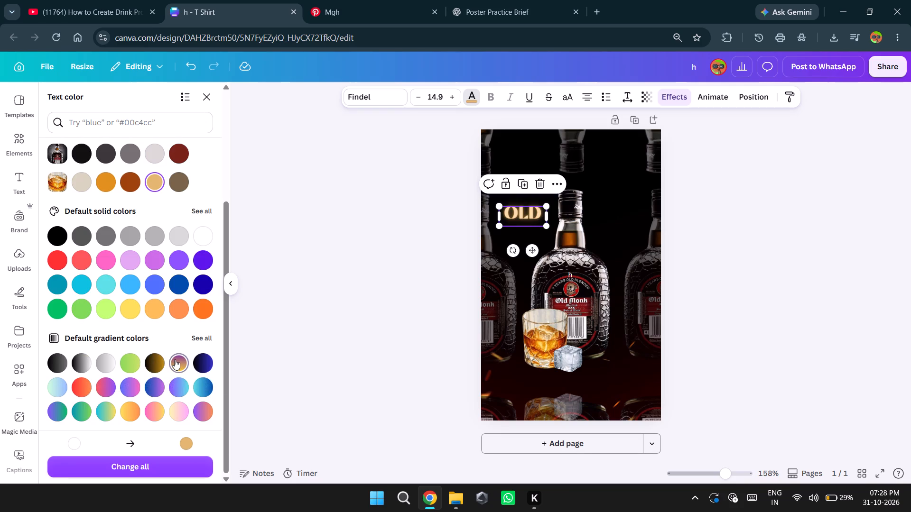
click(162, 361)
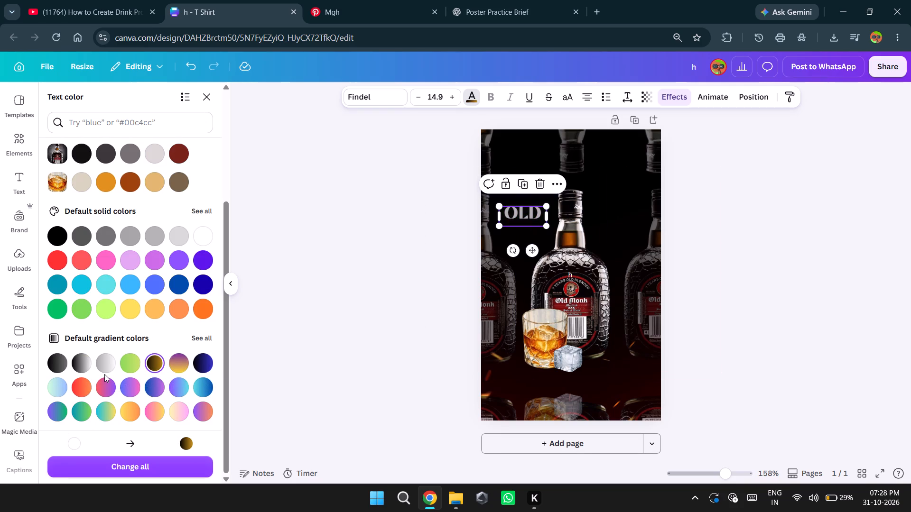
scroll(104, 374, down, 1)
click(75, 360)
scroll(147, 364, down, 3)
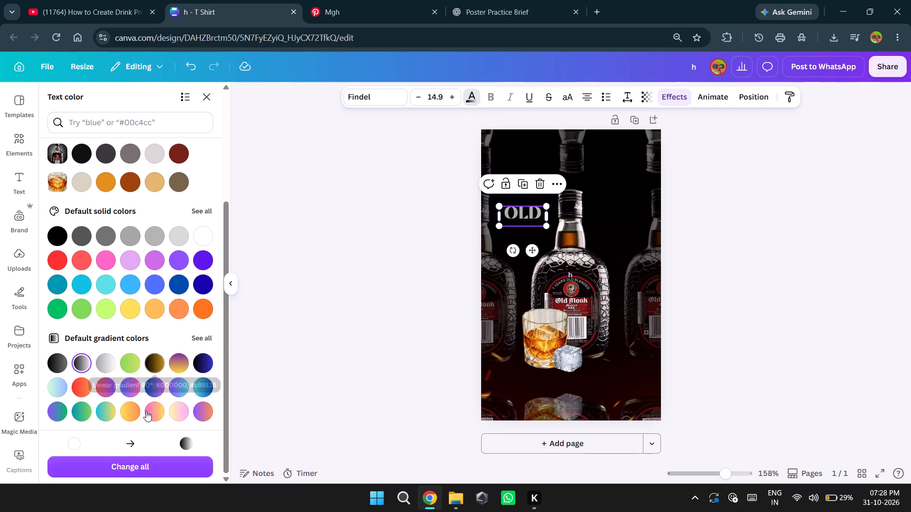
Try metallic, multicolour and grey gradients from the full default set on the OLD text and settle on the vertical white-to-black one.
click(197, 336)
scroll(187, 341, down, 2)
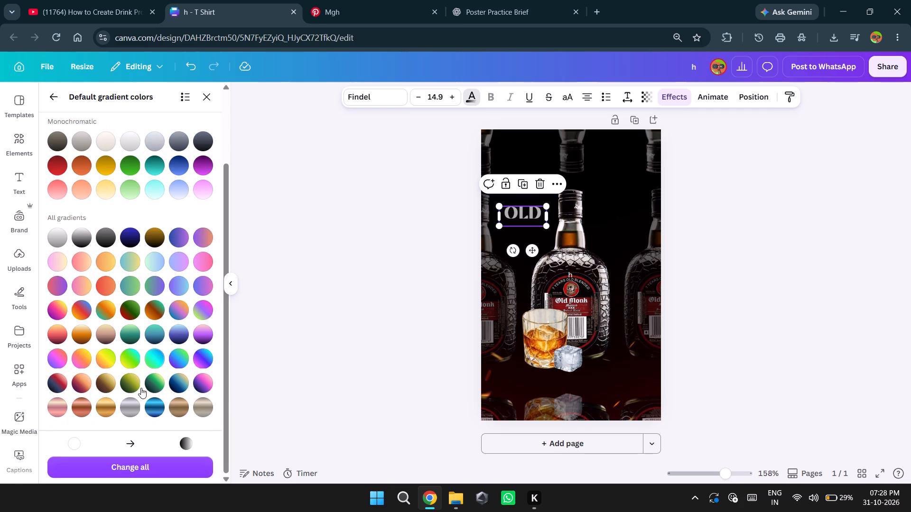
click(179, 404)
click(206, 405)
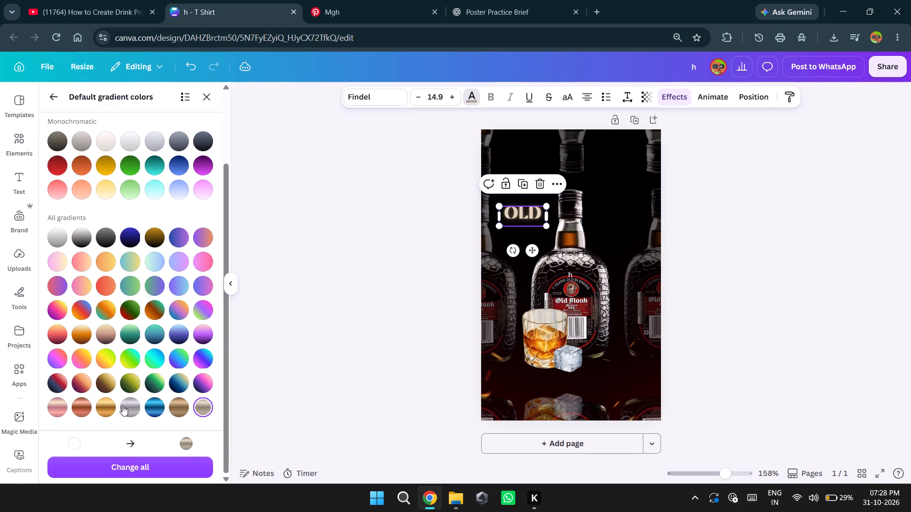
click(102, 405)
click(125, 405)
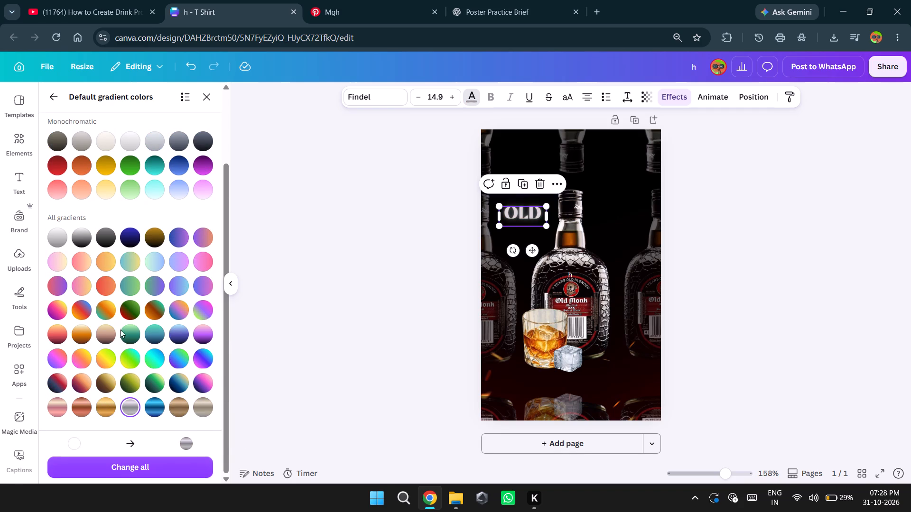
click(161, 312)
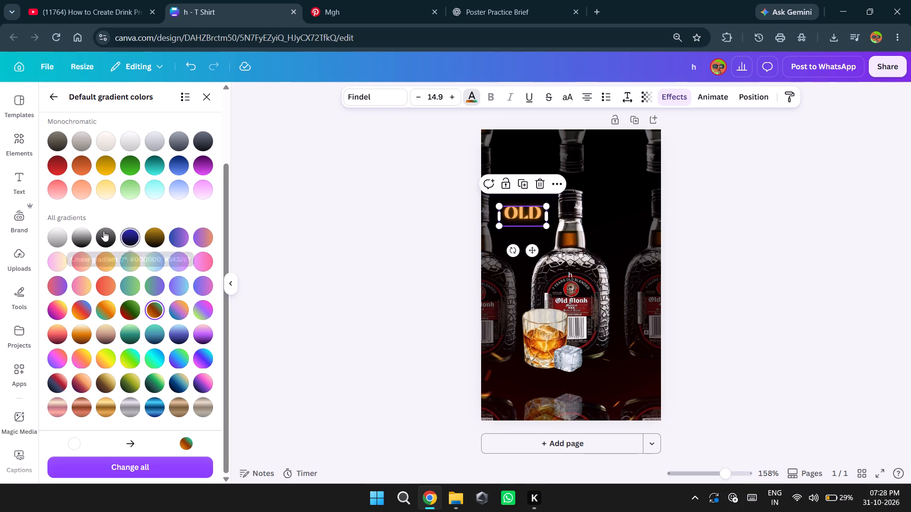
click(103, 231)
click(75, 231)
click(61, 236)
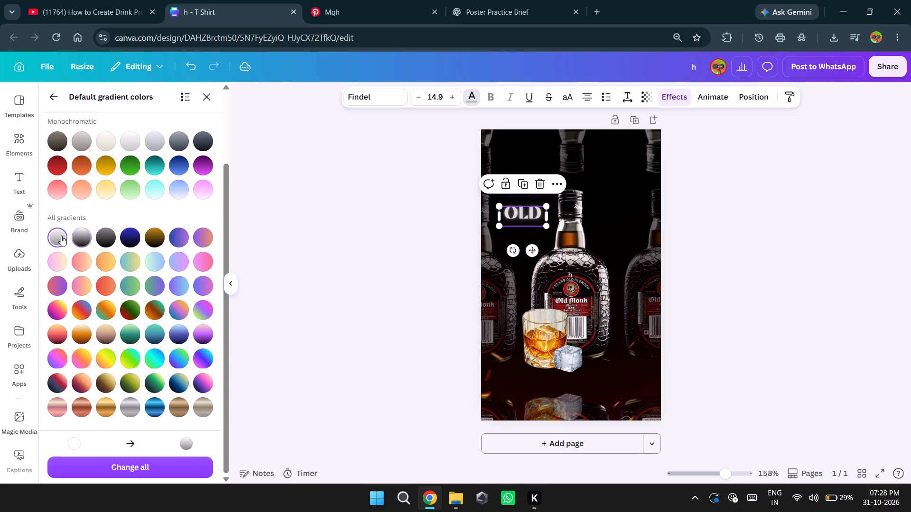
click(73, 239)
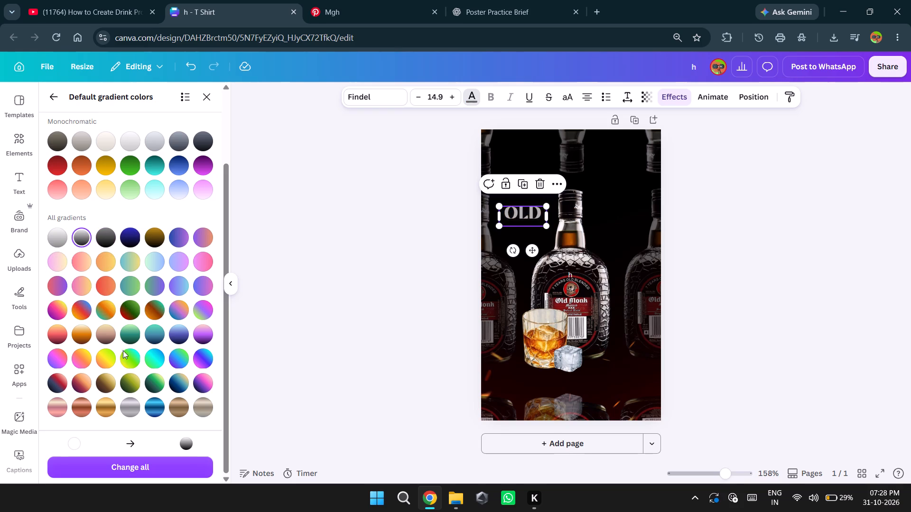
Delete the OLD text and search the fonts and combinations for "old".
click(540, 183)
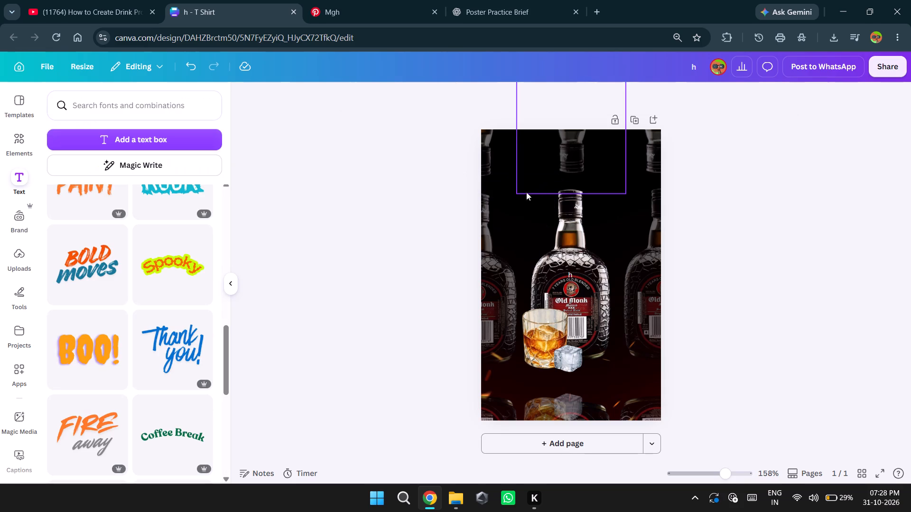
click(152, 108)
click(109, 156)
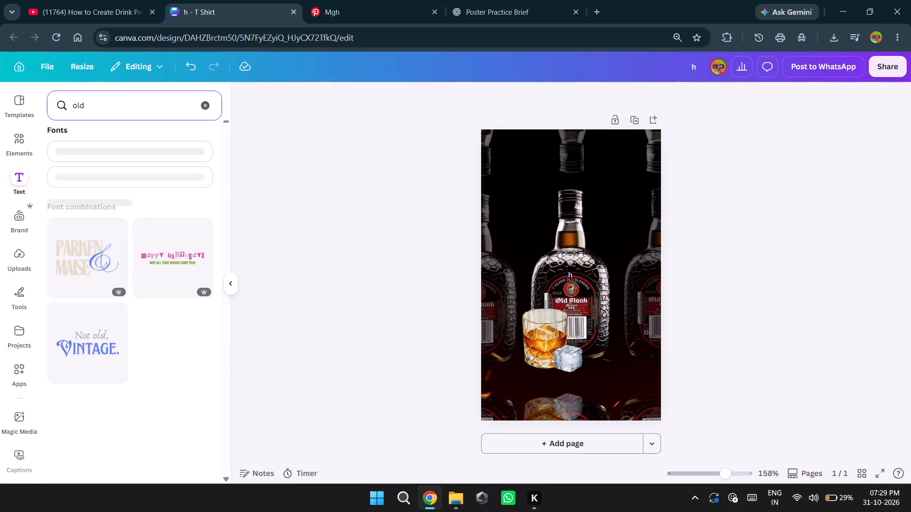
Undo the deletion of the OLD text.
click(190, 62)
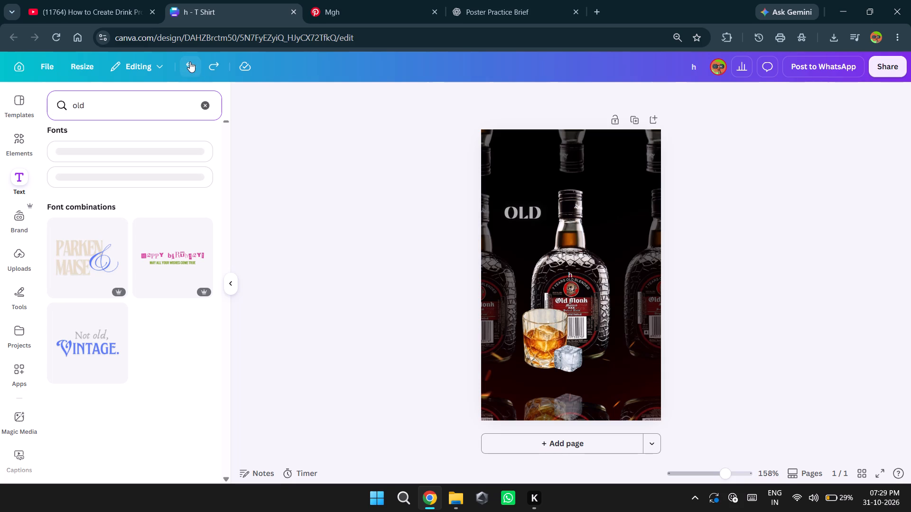
Change the effect on the OLD text from Neon to Glitch.
click(520, 210)
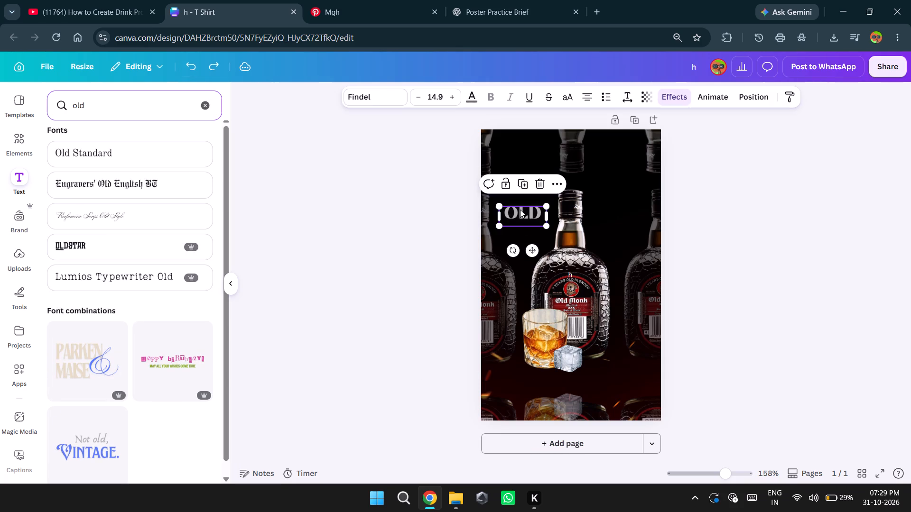
click(670, 98)
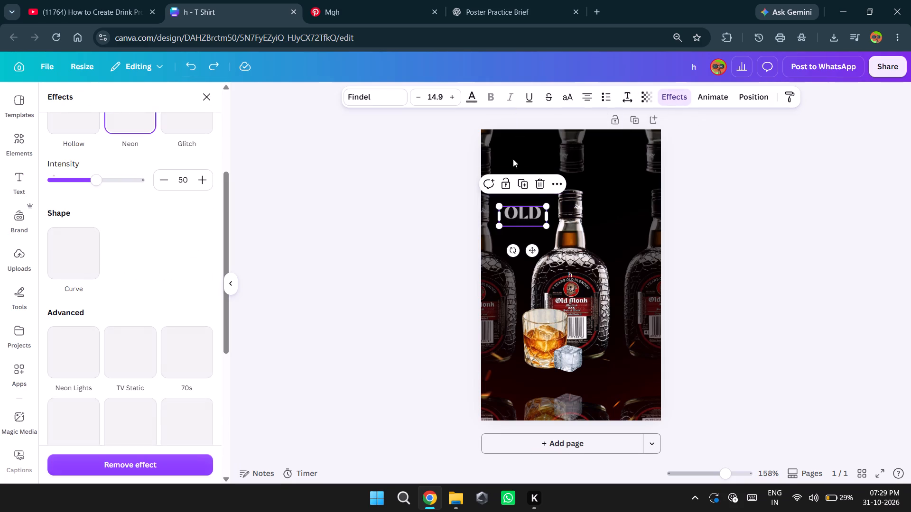
scroll(146, 292, down, 7)
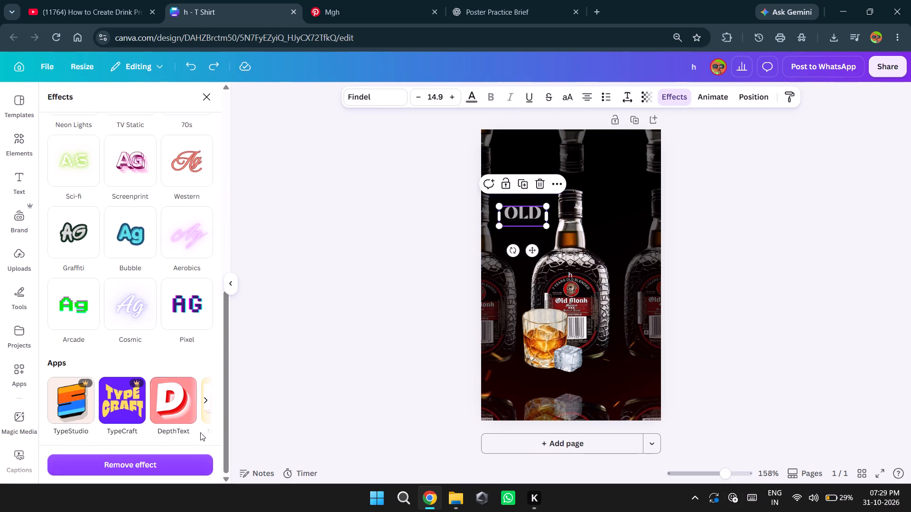
scroll(170, 323, up, 5)
click(182, 283)
scroll(182, 283, up, 3)
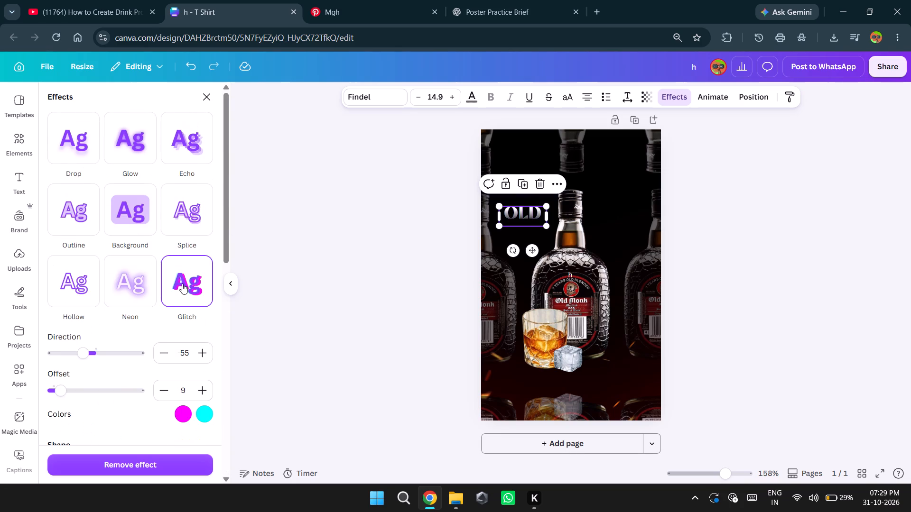
Set the first colour of the OLD text's Glitch effect to red.
scroll(182, 283, down, 3)
scroll(182, 283, up, 2)
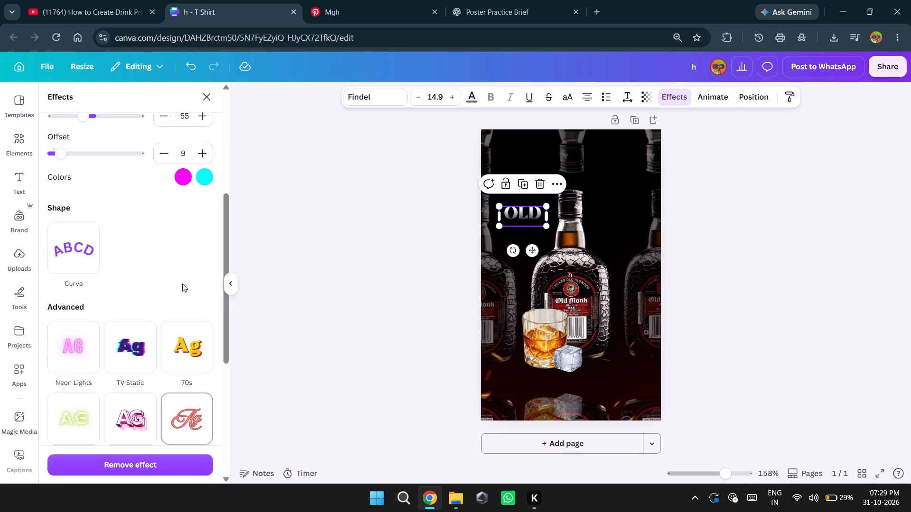
click(187, 293)
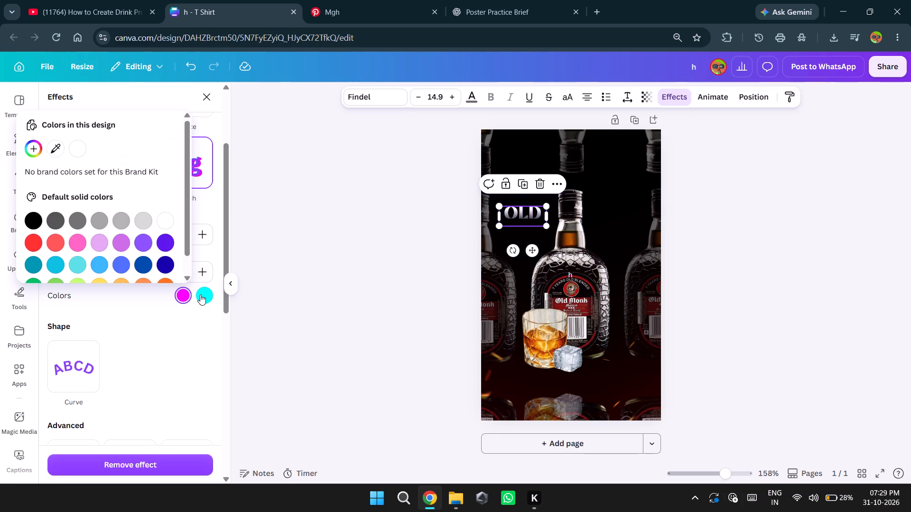
click(32, 239)
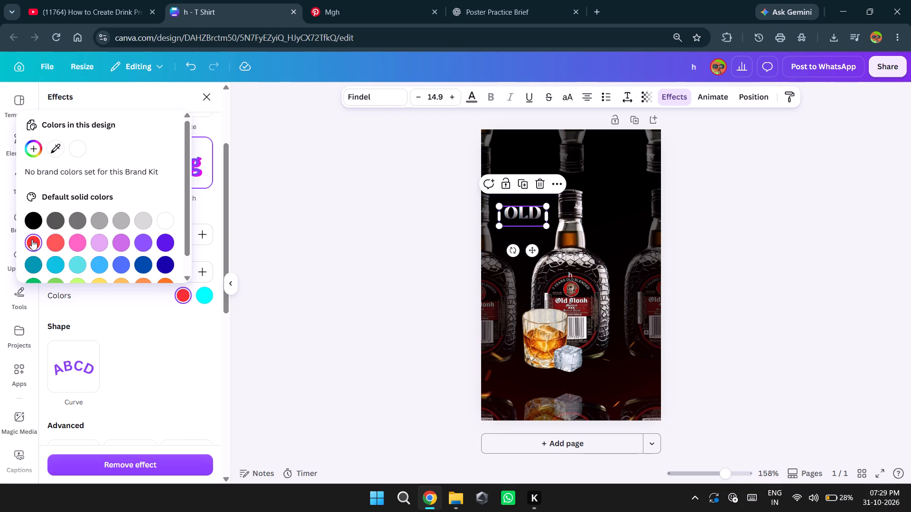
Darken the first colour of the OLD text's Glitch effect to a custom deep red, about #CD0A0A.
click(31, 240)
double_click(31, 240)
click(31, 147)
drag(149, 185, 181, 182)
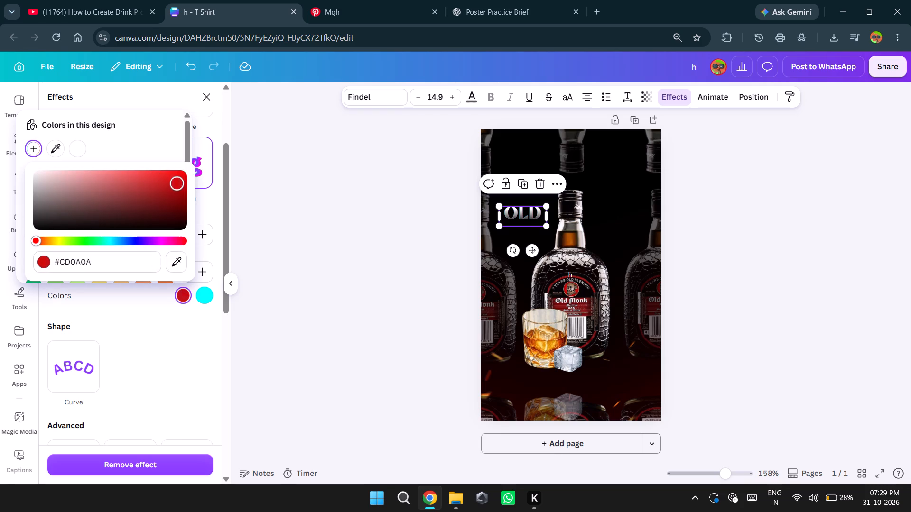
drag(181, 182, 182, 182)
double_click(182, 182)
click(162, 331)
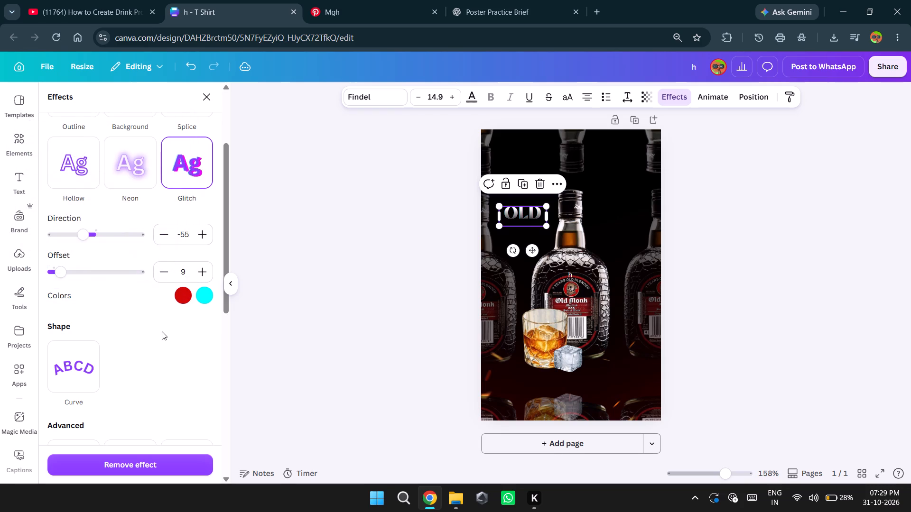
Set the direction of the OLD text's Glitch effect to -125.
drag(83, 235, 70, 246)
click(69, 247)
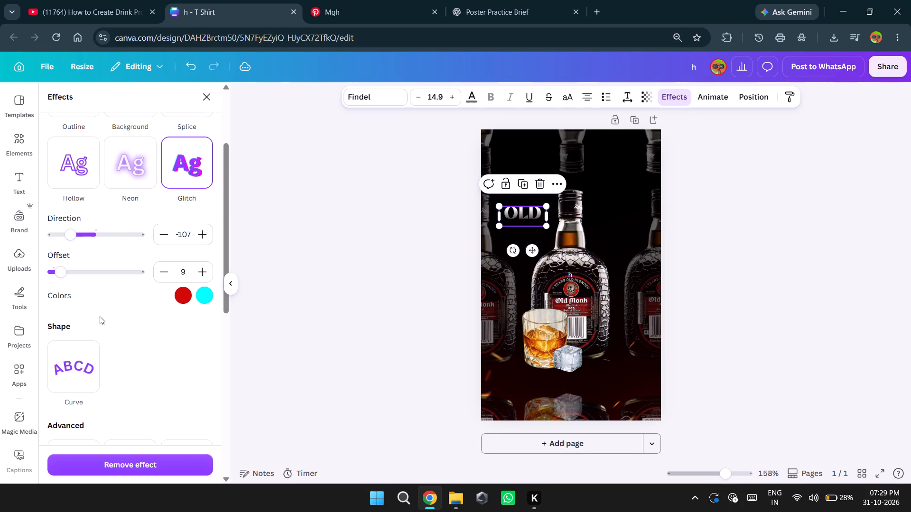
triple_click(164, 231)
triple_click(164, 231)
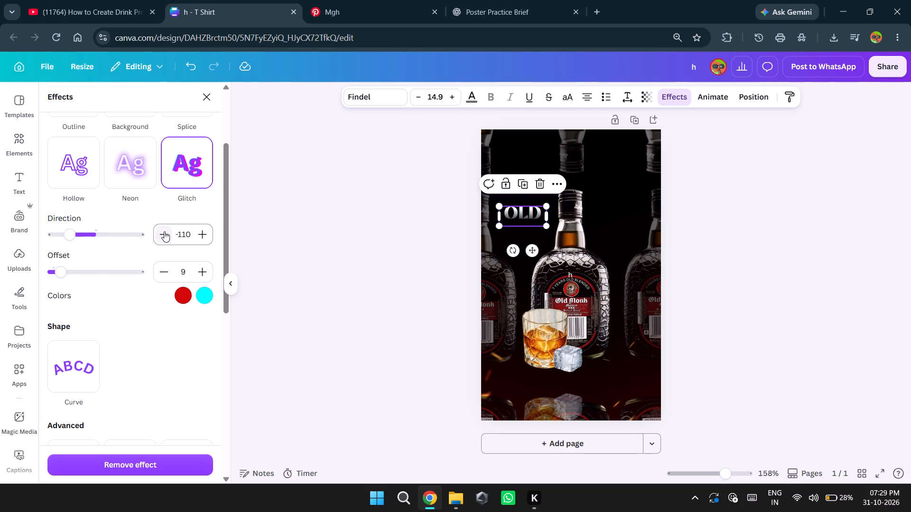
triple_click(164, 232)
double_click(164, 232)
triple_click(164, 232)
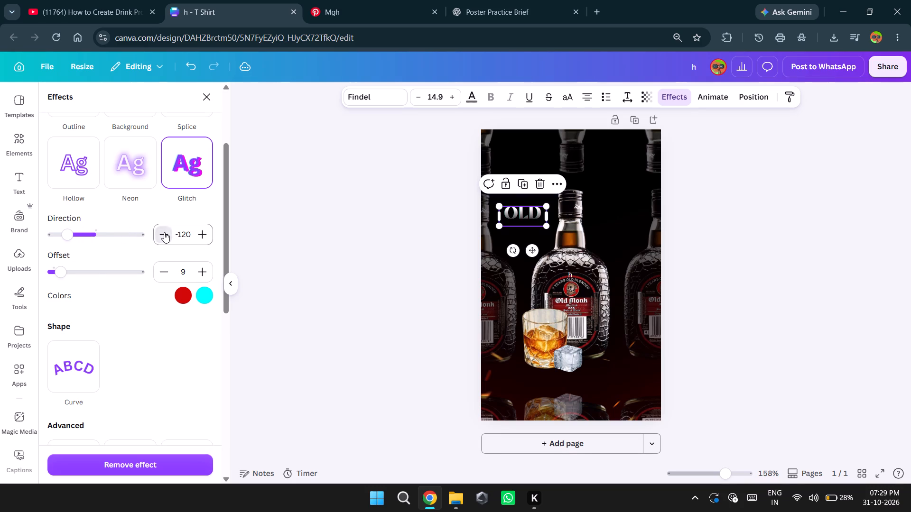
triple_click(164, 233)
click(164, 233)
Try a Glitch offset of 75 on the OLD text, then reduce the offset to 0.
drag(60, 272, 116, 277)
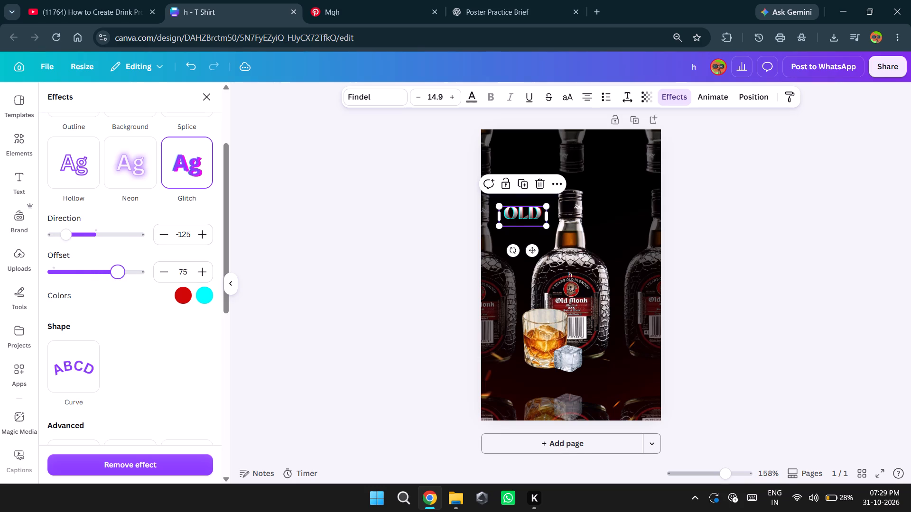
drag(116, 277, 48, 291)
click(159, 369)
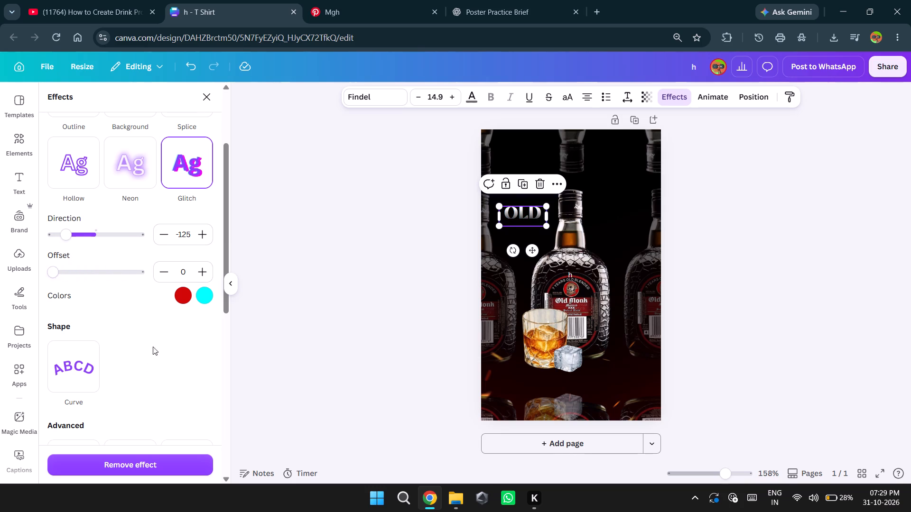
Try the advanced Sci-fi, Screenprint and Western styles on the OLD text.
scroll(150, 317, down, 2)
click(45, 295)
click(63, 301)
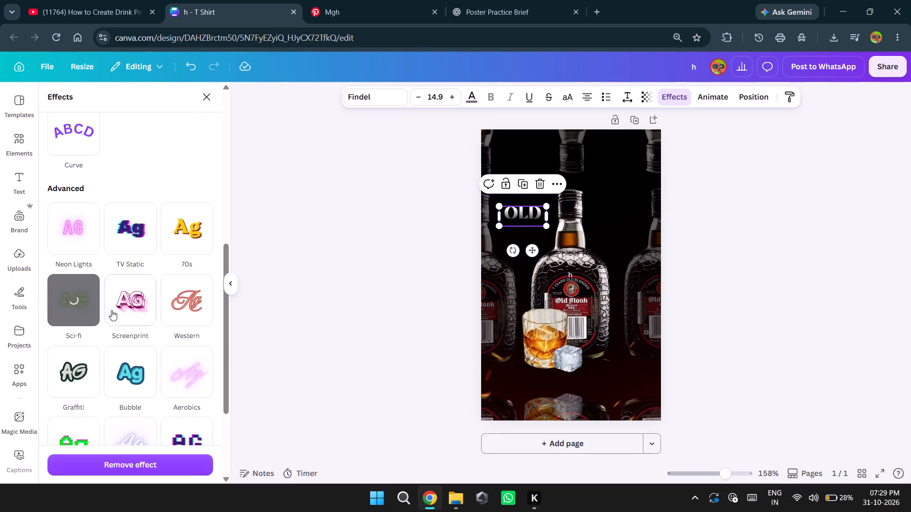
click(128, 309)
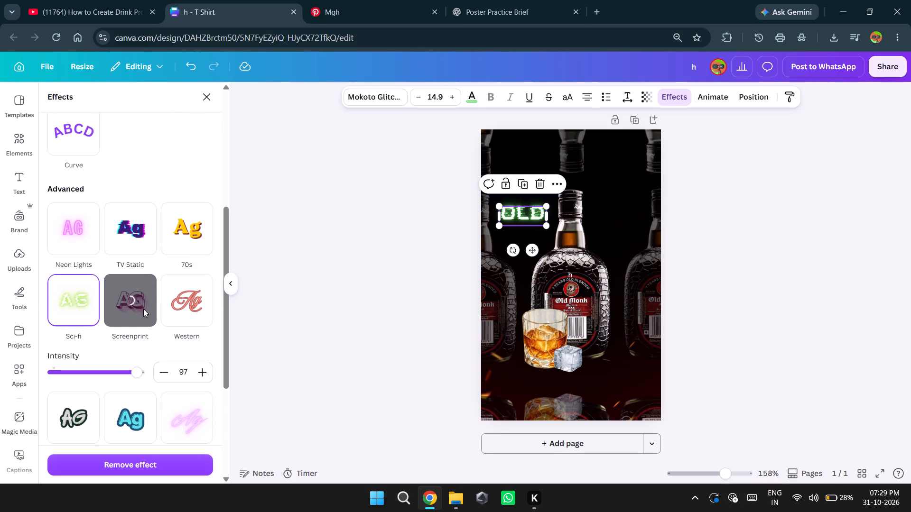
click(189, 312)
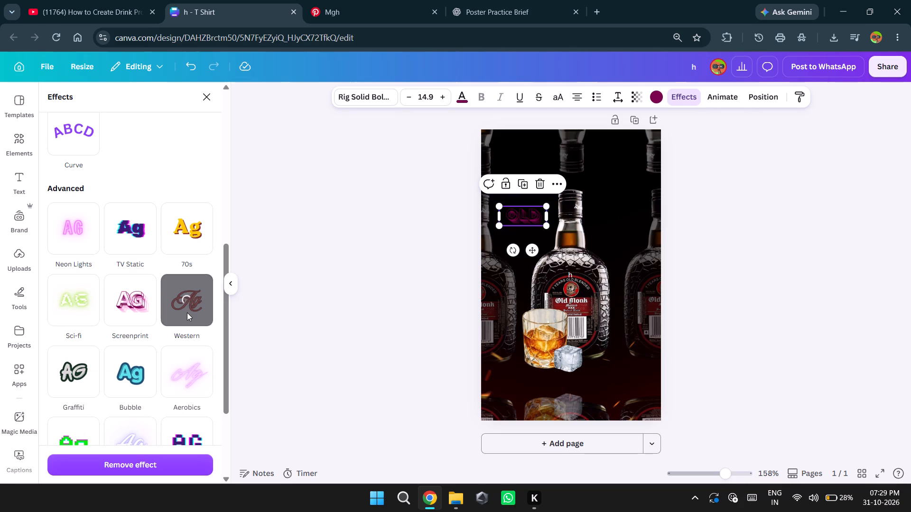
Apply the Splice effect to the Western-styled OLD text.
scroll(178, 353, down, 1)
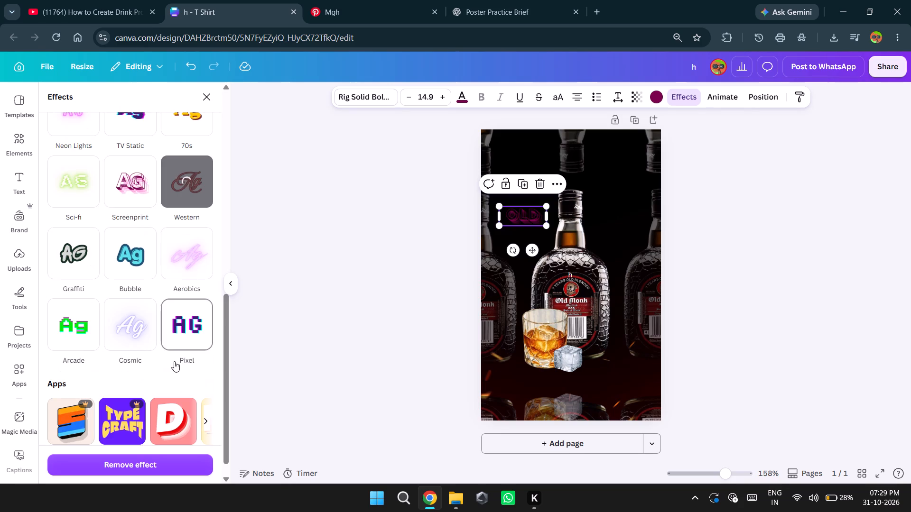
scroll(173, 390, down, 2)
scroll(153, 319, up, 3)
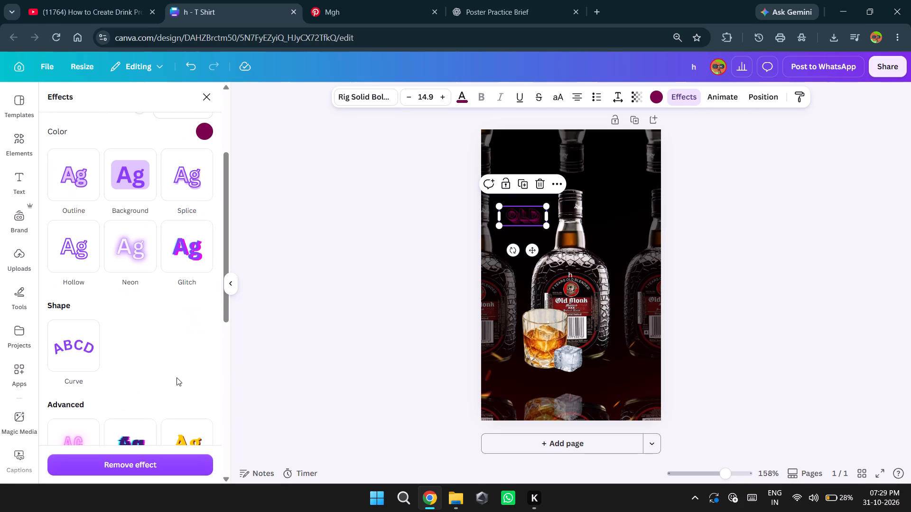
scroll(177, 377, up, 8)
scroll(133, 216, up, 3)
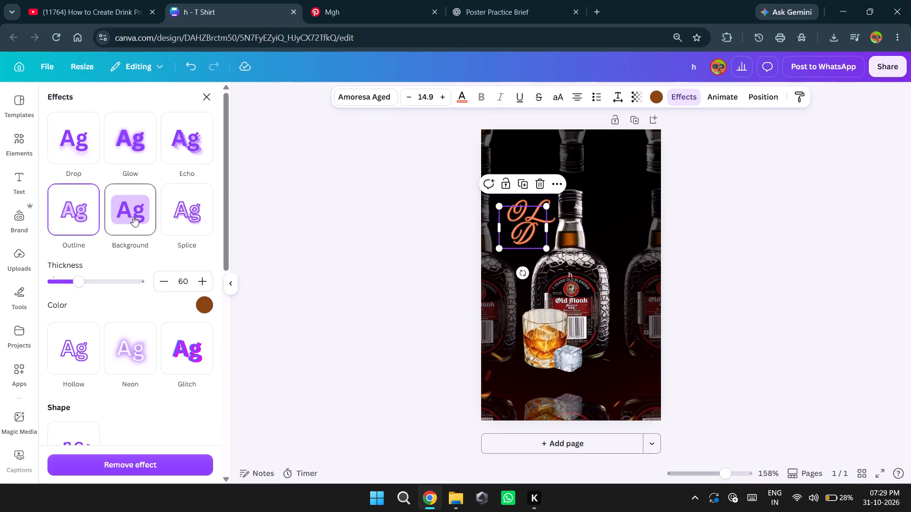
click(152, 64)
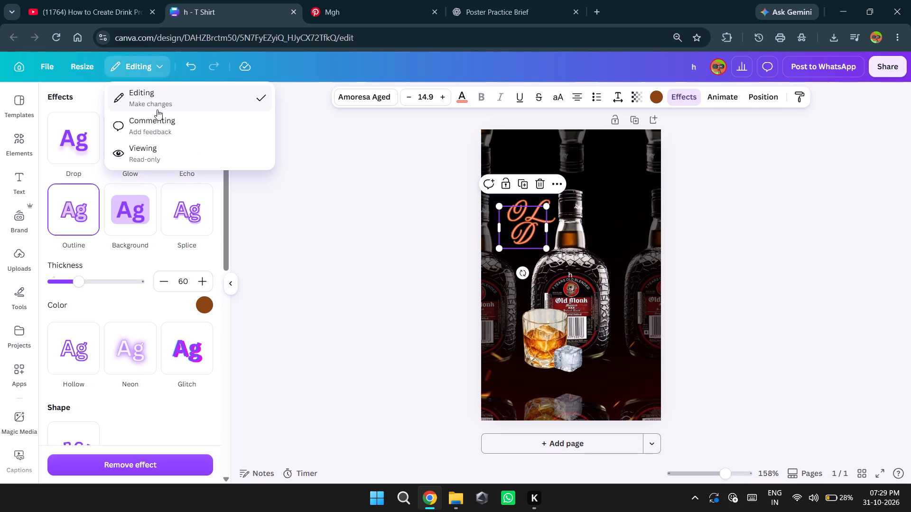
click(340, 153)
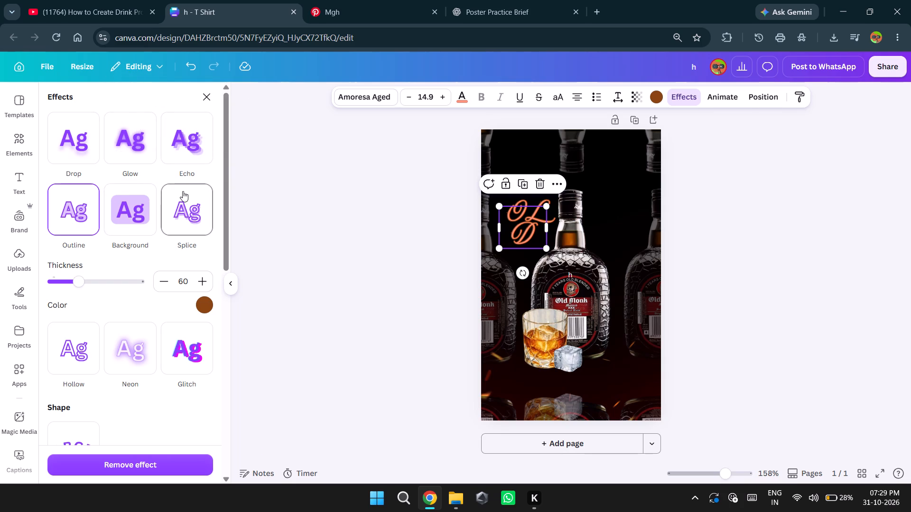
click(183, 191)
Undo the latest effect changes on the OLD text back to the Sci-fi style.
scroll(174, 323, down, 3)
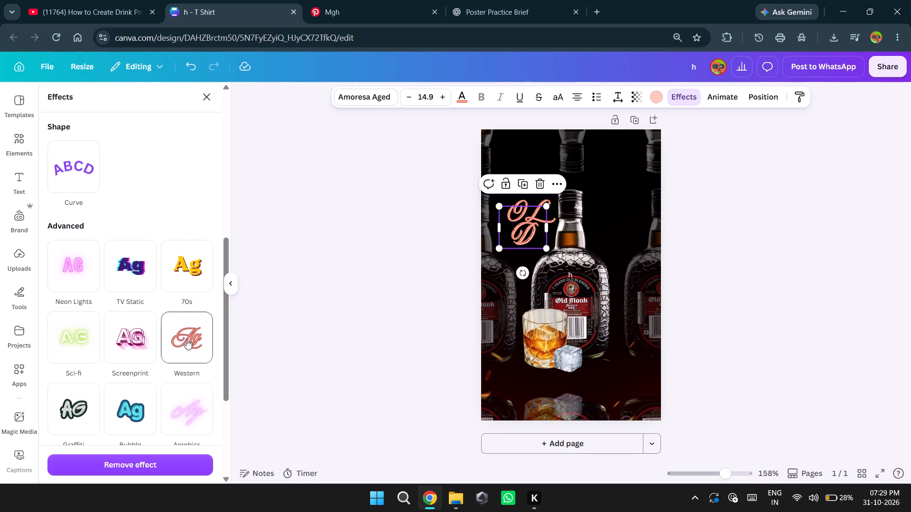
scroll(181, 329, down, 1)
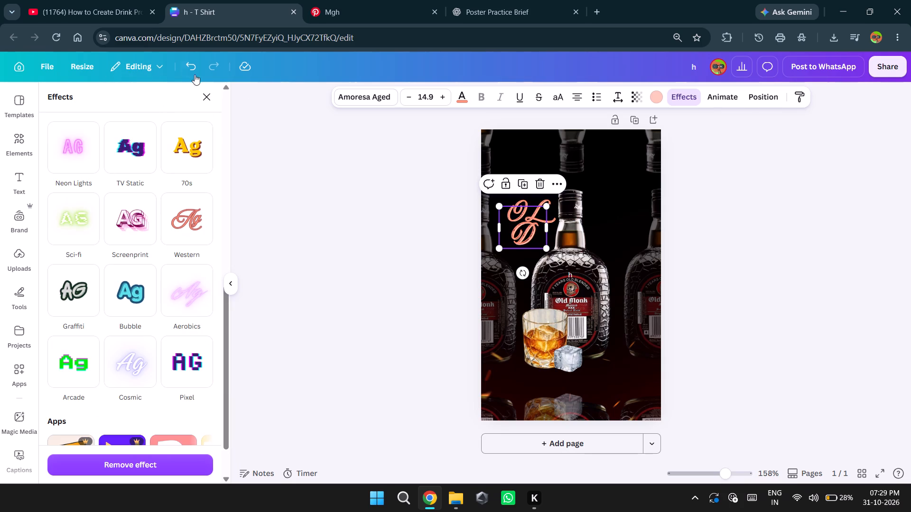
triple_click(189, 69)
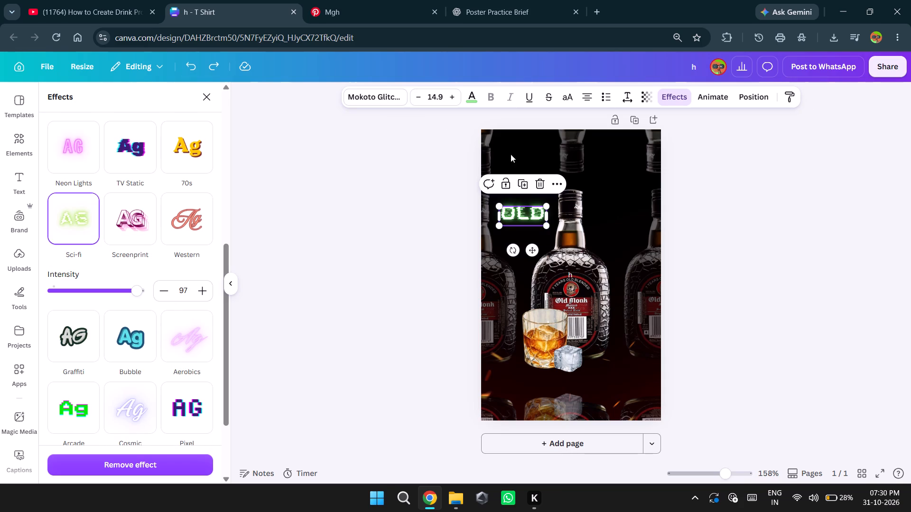
Delete the OLD text from the poster.
click(539, 181)
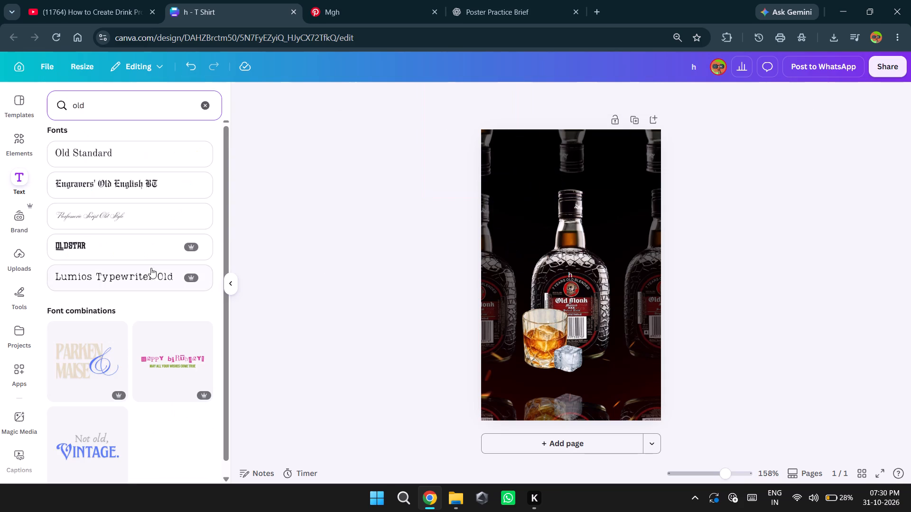
Clear the font search and search the templates for "old".
click(208, 106)
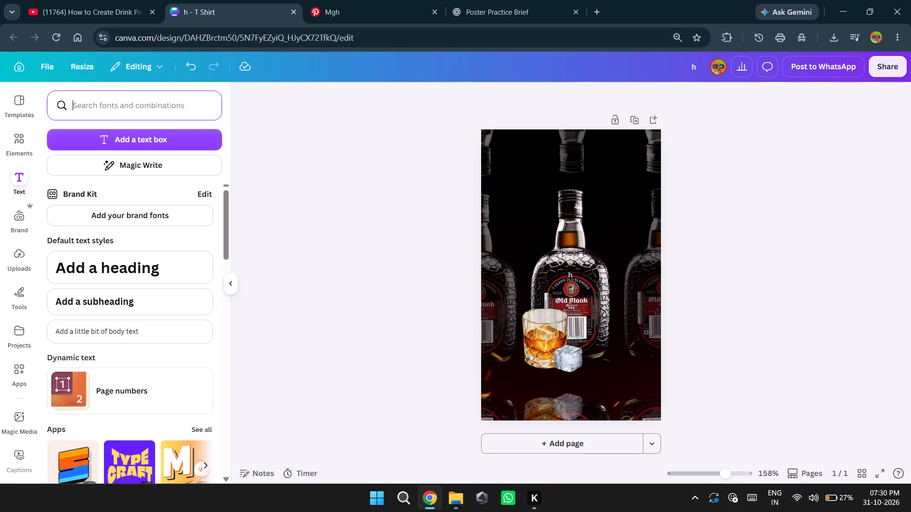
click(8, 110)
click(137, 115)
key(BackSpace)
key(BackSpace)
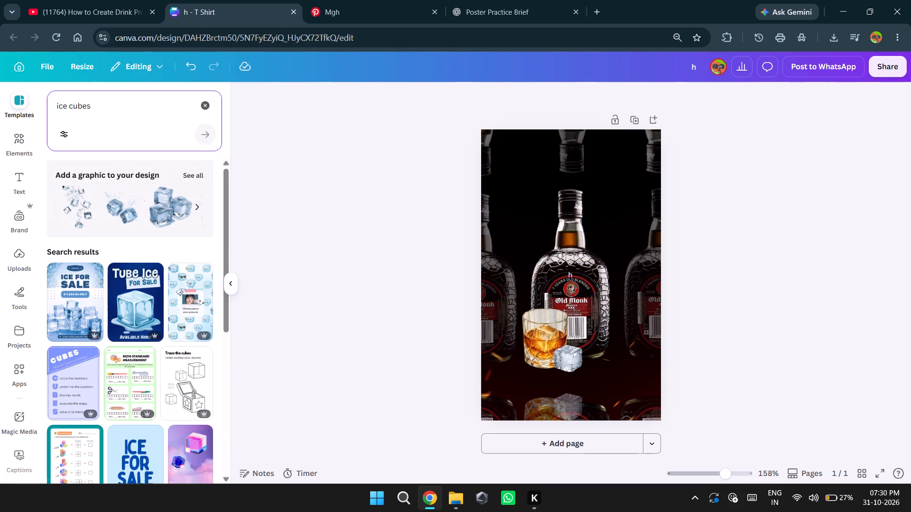
key(BackSpace)
key(BackSpace)
click(111, 109)
key(BackSpace)
key(BackSpace)
key(BackSpace)
key(BackSpace)
key(BackSpace)
key(BackSpace)
key(BackSpace)
key(BackSpace)
key(BackSpace)
key(BackSpace)
key(BackSpace)
key(BackSpace)
key(BackSpace)
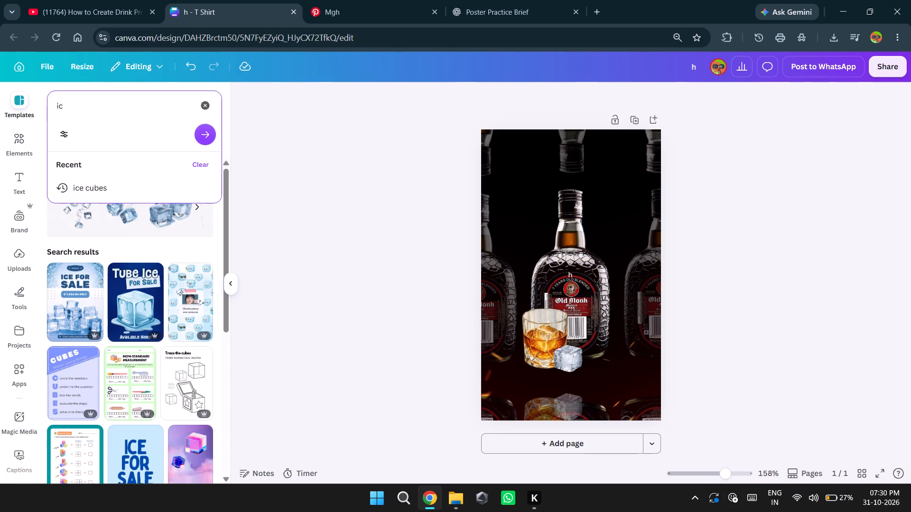
text(old)
key(Return)
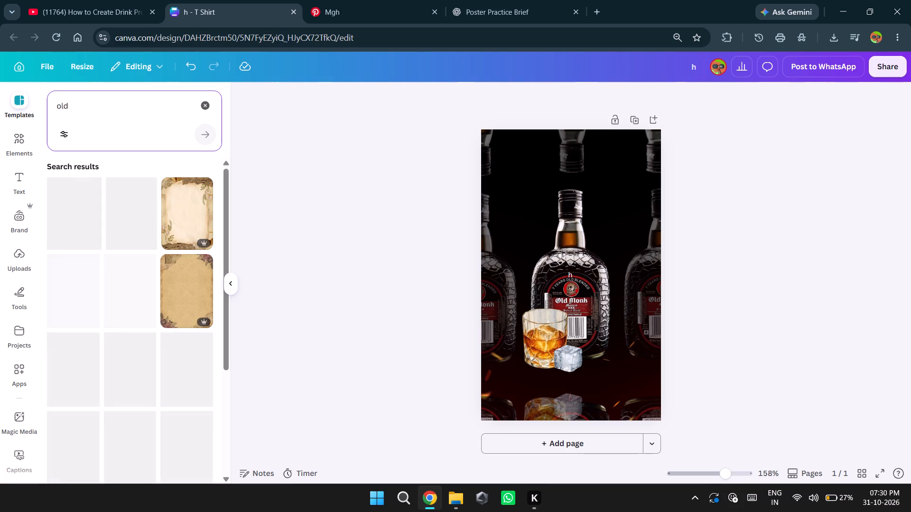
key(space)
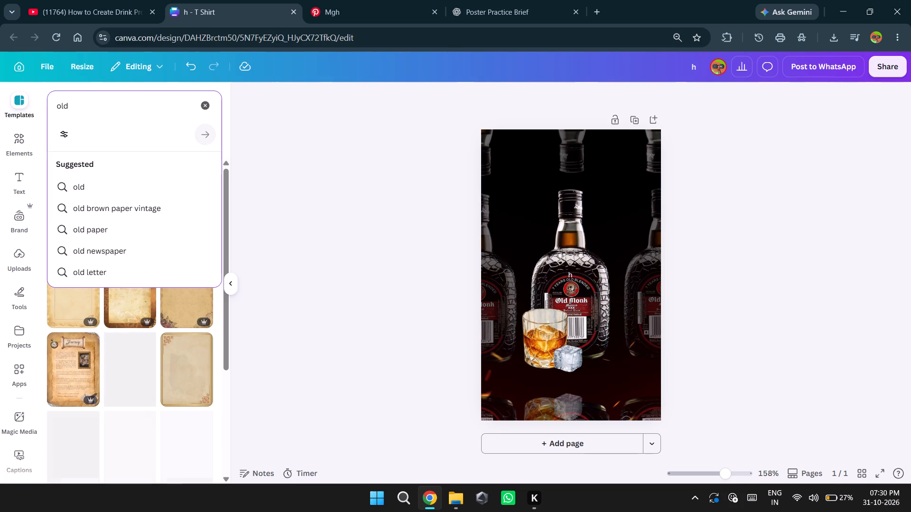
text(name)
key(BackSpace)
key(BackSpace)
key(BackSpace)
key(BackSpace)
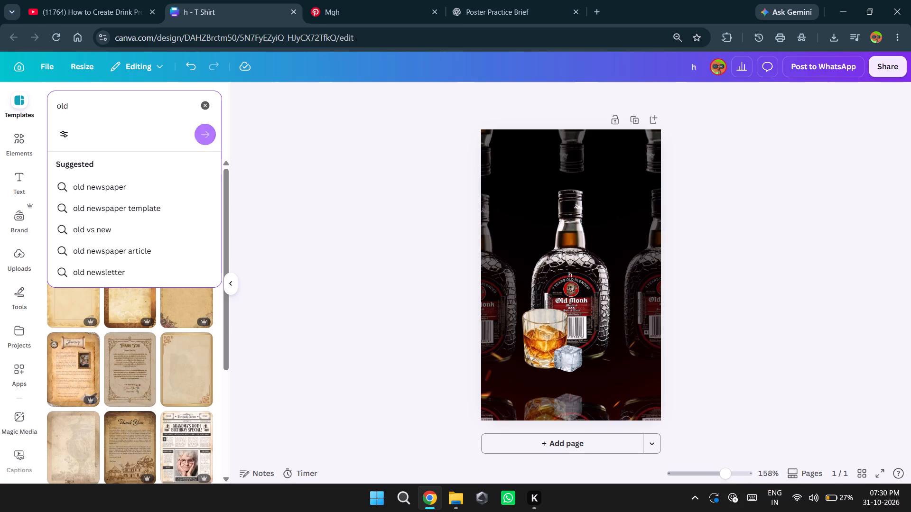
key(BackSpace)
key(BackSpace)
key(BackSpace)
key(BackSpace)
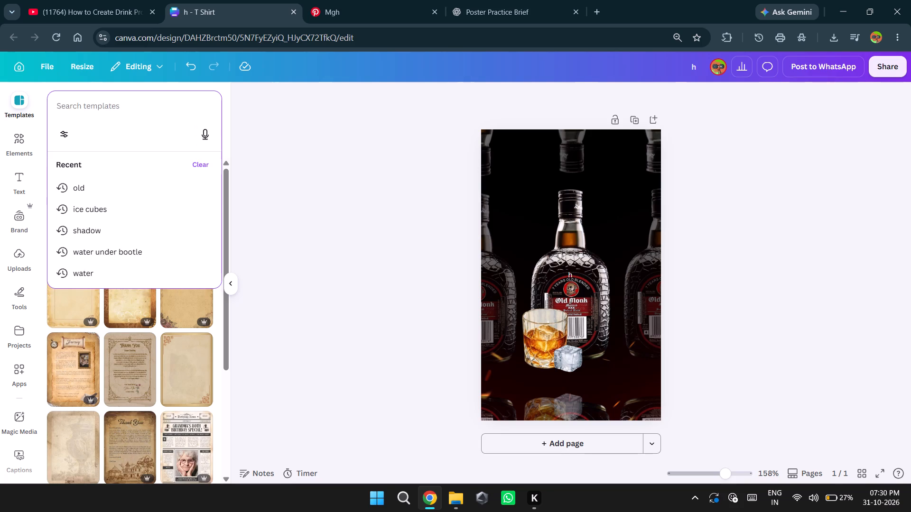
text(name old with d)
key(BackSpace)
text(fir)
key(Return)
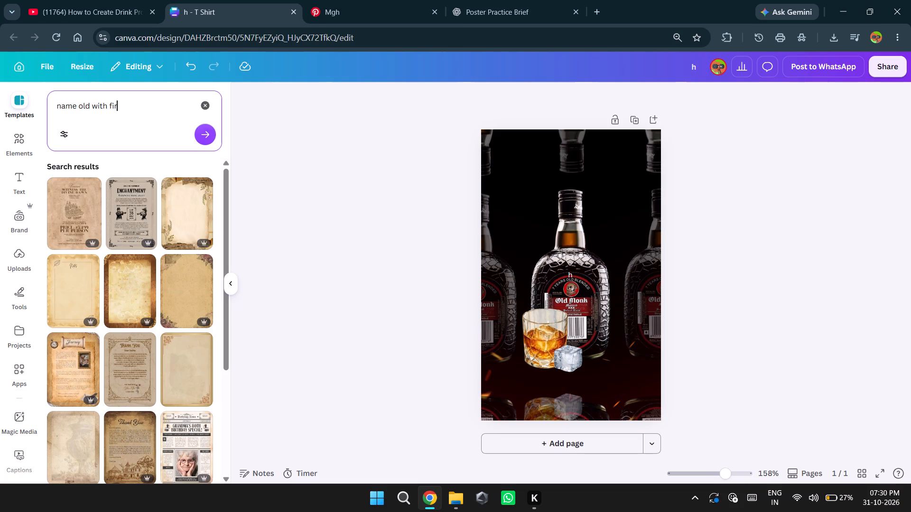
key(BackSpace)
key(BackSpace)
text(ire)
key(Return)
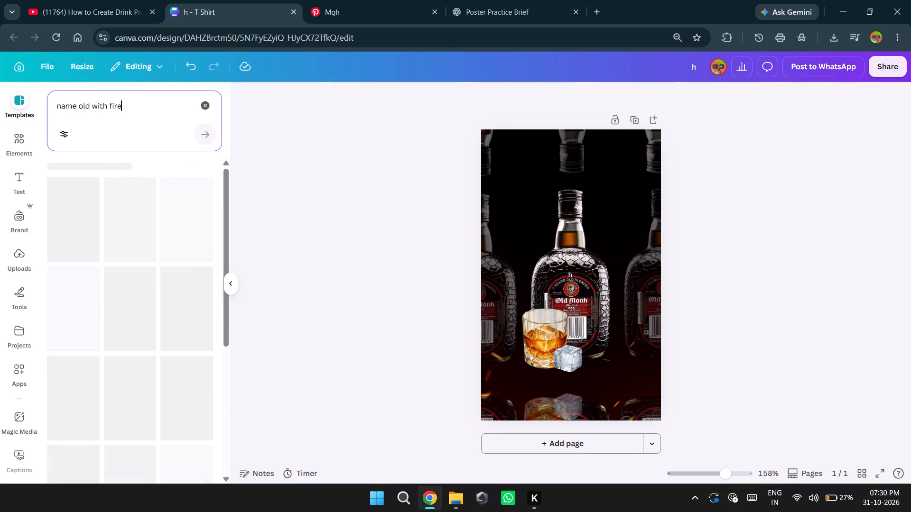
click(205, 108)
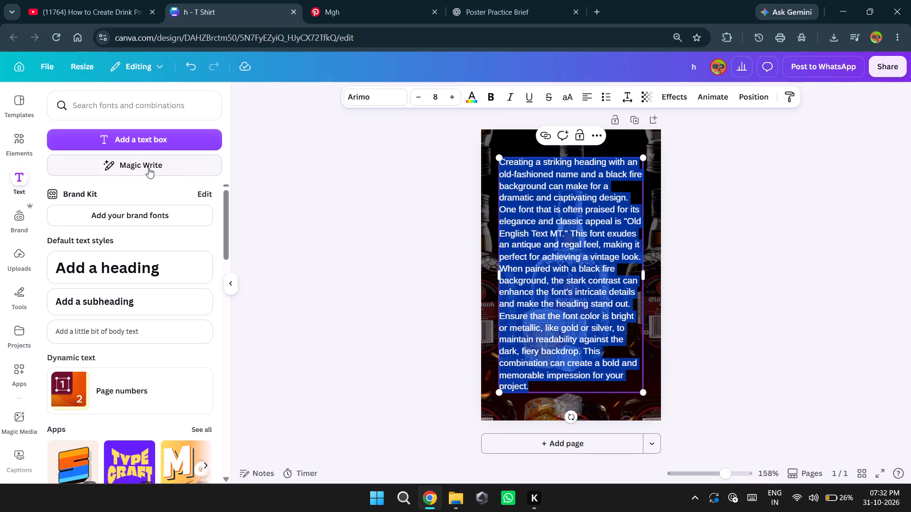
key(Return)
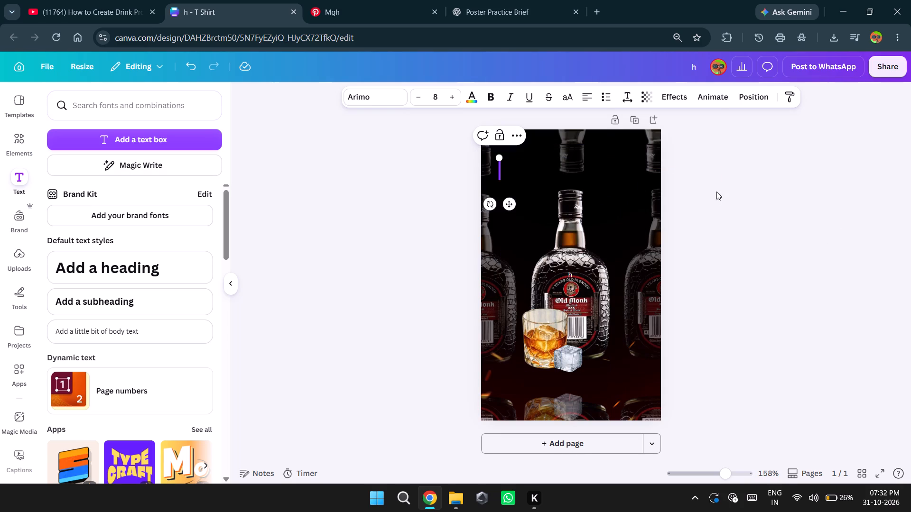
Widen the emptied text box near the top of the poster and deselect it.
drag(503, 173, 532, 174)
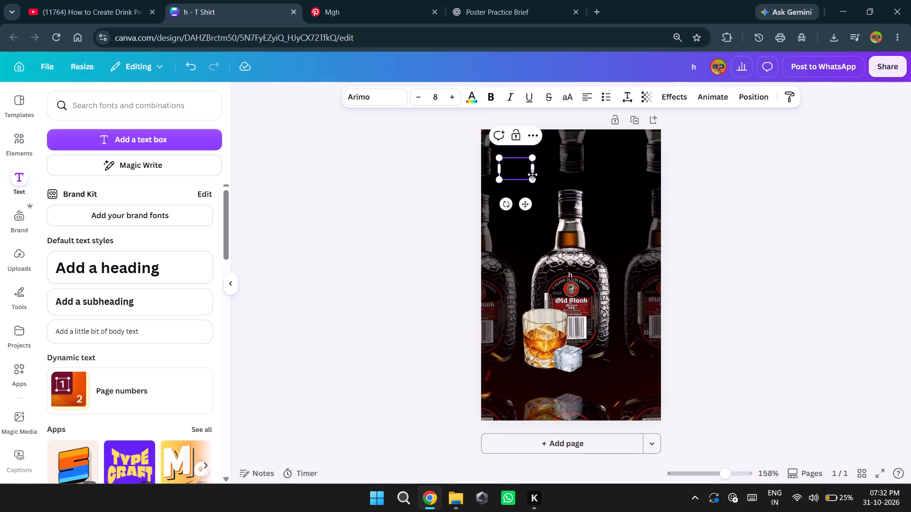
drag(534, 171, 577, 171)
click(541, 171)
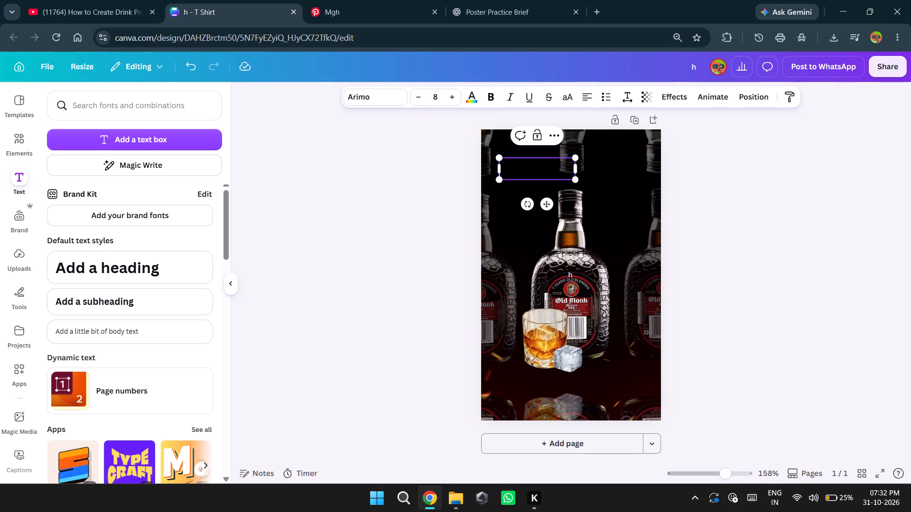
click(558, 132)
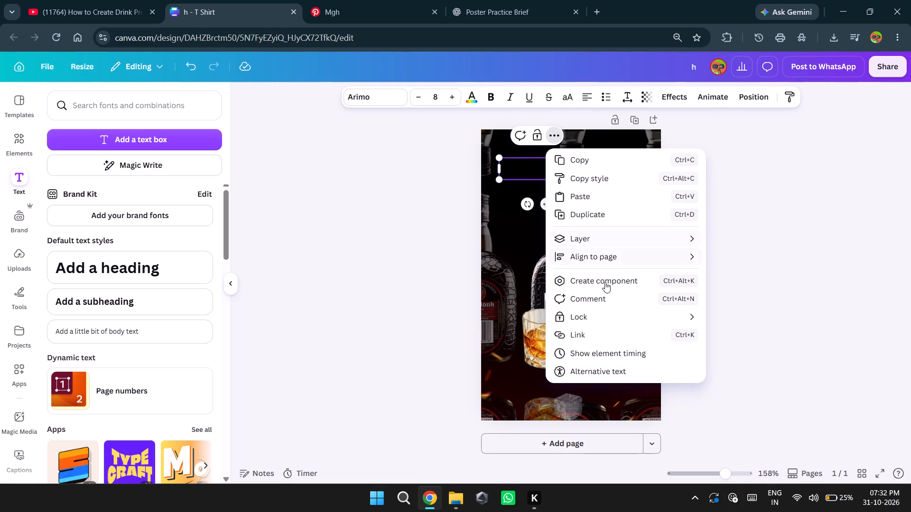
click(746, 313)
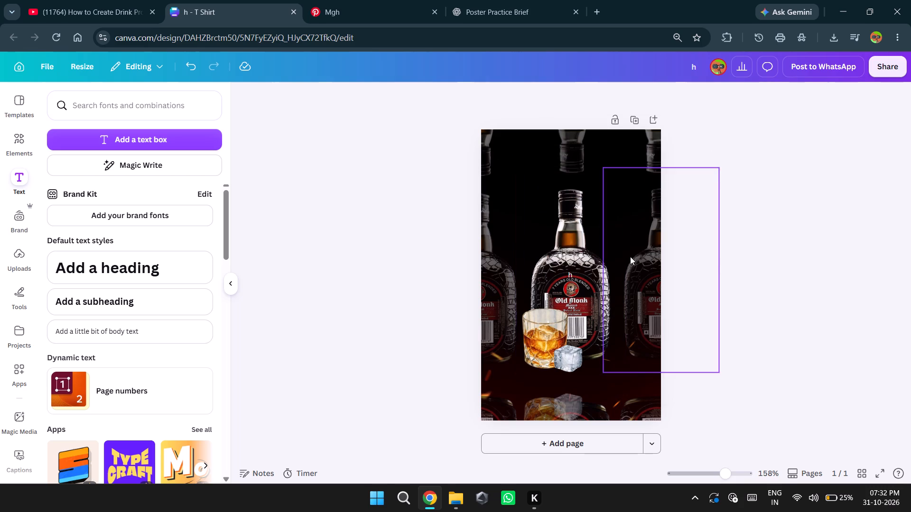
Delete the small stray "h" text above the bottle's label.
click(572, 276)
click(588, 247)
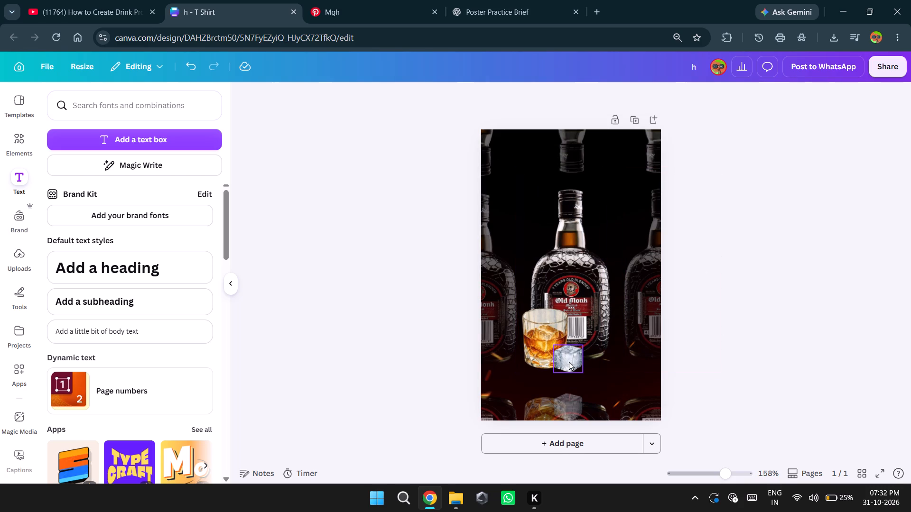
click(797, 347)
Add a heading text box to the poster with the text OLD.
click(144, 265)
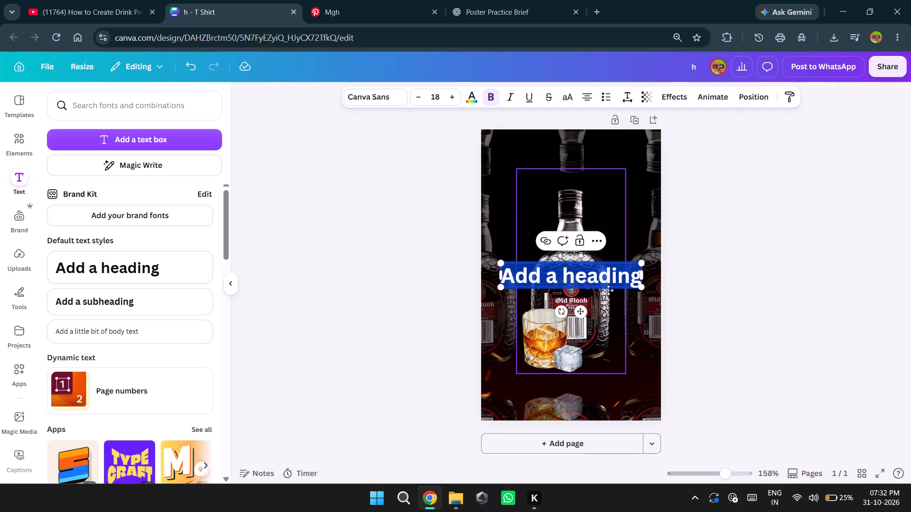
text(OLD)
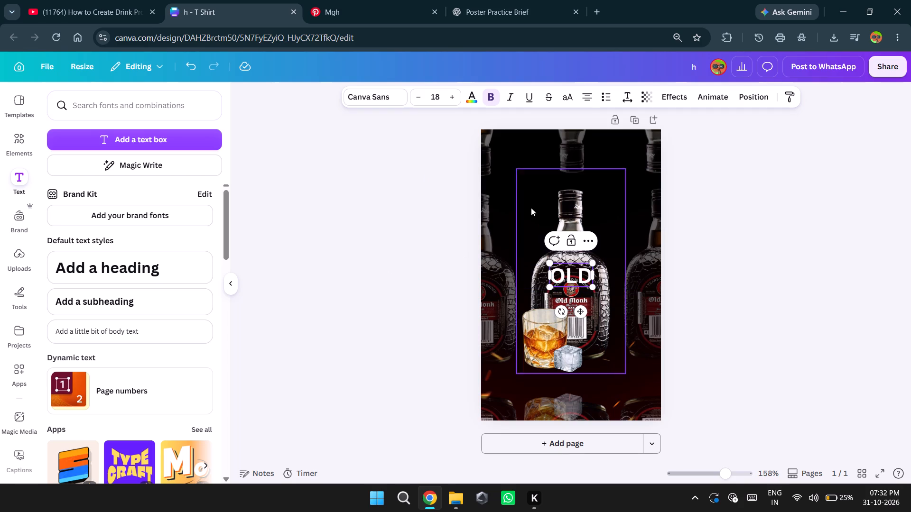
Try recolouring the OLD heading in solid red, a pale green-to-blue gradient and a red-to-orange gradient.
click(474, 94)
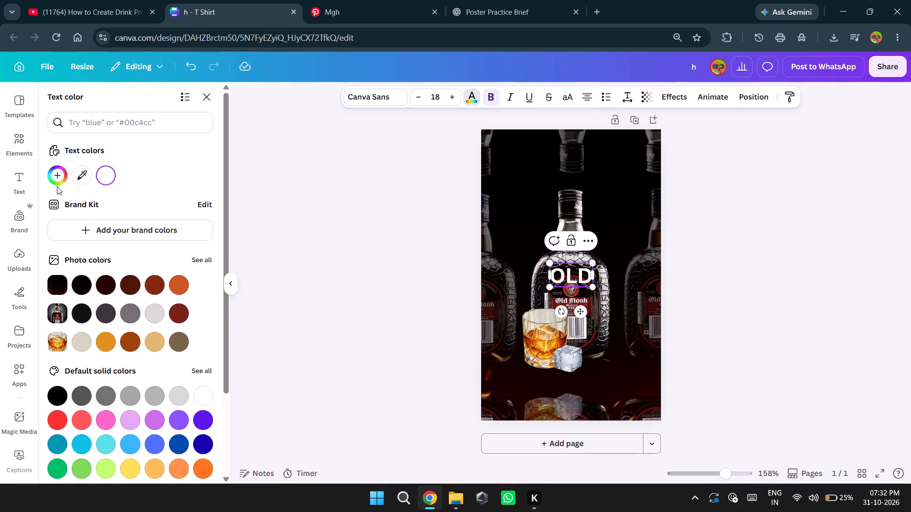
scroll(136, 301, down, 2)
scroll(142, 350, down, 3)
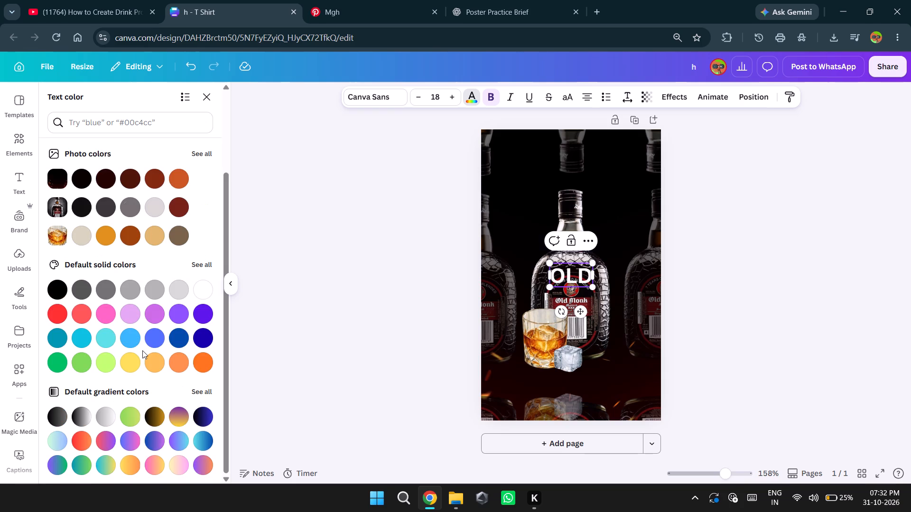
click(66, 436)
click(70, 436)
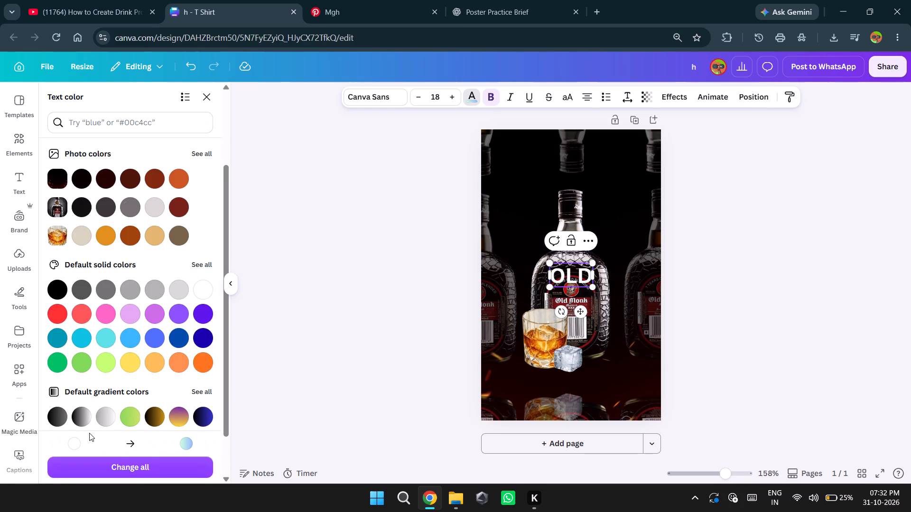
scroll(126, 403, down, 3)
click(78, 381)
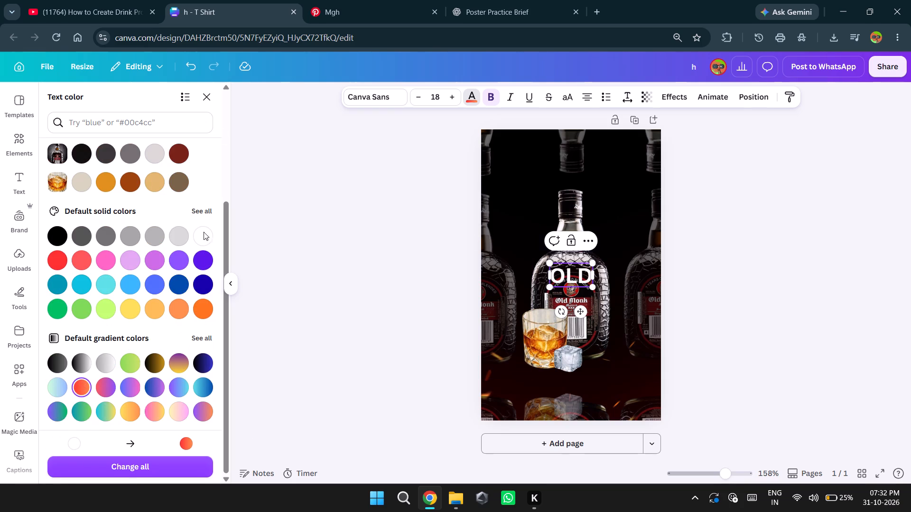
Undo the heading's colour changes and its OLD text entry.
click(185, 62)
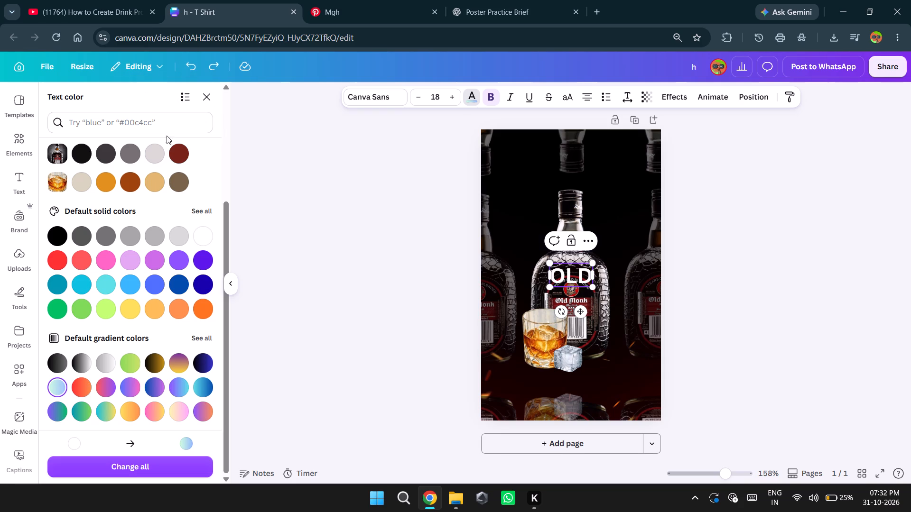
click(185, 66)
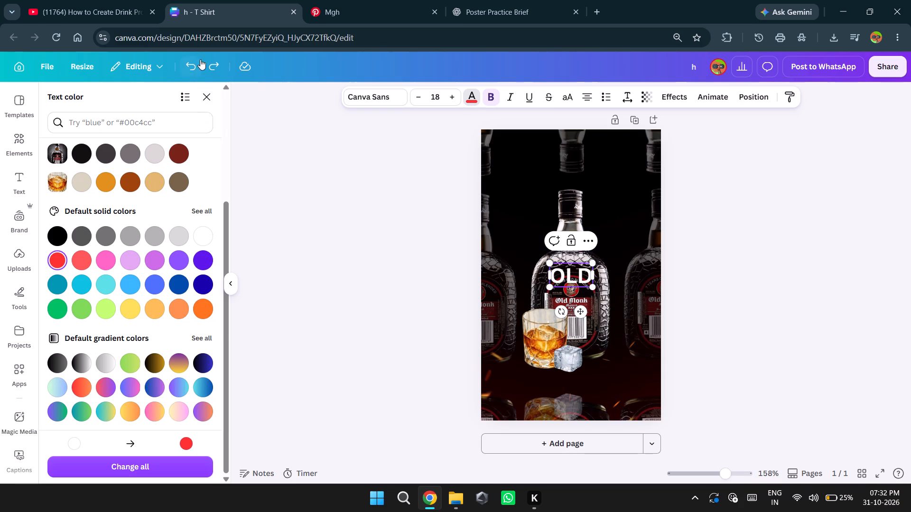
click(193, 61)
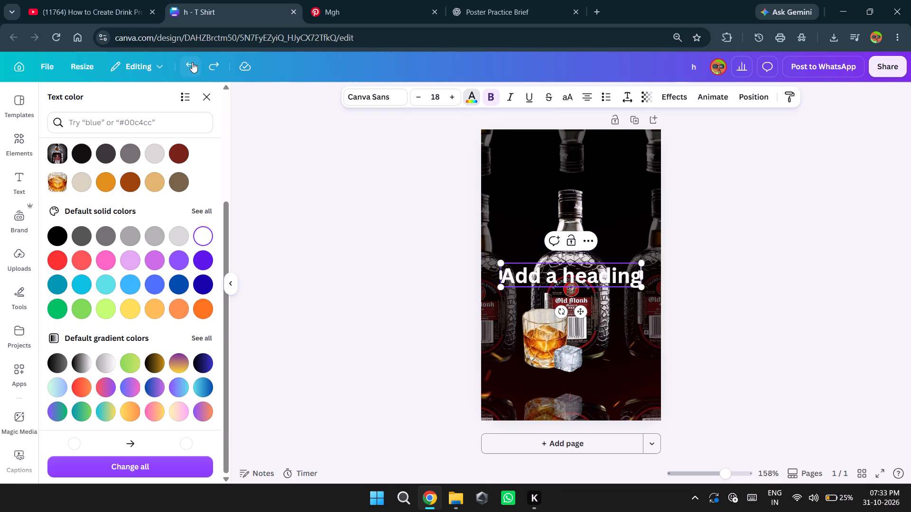
Replace the heading placeholder text with OLD.
text(OLD)
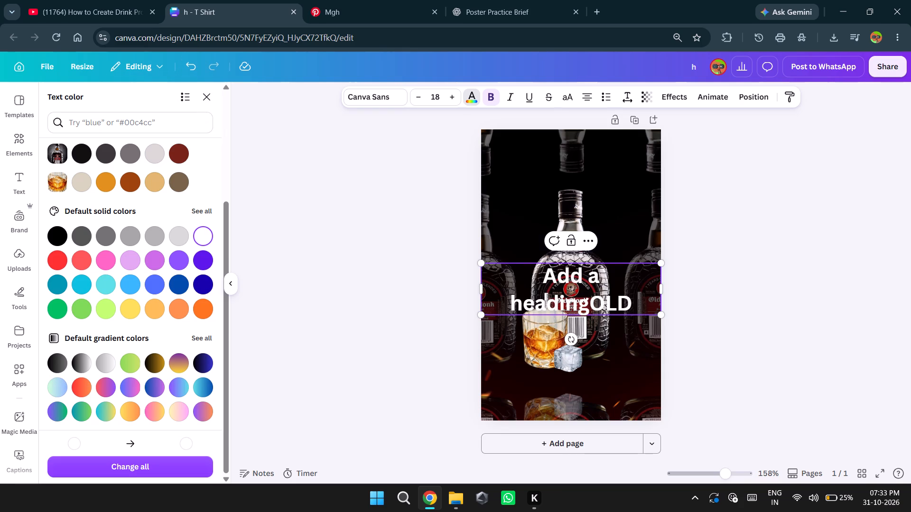
key(BackSpace)
key(BackSpace)
key(BackSpace)
key(BackSpace)
key(BackSpace)
key(BackSpace)
key(BackSpace)
key(BackSpace)
key(BackSpace)
key(BackSpace)
key(BackSpace)
key(BackSpace)
key(BackSpace)
key(BackSpace)
key(BackSpace)
key(BackSpace)
key(BackSpace)
key(BackSpace)
key(BackSpace)
key(BackSpace)
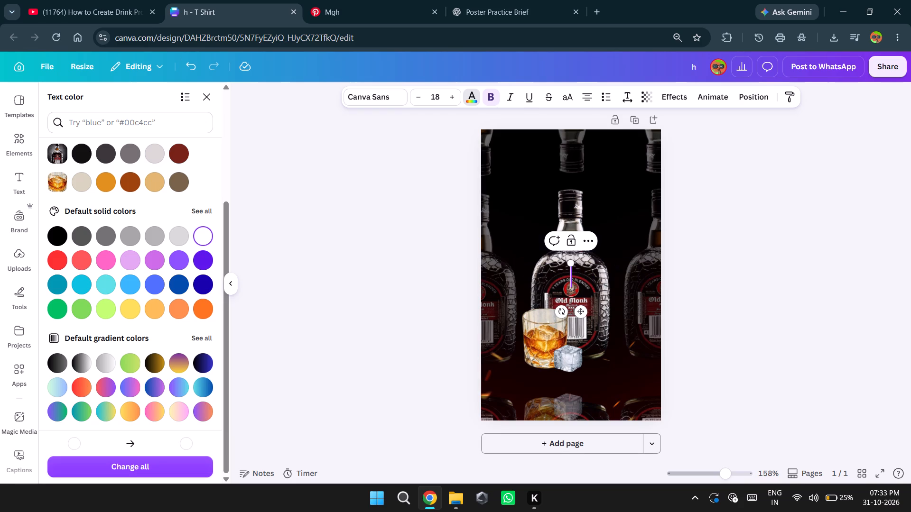
text(OLD)
key(space)
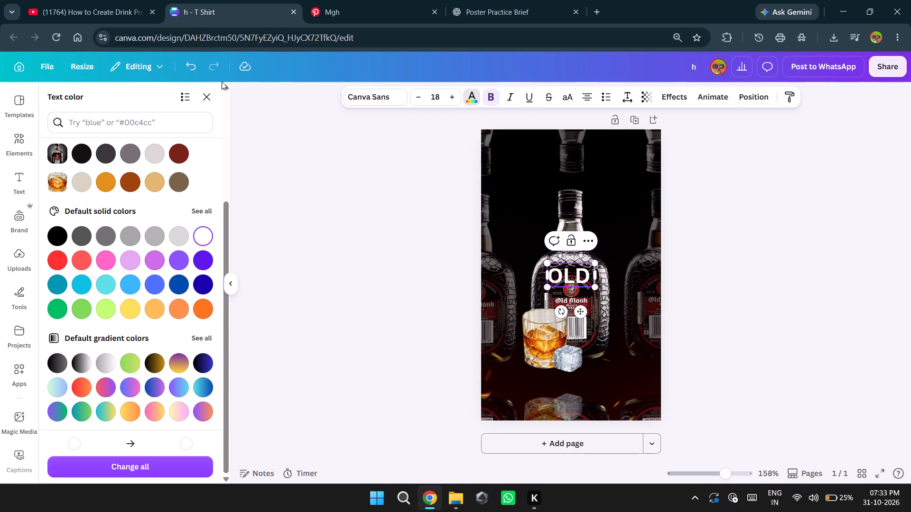
Move the OLD heading up beside the left side of the central bottle's neck.
click(742, 265)
drag(571, 283, 542, 246)
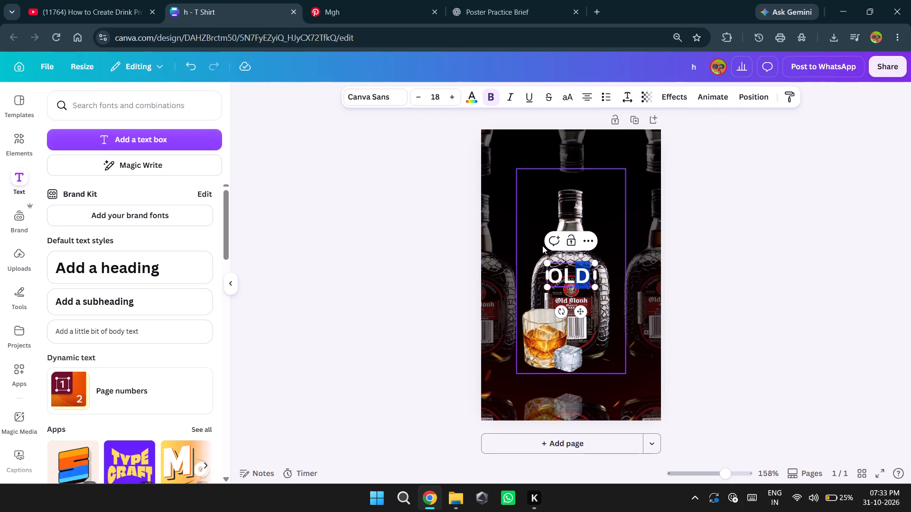
drag(542, 246, 533, 226)
click(725, 293)
drag(577, 278, 537, 216)
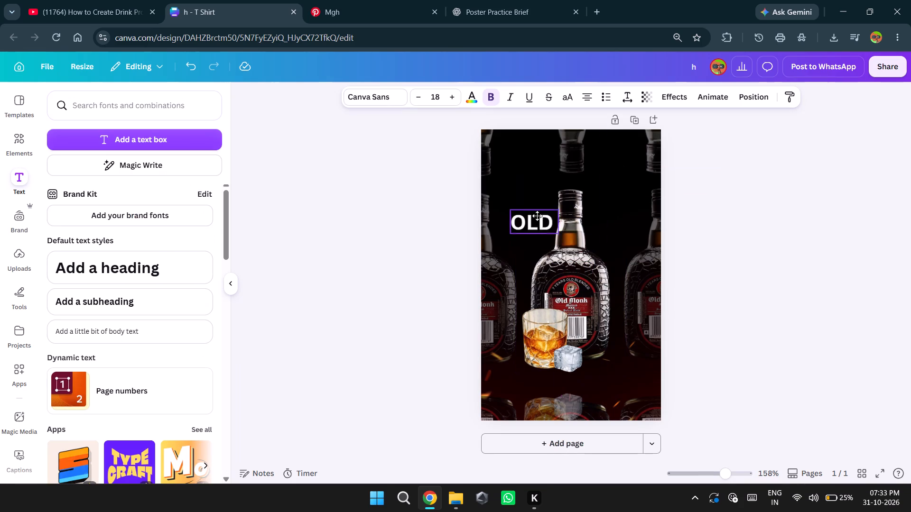
drag(537, 216, 531, 226)
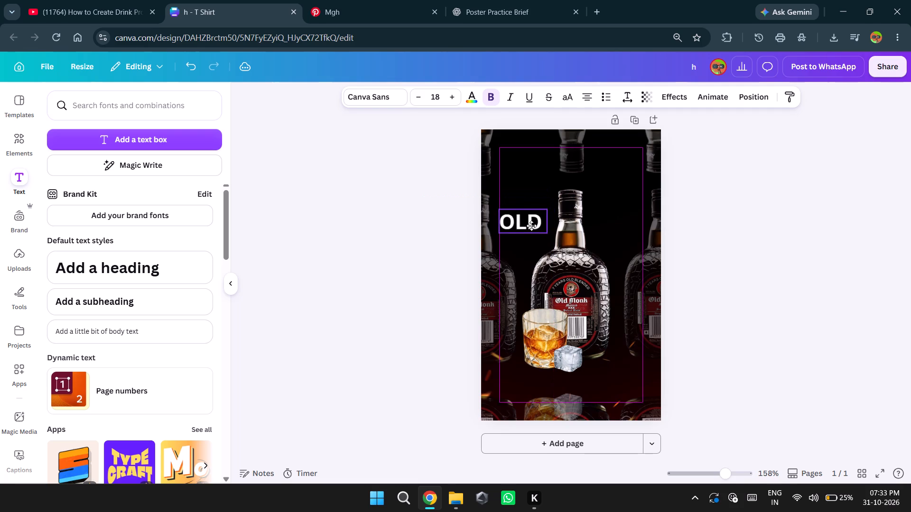
drag(531, 226, 536, 225)
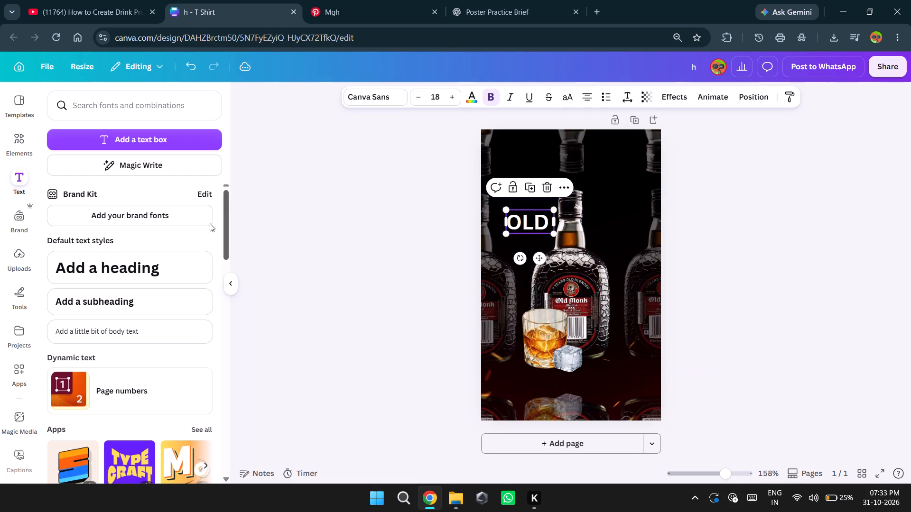
Add a second heading reading MONK and widen its text box so the word fits on one line.
click(147, 269)
key(m)
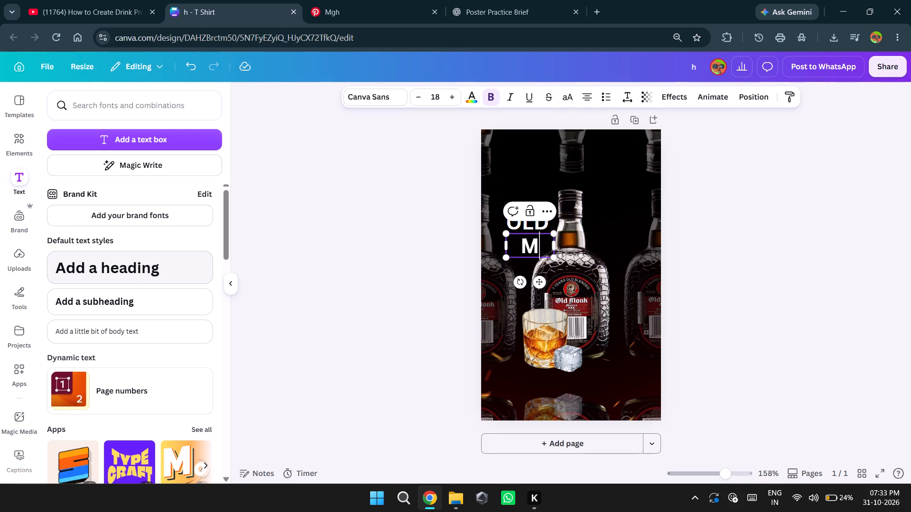
text(ONK)
key(Return)
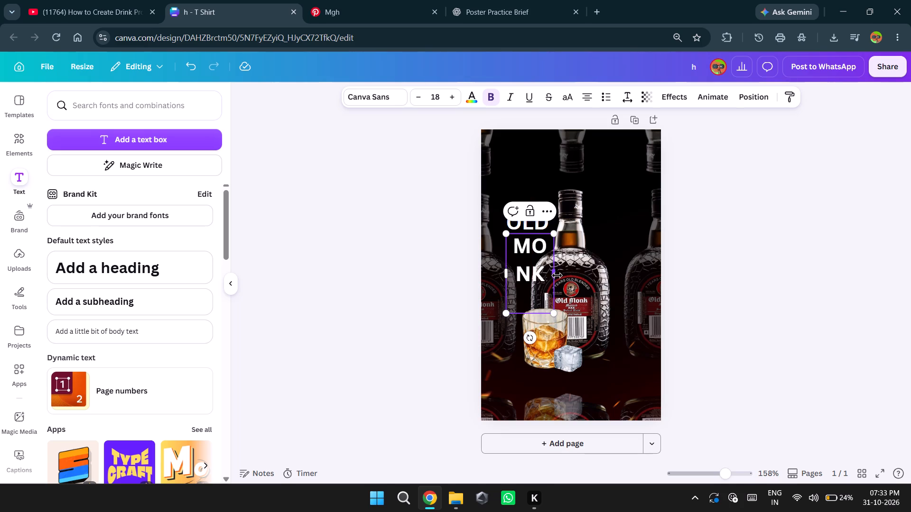
drag(557, 275, 580, 272)
drag(540, 243, 574, 240)
click(730, 244)
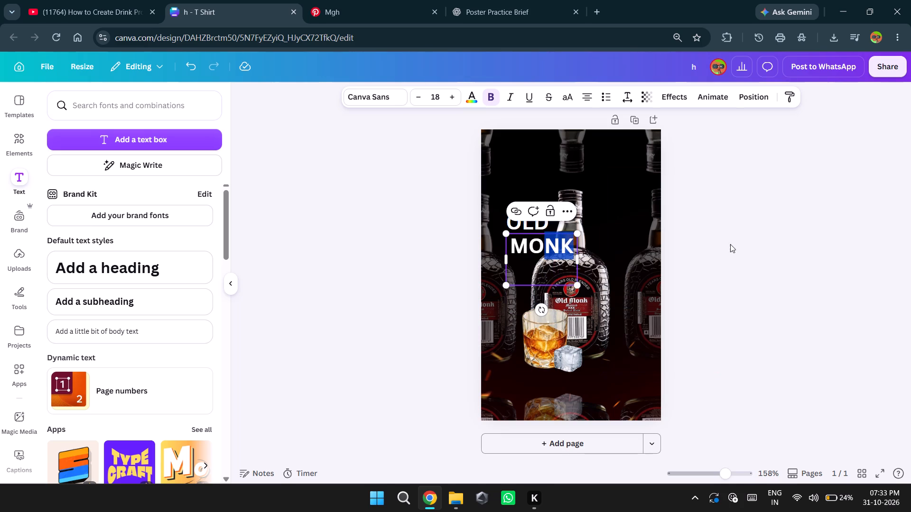
Place the MONK heading to the right of the central bottle's neck, level with OLD.
drag(541, 247, 613, 222)
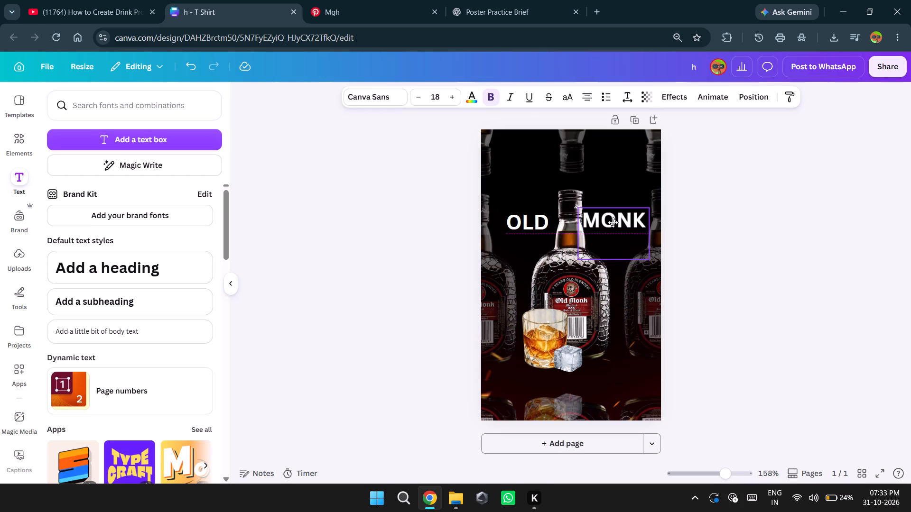
drag(613, 222, 615, 223)
click(745, 224)
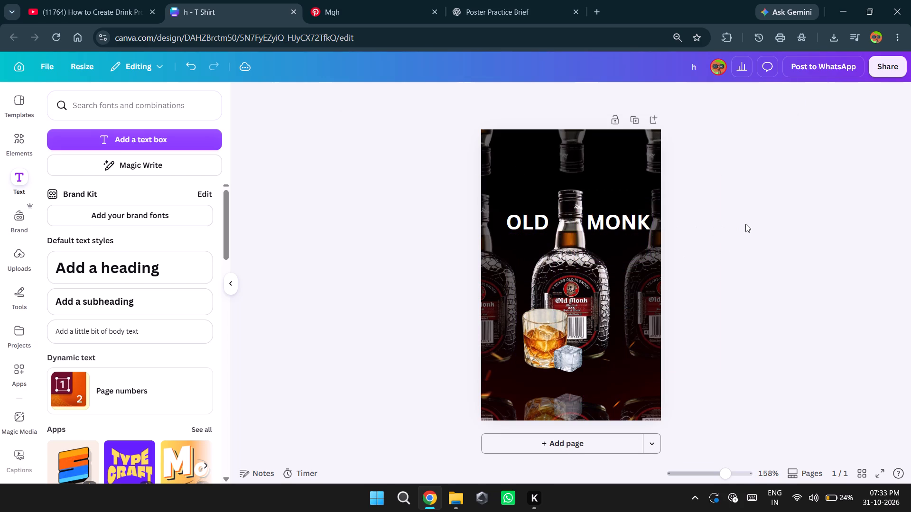
Widen the OLD text box slightly and nudge the heading closer to the bottle's neck.
click(529, 221)
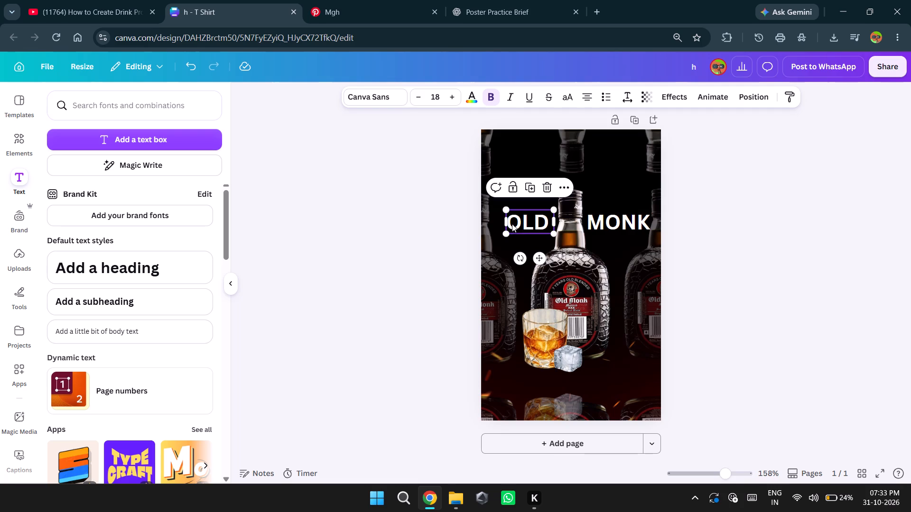
drag(504, 219, 500, 220)
click(734, 235)
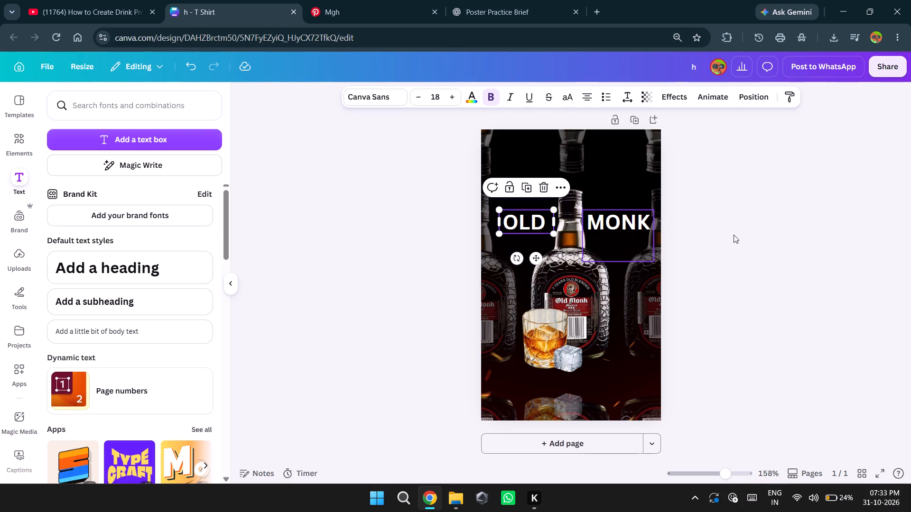
drag(528, 229, 532, 229)
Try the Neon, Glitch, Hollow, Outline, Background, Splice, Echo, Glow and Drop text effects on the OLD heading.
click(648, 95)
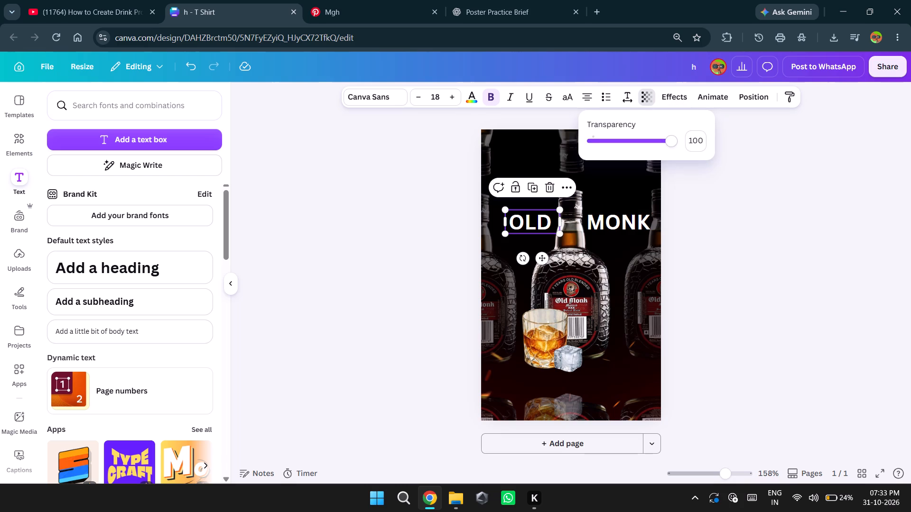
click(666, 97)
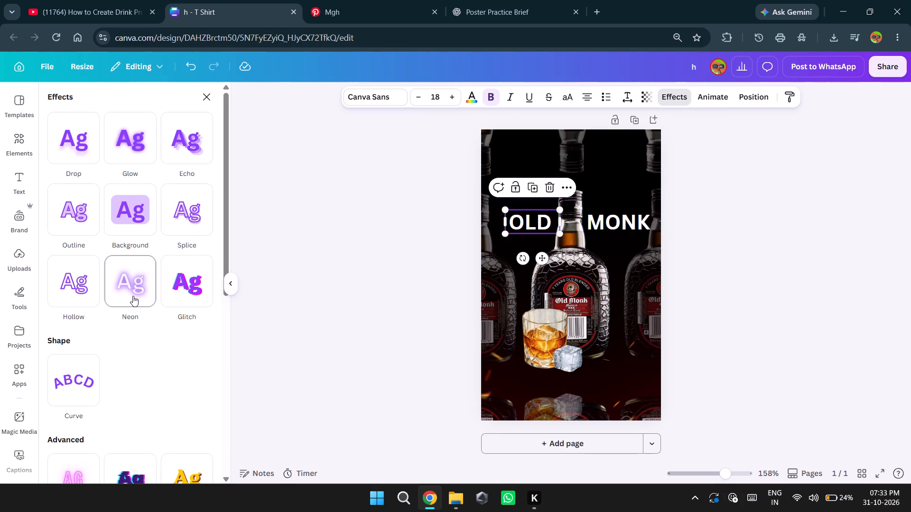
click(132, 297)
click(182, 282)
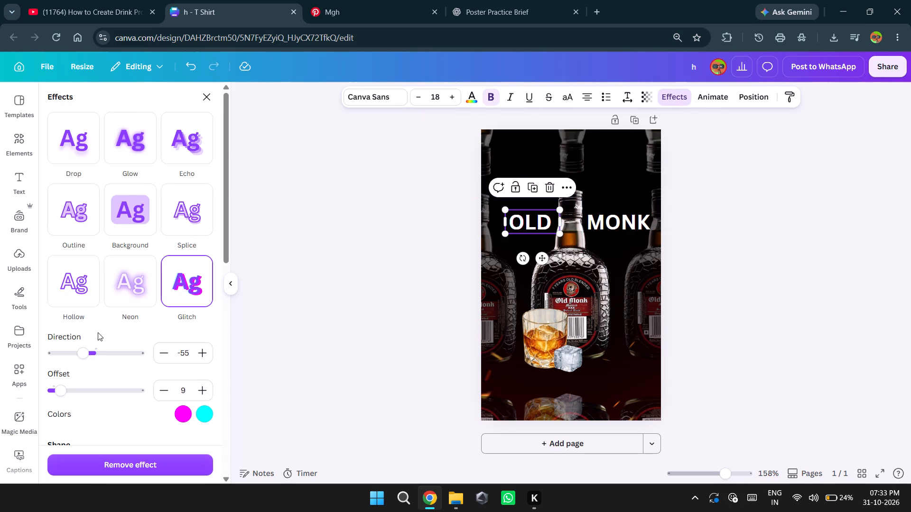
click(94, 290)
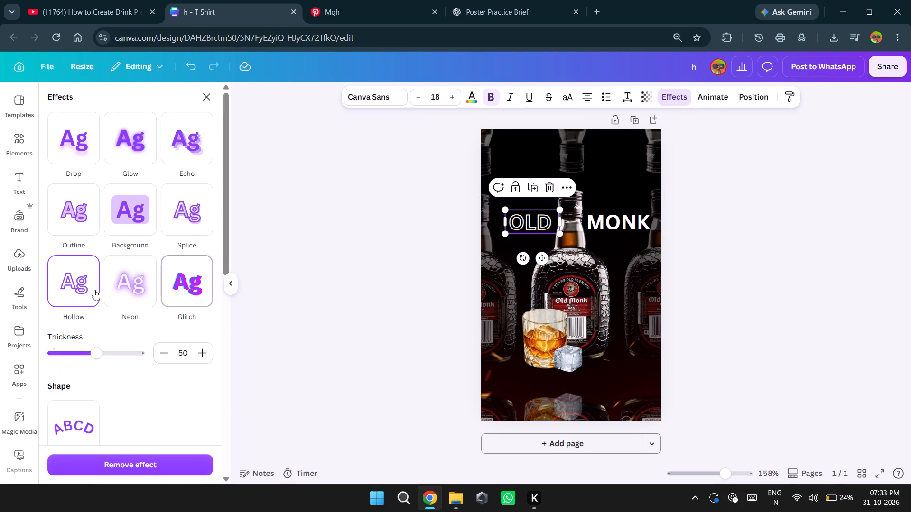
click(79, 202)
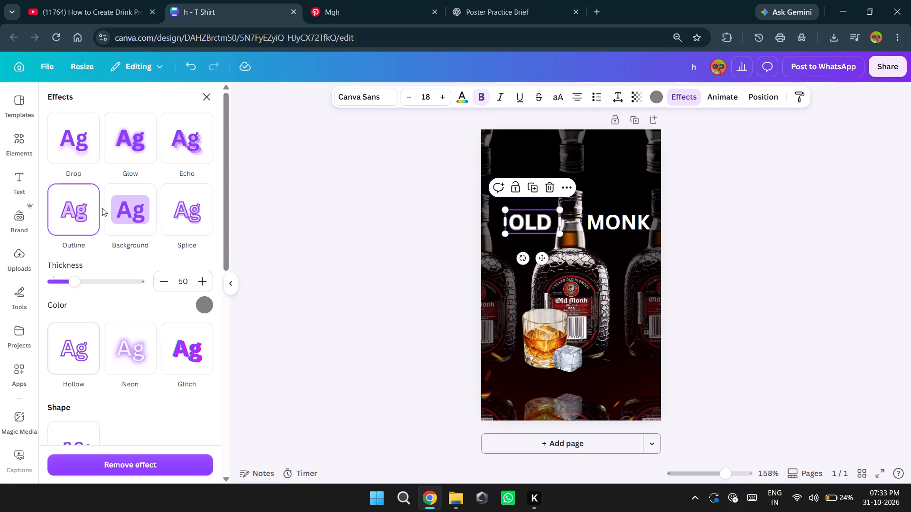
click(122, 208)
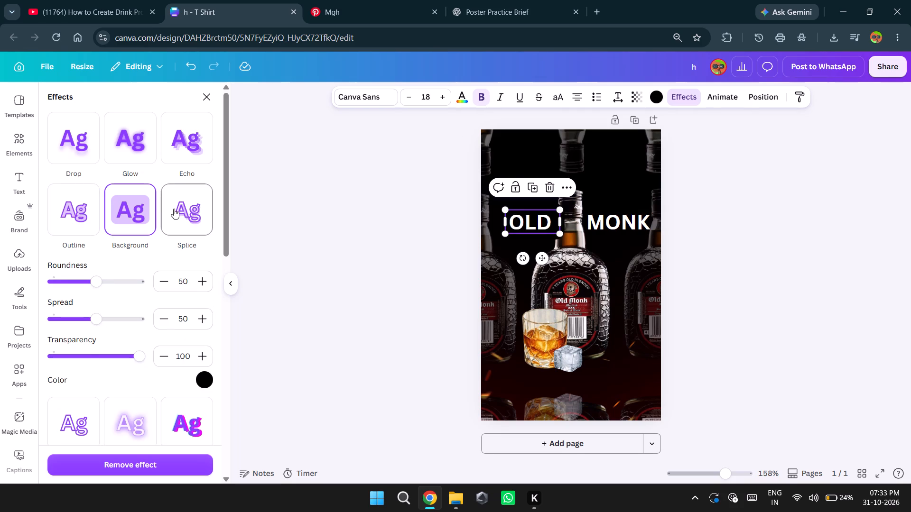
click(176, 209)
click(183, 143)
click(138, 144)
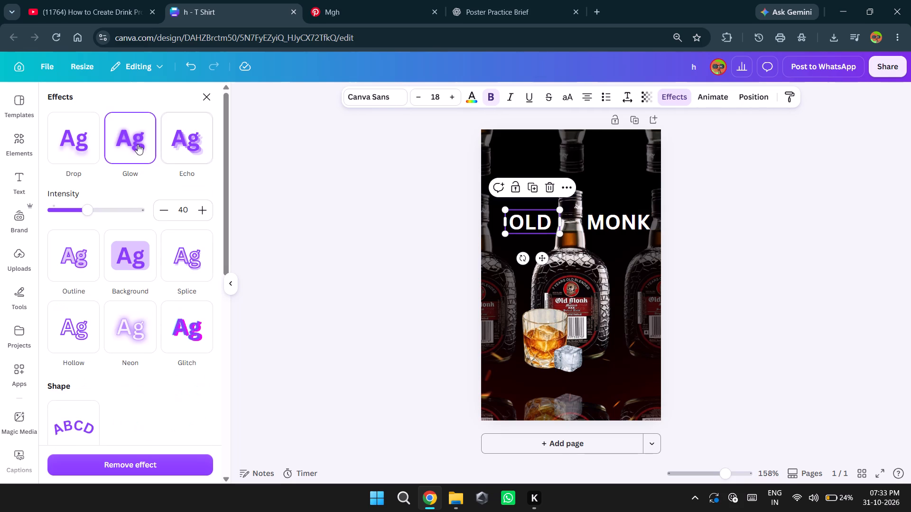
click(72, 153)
Apply the Glitch text effect to both the OLD and MONK headings.
scroll(149, 262, down, 2)
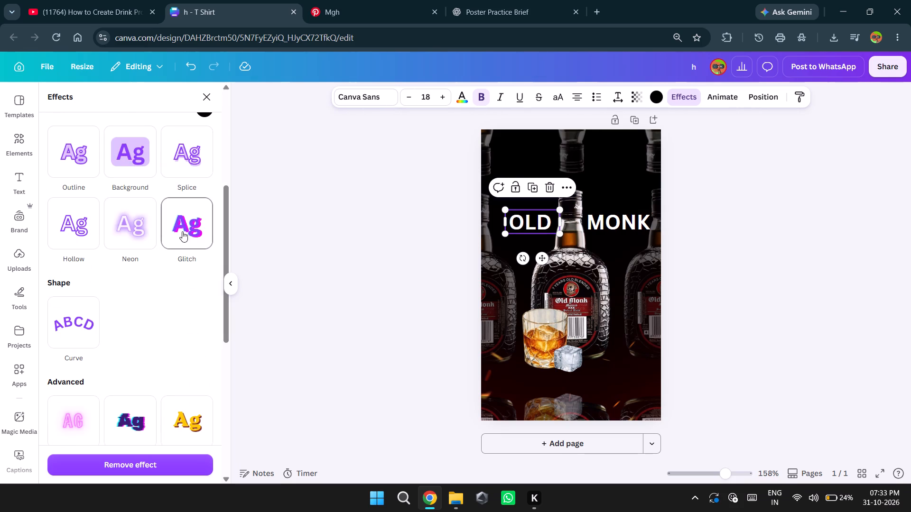
click(182, 231)
scroll(182, 250, up, 2)
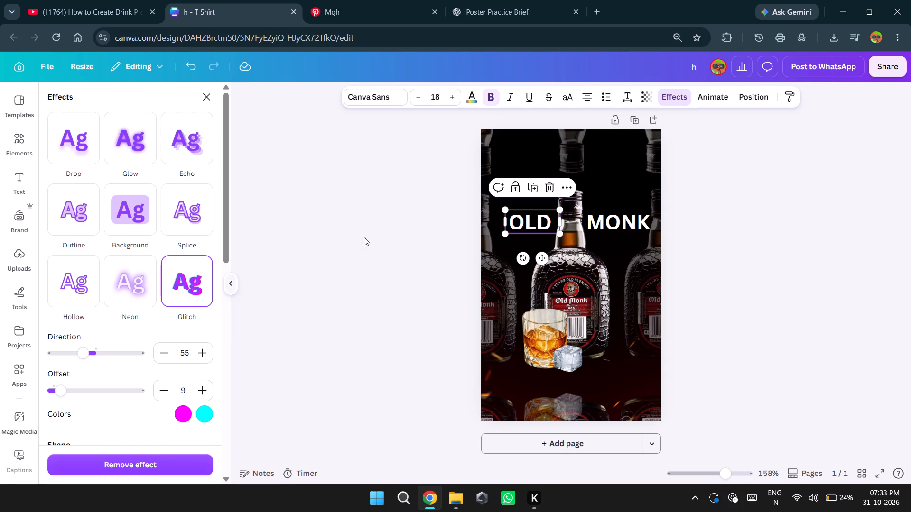
click(607, 213)
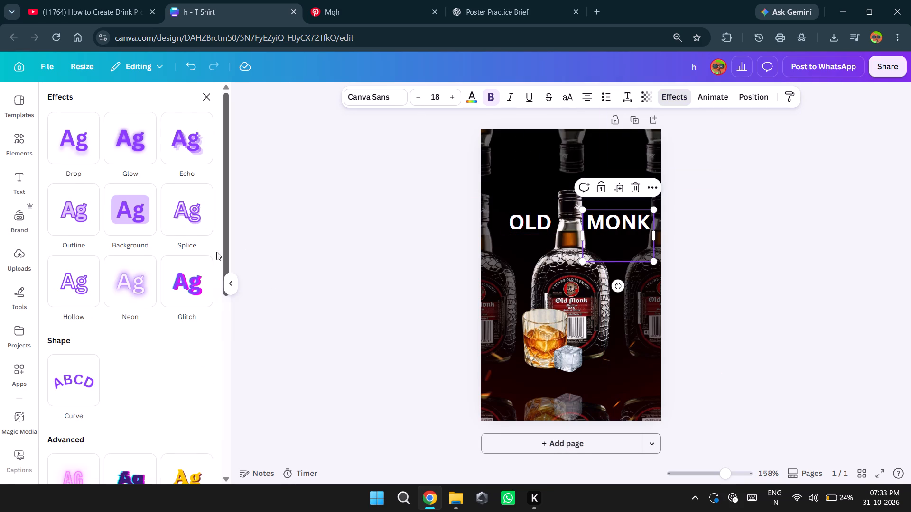
click(190, 274)
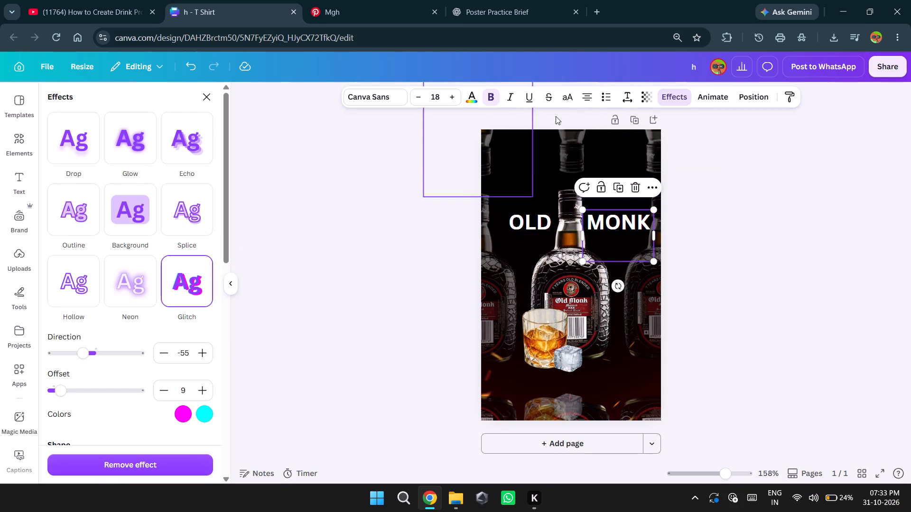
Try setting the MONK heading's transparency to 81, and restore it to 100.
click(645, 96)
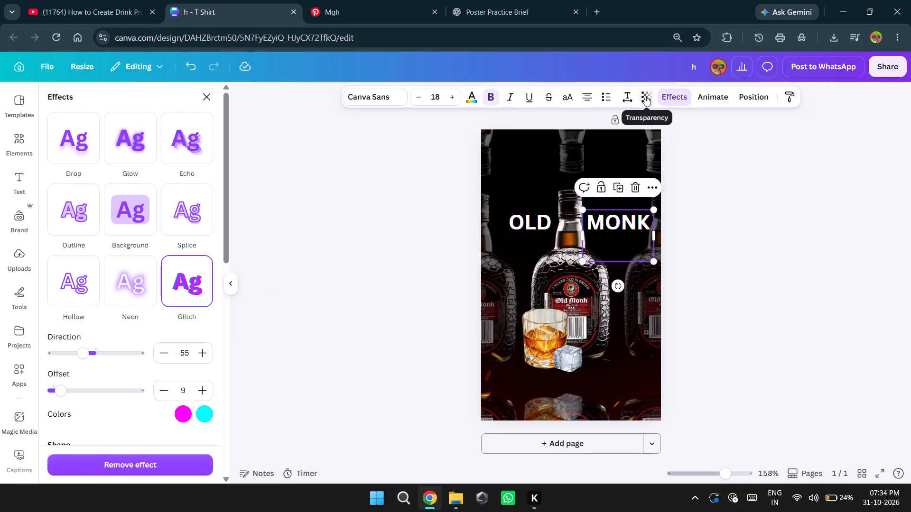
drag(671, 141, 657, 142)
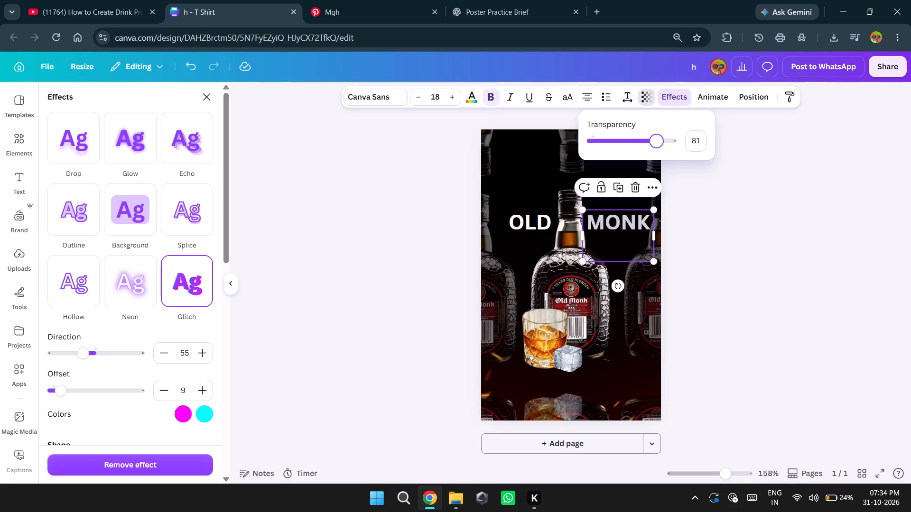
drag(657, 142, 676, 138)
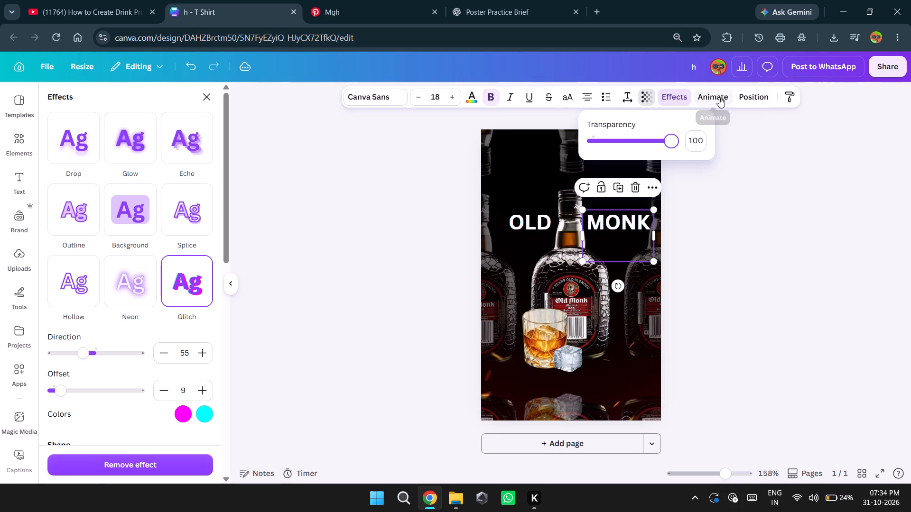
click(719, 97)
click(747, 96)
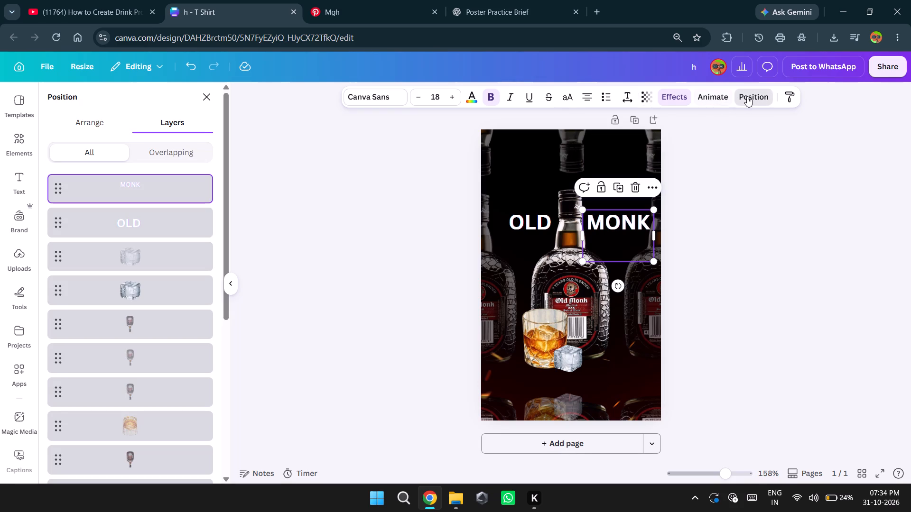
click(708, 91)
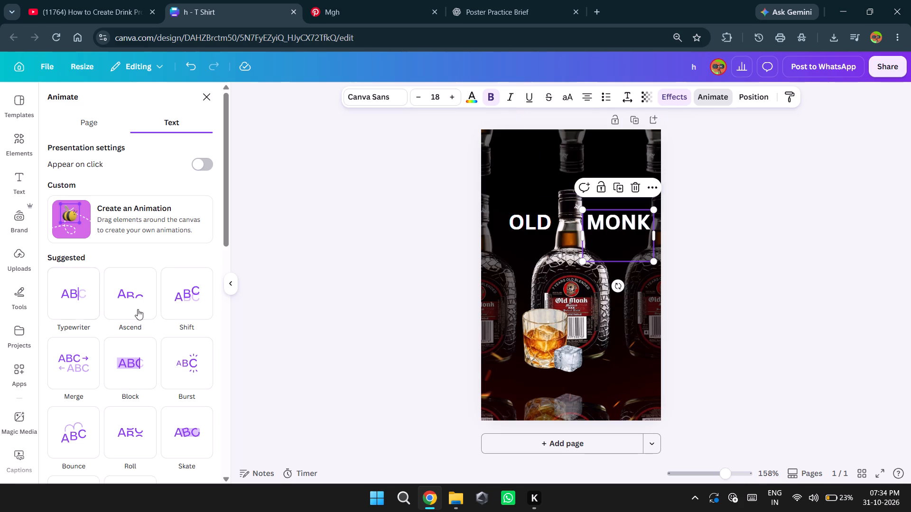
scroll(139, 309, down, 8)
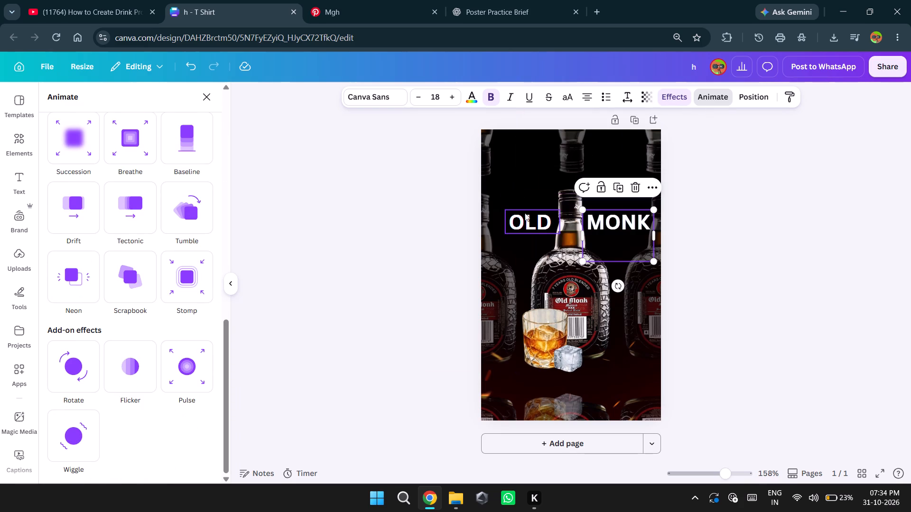
Try red, black and black-to-grey gradient text colours on the OLD heading, and settle on the black-to-white gradient.
click(519, 216)
click(473, 98)
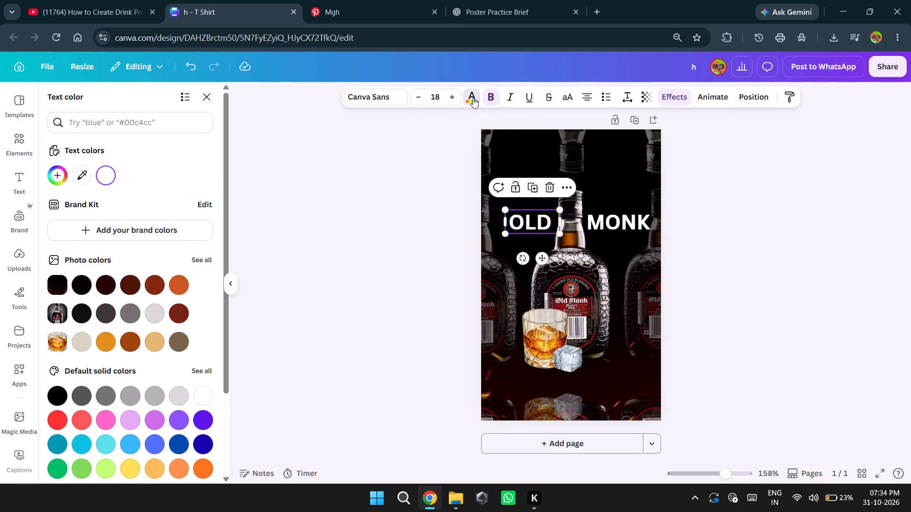
scroll(146, 283, down, 6)
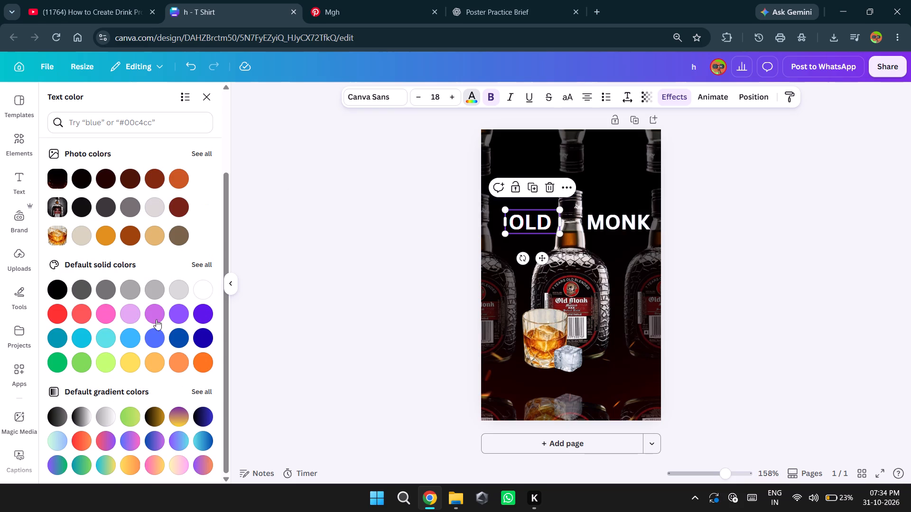
click(57, 316)
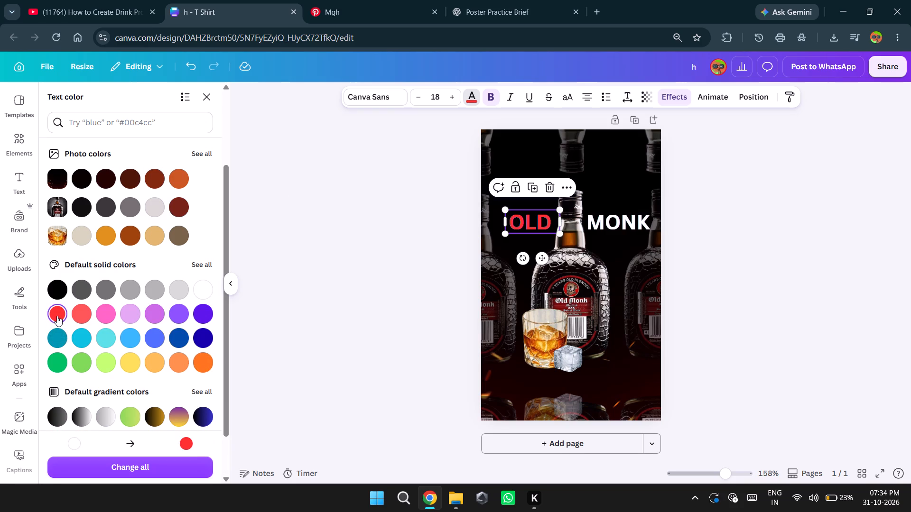
click(57, 292)
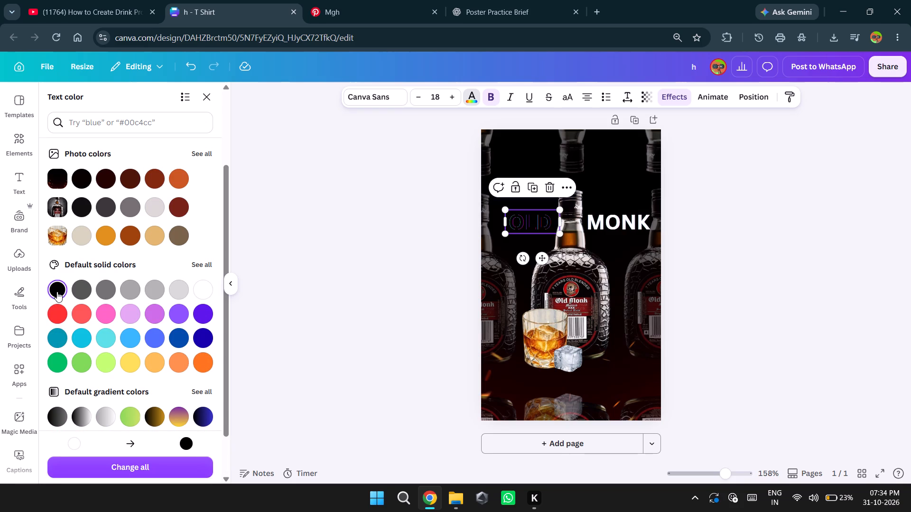
click(62, 421)
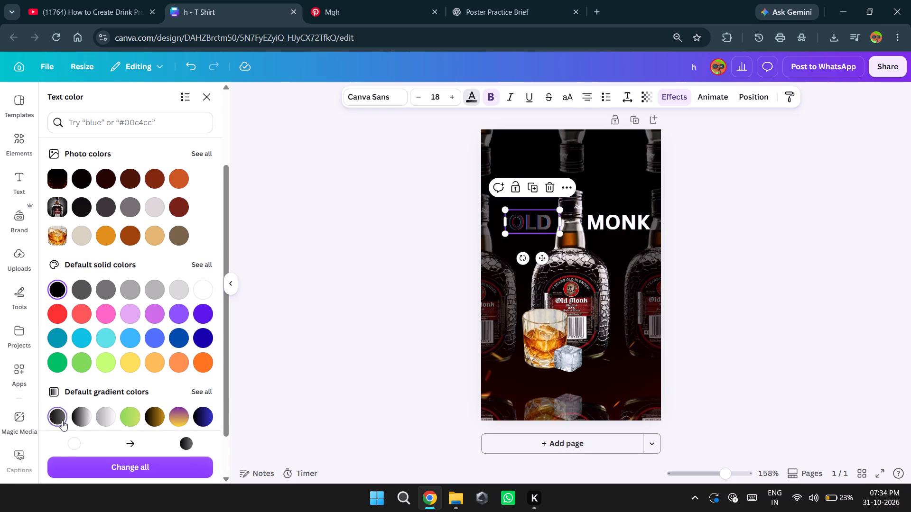
click(74, 416)
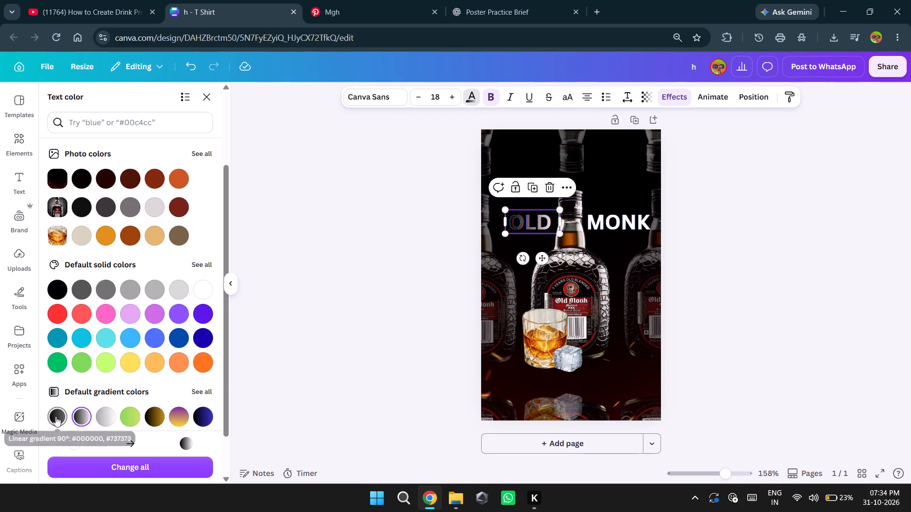
click(56, 416)
click(80, 414)
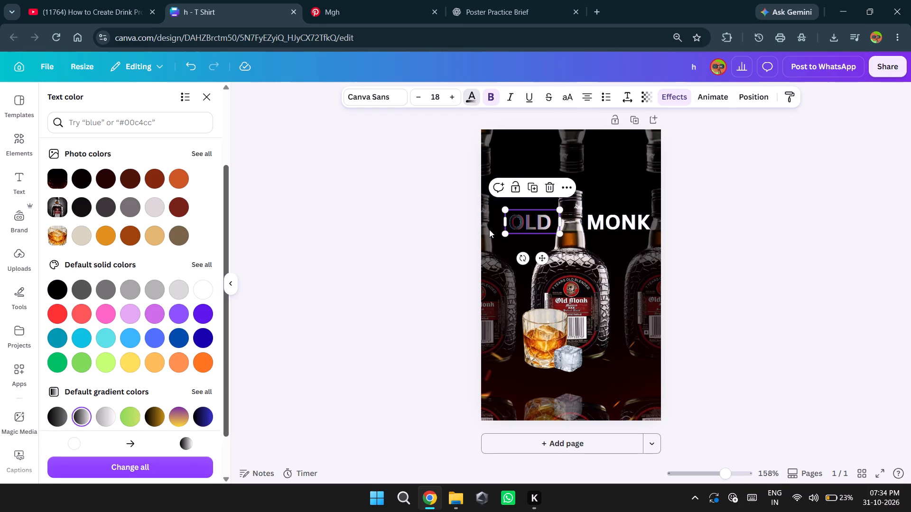
Apply the same black-to-white gradient text colour to the MONK heading.
click(642, 224)
click(83, 418)
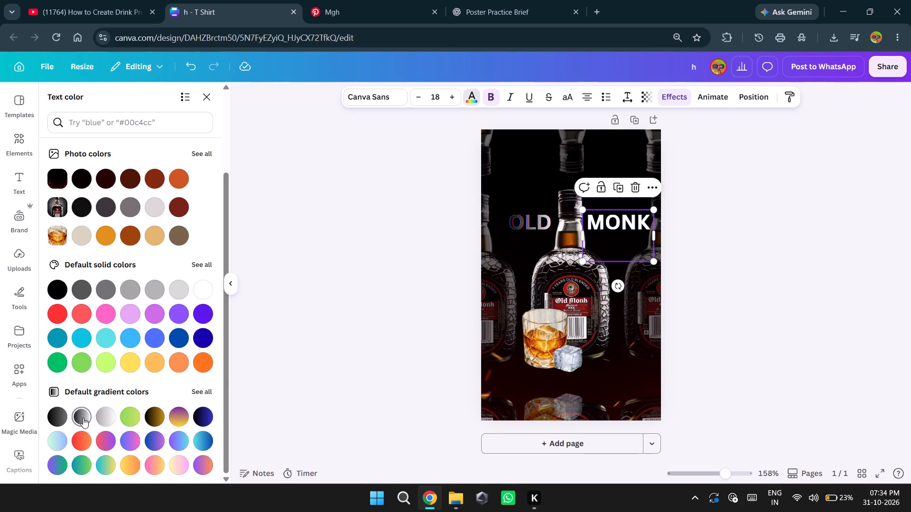
click(772, 260)
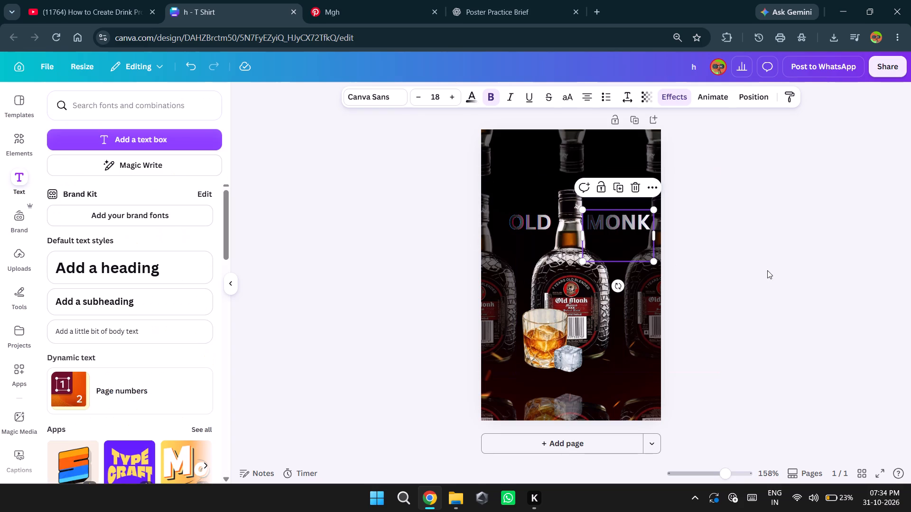
click(764, 273)
Remove the Glitch text effect from both the OLD and MONK headings.
click(537, 219)
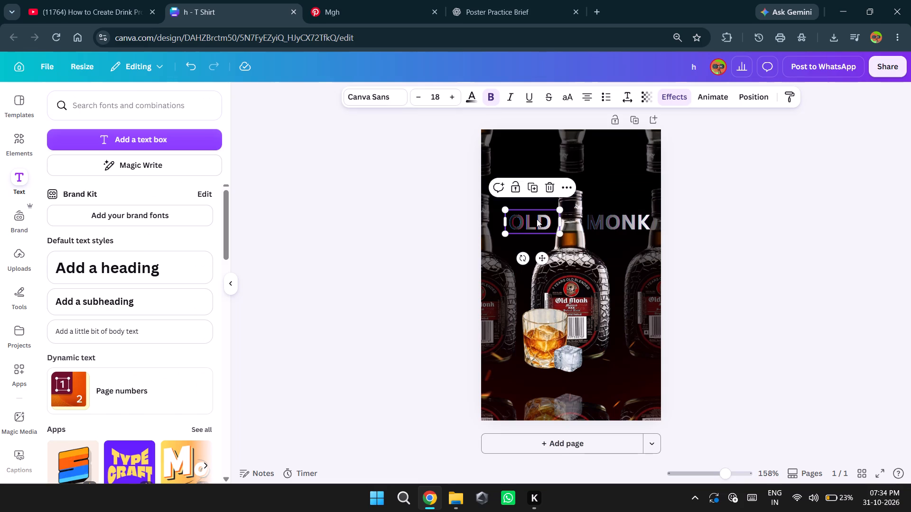
click(679, 90)
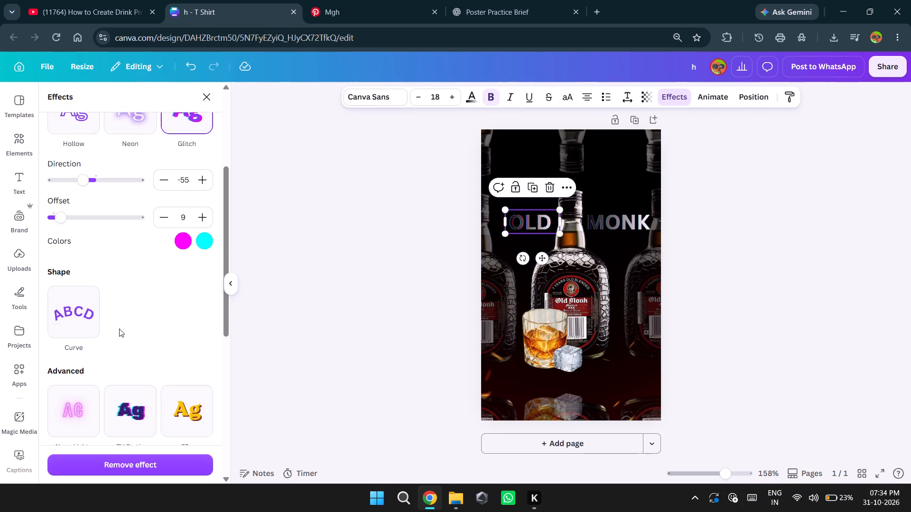
scroll(119, 329, down, 2)
scroll(129, 320, up, 2)
click(190, 125)
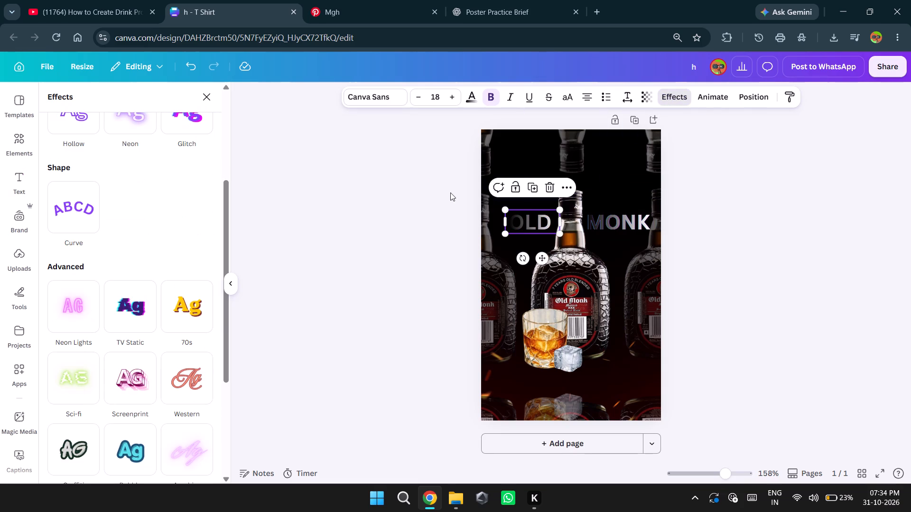
click(622, 218)
click(680, 93)
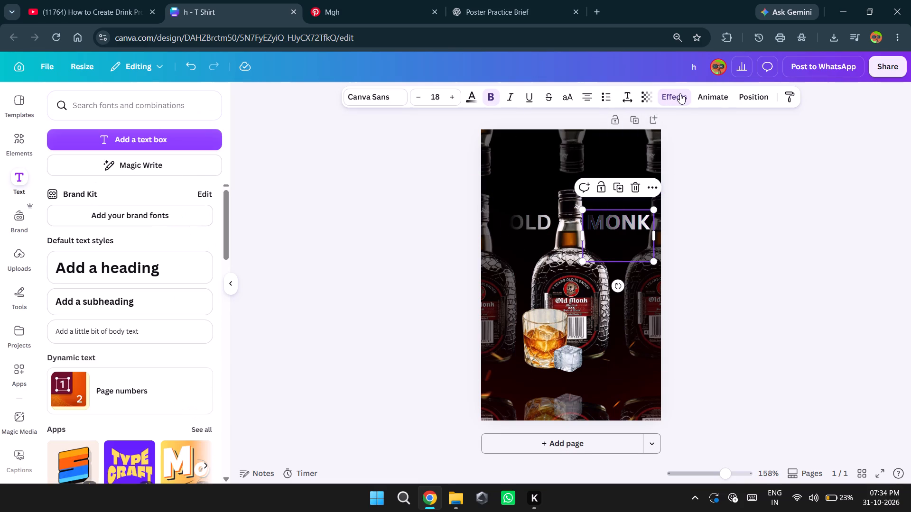
scroll(134, 318, up, 3)
click(674, 99)
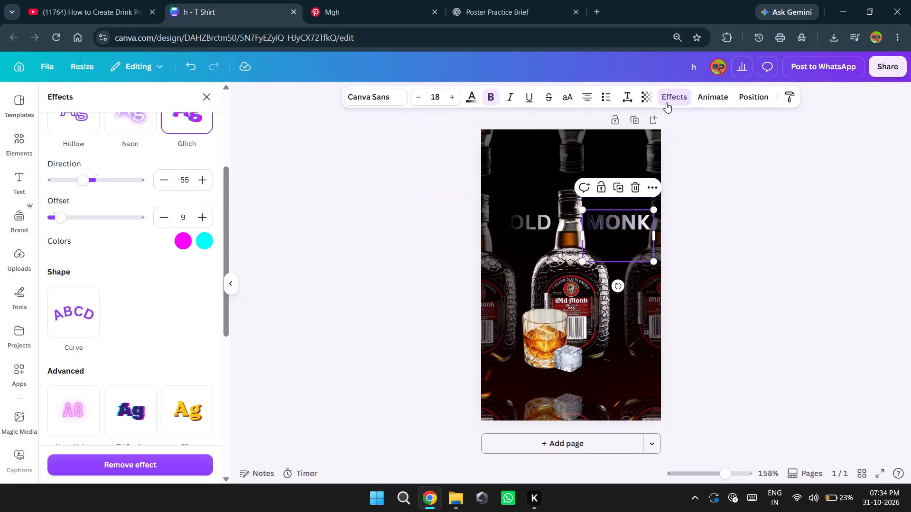
click(193, 122)
scroll(158, 293, up, 3)
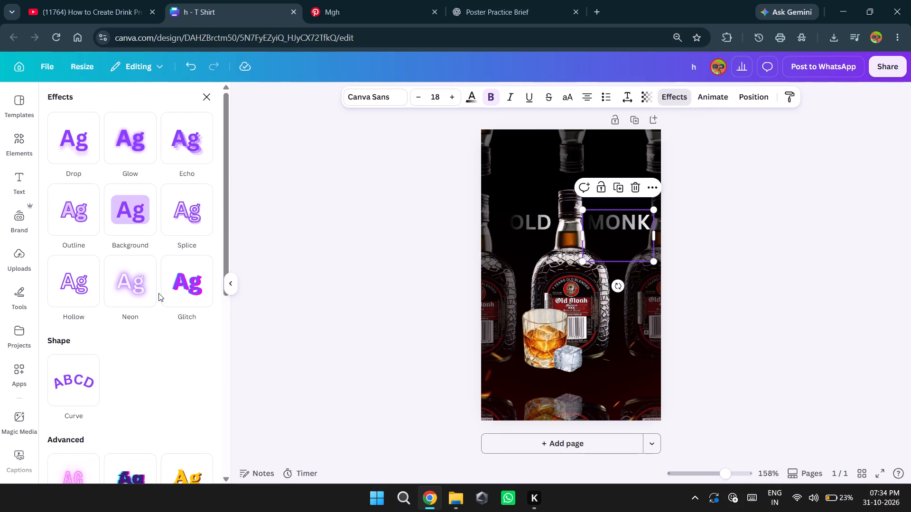
scroll(158, 293, up, 2)
click(309, 259)
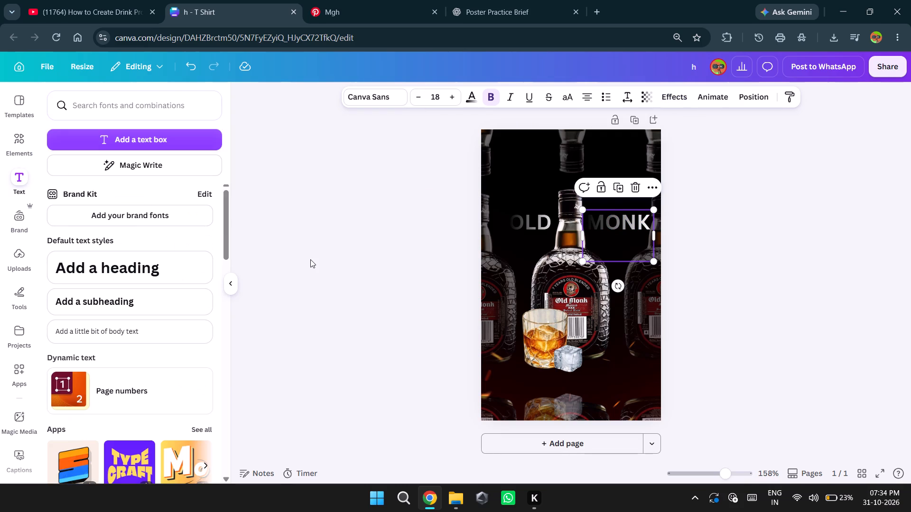
click(310, 259)
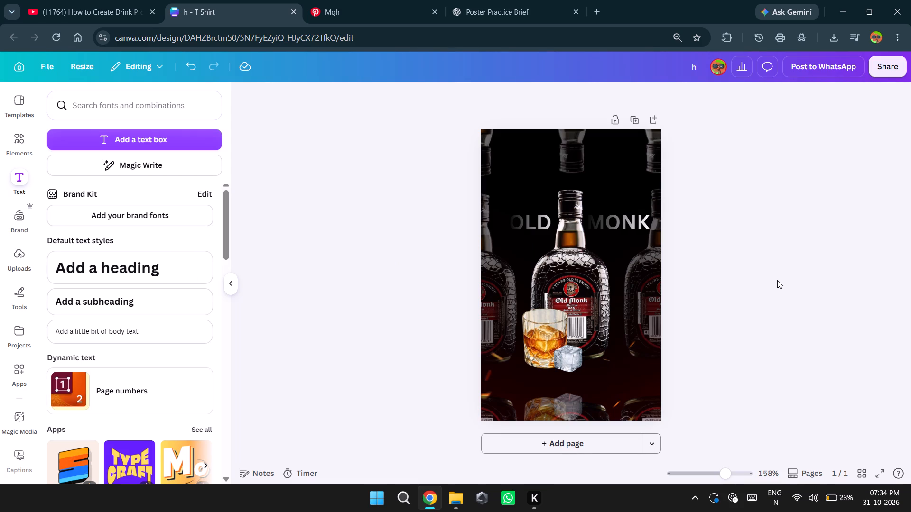
Nudge the MONK and OLD headings slightly inward, closer to the bottle's neck on each side.
click(614, 226)
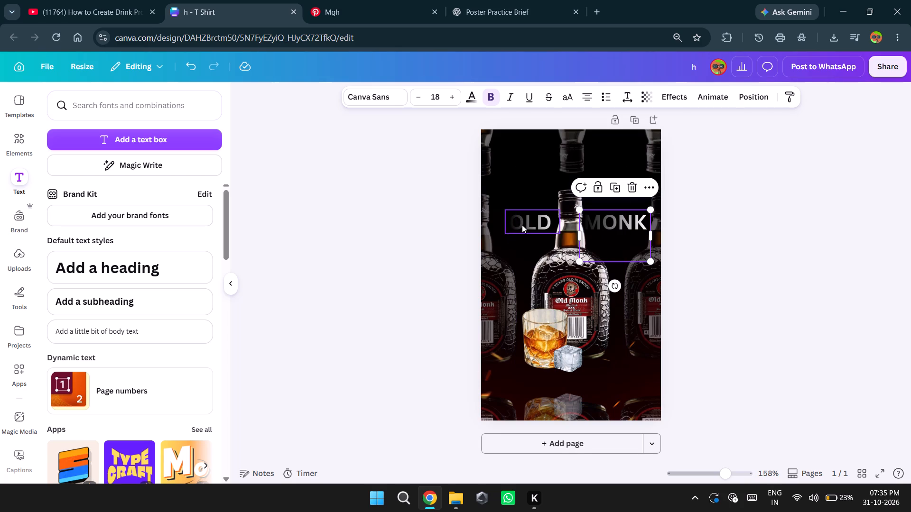
drag(522, 225, 508, 225)
click(508, 225)
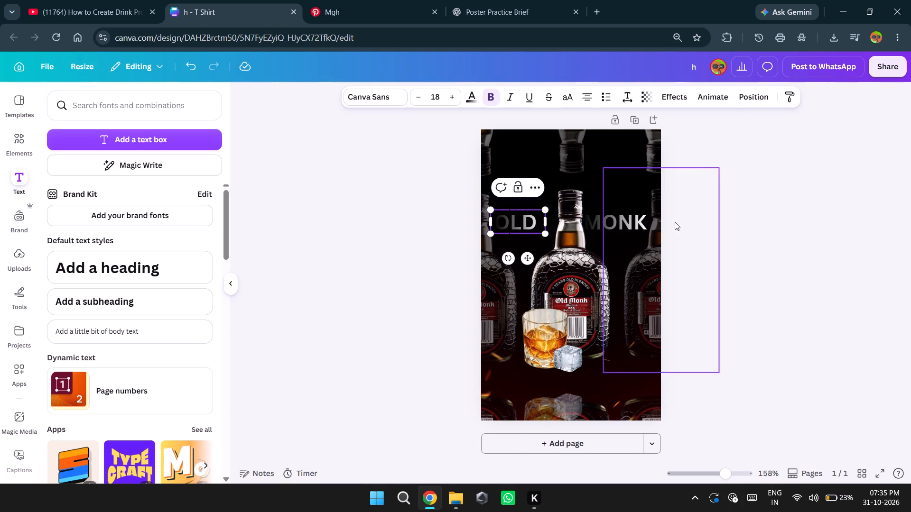
click(715, 222)
drag(521, 221, 536, 221)
click(537, 221)
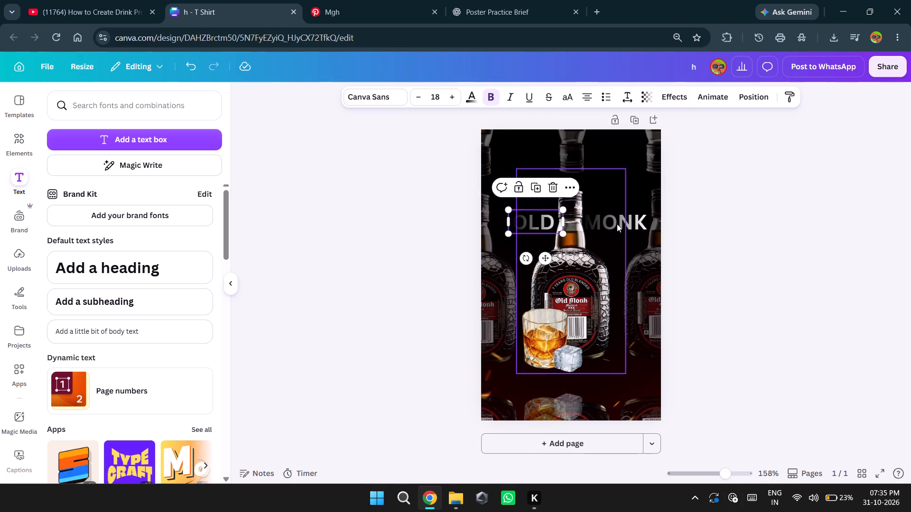
click(728, 245)
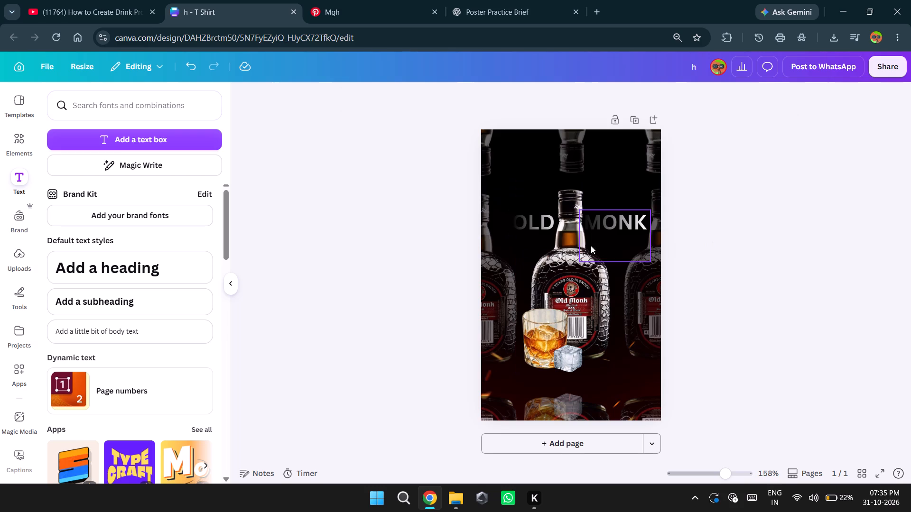
With the OLD heading selected, browse the advanced text effects and open the Text Studio Maker app.
click(527, 224)
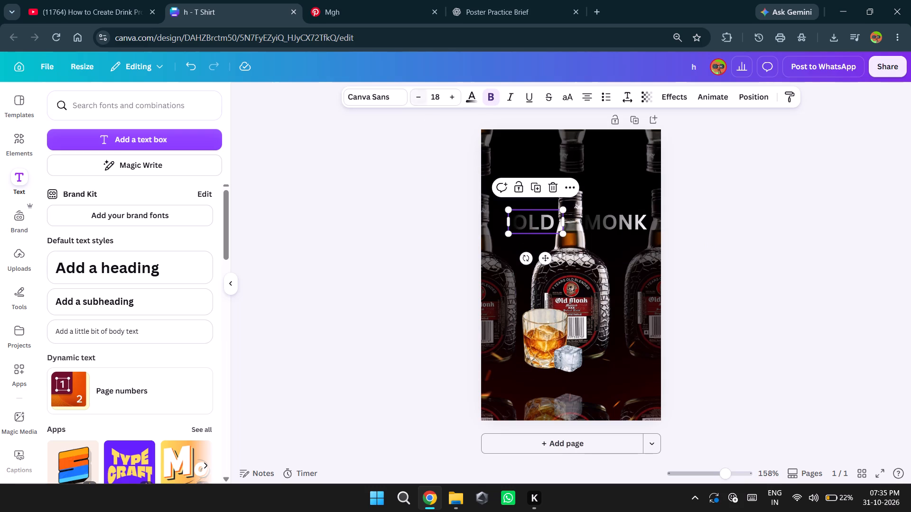
click(673, 94)
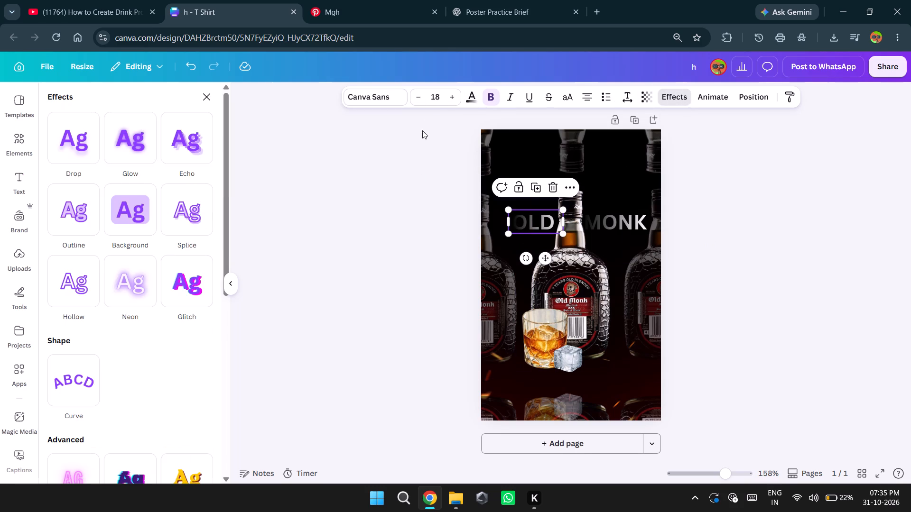
scroll(136, 261, up, 8)
scroll(136, 261, down, 9)
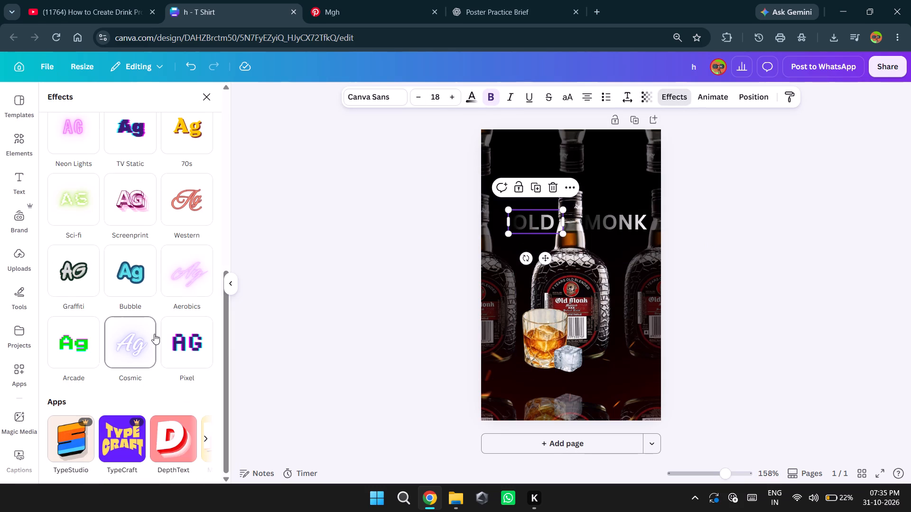
scroll(154, 334, down, 7)
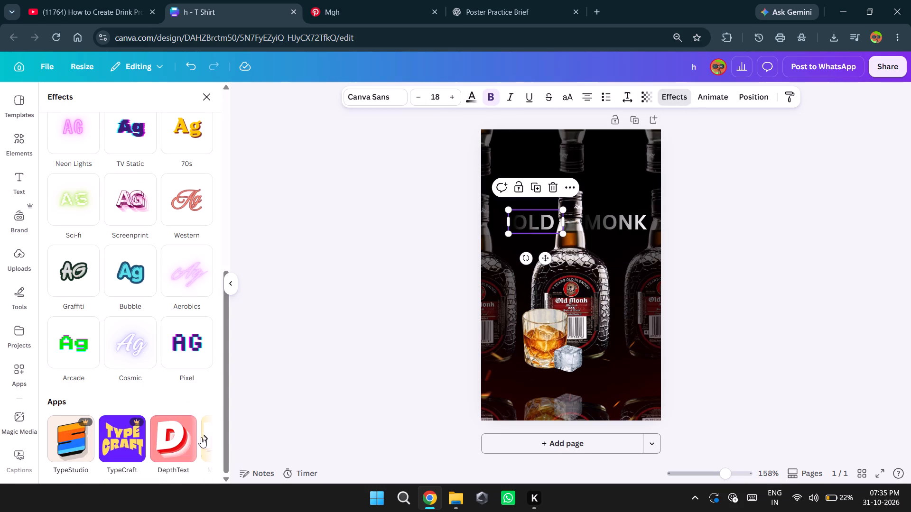
click(208, 435)
click(208, 435)
click(208, 435)
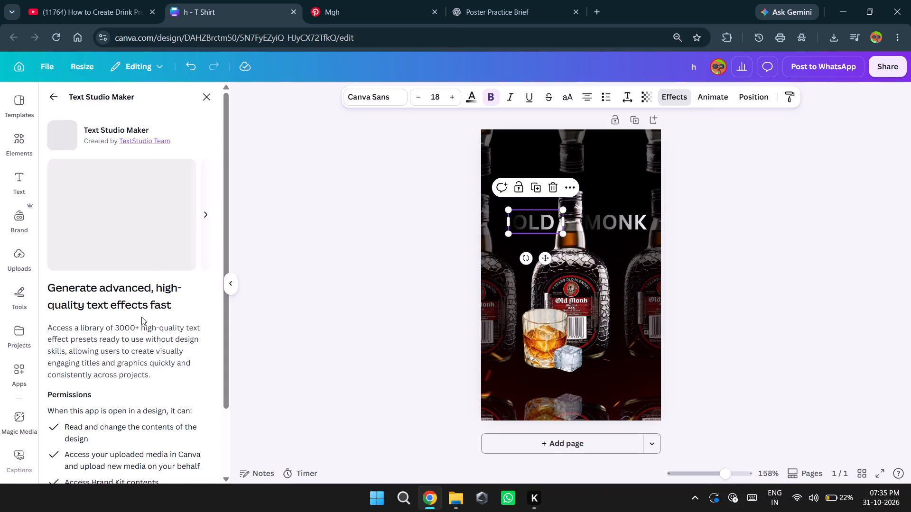
scroll(141, 317, down, 3)
scroll(141, 316, up, 3)
scroll(141, 314, down, 4)
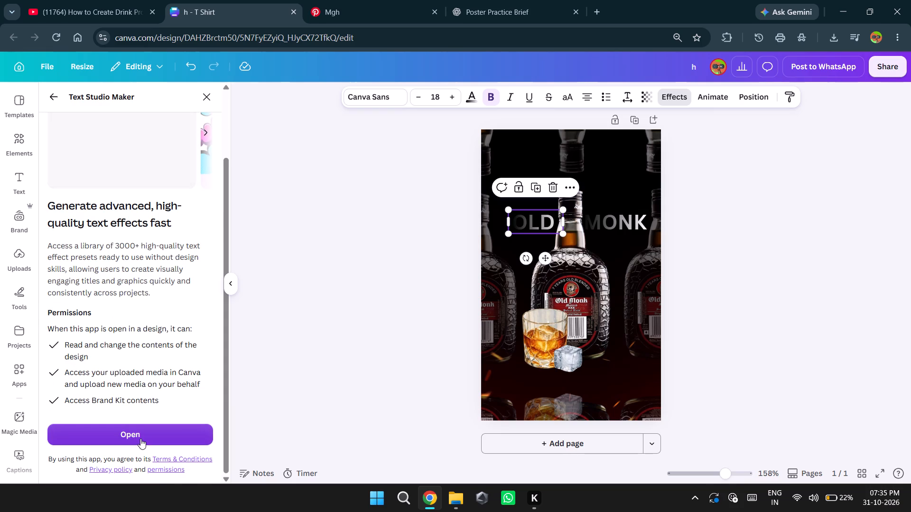
click(140, 439)
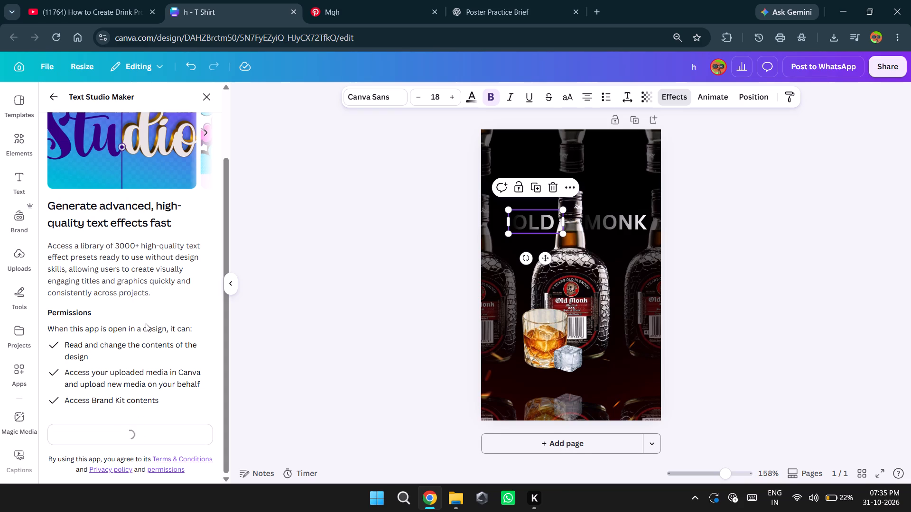
scroll(146, 323, down, 3)
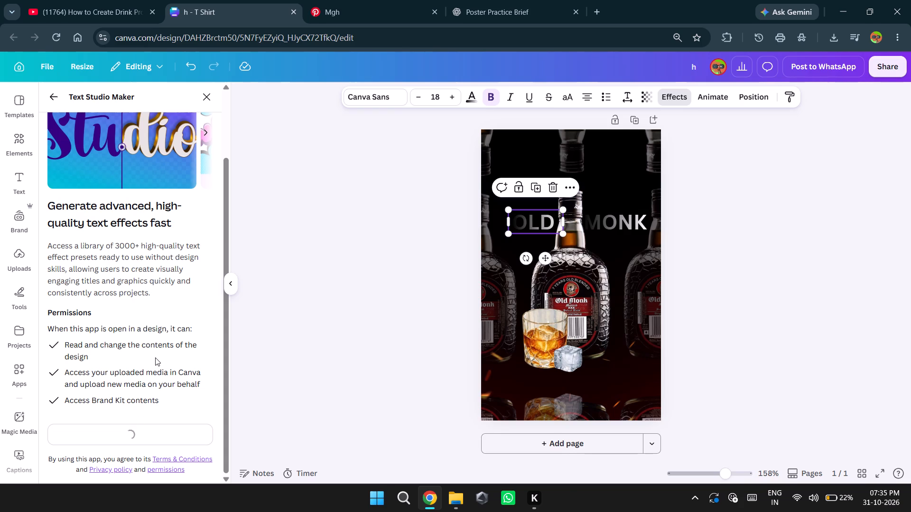
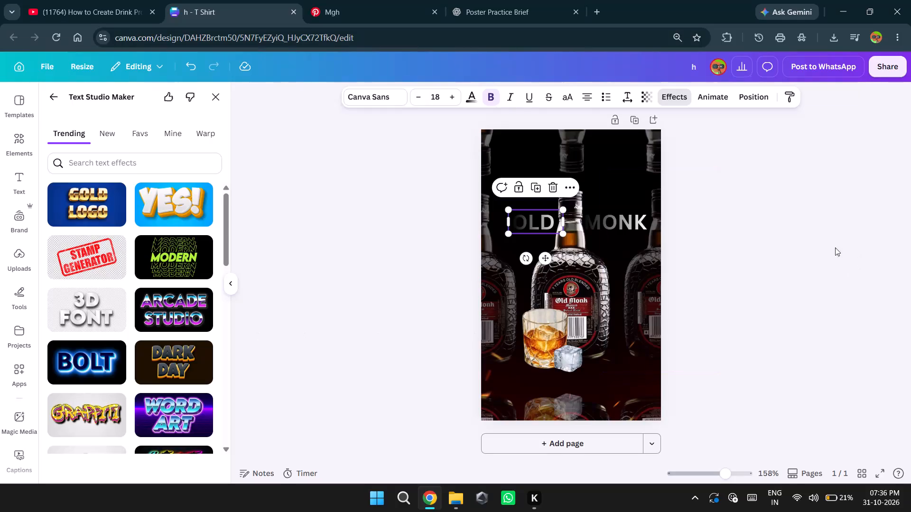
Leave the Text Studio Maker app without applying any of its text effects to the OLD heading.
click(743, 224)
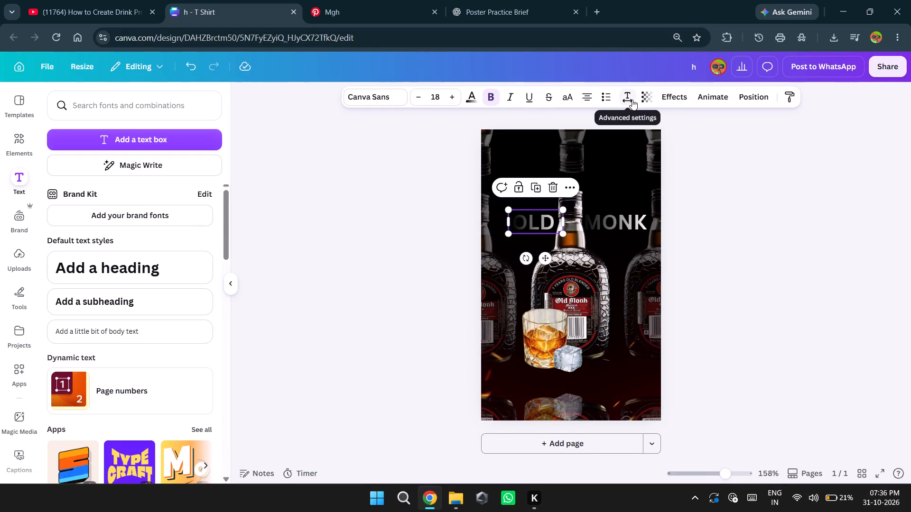
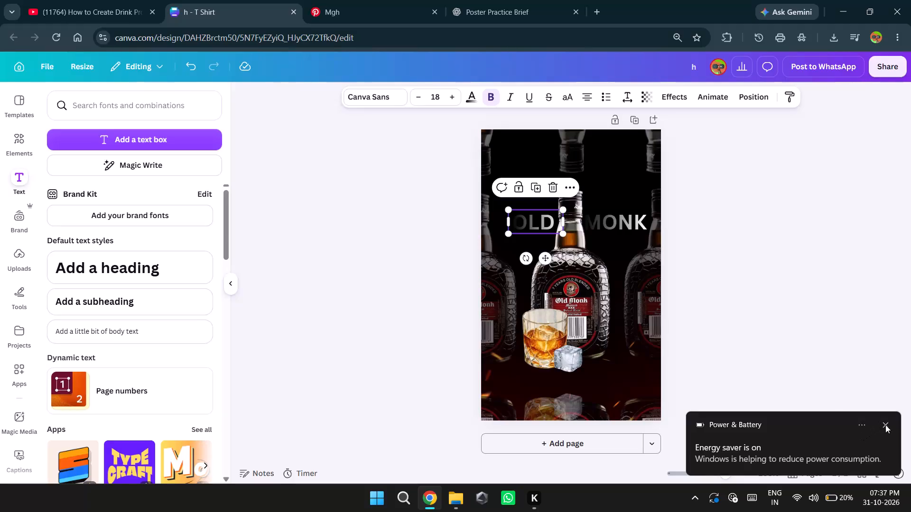
Dismiss the energy saver notification and deselect the OLD heading on the poster.
click(885, 425)
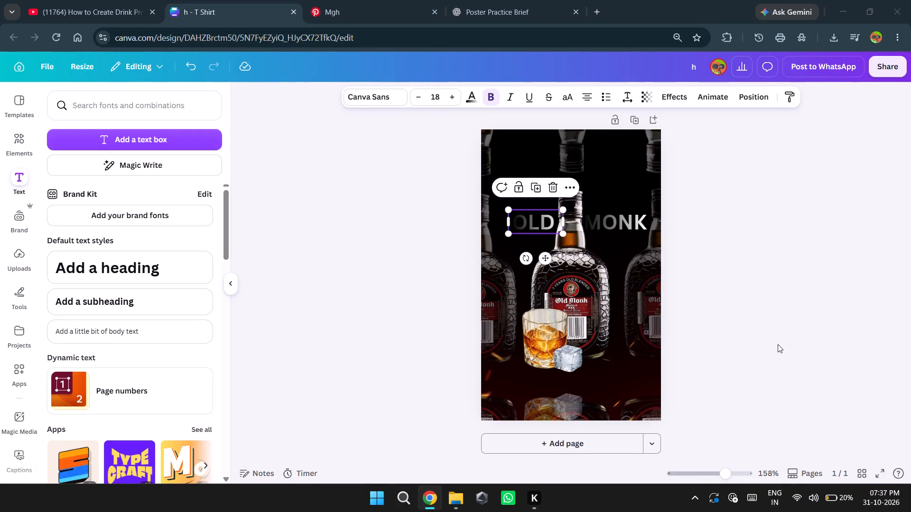
click(778, 344)
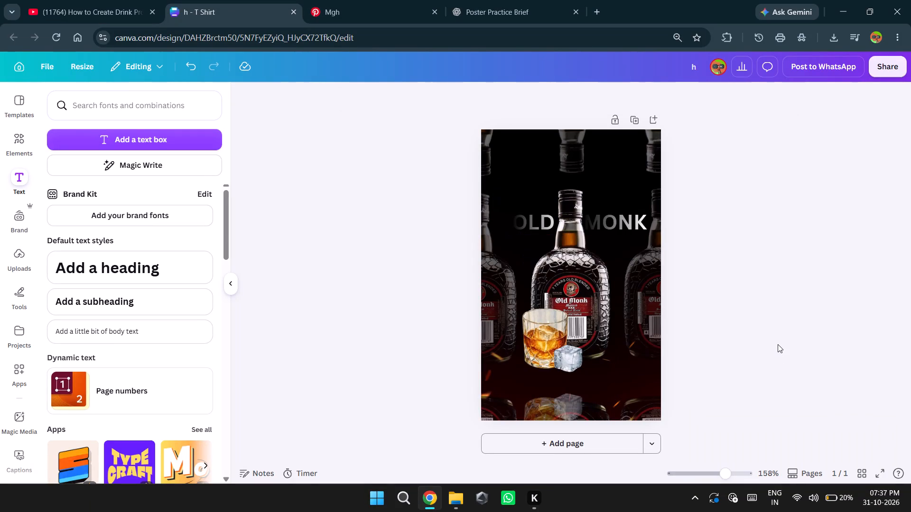
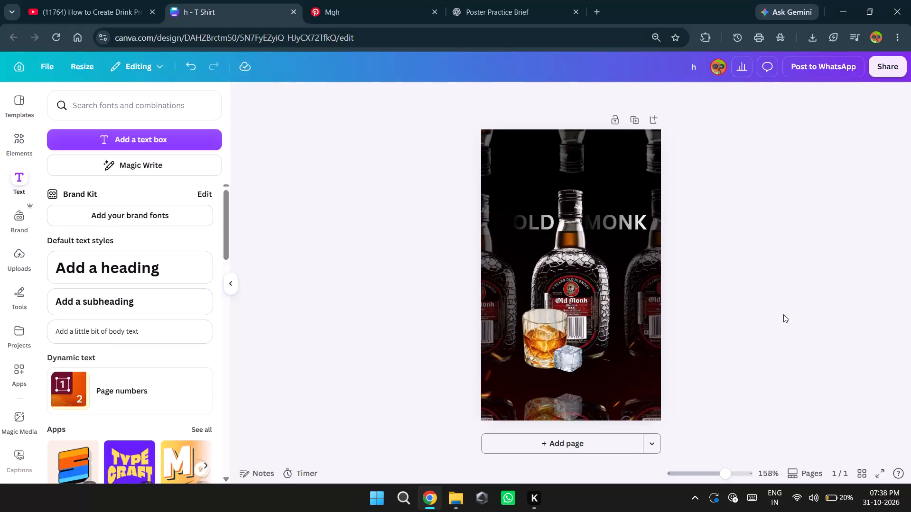
Search the text styles and font combinations for "fire".
click(783, 314)
click(118, 101)
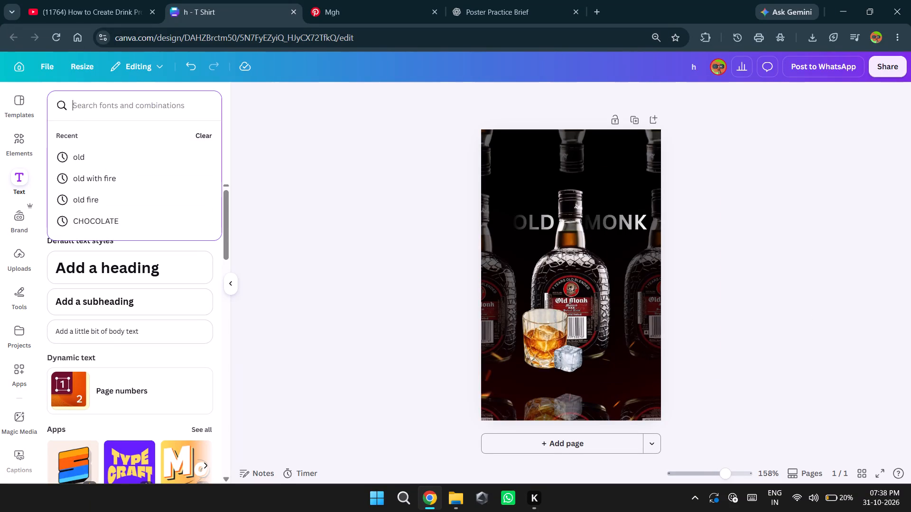
text(fire)
key(Return)
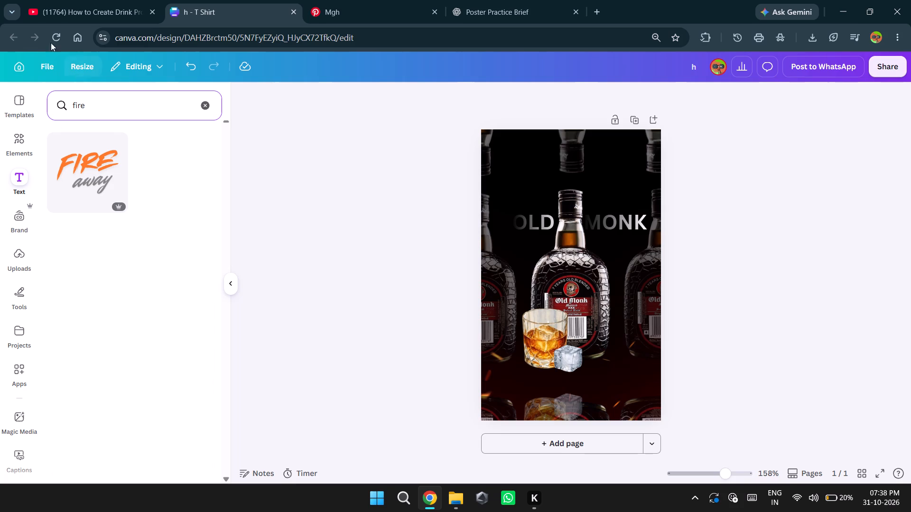
Search the templates for "fire".
click(19, 96)
click(111, 107)
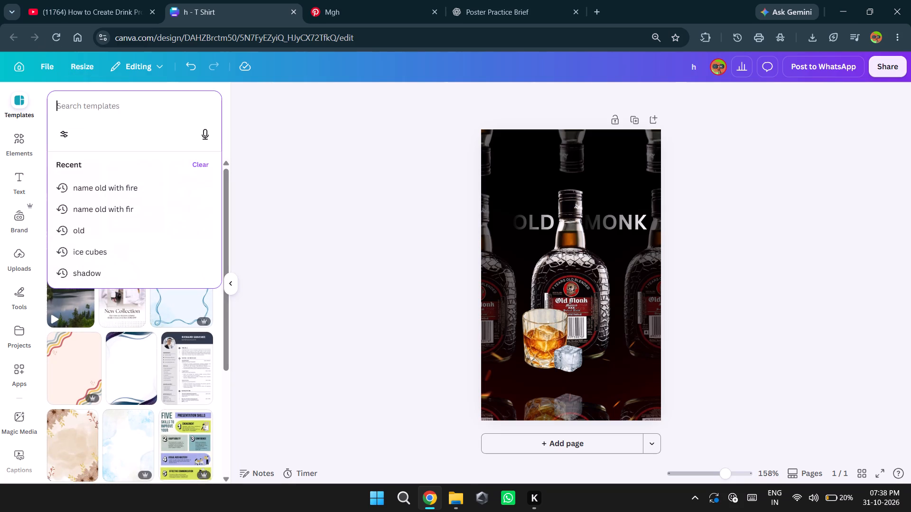
text(fire)
key(space)
key(Return)
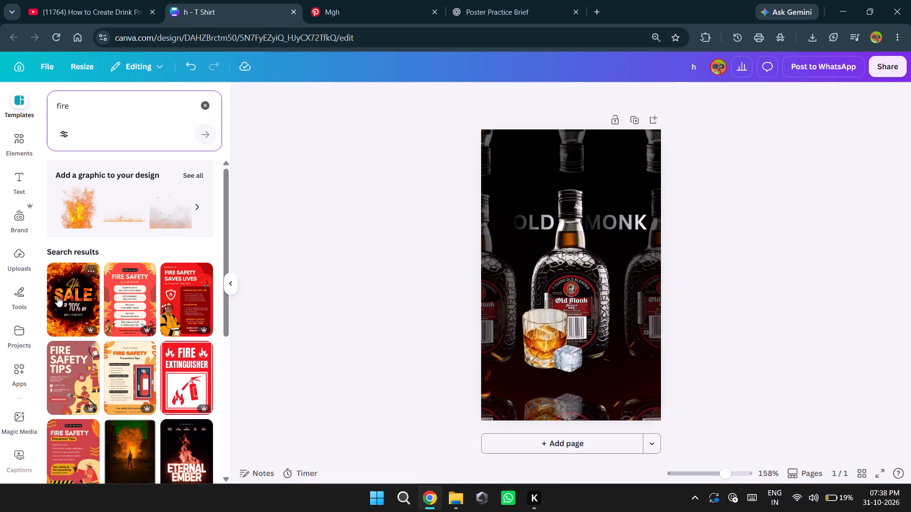
Look through the text effects available for the OLD heading.
click(527, 216)
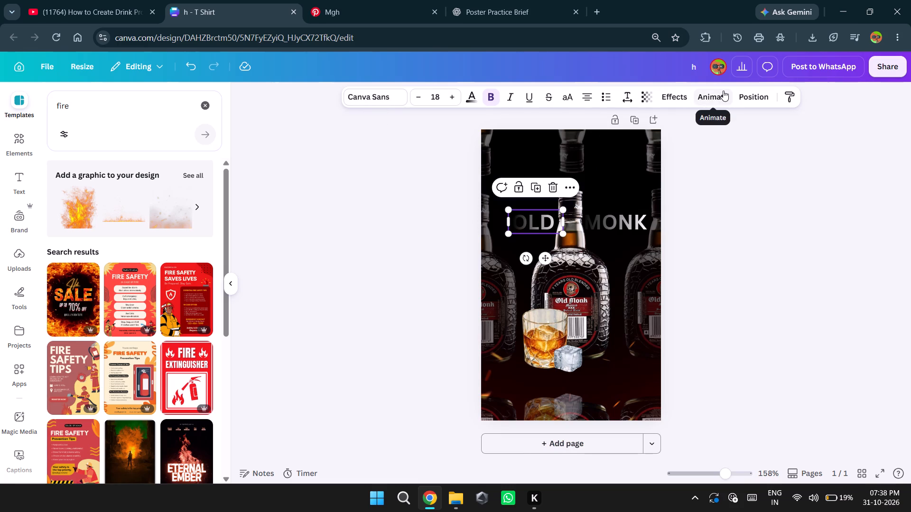
click(680, 99)
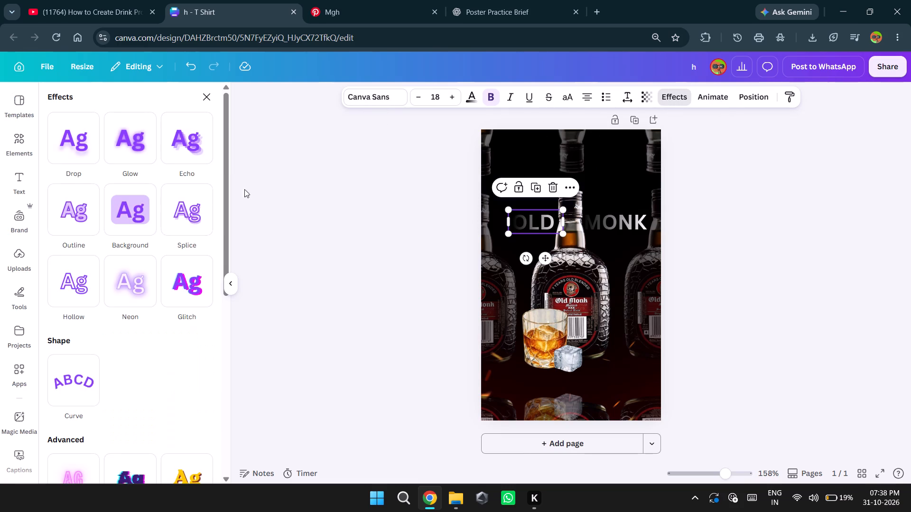
scroll(139, 197, up, 3)
scroll(140, 201, down, 2)
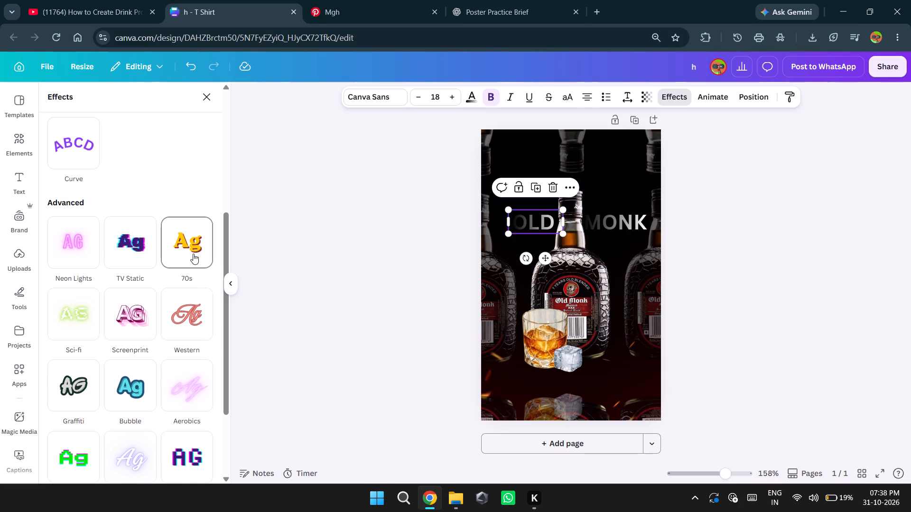
scroll(193, 254, up, 4)
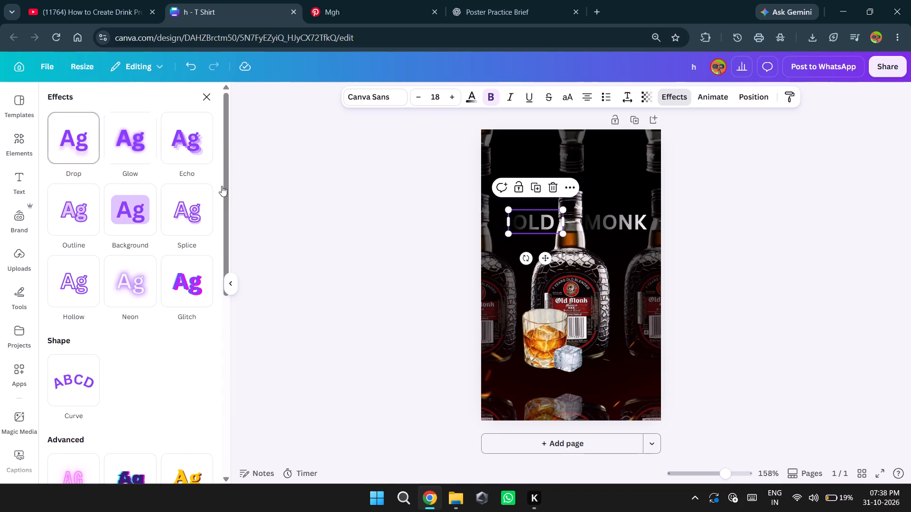
Browse the text colors for the OLD heading, search them for "fire", and clear the search.
click(474, 98)
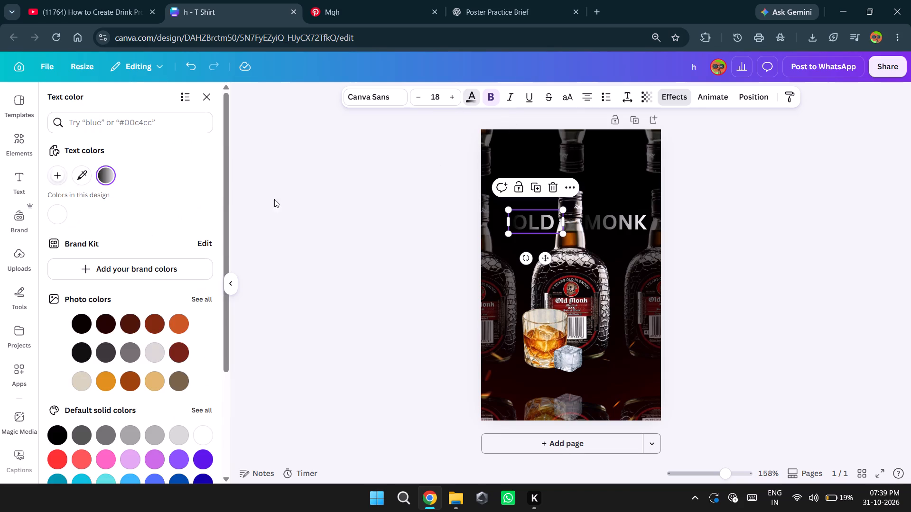
scroll(121, 379, down, 8)
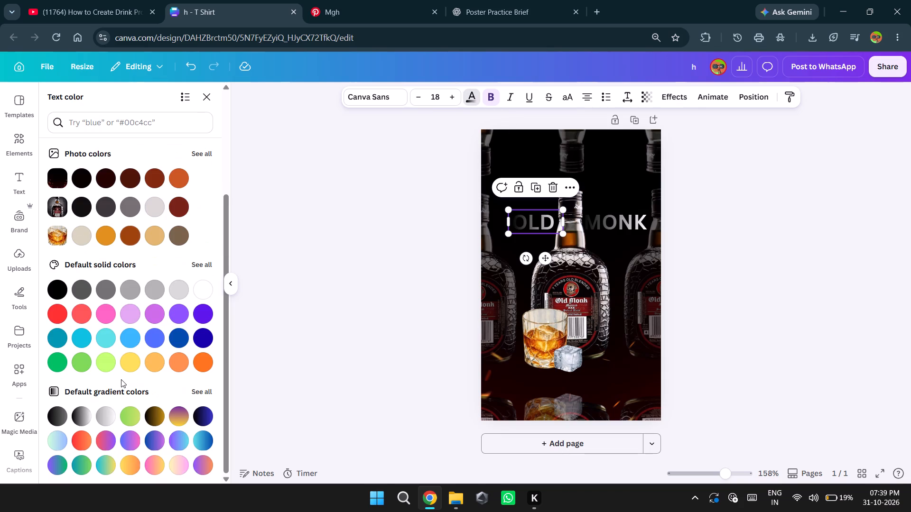
scroll(163, 340, up, 4)
click(112, 122)
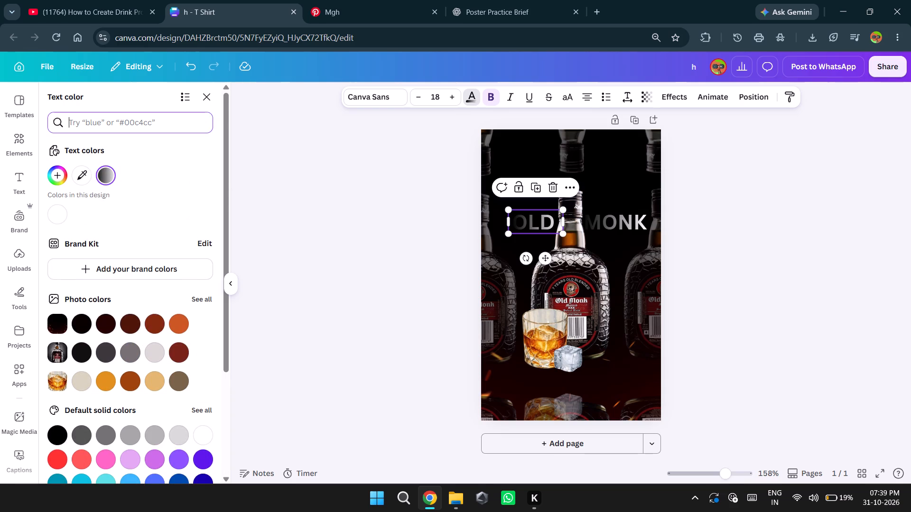
text(fire)
key(Return)
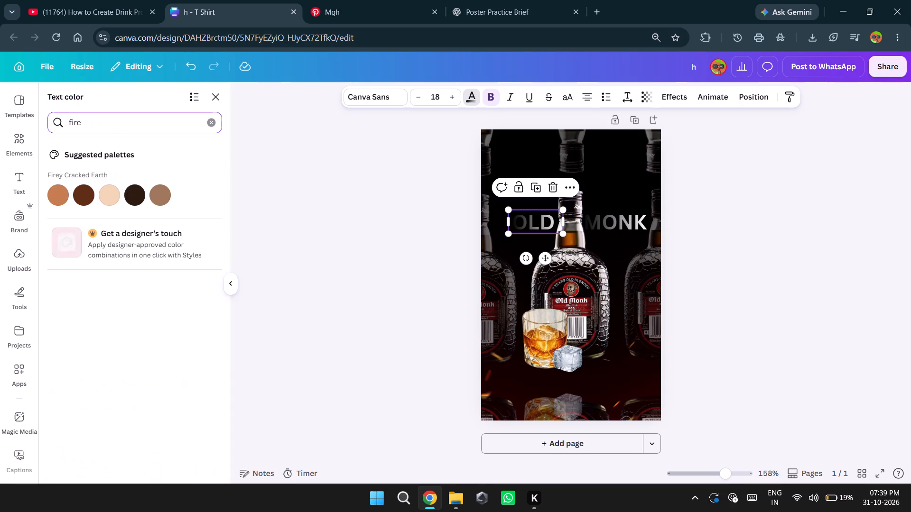
click(95, 151)
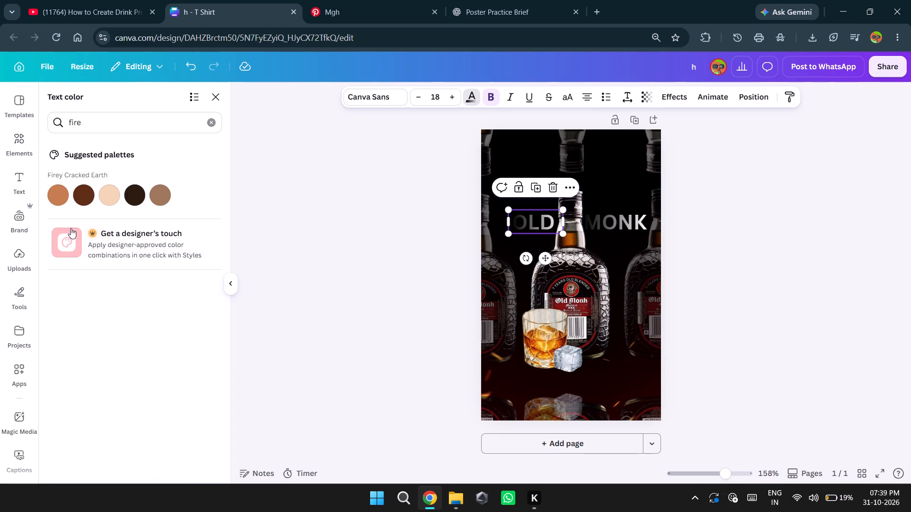
click(75, 245)
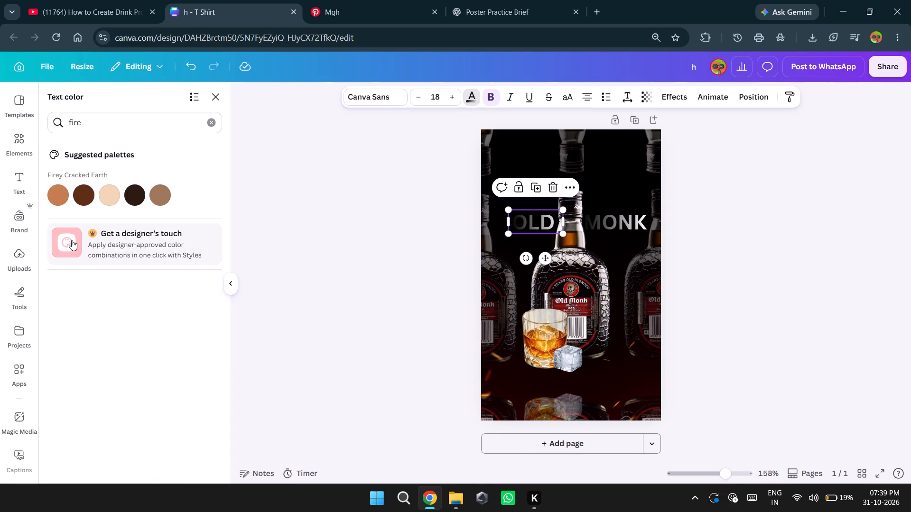
double_click(72, 240)
click(93, 123)
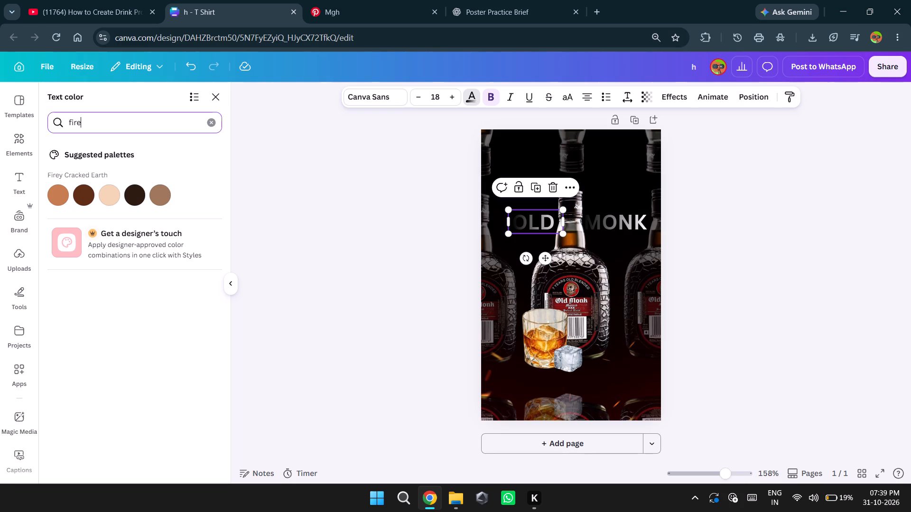
key(space)
key(BackSpace)
key(BackSpace)
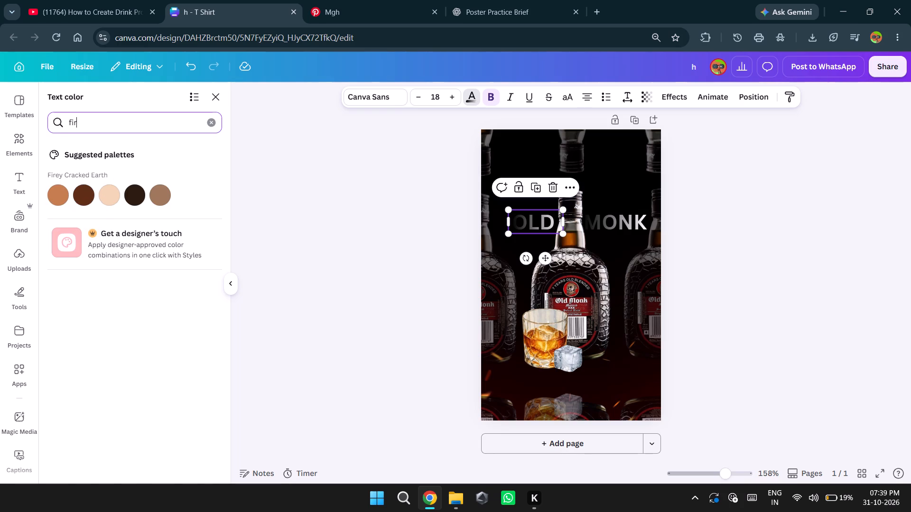
key(BackSpace)
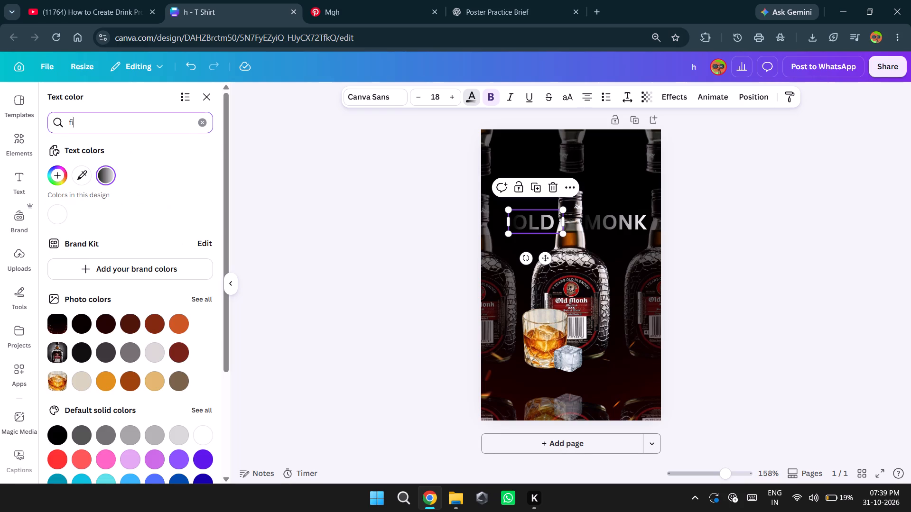
key(BackSpace)
key(BackSpace)
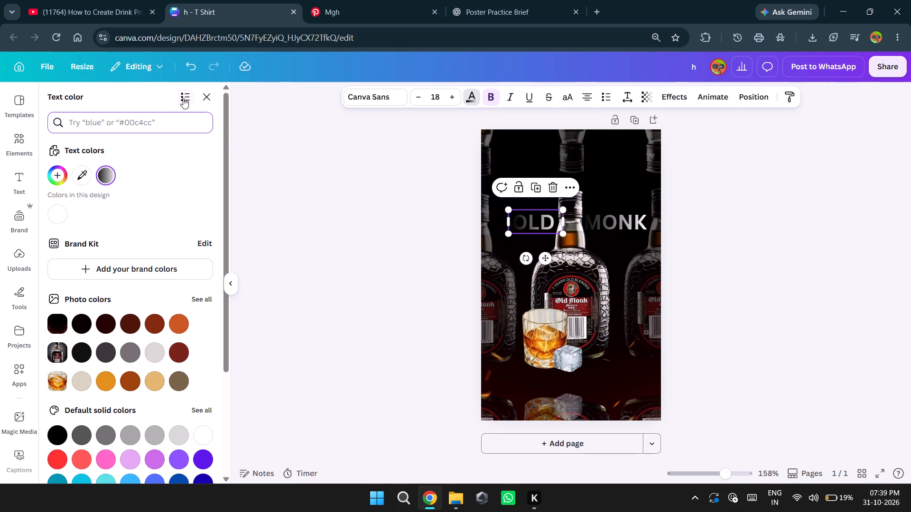
Change the OLD heading's text color from the gradient to solid white, #FFFFFF.
click(181, 96)
click(181, 96)
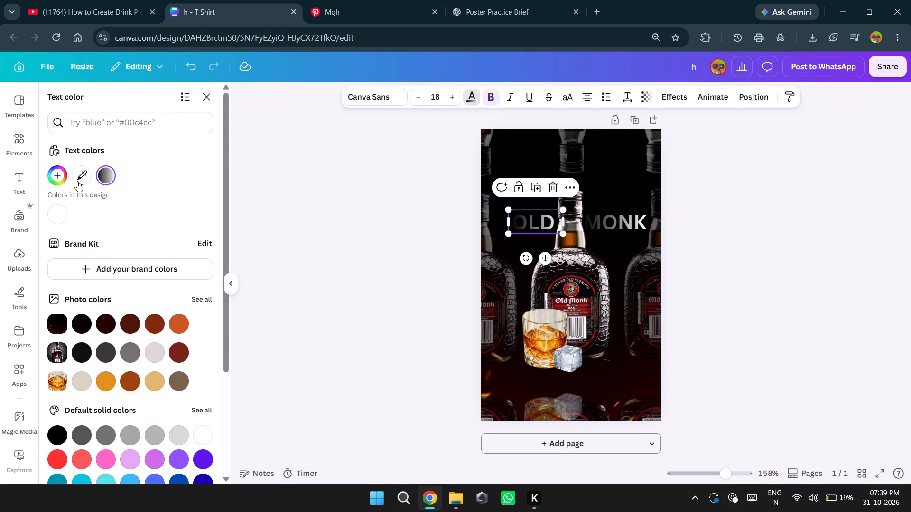
click(79, 176)
click(60, 179)
click(60, 175)
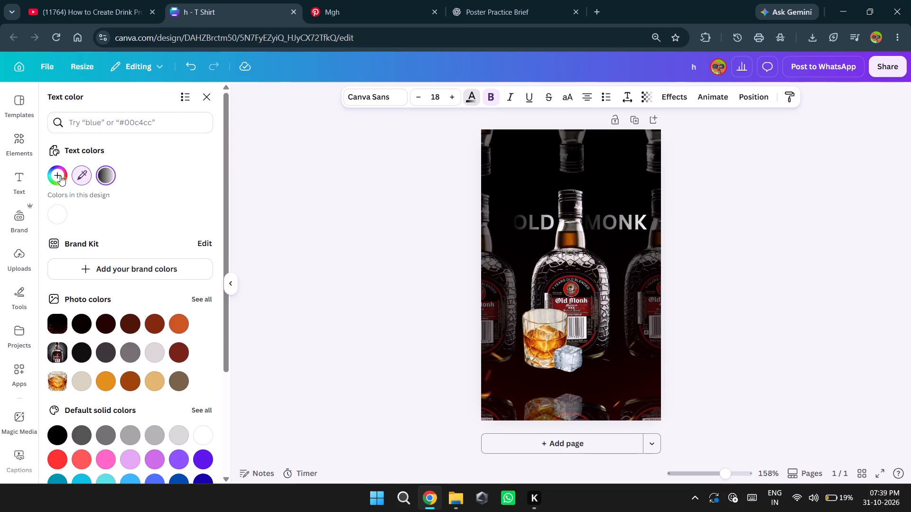
click(56, 176)
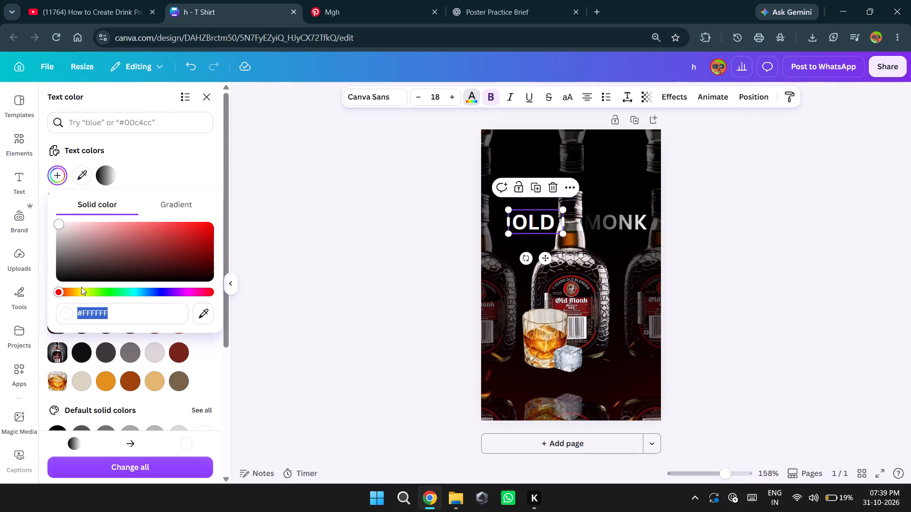
drag(64, 293, 70, 293)
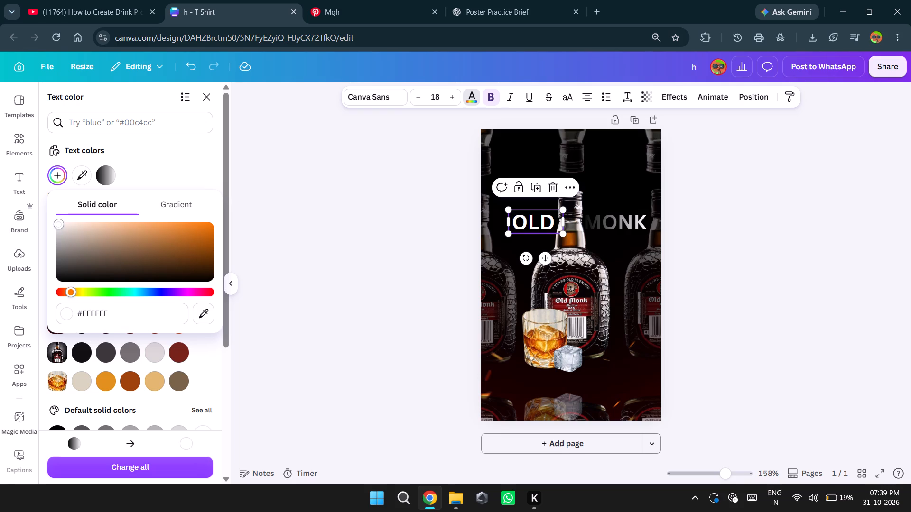
click(302, 268)
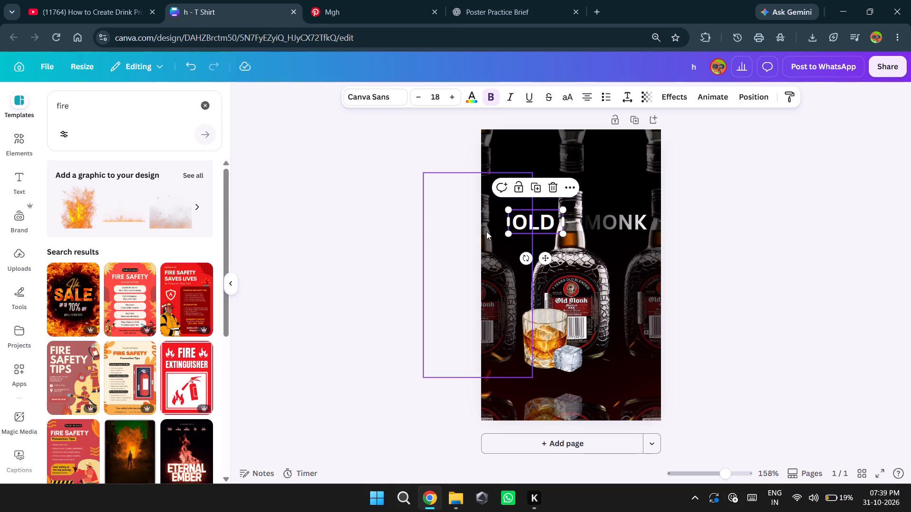
Browse the fire templates and add the one with flames reflected in water as a new page.
click(190, 206)
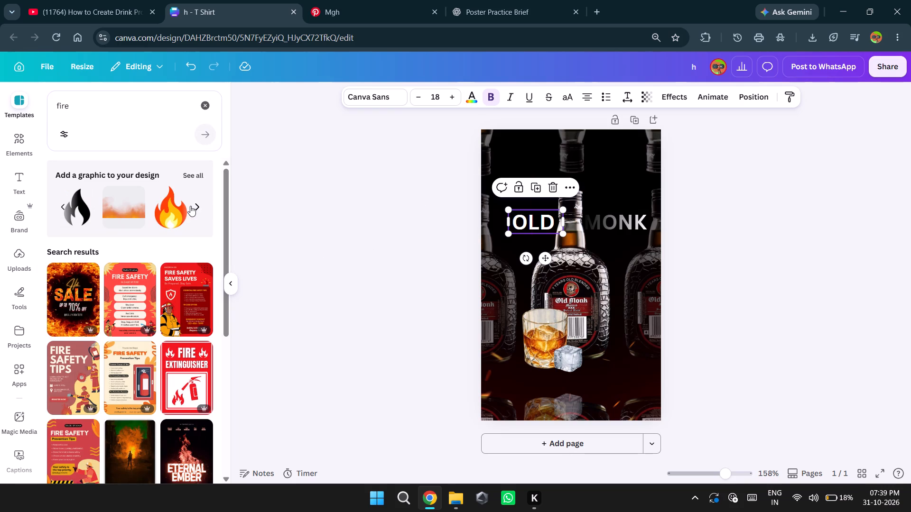
click(63, 208)
scroll(103, 316, down, 4)
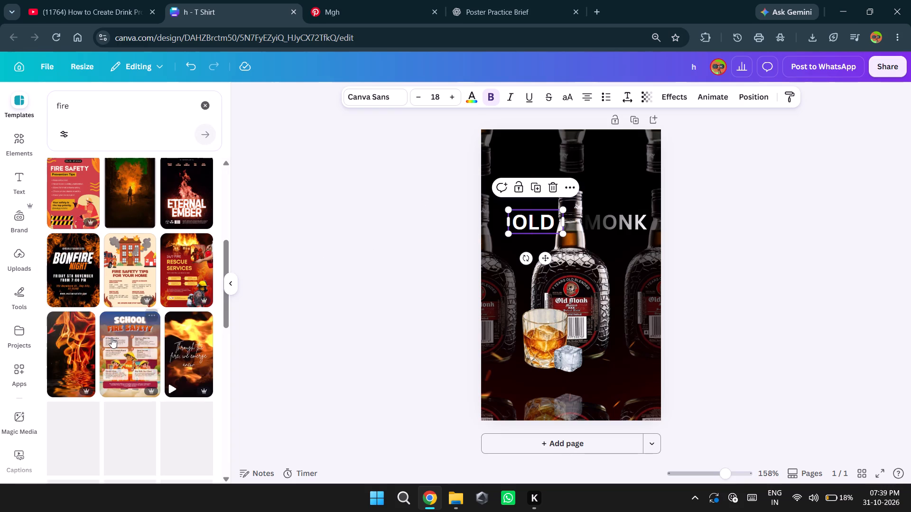
scroll(137, 374, down, 2)
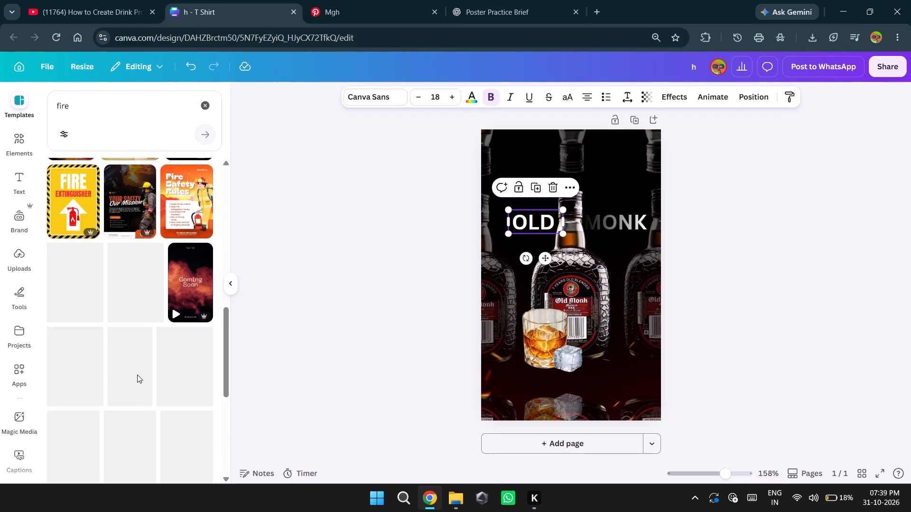
scroll(137, 375, up, 2)
double_click(73, 367)
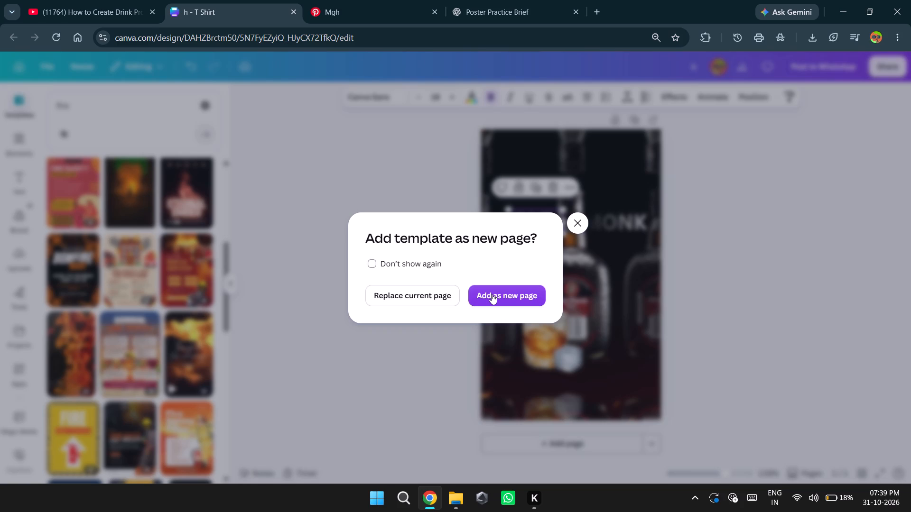
click(522, 298)
click(575, 226)
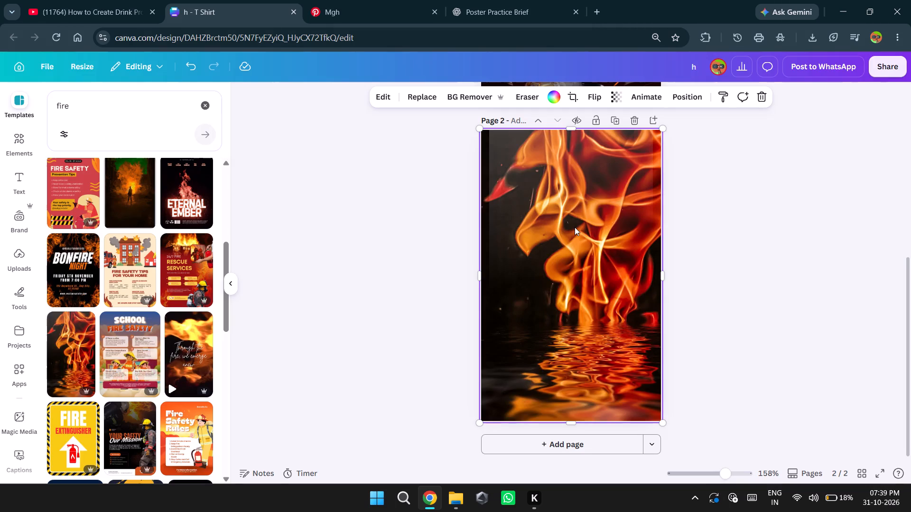
Move the square overlay element on page 2 away from the flames and off the page, and return to page 1.
scroll(554, 364, up, 4)
scroll(552, 357, down, 2)
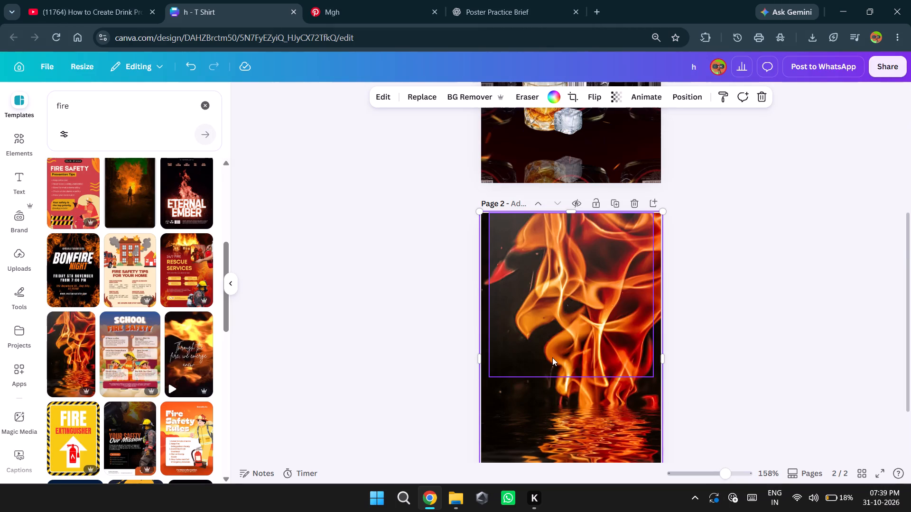
click(554, 358)
scroll(561, 352, down, 1)
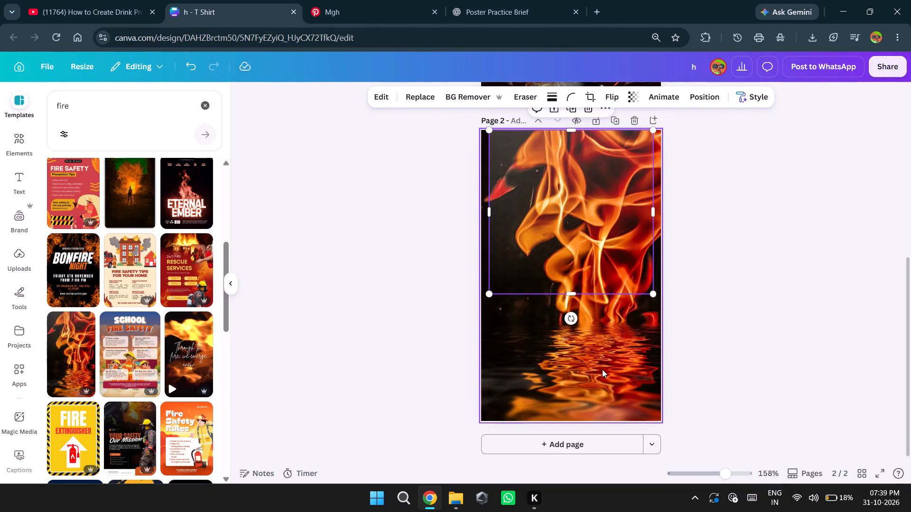
click(602, 369)
click(594, 220)
drag(601, 244, 598, 328)
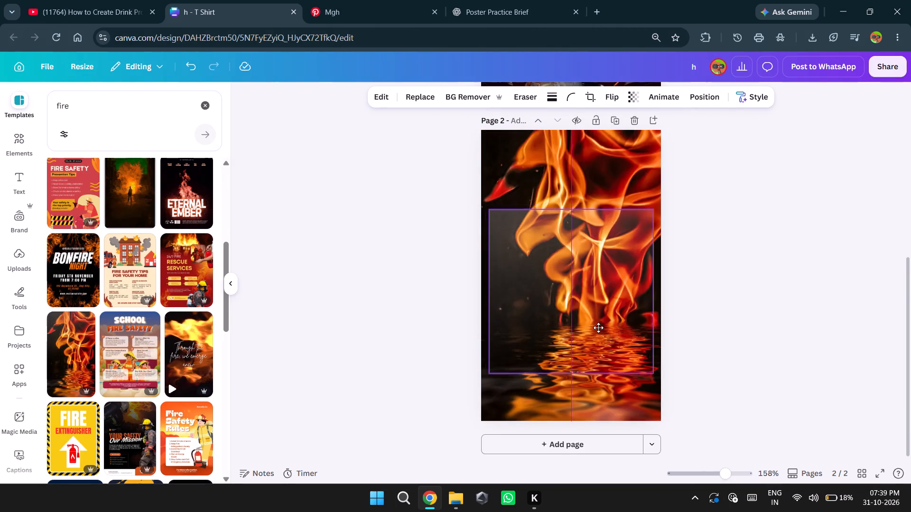
drag(598, 328, 598, 330)
drag(596, 329, 405, 345)
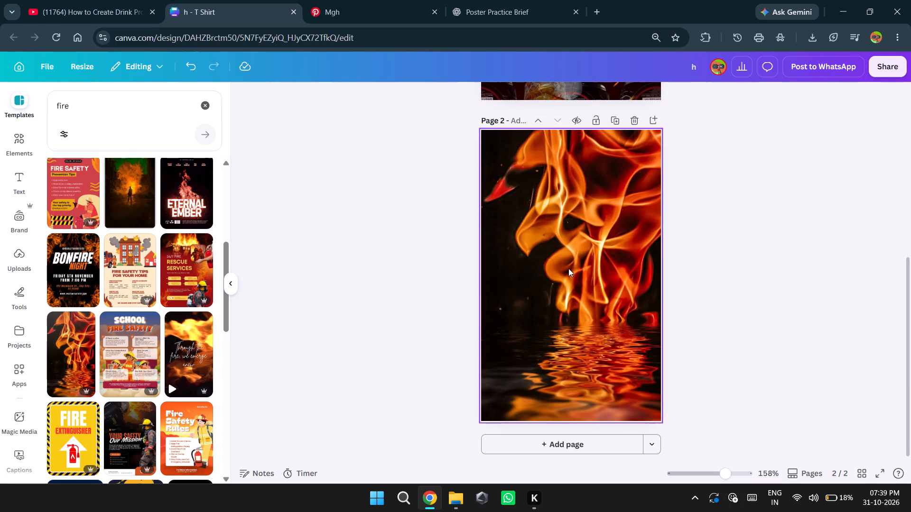
scroll(577, 271, up, 3)
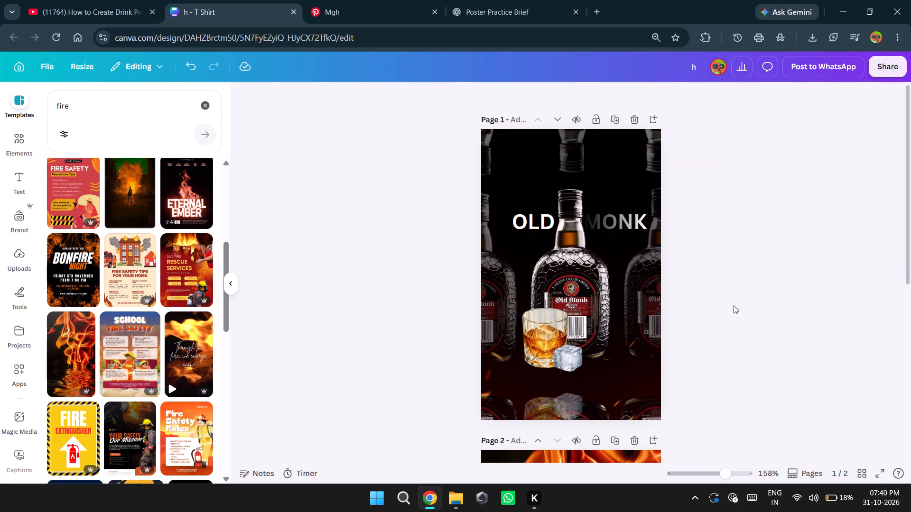
Set the whisky glass's transparency value to 100 on page 1.
scroll(736, 305, down, 4)
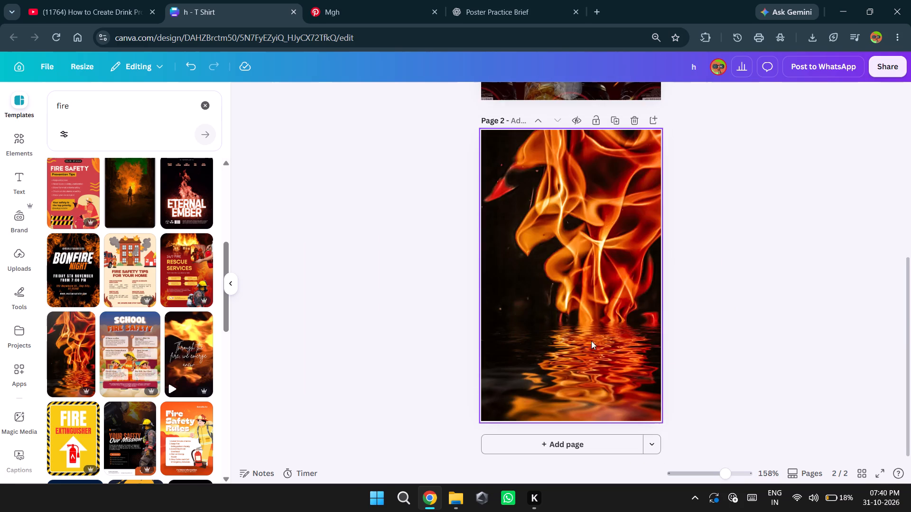
scroll(563, 342, up, 3)
click(535, 333)
click(645, 94)
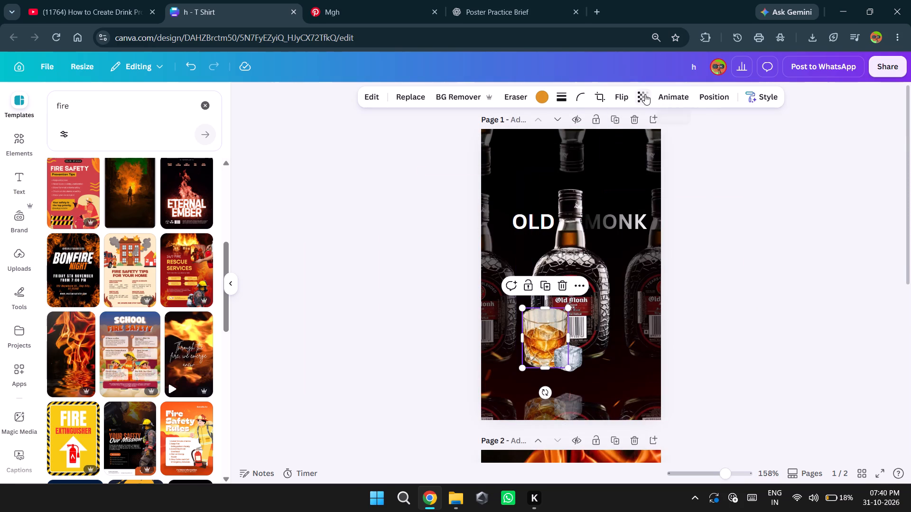
click(648, 137)
click(662, 143)
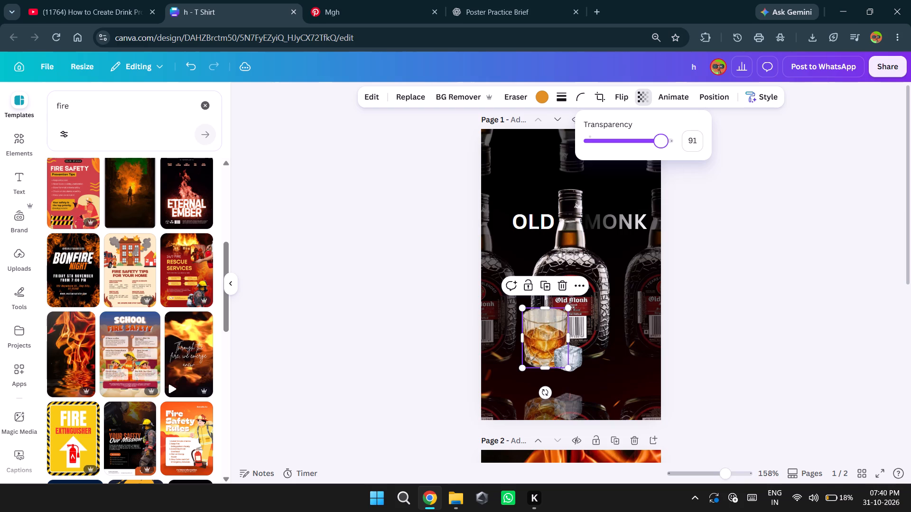
click(670, 143)
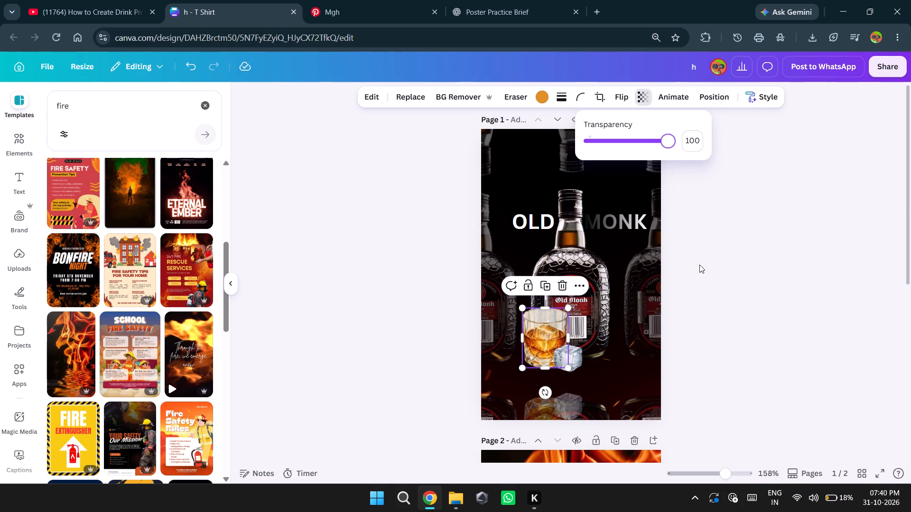
click(699, 265)
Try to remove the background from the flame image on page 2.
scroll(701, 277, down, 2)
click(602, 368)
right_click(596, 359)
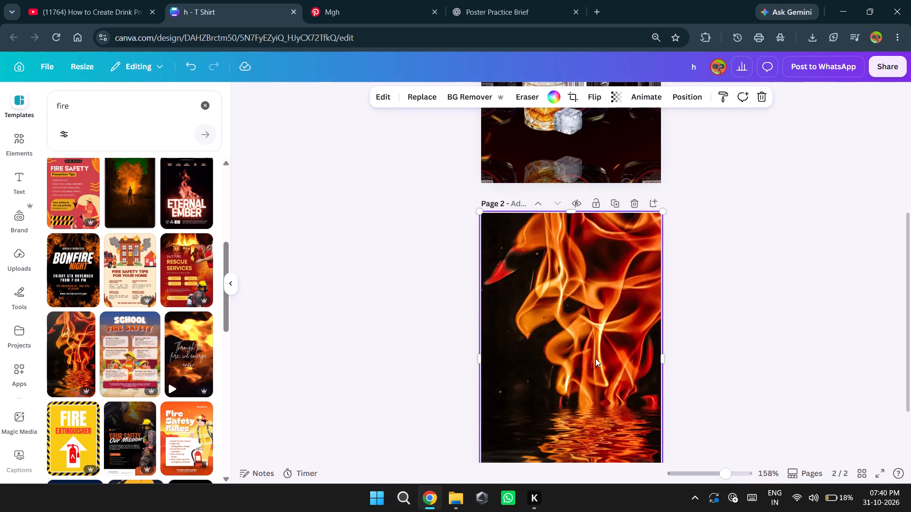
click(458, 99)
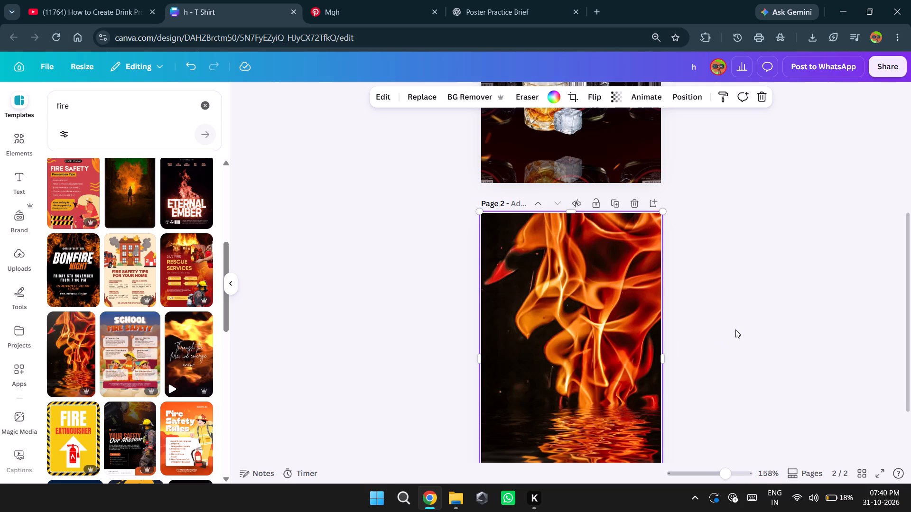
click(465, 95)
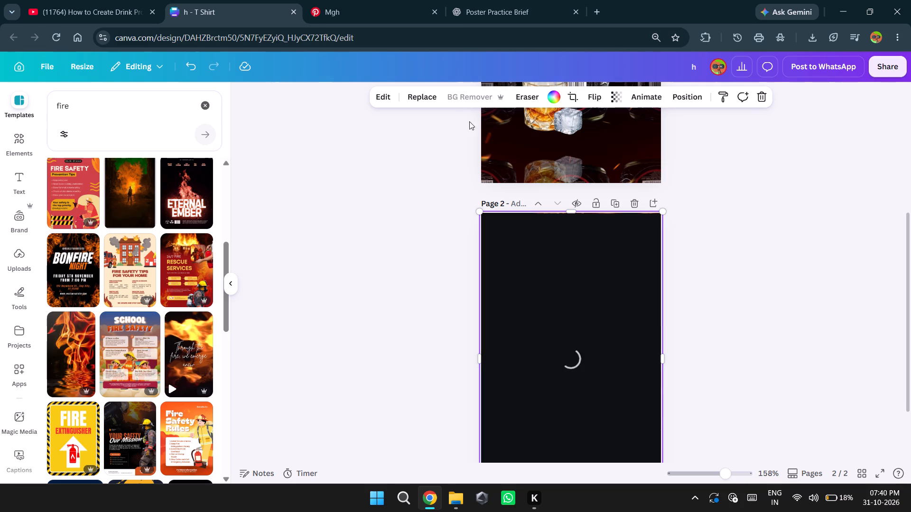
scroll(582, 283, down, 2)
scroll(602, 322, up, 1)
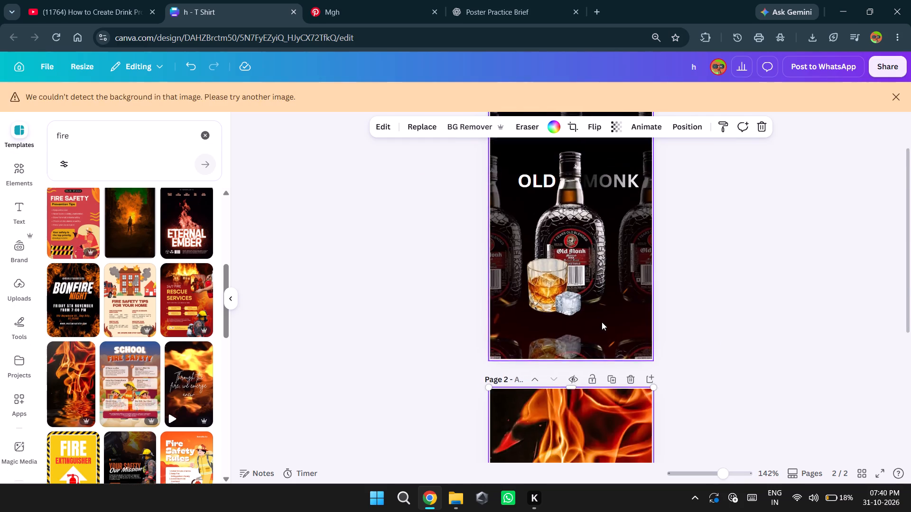
Delete page 2 with the flame image from the design.
scroll(602, 322, down, 3)
scroll(602, 322, up, 2)
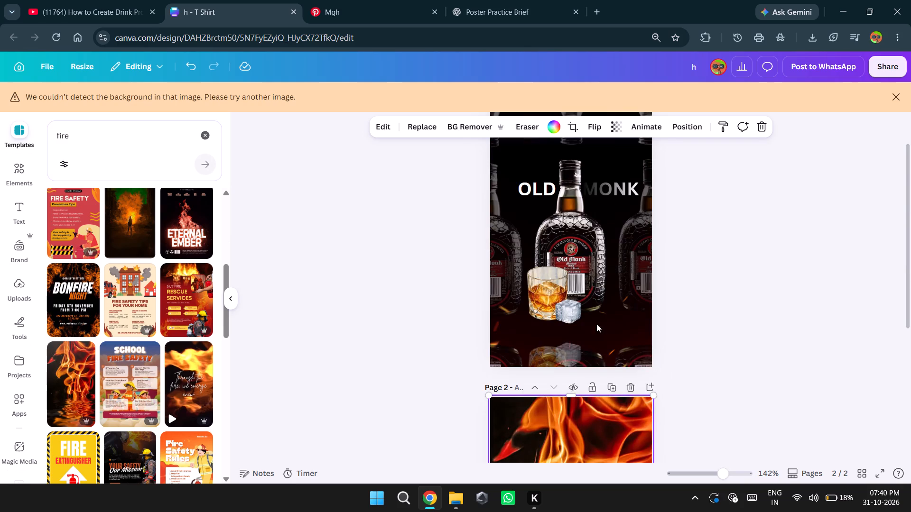
click(584, 414)
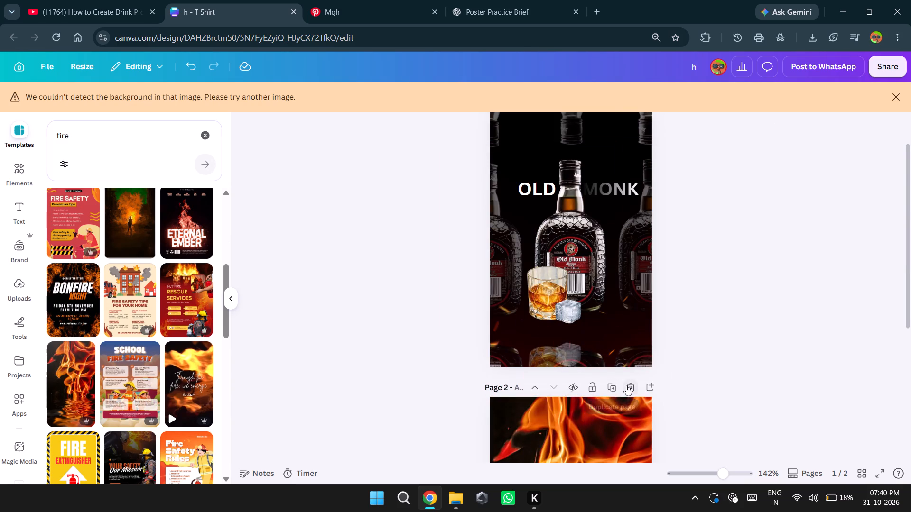
click(626, 385)
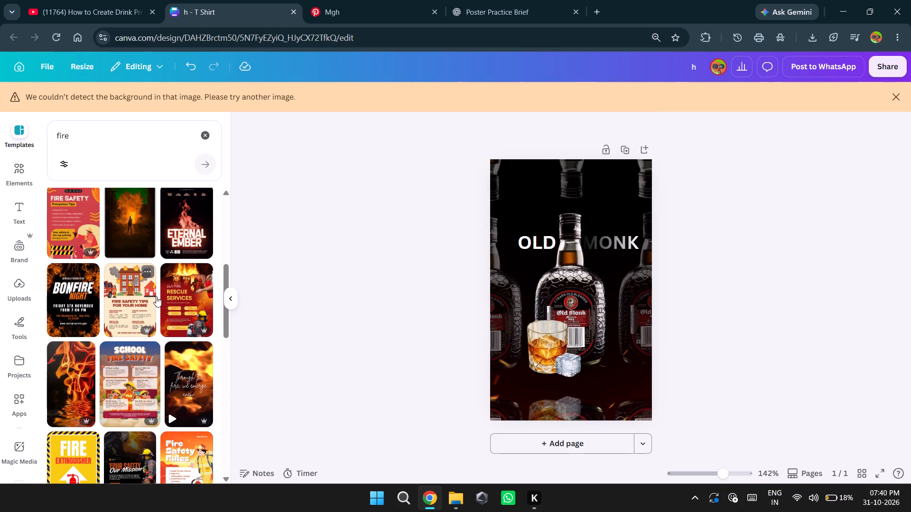
Browse the fire templates, and look through the fire photos and graphics in the elements library.
scroll(156, 296, down, 4)
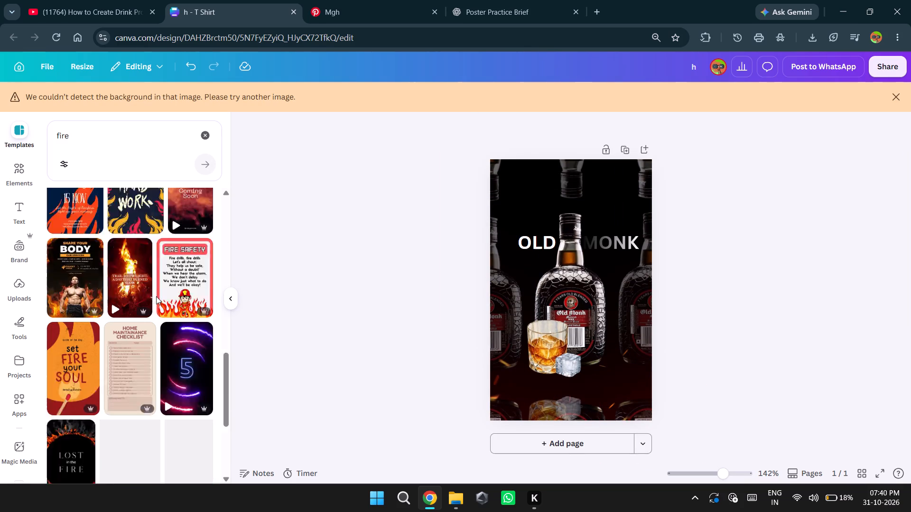
scroll(154, 393, up, 5)
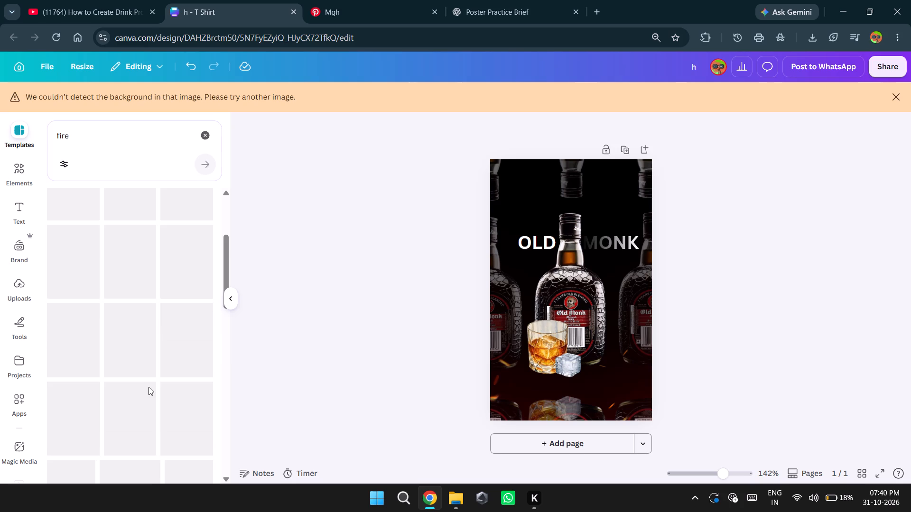
scroll(146, 381, up, 7)
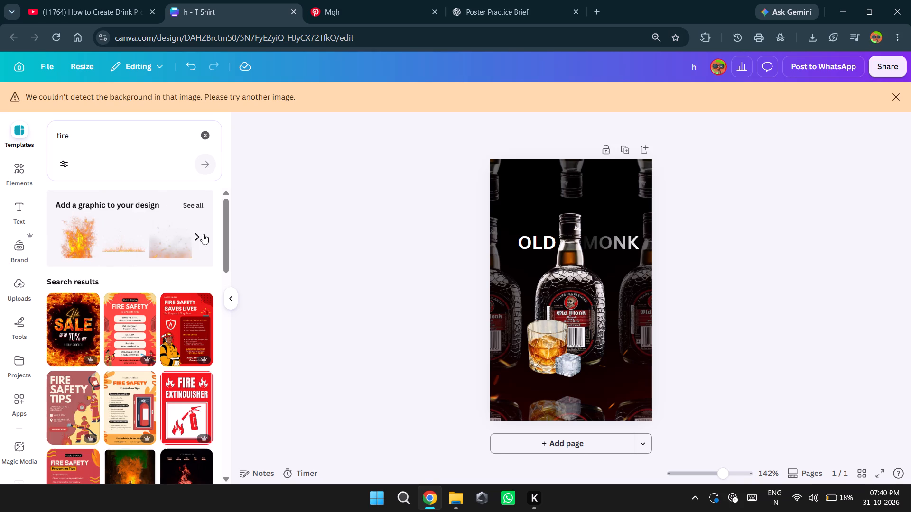
click(197, 202)
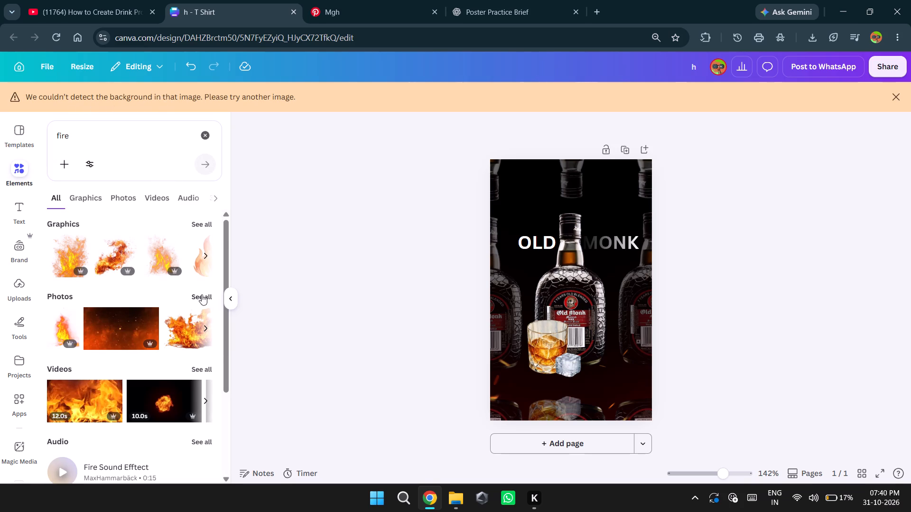
click(204, 326)
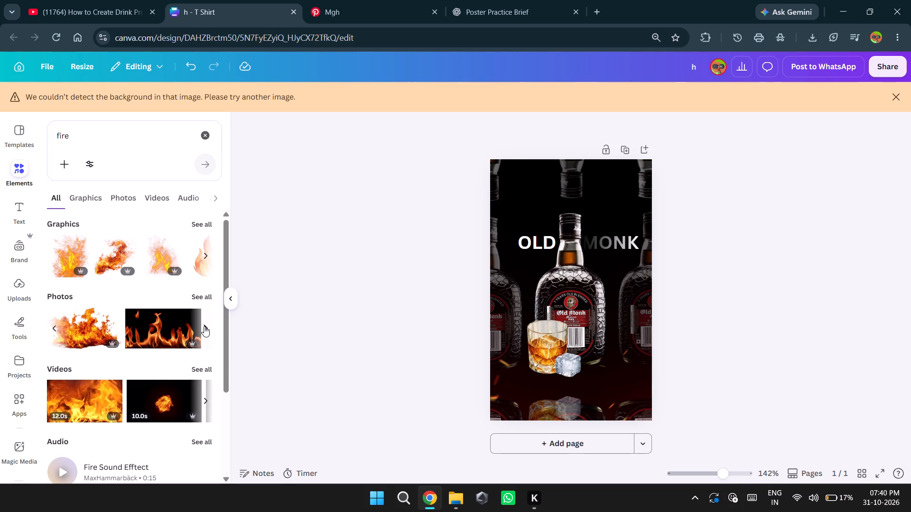
click(204, 326)
click(204, 326)
double_click(204, 324)
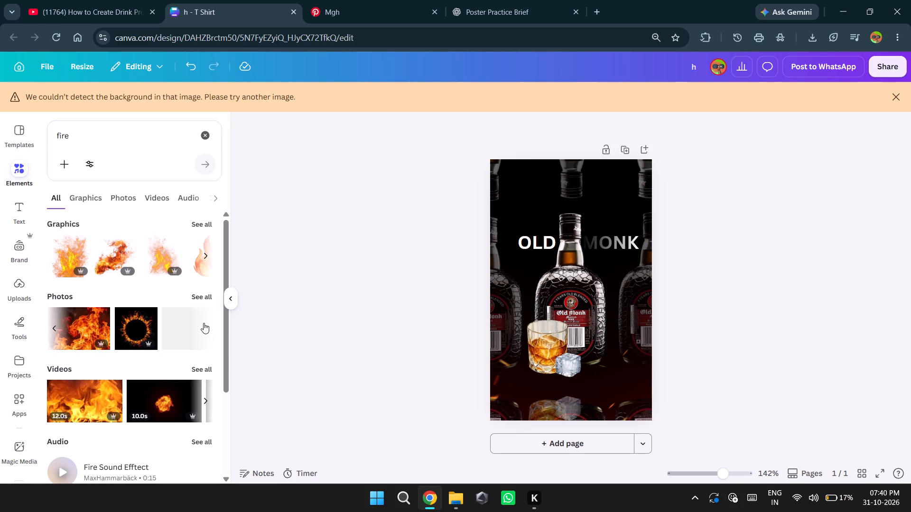
triple_click(203, 322)
click(203, 322)
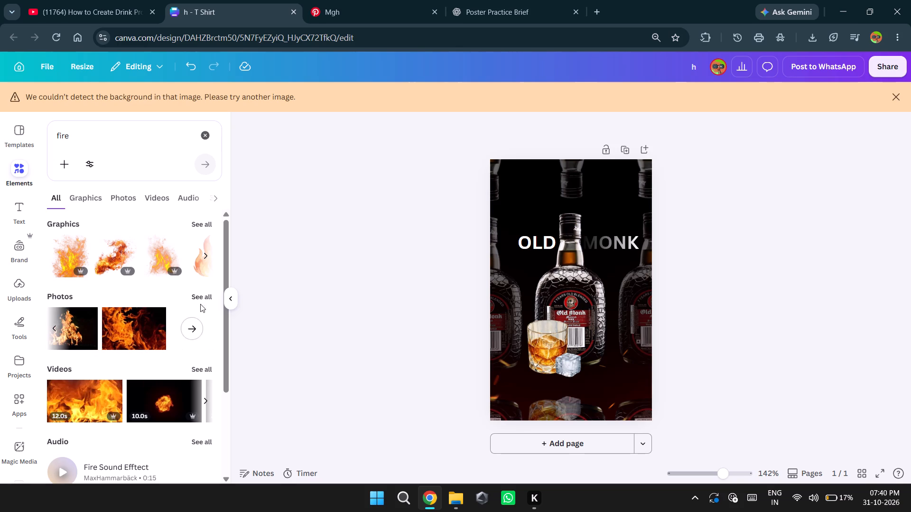
click(206, 251)
click(206, 251)
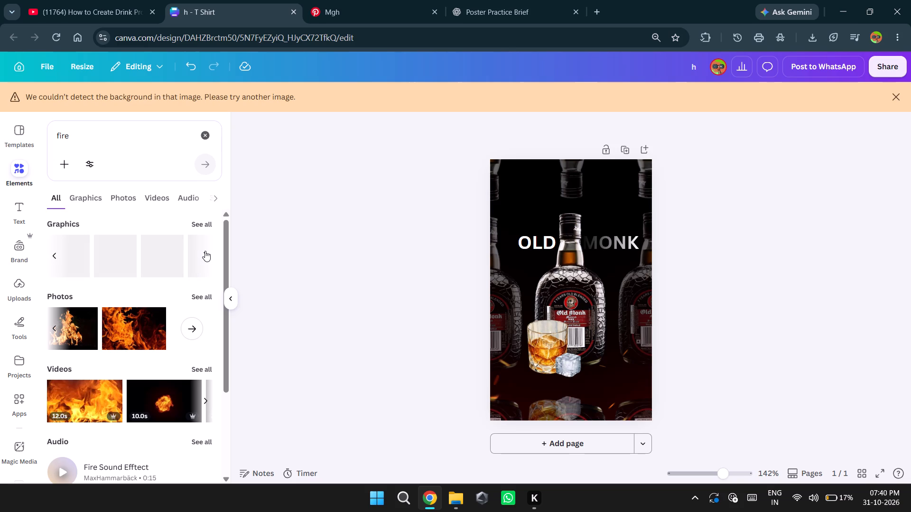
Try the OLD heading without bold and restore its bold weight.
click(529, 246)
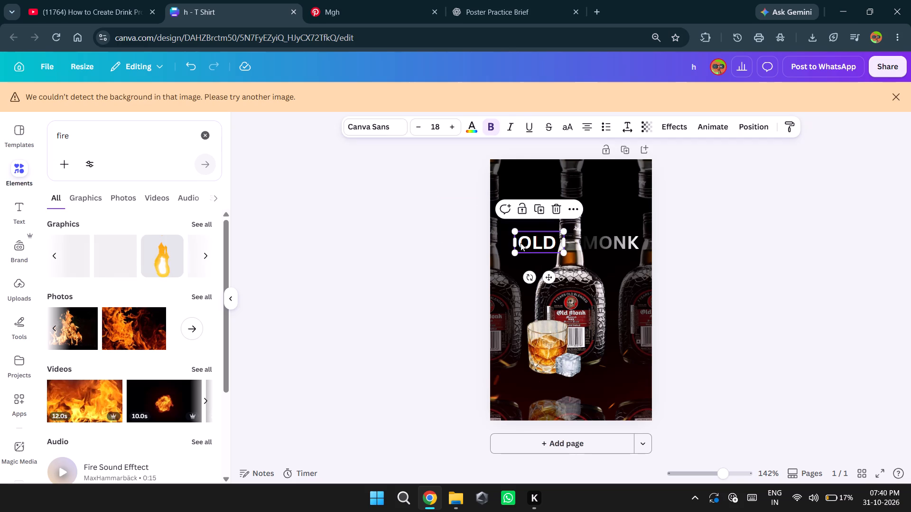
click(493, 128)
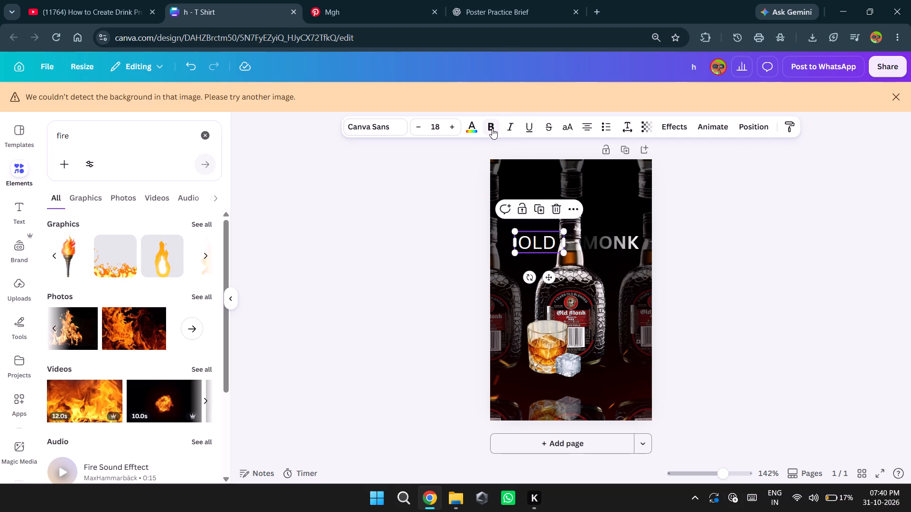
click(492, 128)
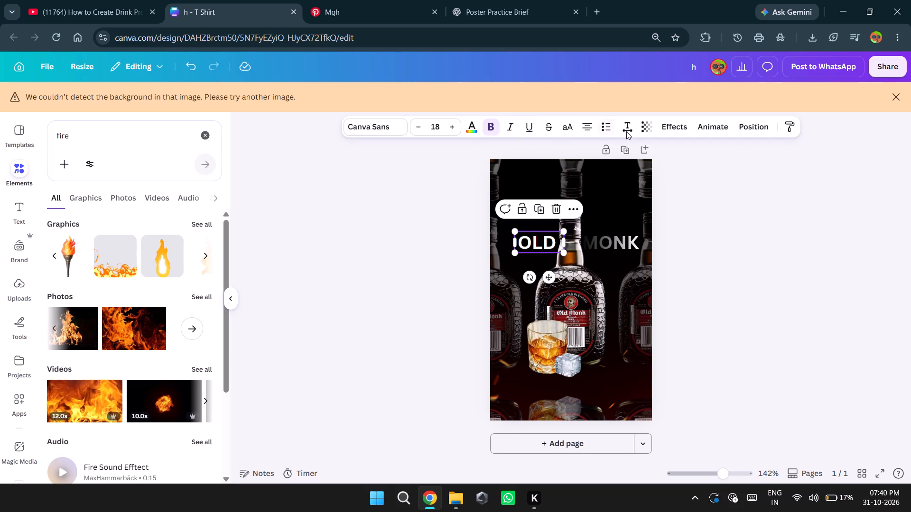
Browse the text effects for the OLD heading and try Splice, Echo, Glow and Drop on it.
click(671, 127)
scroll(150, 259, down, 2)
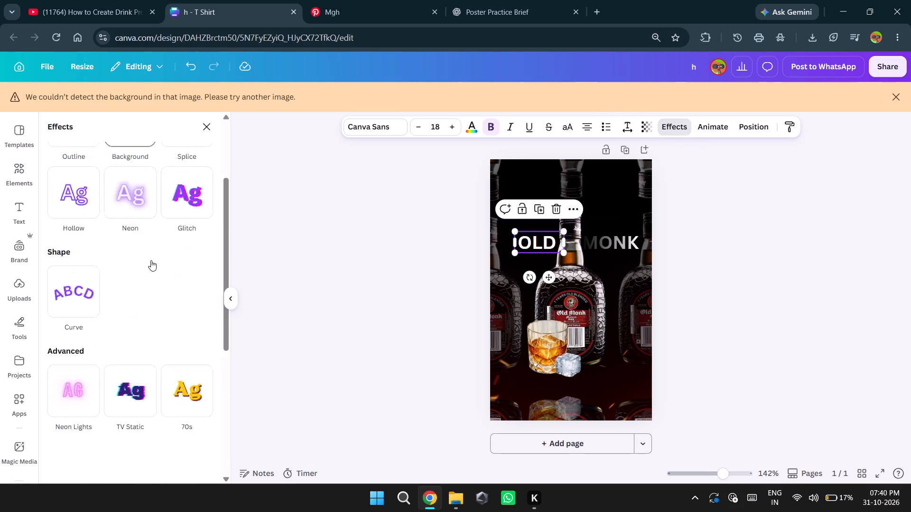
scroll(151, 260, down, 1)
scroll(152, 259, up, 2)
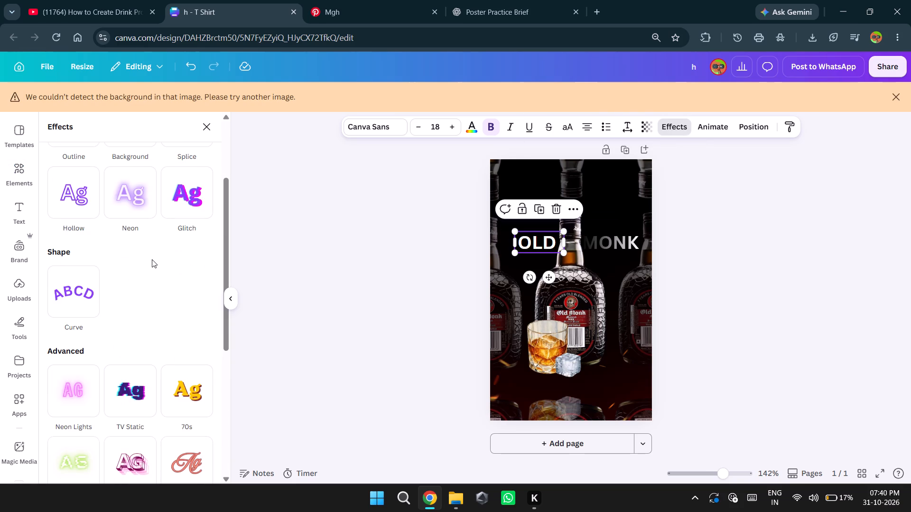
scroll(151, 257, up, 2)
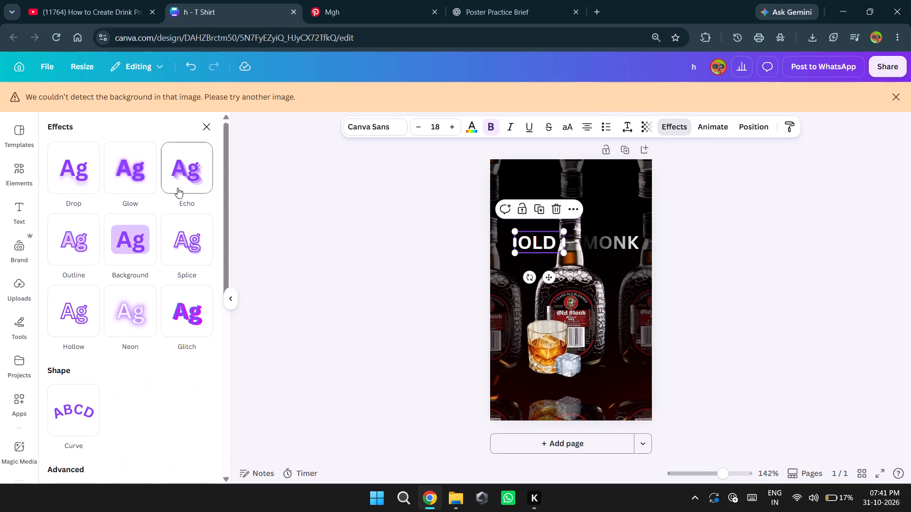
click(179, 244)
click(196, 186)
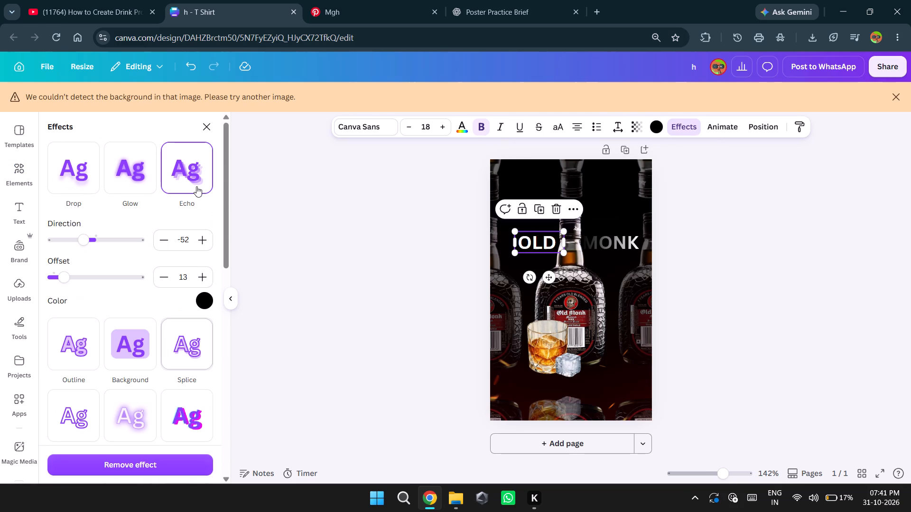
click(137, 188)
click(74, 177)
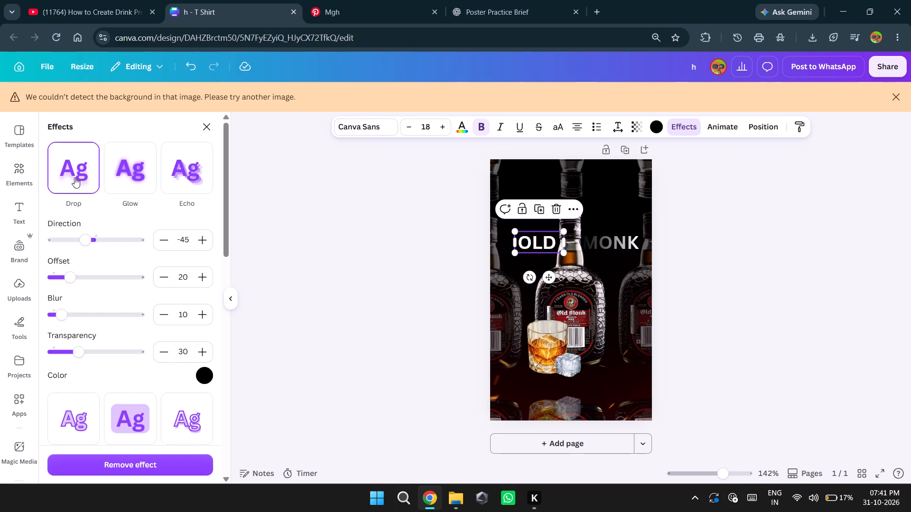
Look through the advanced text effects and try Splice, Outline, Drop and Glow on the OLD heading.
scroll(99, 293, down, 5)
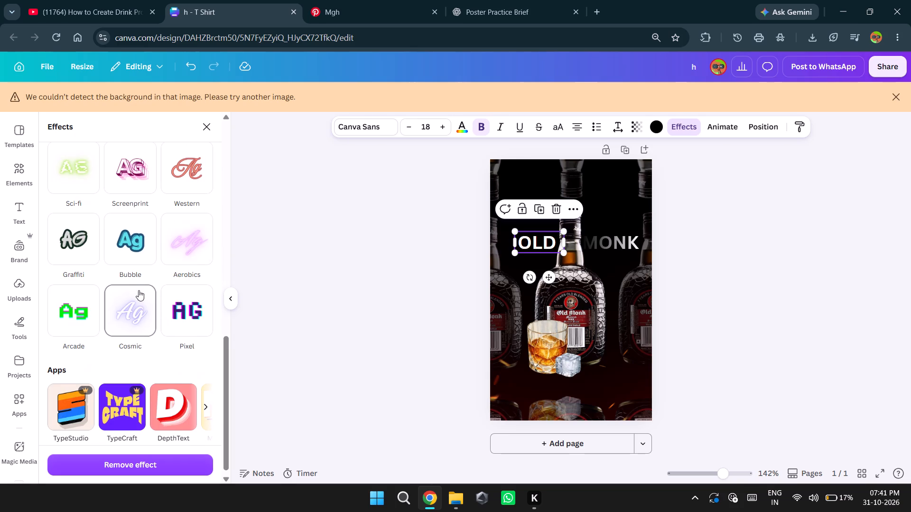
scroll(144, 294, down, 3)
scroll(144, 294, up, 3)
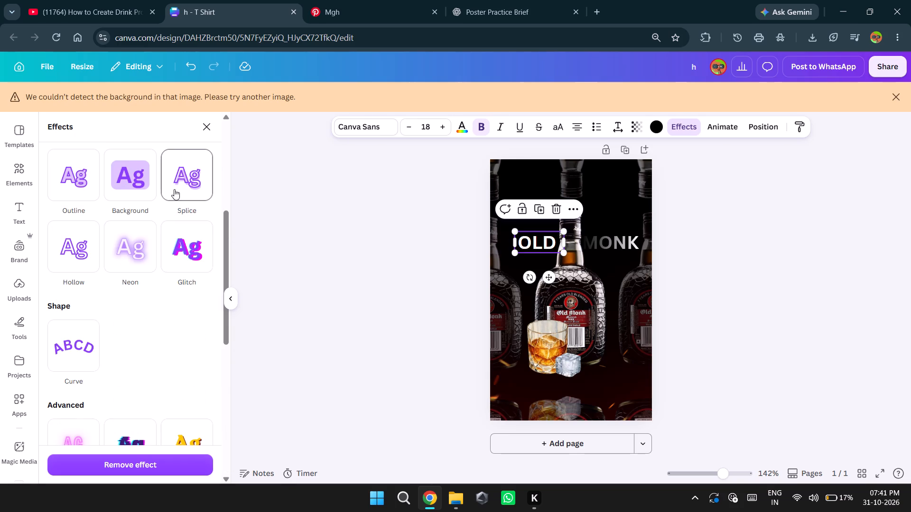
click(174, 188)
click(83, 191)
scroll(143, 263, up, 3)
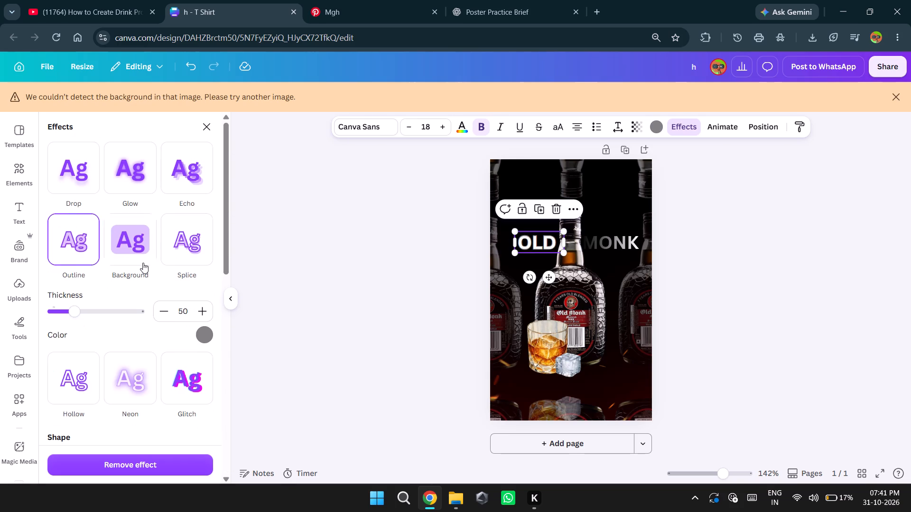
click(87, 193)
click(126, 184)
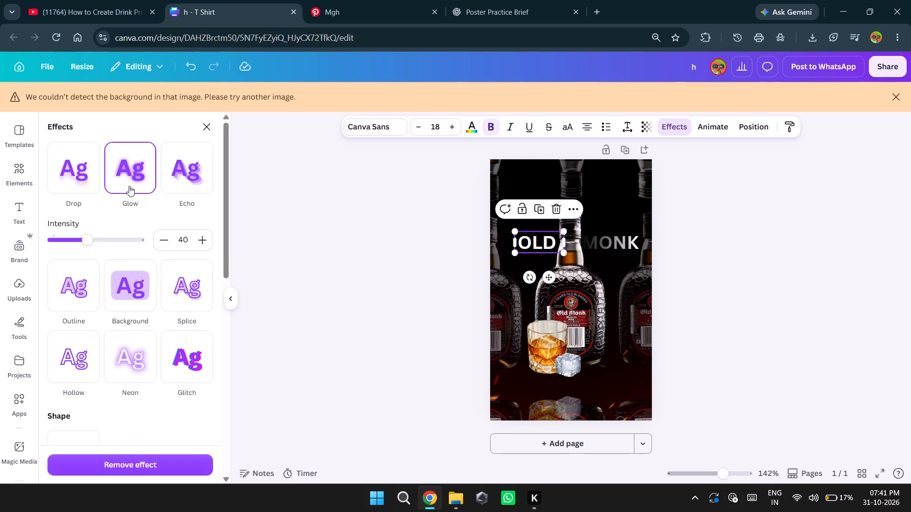
Apply the Echo effect to the OLD heading.
click(183, 161)
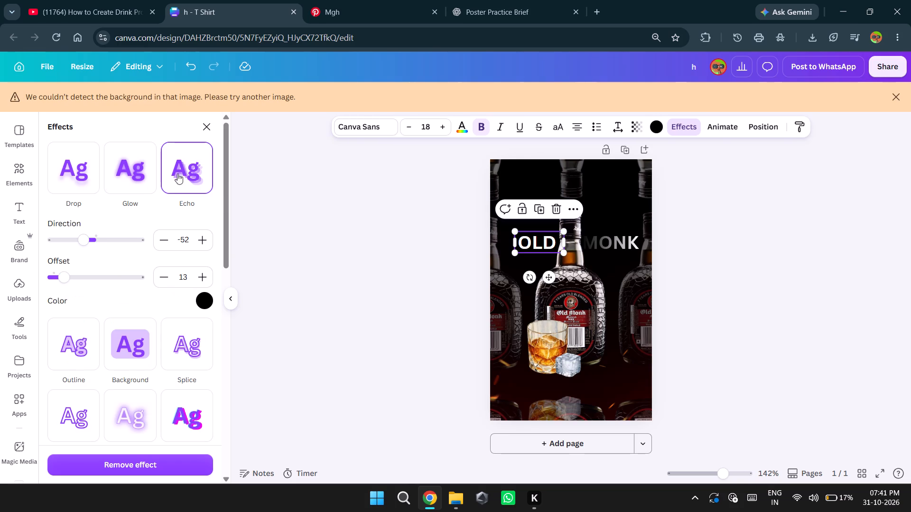
Look through the photo colors and the full default solid palette for an Echo effect color on the OLD heading.
click(655, 125)
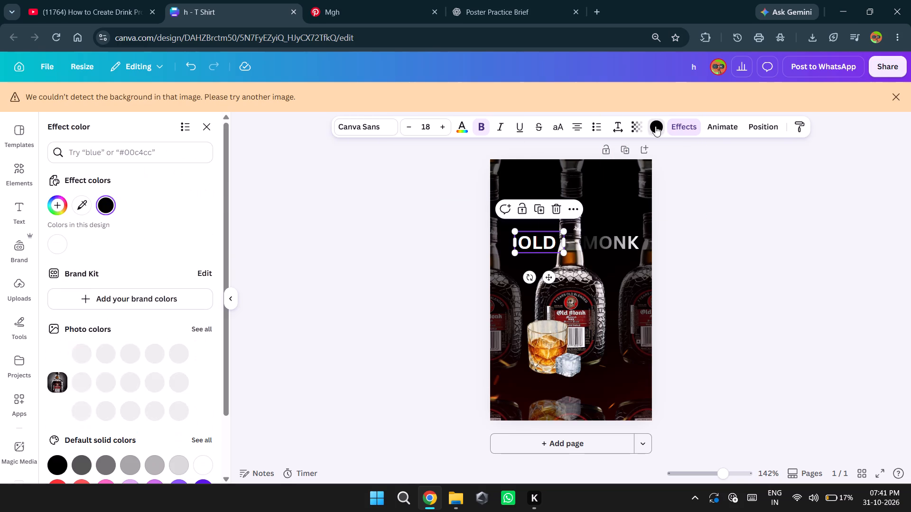
scroll(114, 309, down, 2)
scroll(88, 387, down, 1)
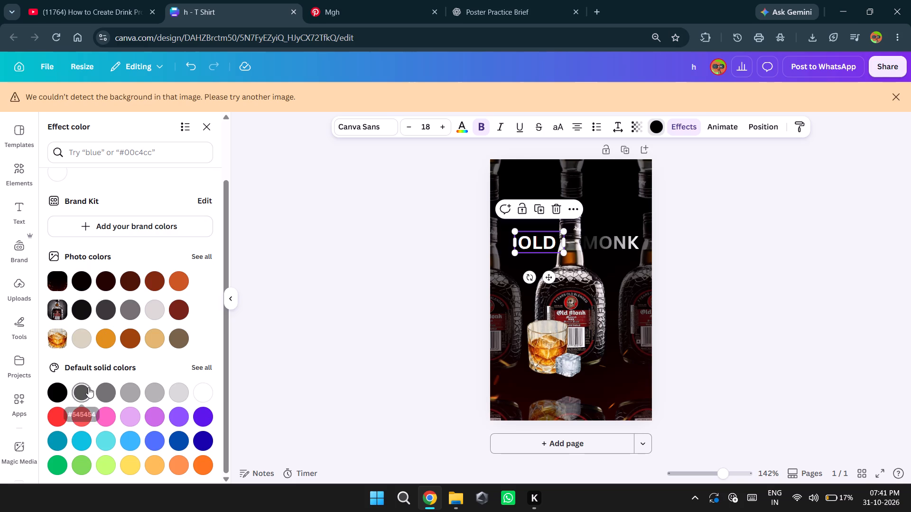
scroll(101, 393, down, 3)
scroll(132, 449, down, 3)
click(200, 367)
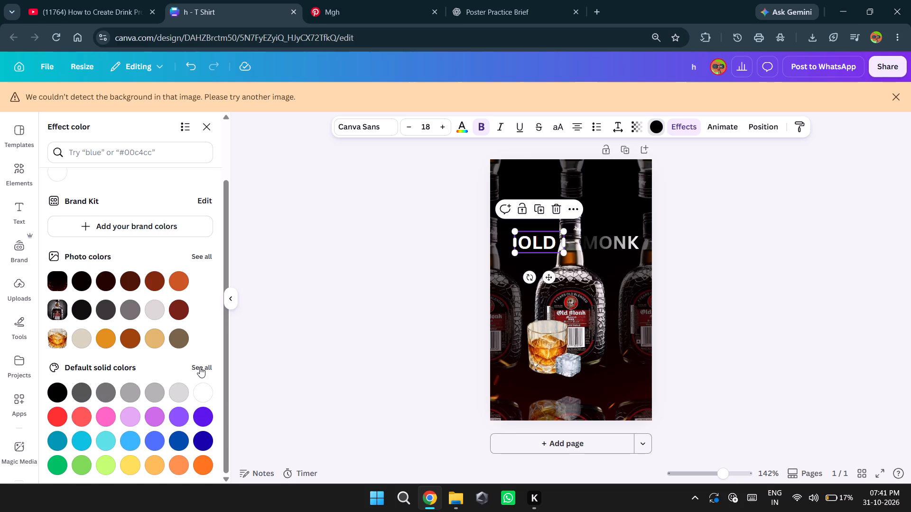
scroll(118, 369, down, 4)
scroll(76, 394, up, 14)
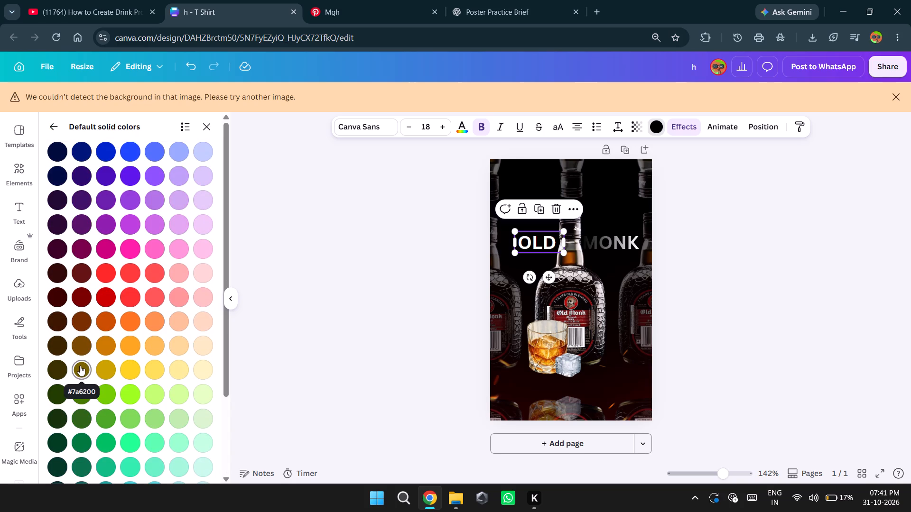
scroll(80, 366, up, 8)
click(49, 124)
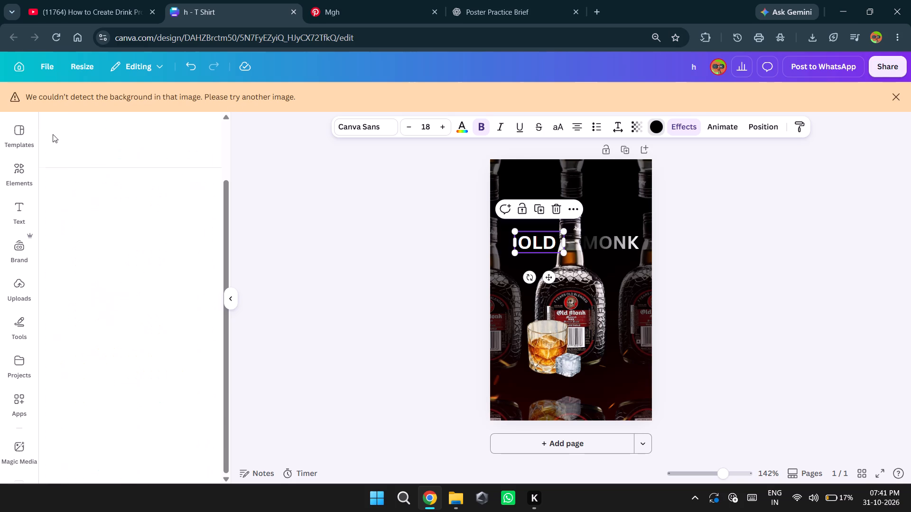
scroll(124, 307, up, 3)
scroll(152, 296, down, 3)
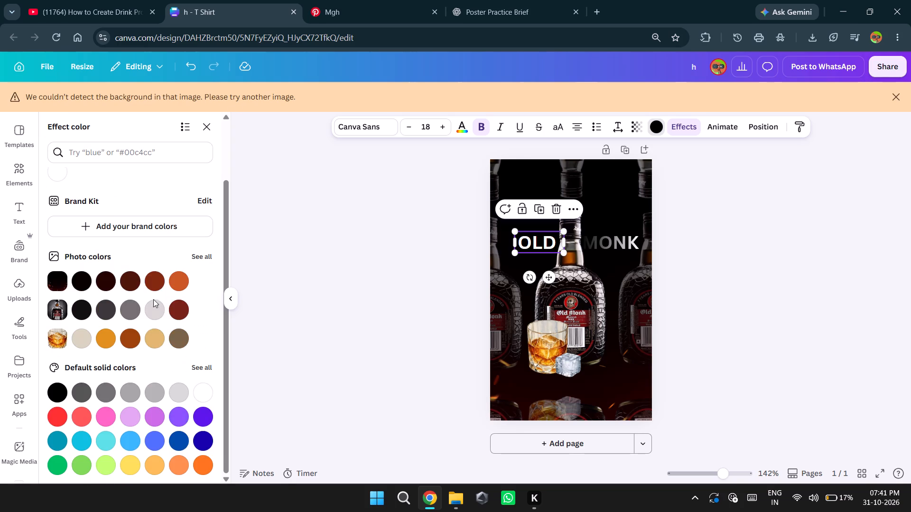
scroll(153, 301, down, 4)
Recolor the OLD heading's text with the design's existing dark-to-light gradient to match MONK, and deselect it.
click(459, 127)
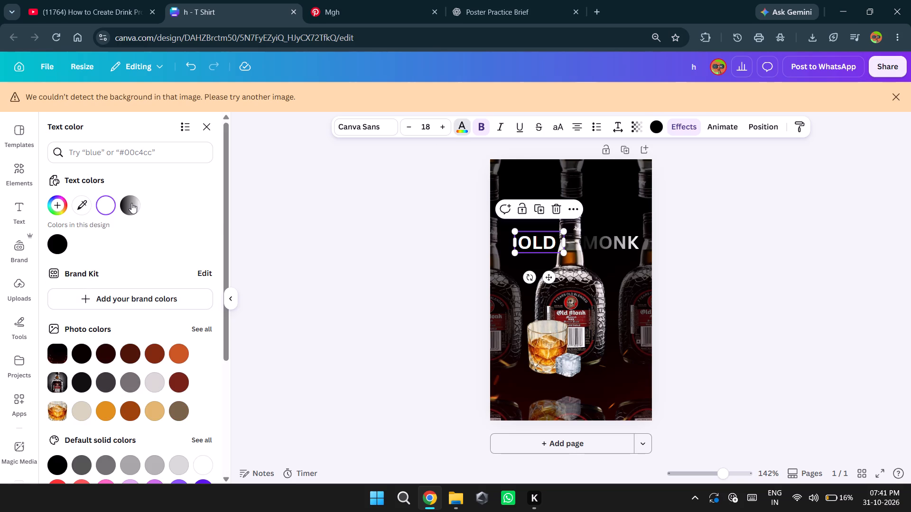
click(131, 198)
click(661, 129)
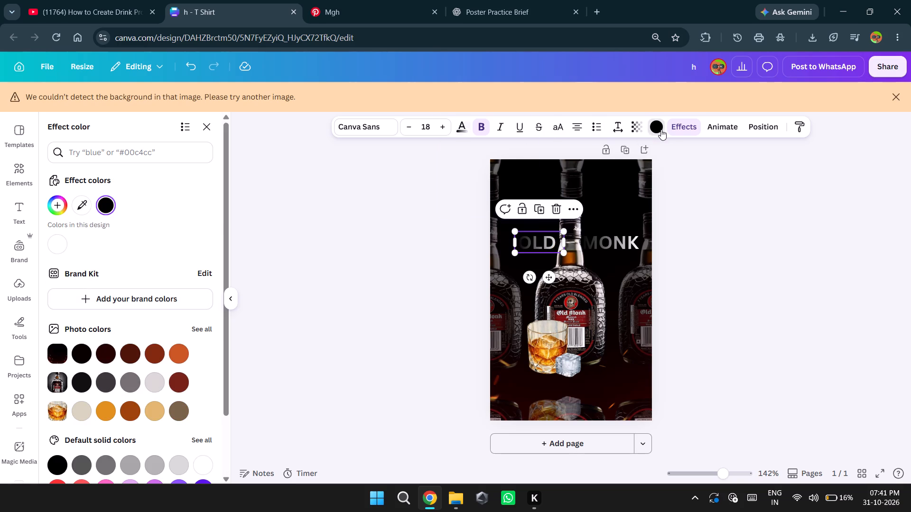
scroll(140, 375, down, 1)
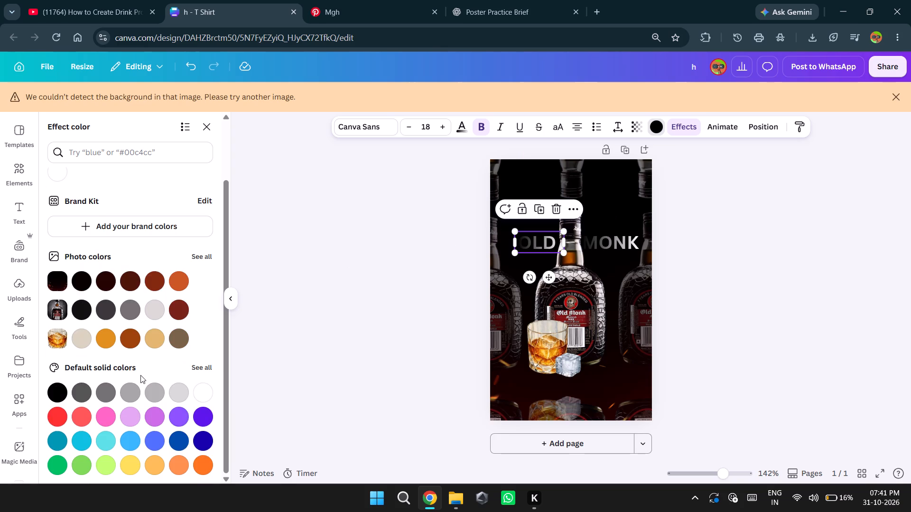
click(742, 358)
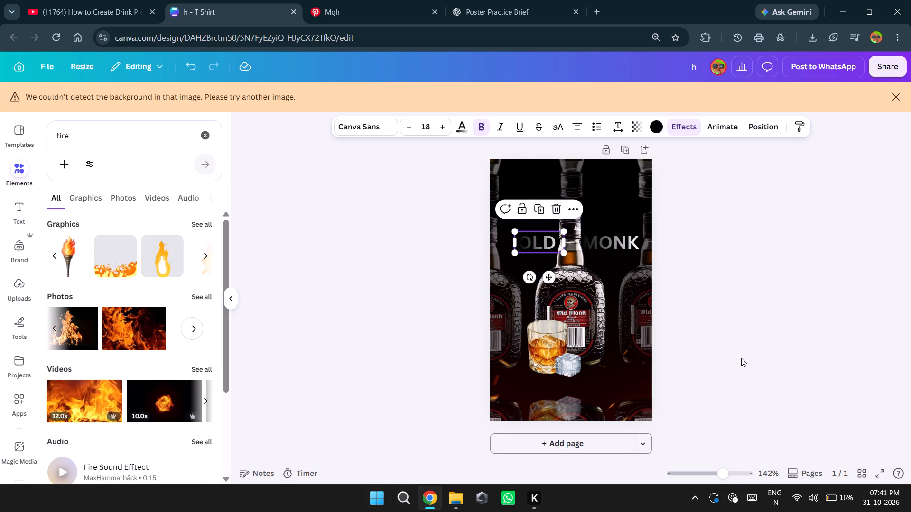
click(741, 358)
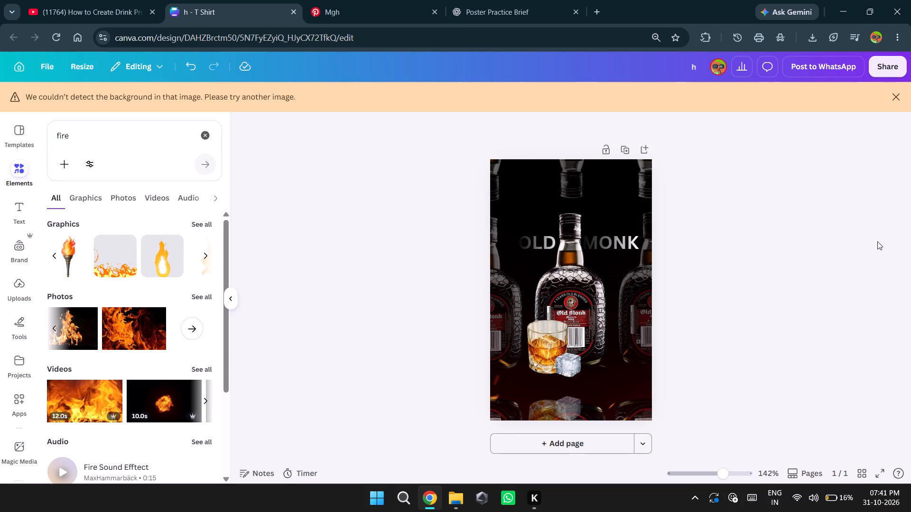
Dismiss the notification about the undetected image background.
click(902, 95)
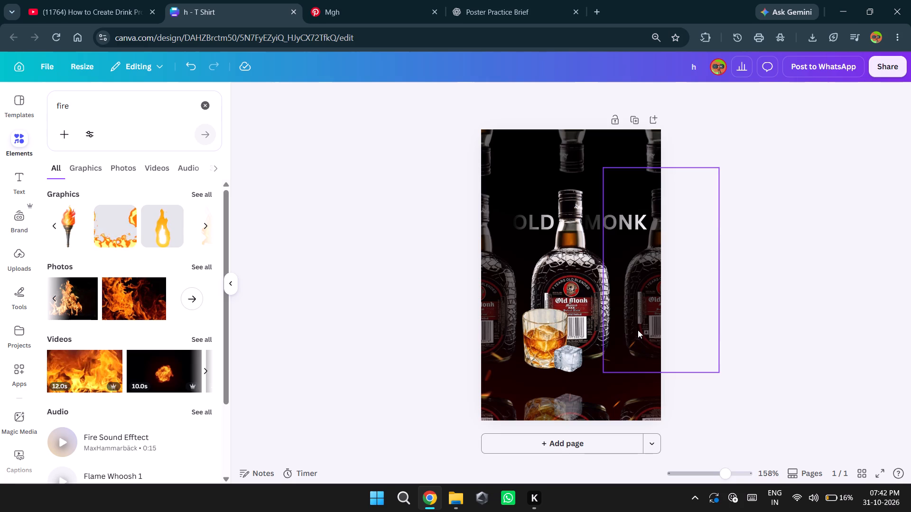
click(750, 323)
Download the finished poster as a PNG file at size 1.
click(877, 68)
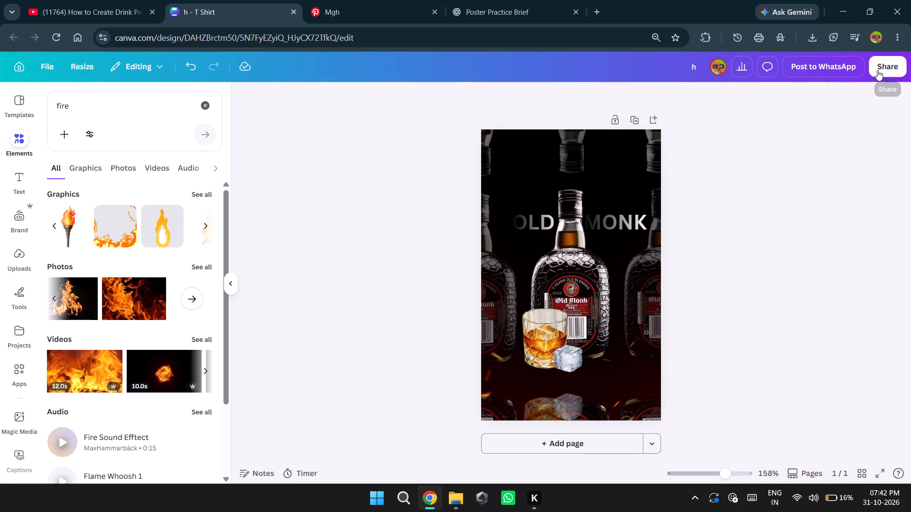
click(721, 306)
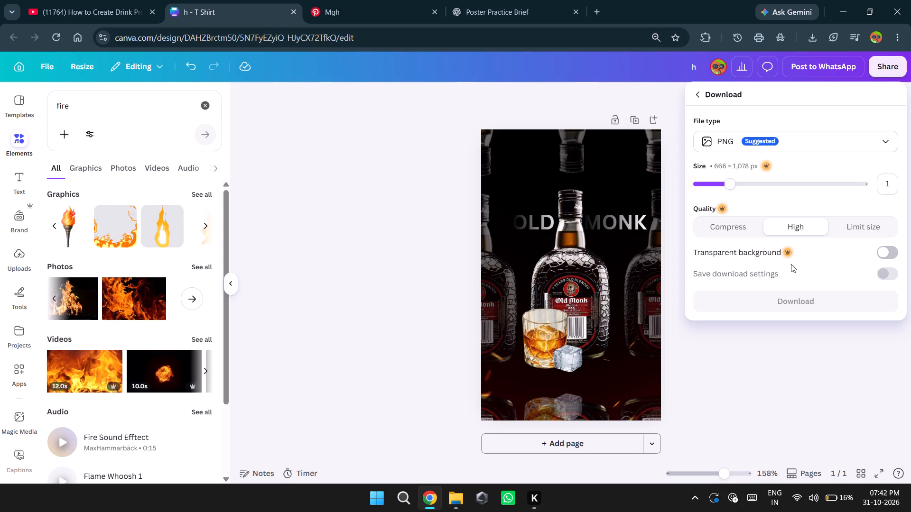
click(804, 308)
click(782, 302)
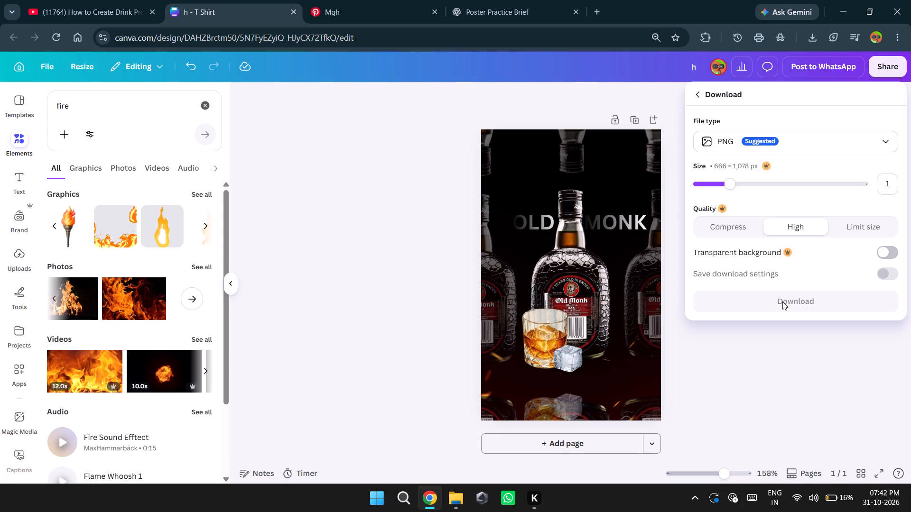
click(782, 302)
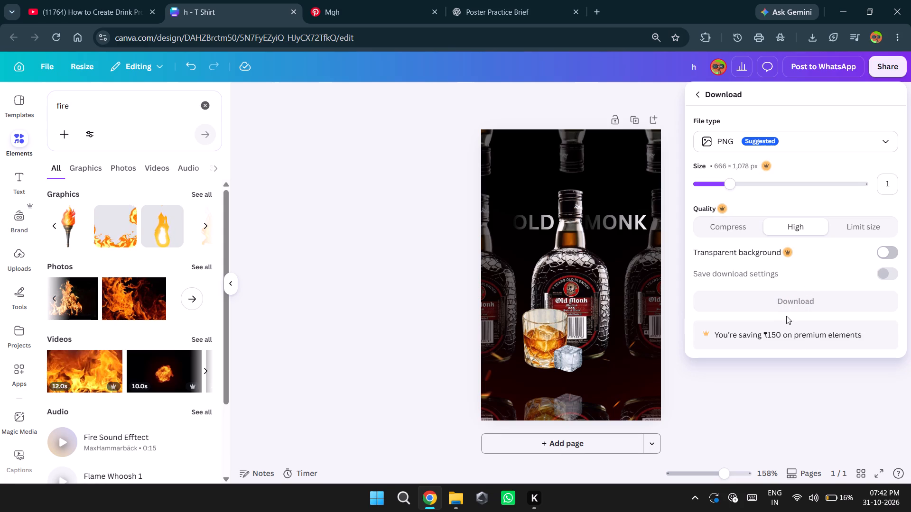
click(791, 303)
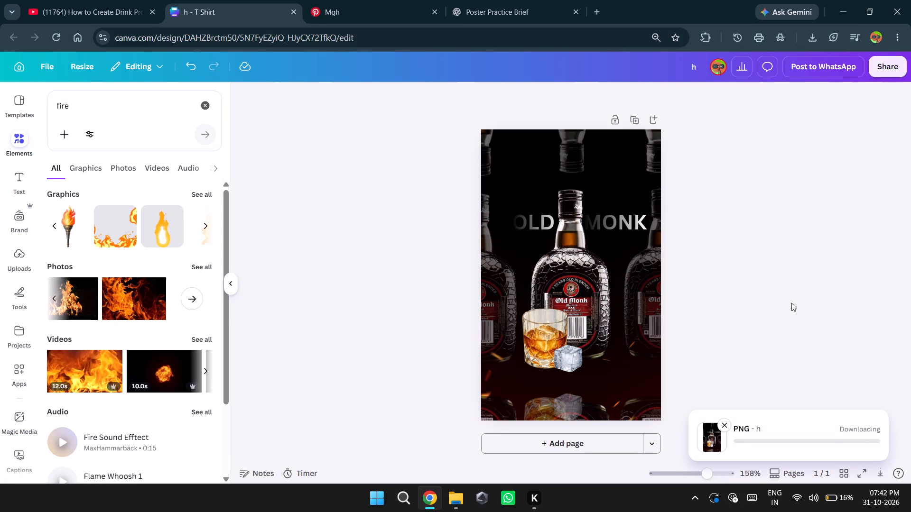